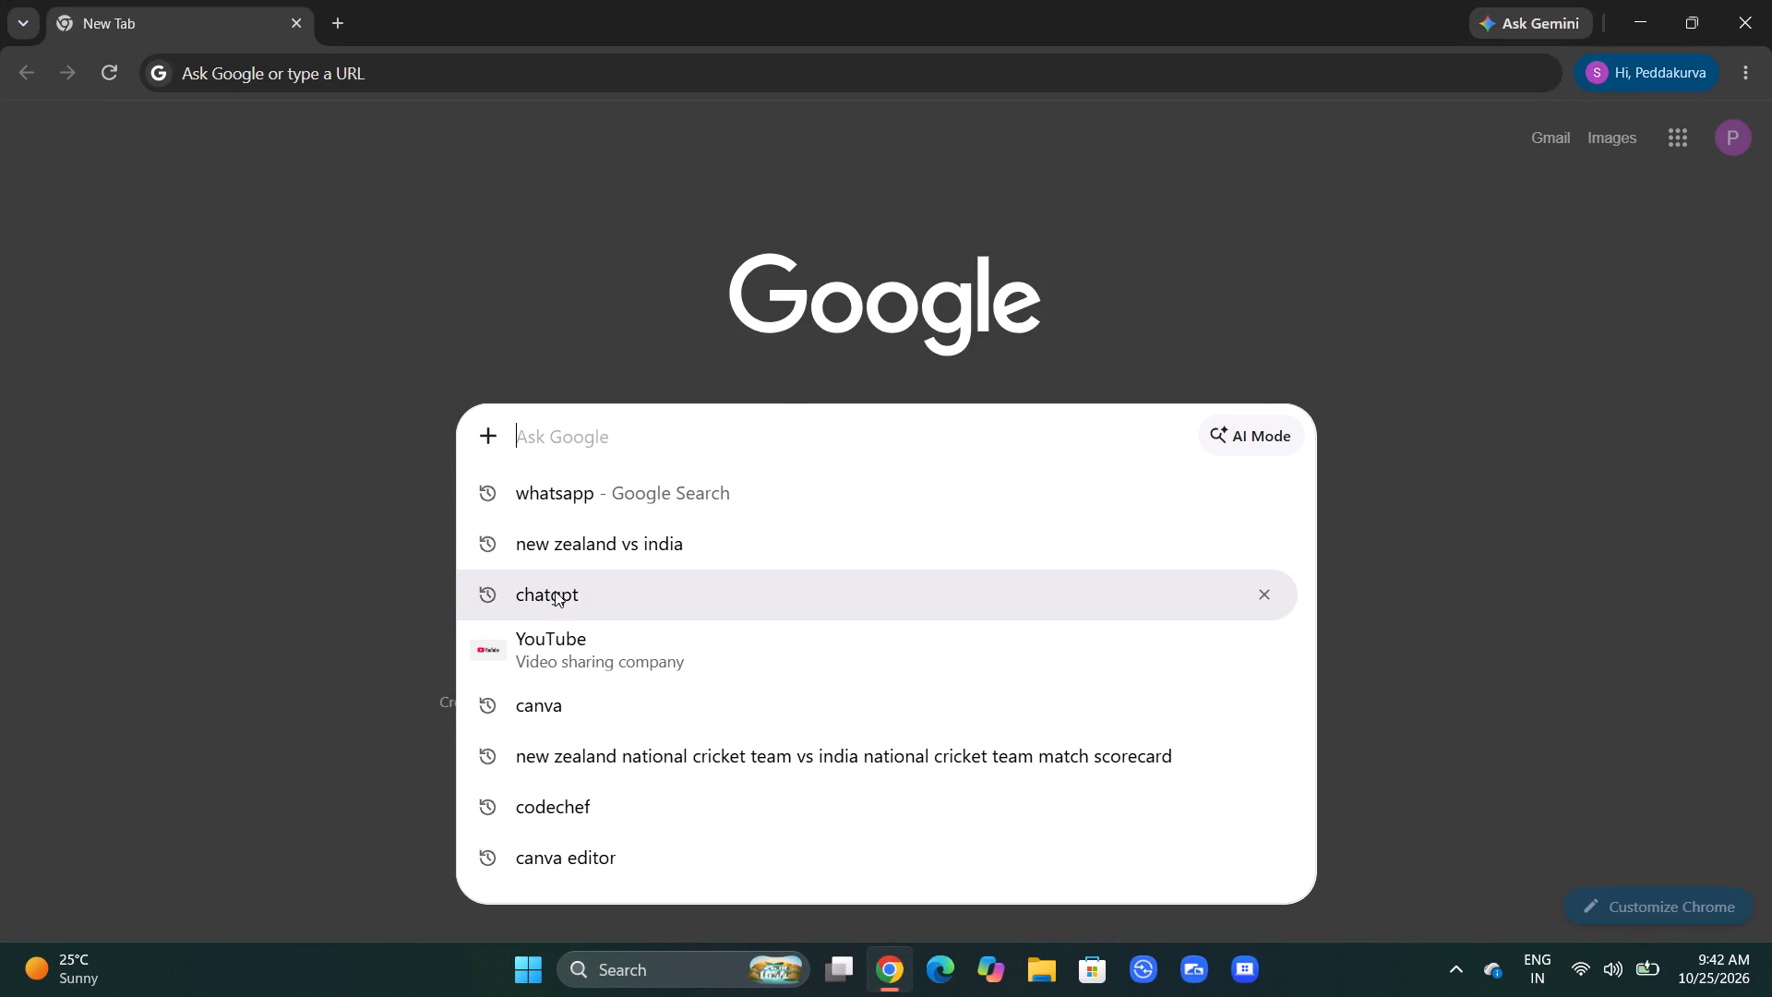
pyautogui.click(544, 700)
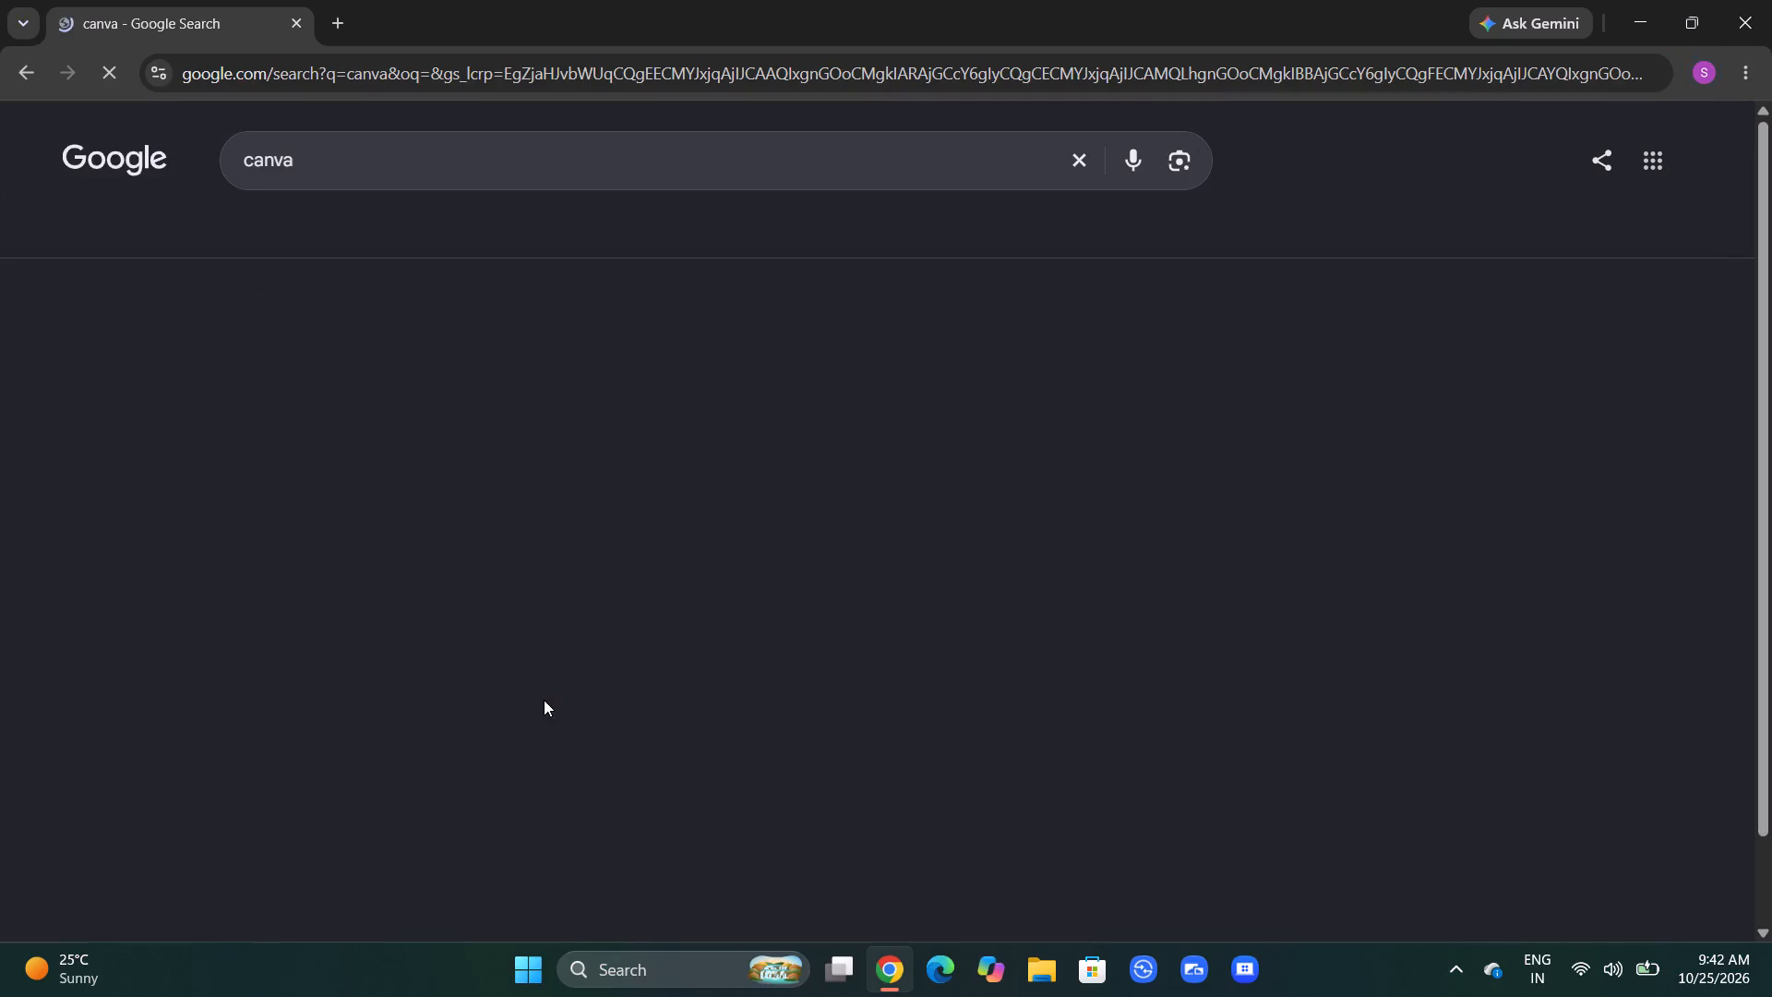
pyautogui.click(433, 532)
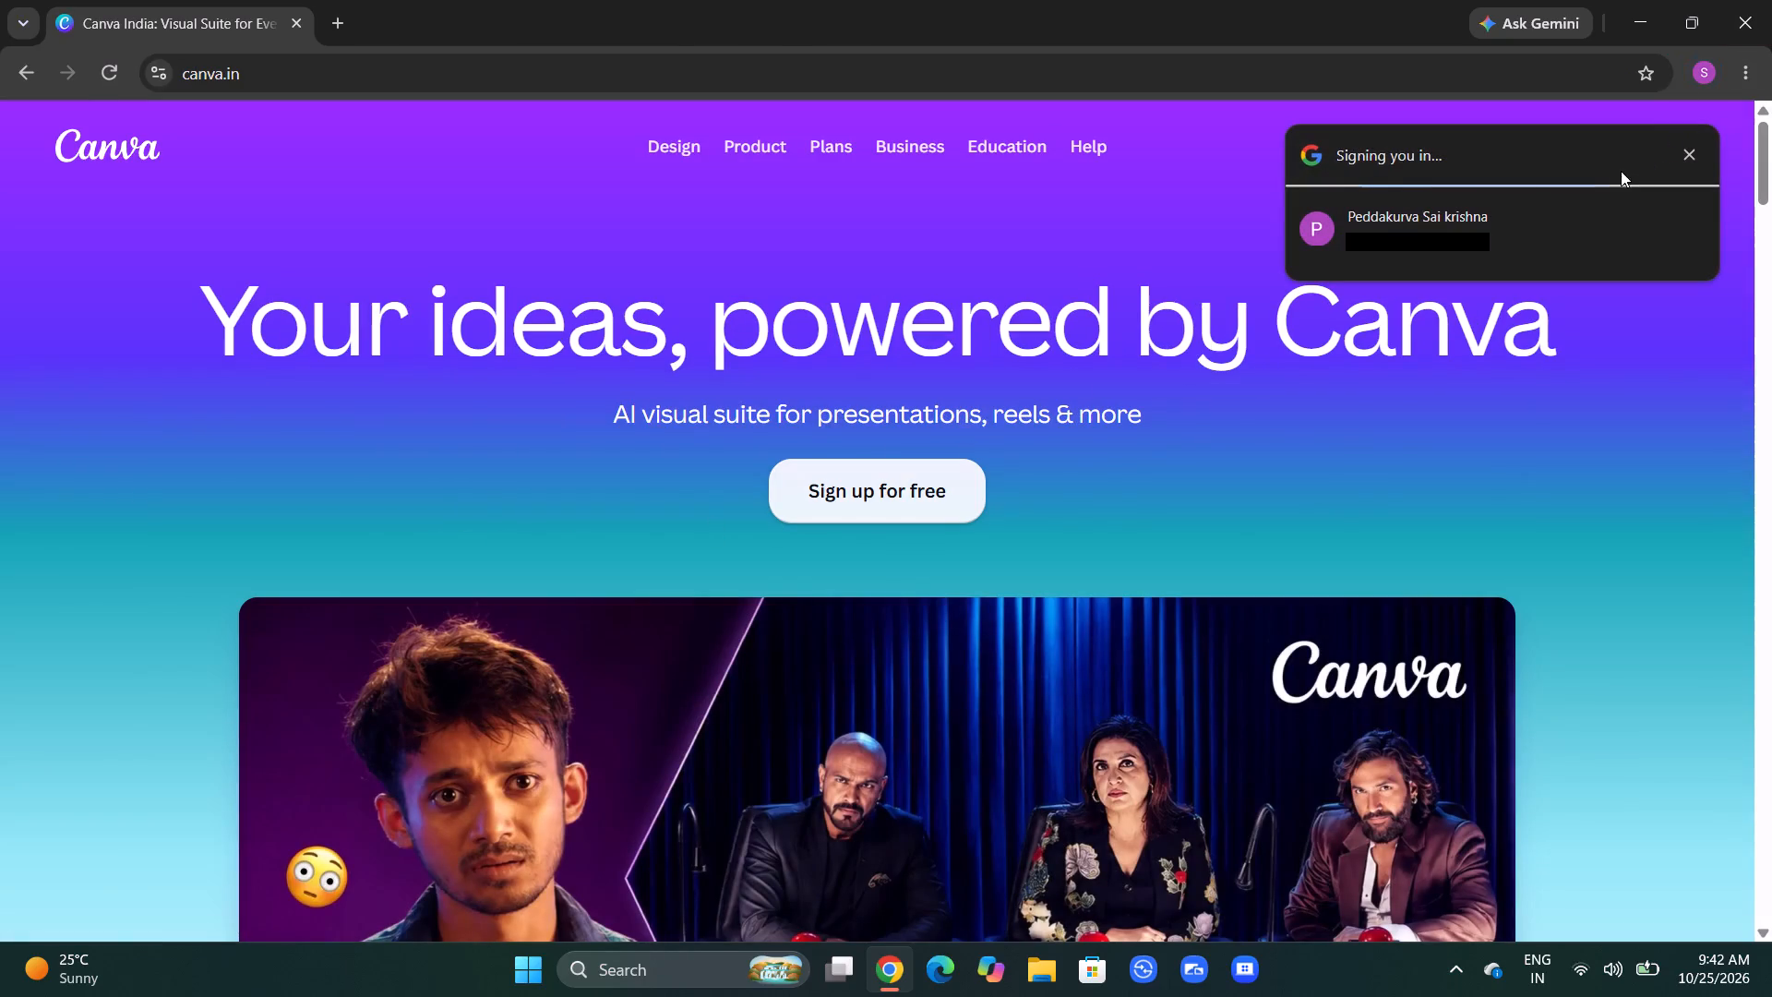
# Sign in to Canva with the Google account and dismiss the Canva Business trial offer.
pyautogui.click(1517, 217)
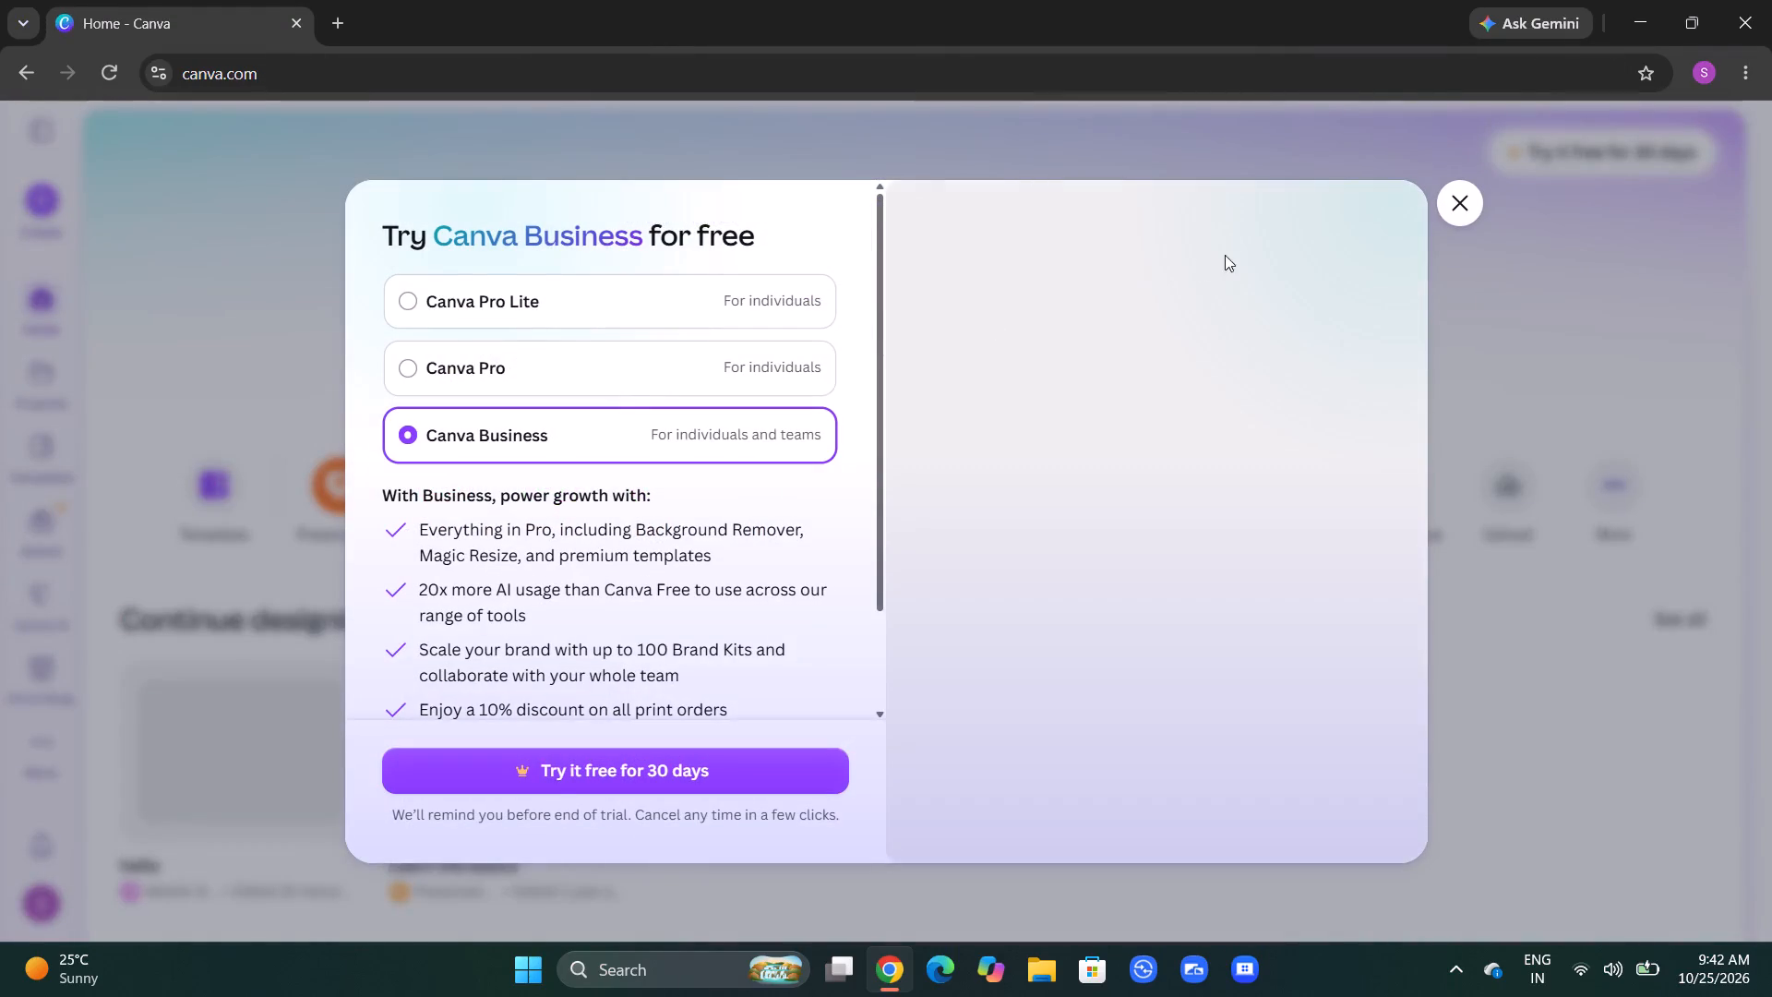
pyautogui.click(1467, 189)
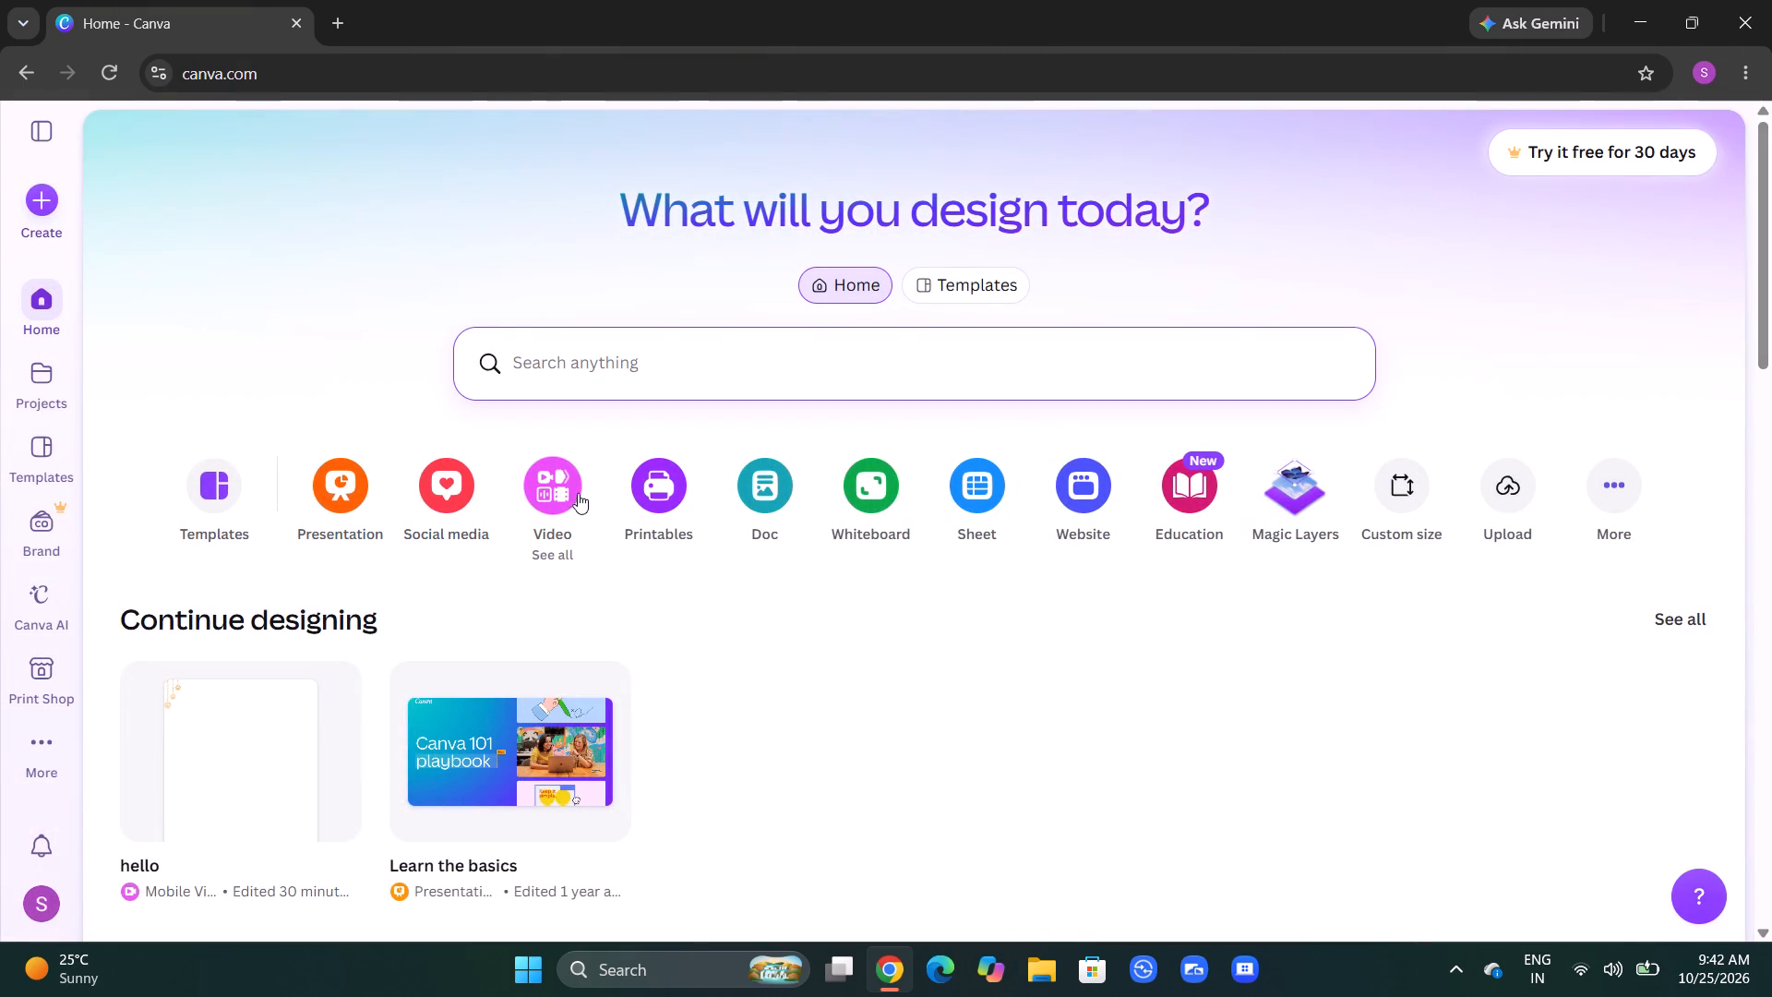
# Create a new Landscape Video design at 1920 × 1080 px.
pyautogui.doubleClick(570, 490)
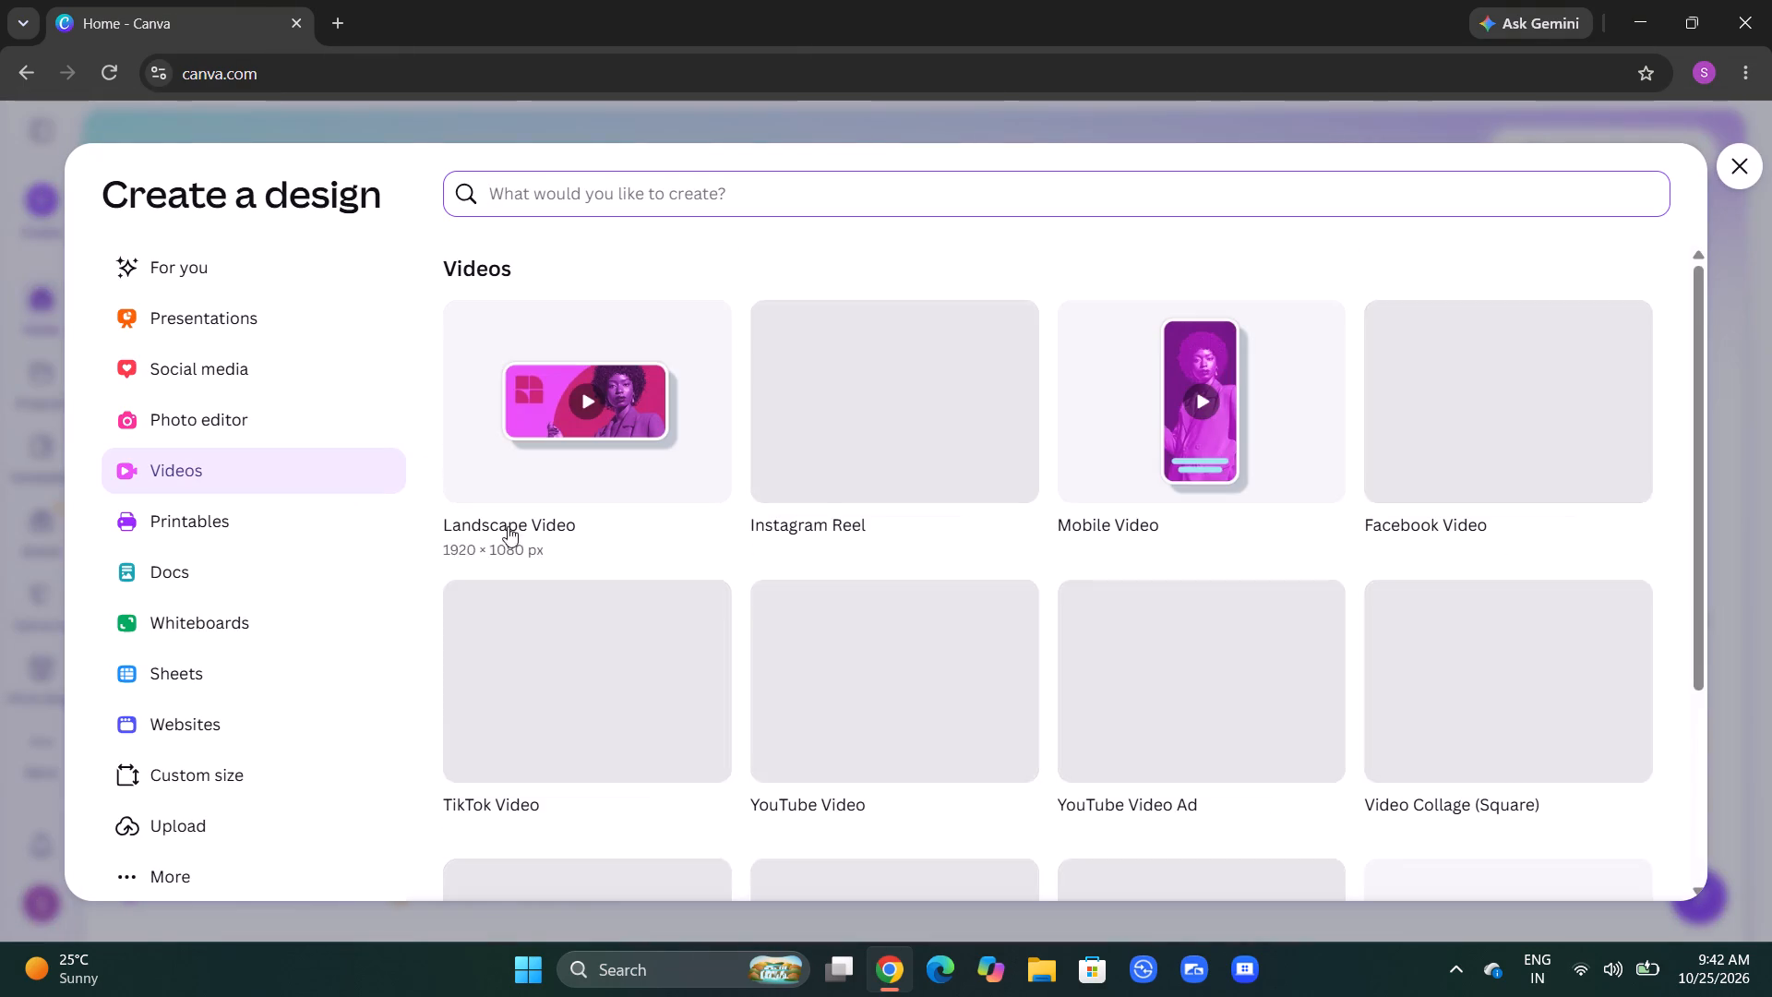
pyautogui.click(602, 390)
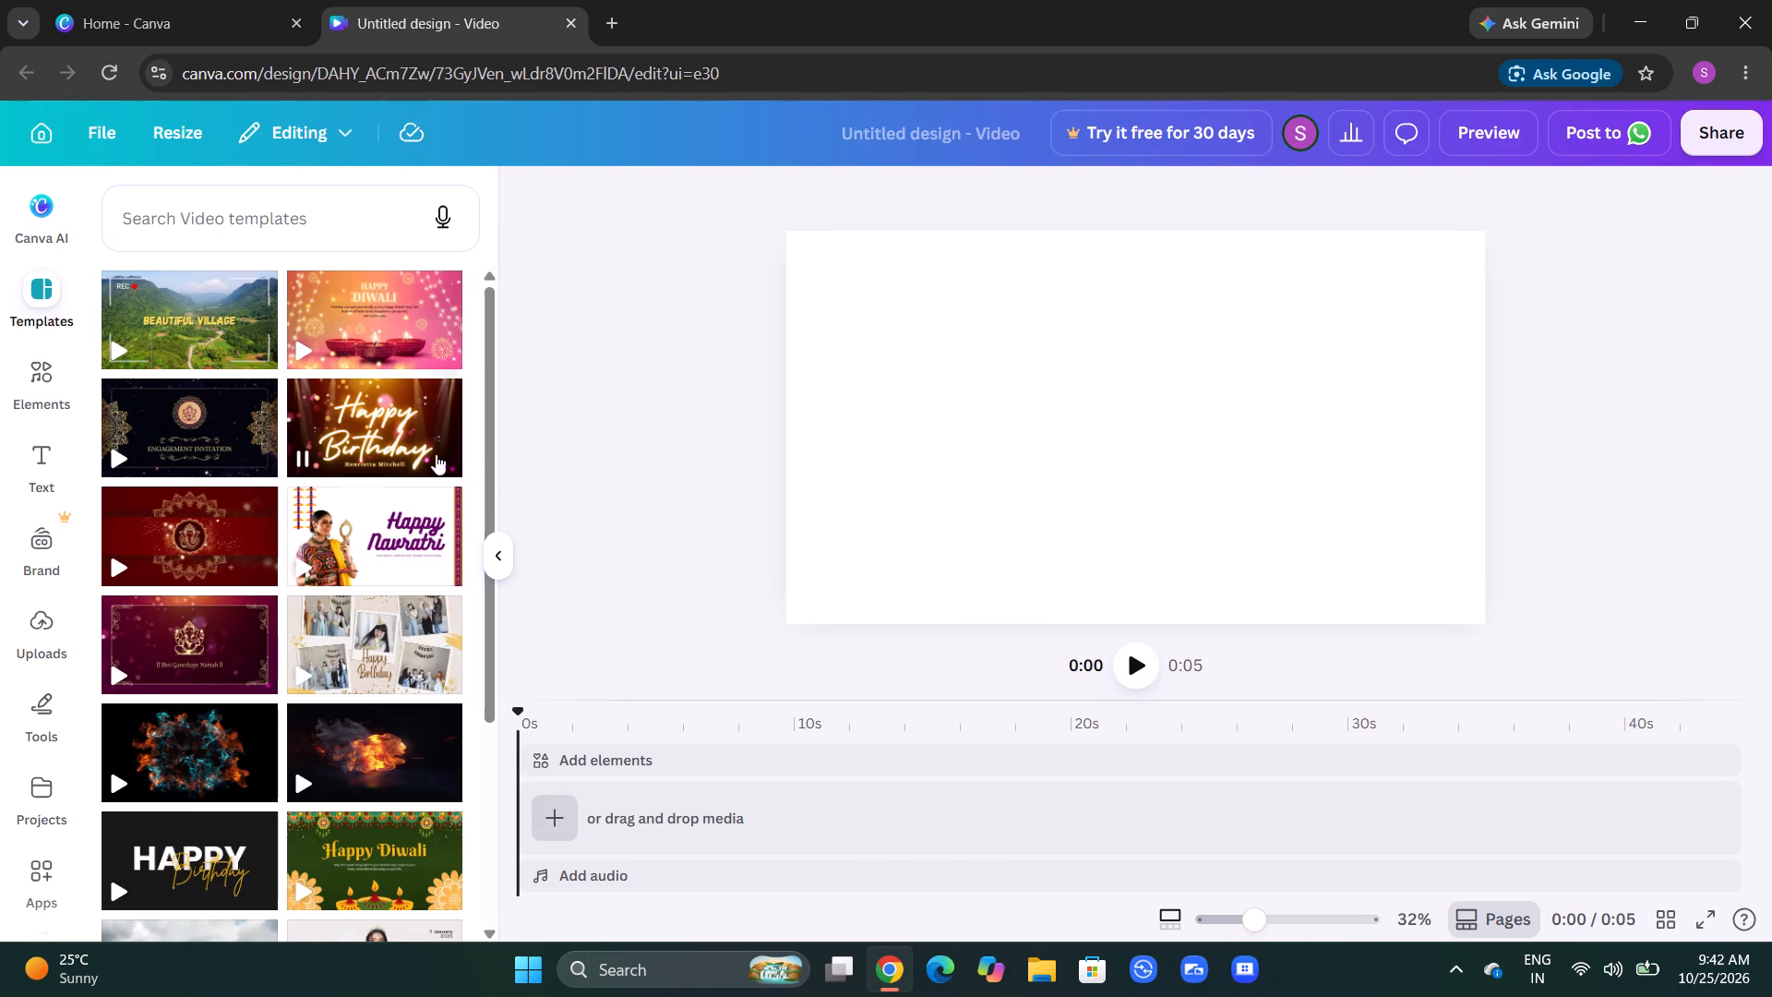
# Apply the Orange Black Luxury Happy Birthday Video template to the blank design and play it.
pyautogui.click(405, 450)
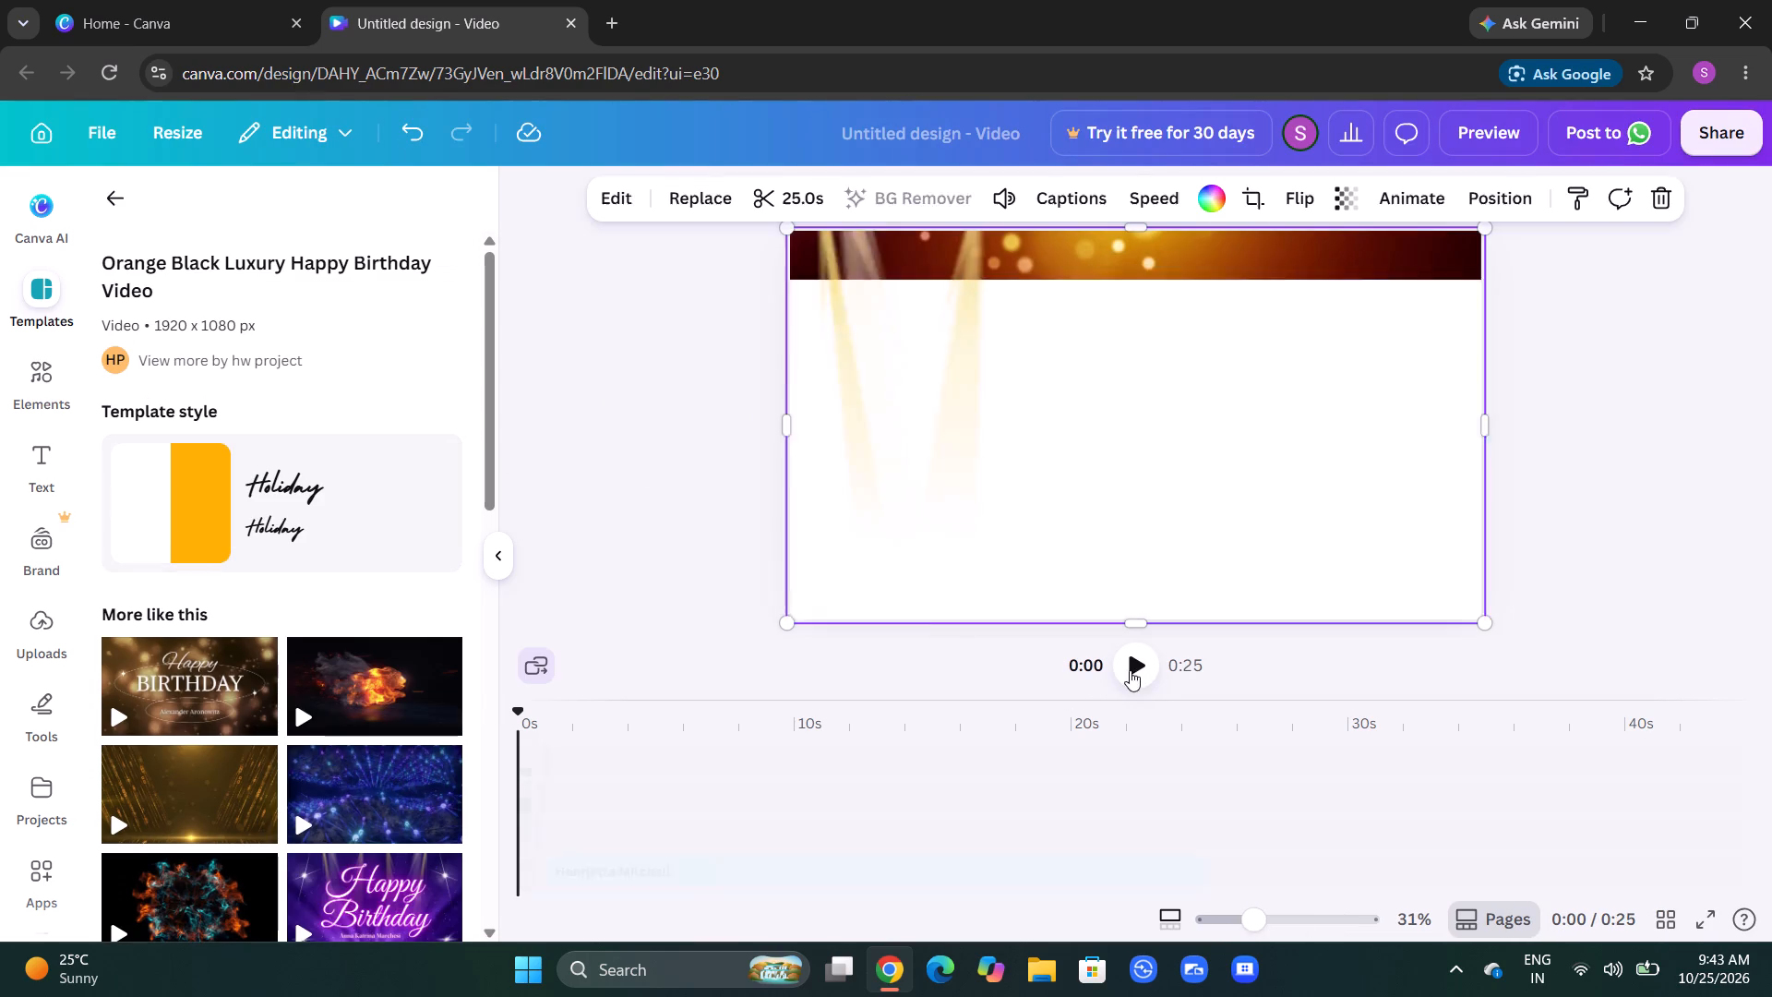
pyautogui.click(1132, 672)
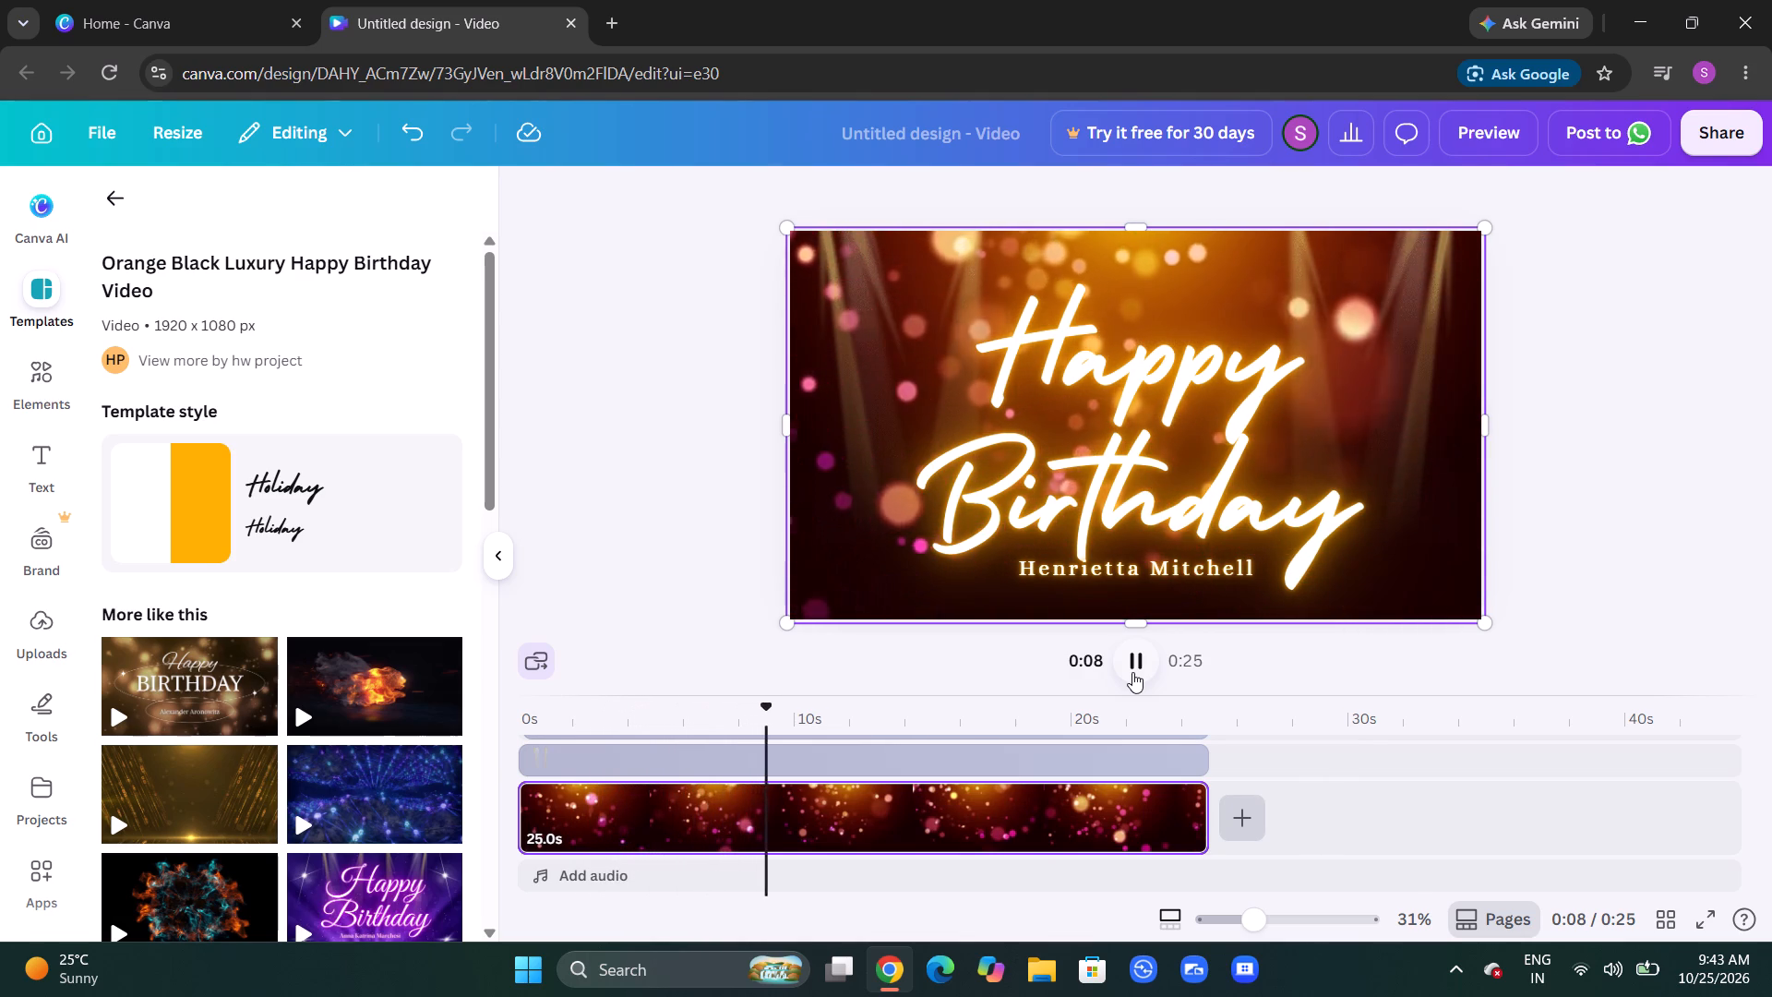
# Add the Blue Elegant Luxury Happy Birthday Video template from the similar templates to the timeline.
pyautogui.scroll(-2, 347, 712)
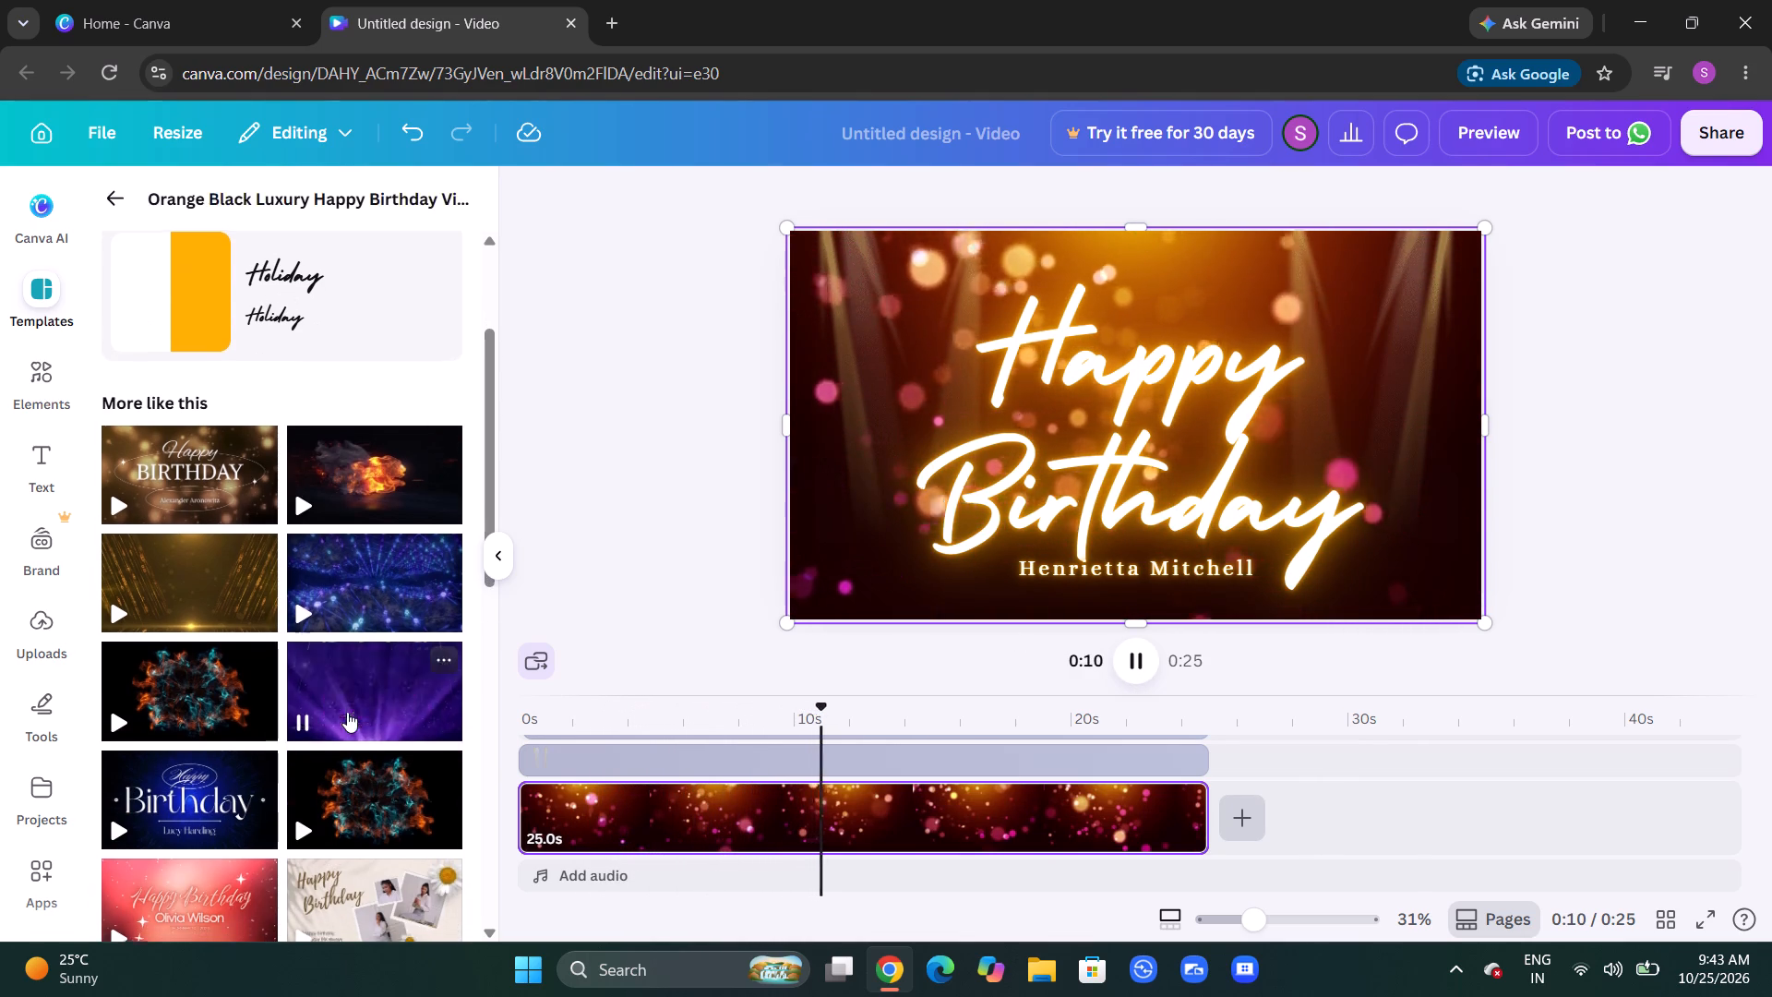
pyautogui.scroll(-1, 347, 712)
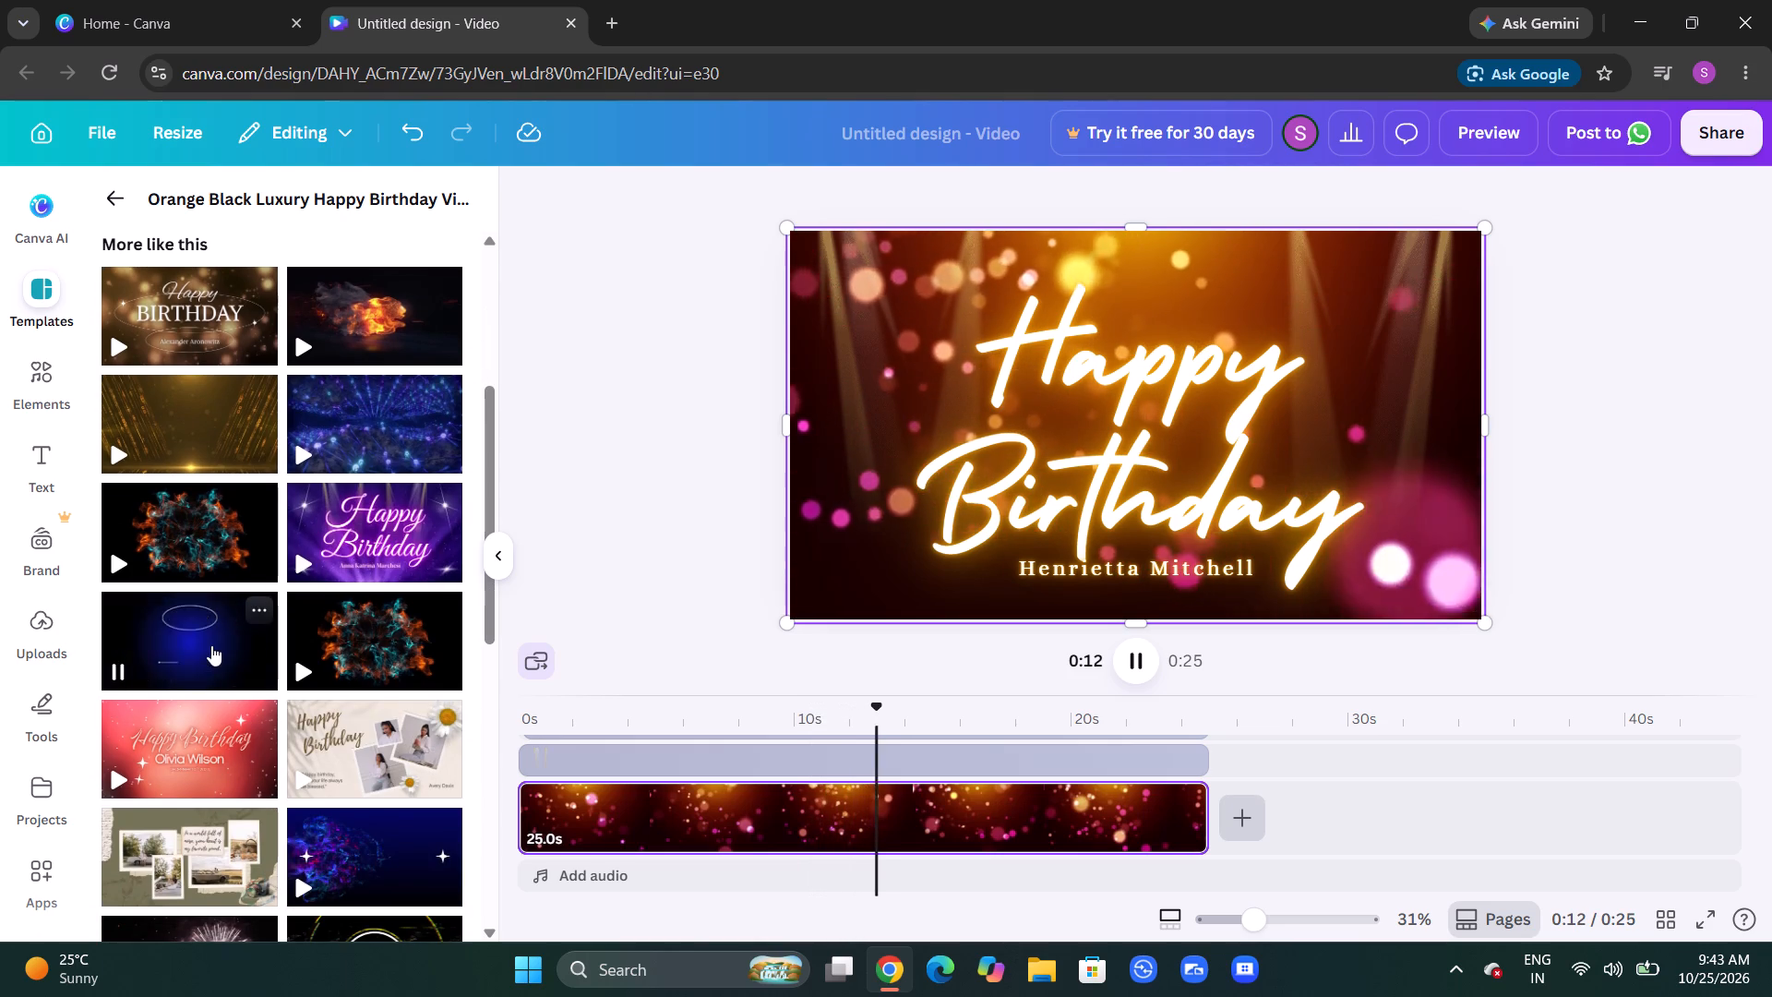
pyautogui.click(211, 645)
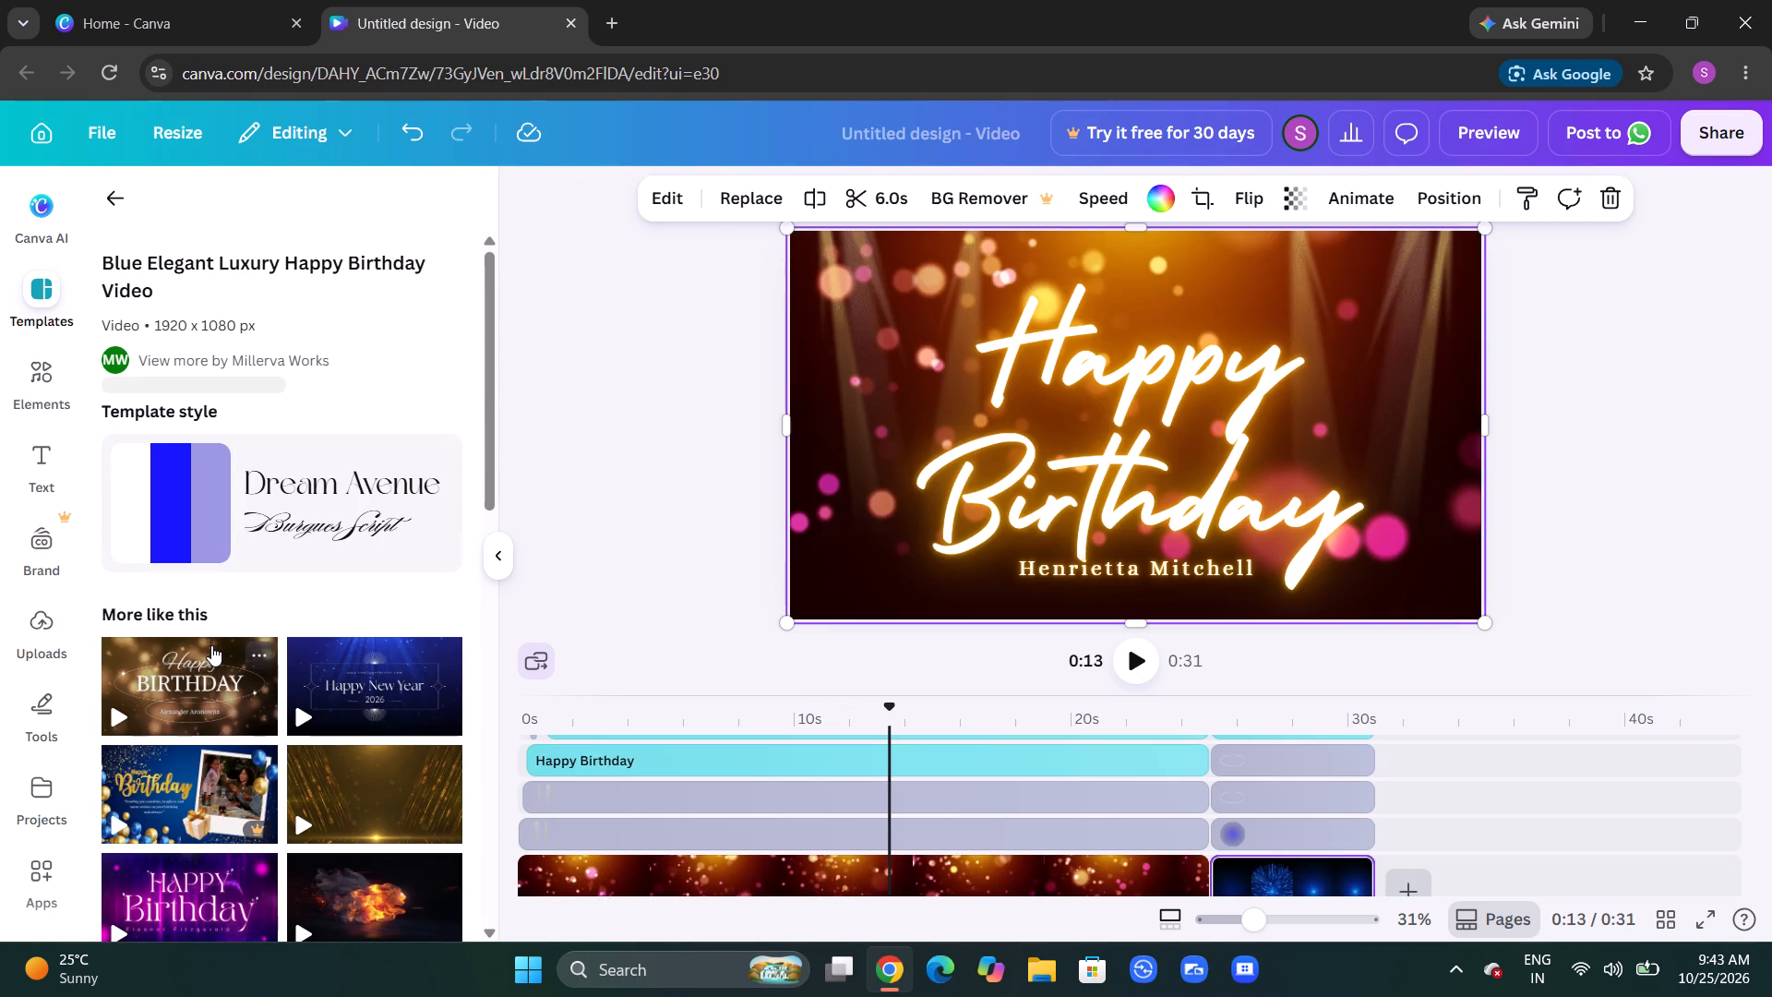
# Delete the blue birthday clip and the orange birthday clip from the timeline.
pyautogui.scroll(-1, 250, 750)
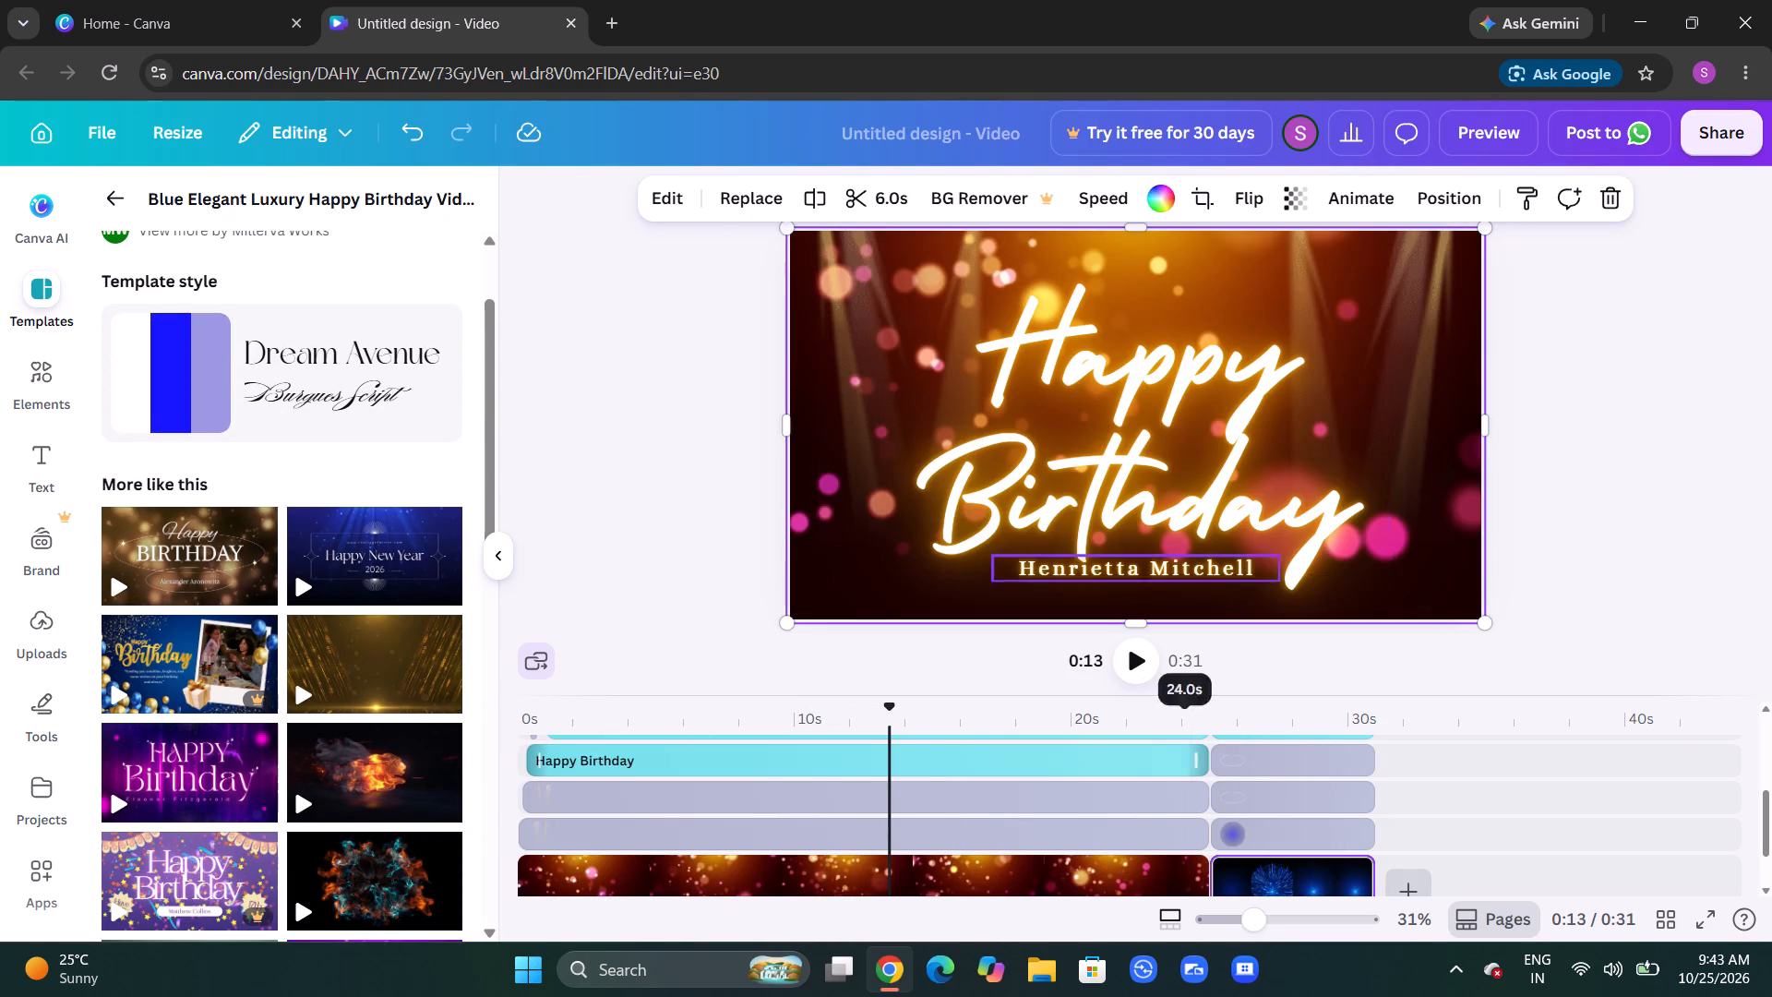
pyautogui.click(1610, 198)
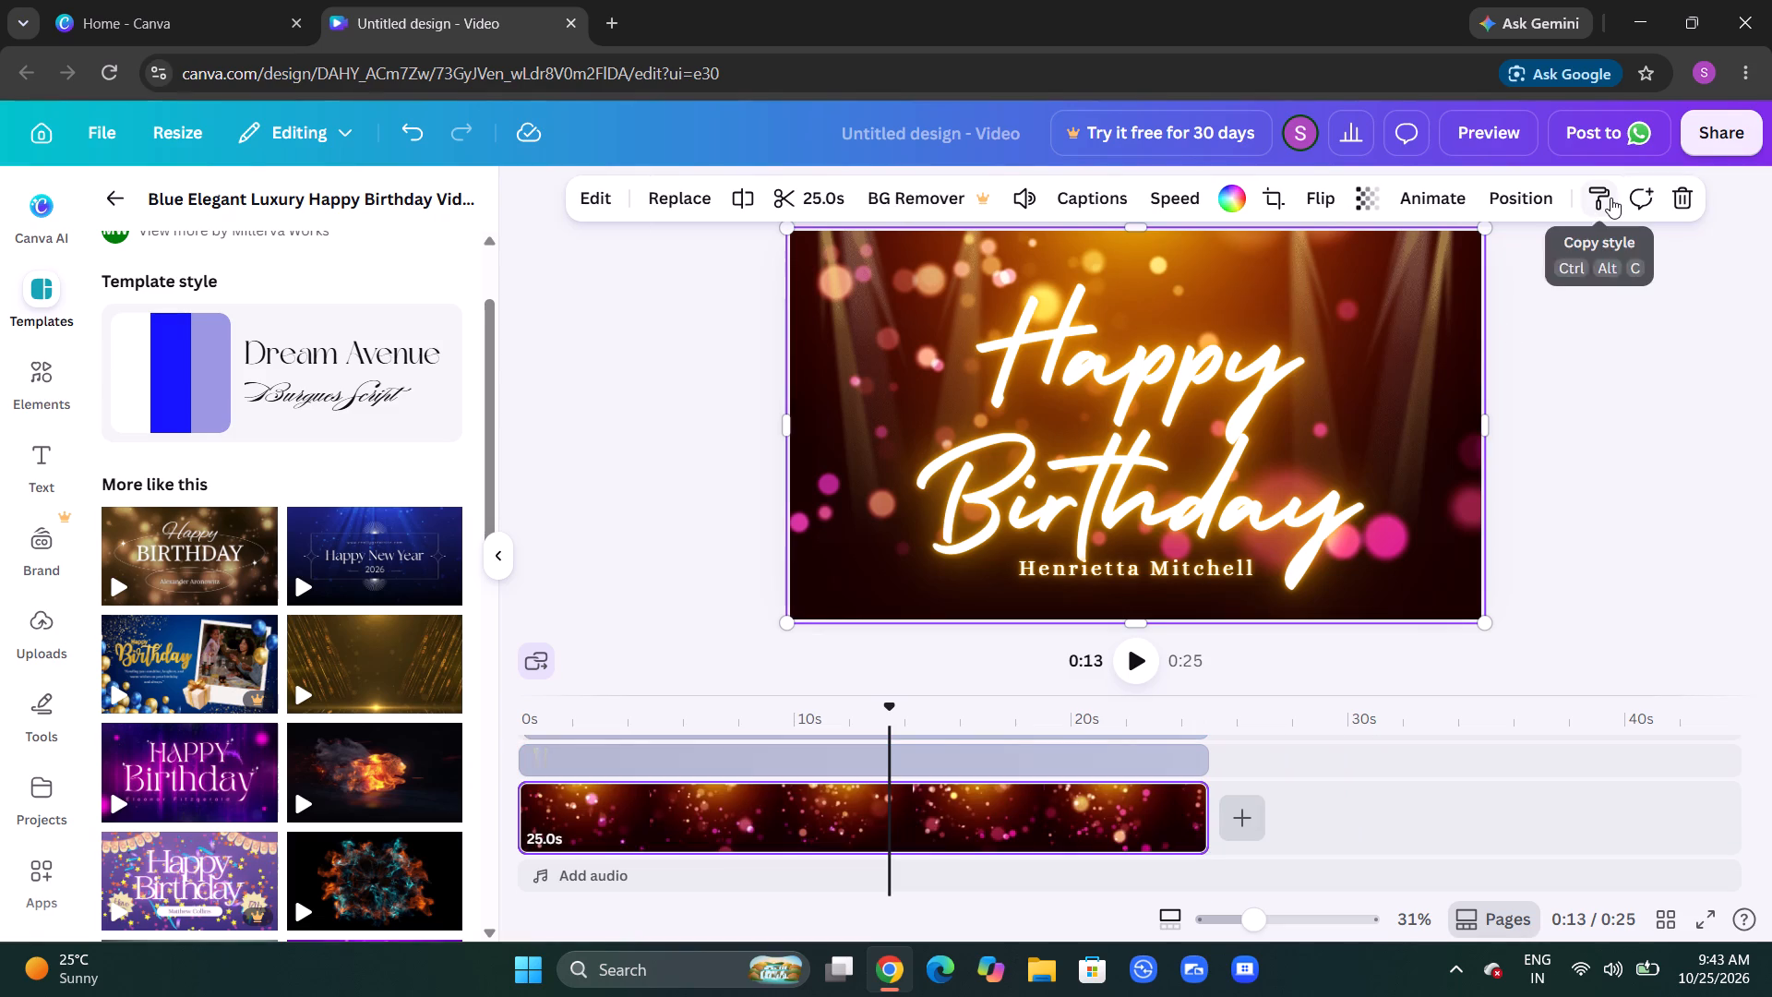
pyautogui.click(1675, 203)
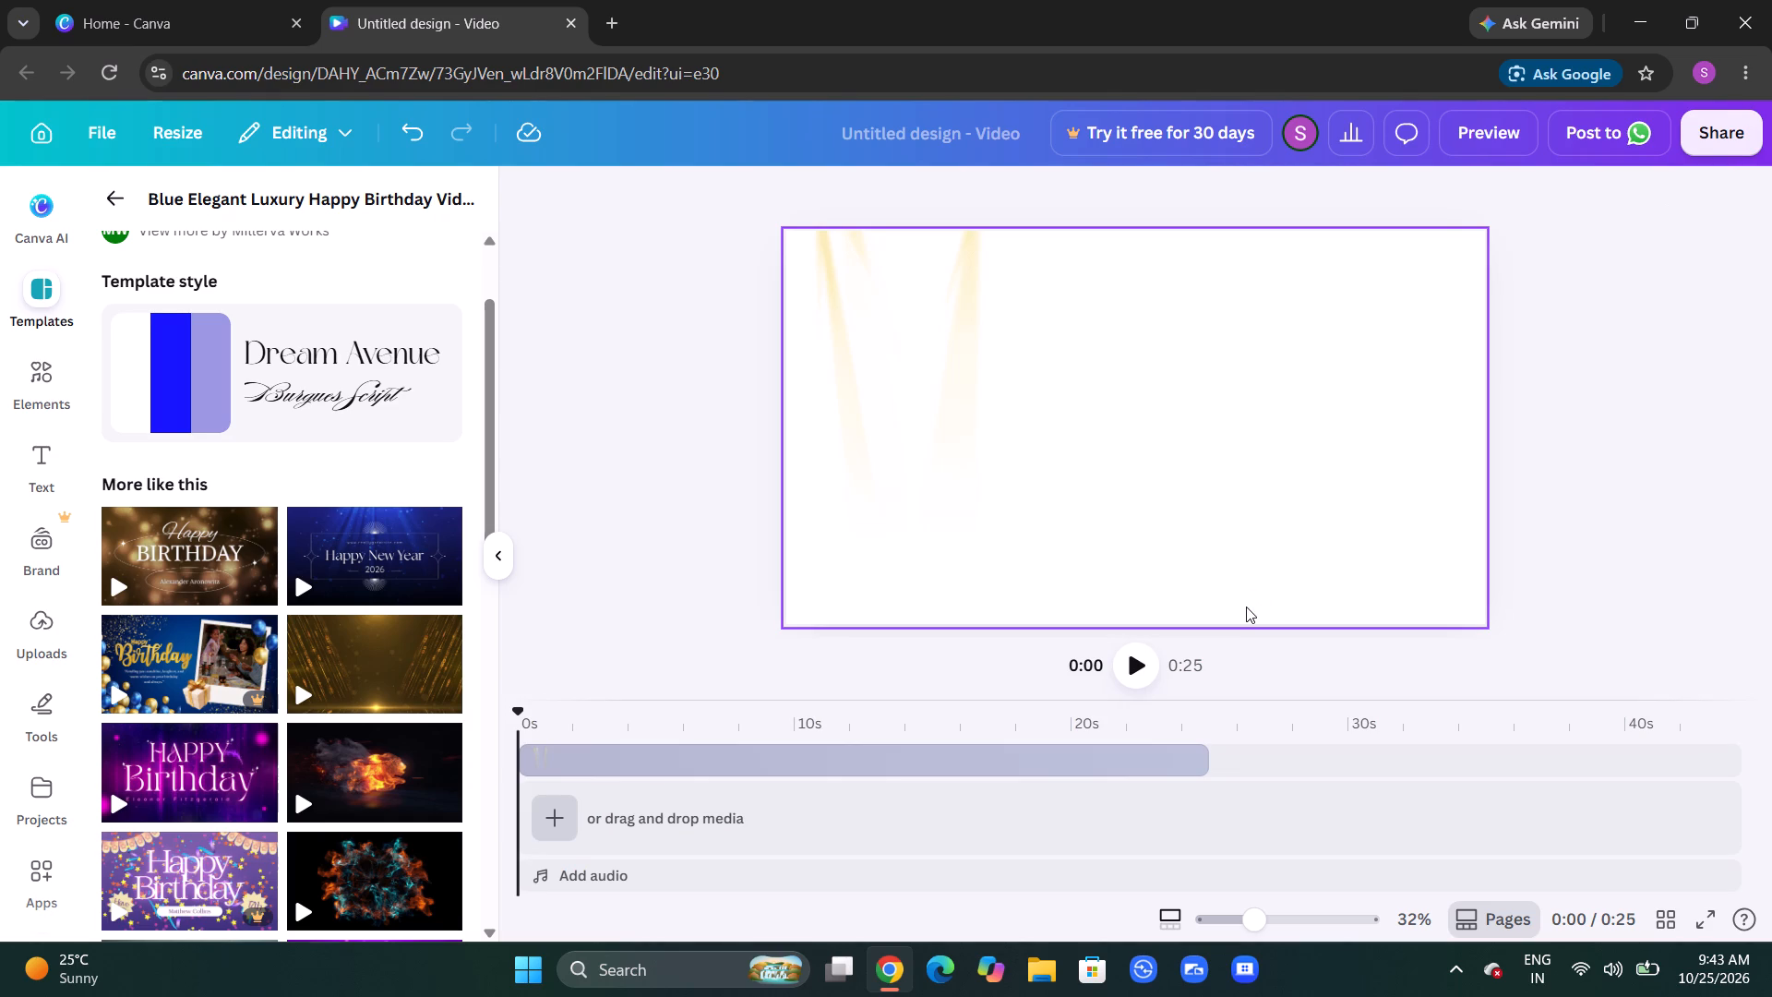
# Play the remaining content of the design through to its end.
pyautogui.click(1138, 669)
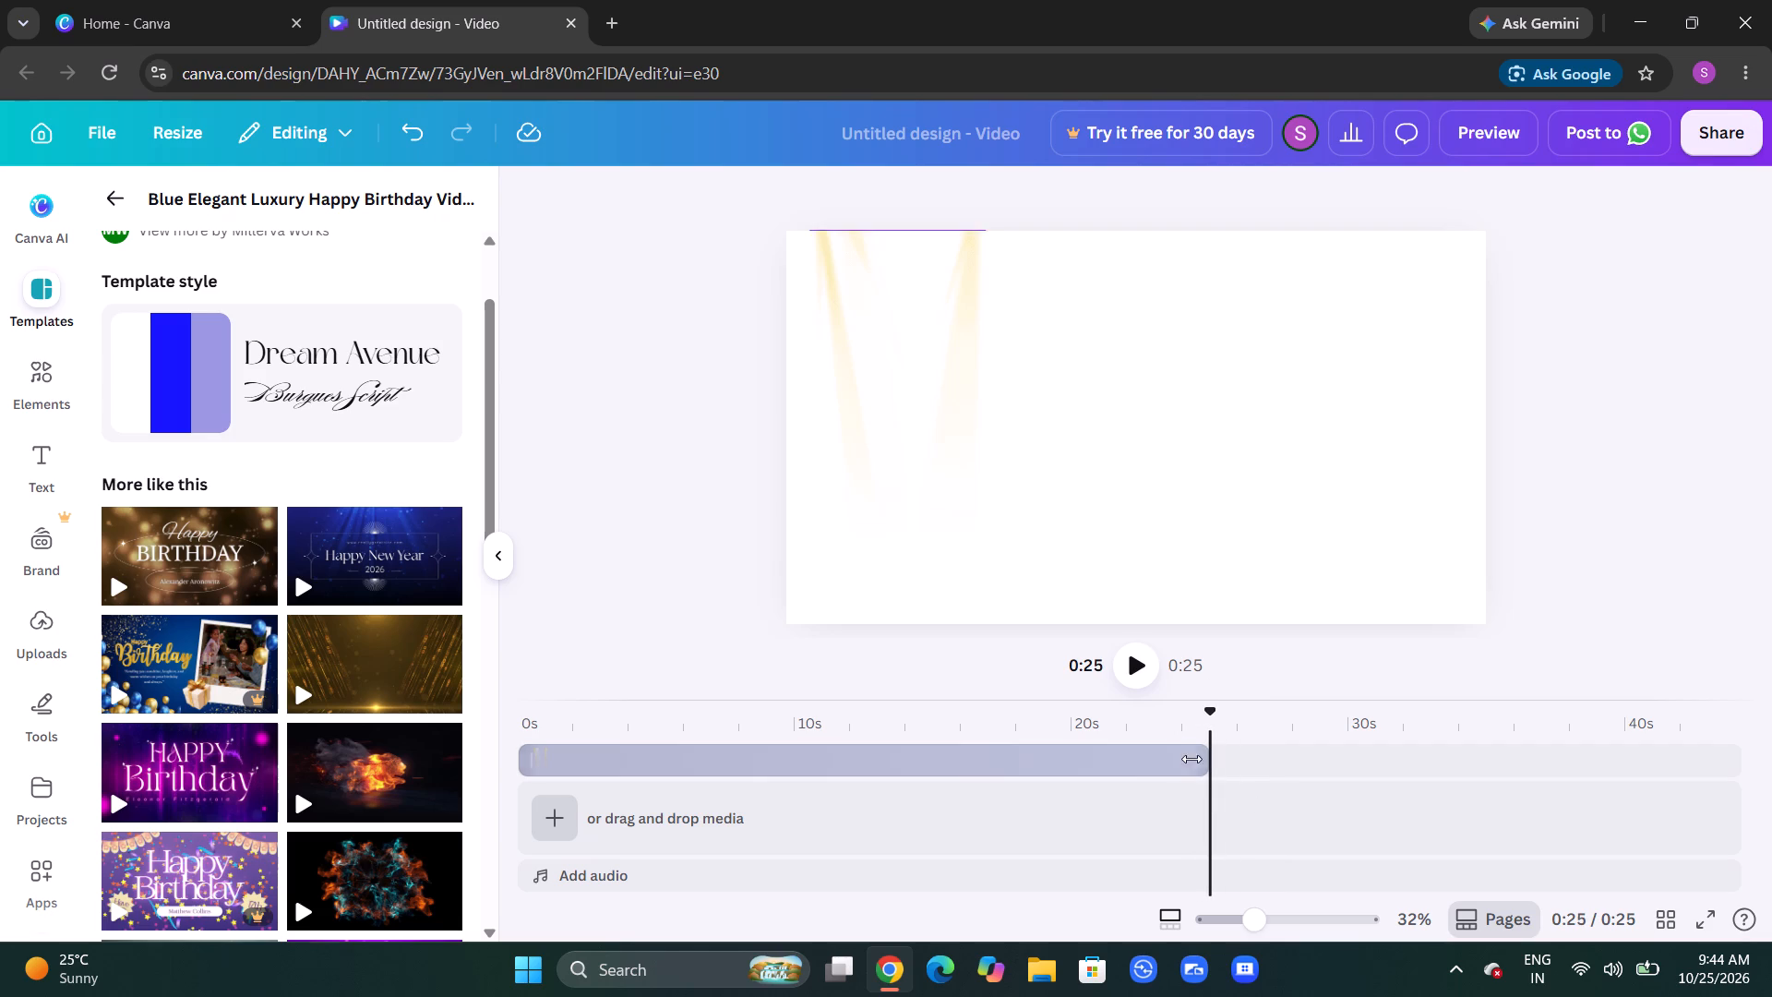
# Browse the similar video templates and apply the Blue Yellow and Black Simple intro Video template with the orange and teal smoke burst.
pyautogui.click(532, 826)
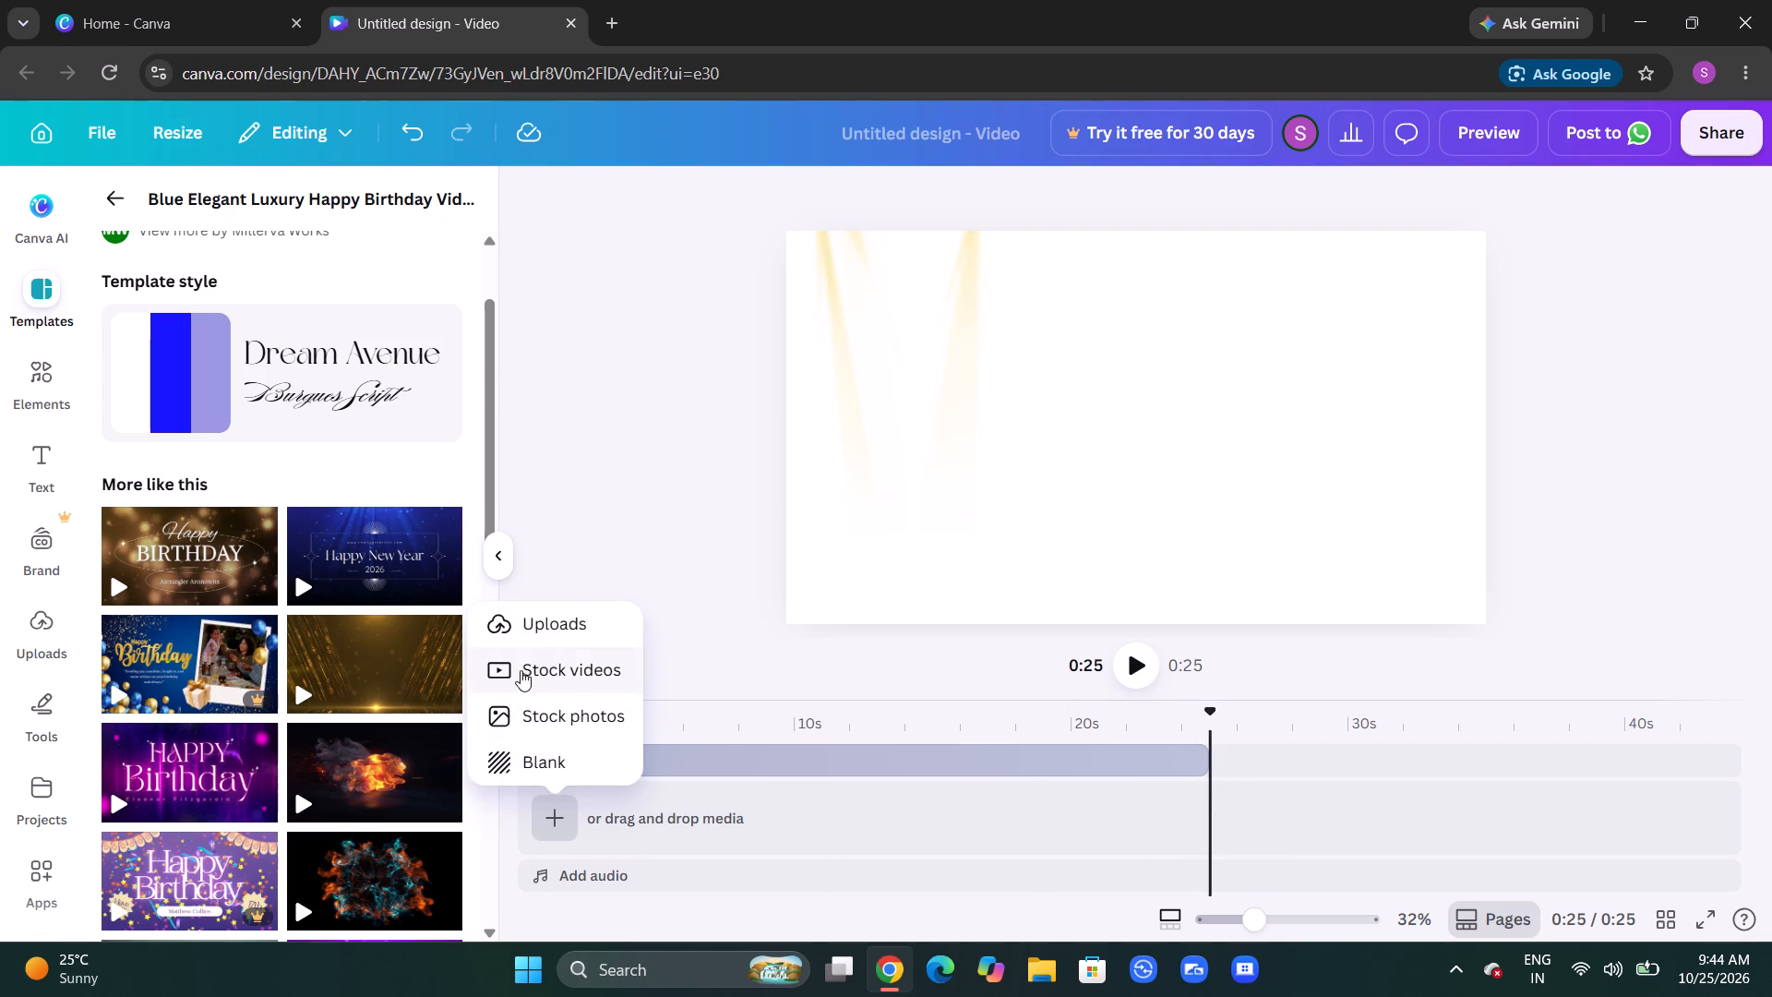
pyautogui.scroll(-2, 198, 810)
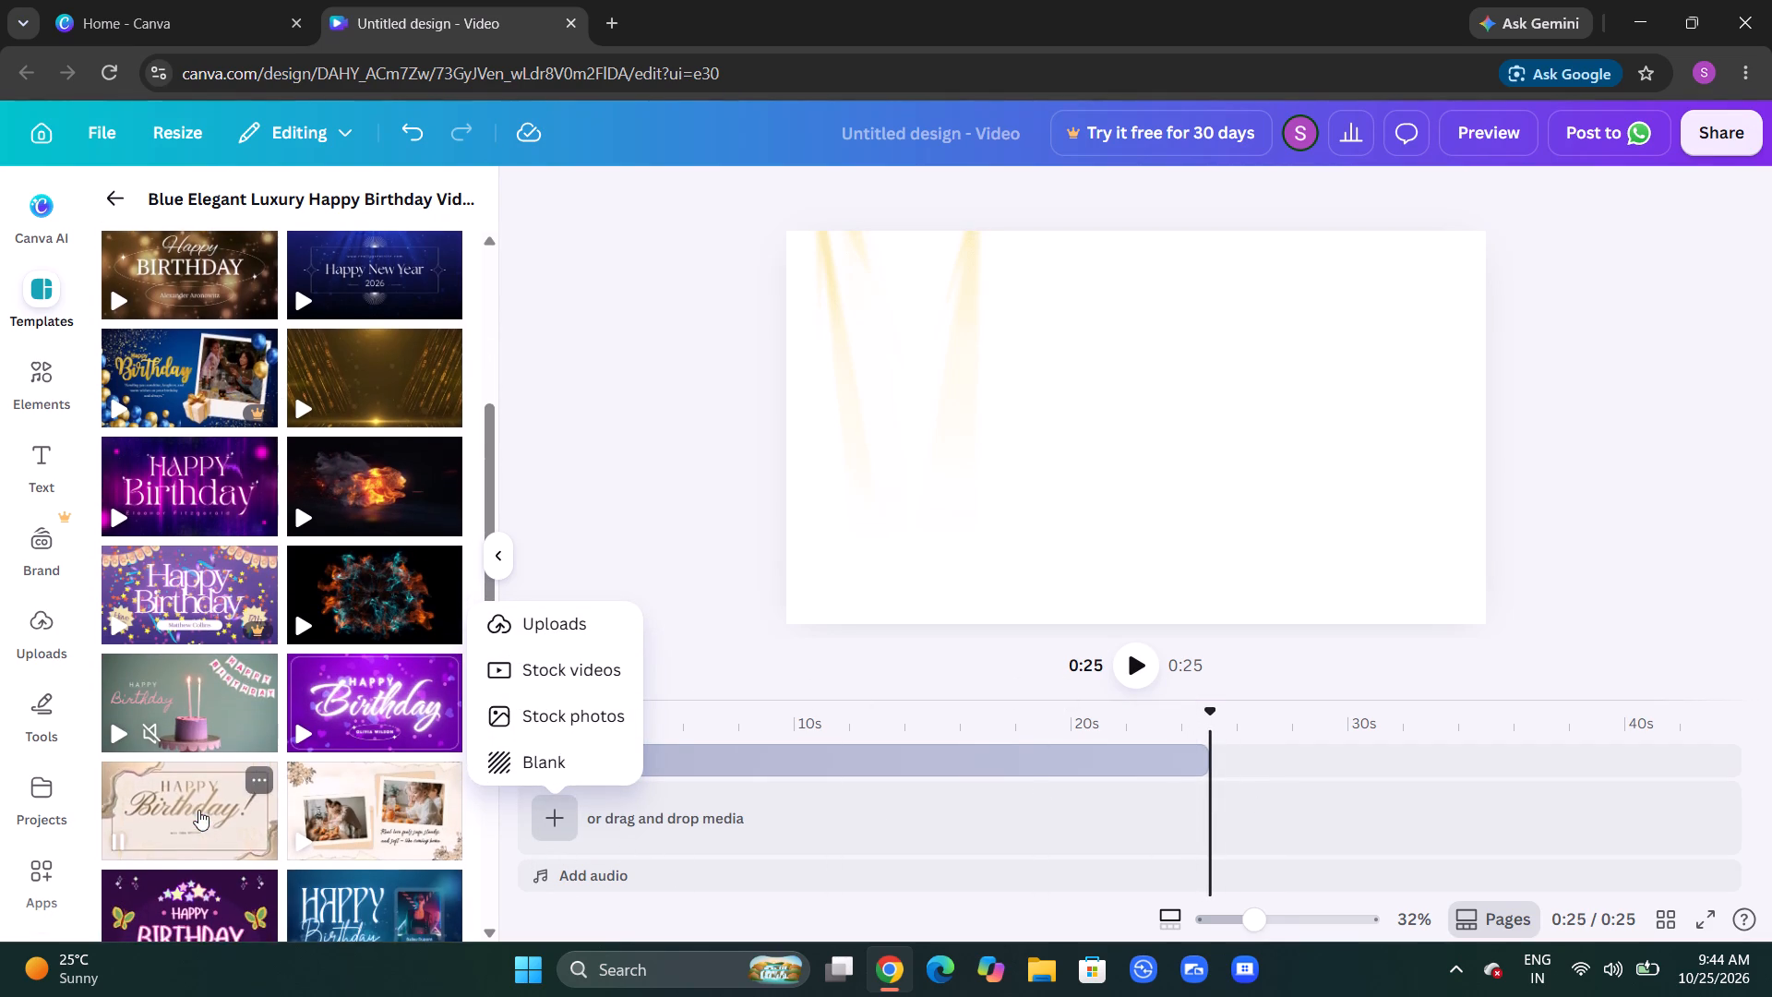
pyautogui.scroll(-2, 198, 810)
pyautogui.scroll(-1, 311, 740)
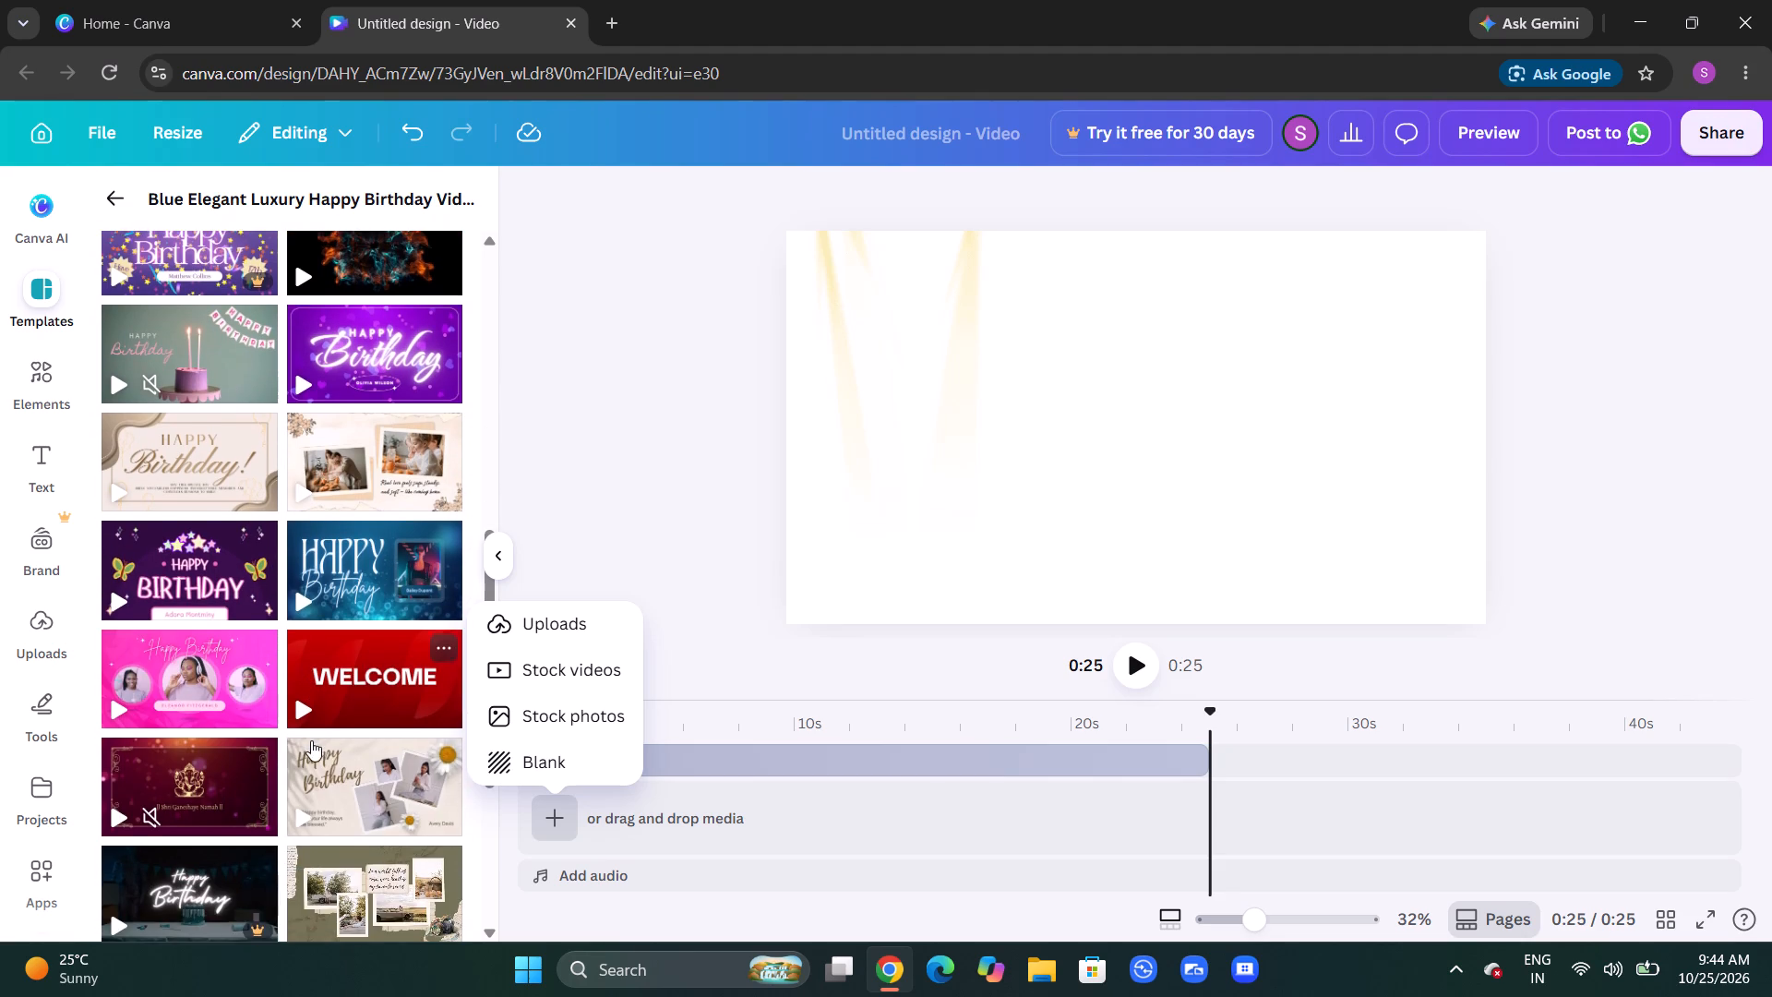
pyautogui.scroll(-2, 311, 740)
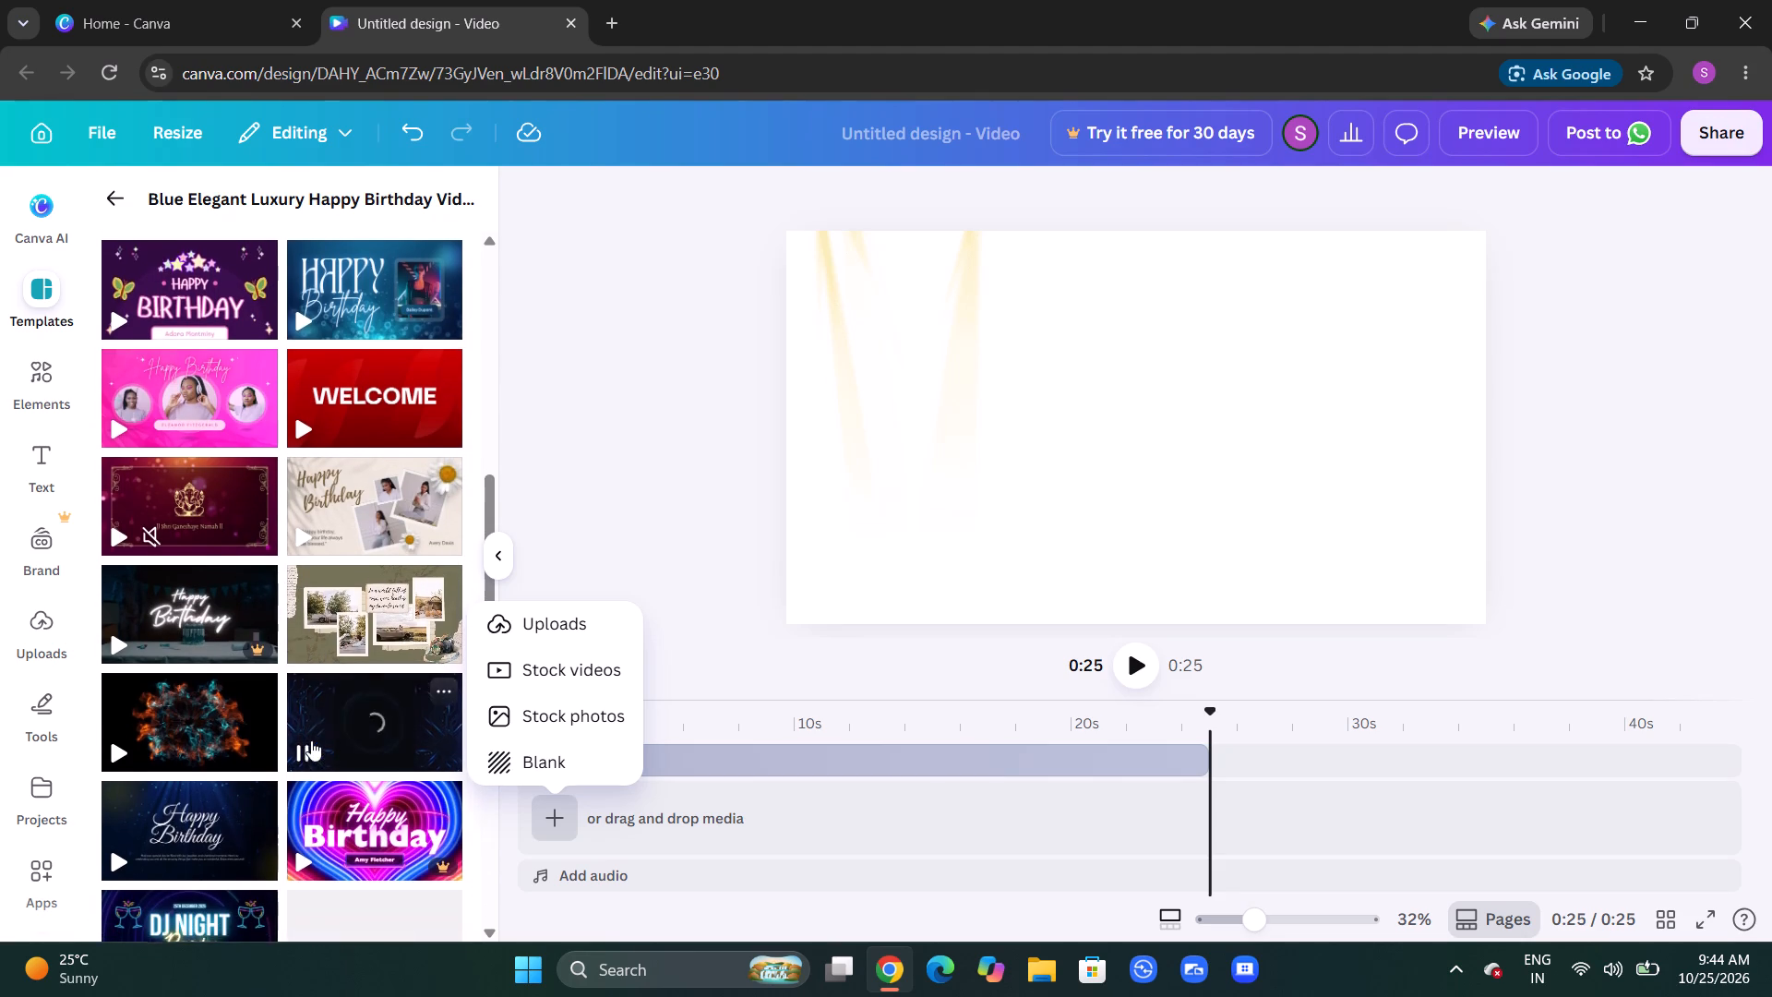
pyautogui.scroll(-2, 311, 740)
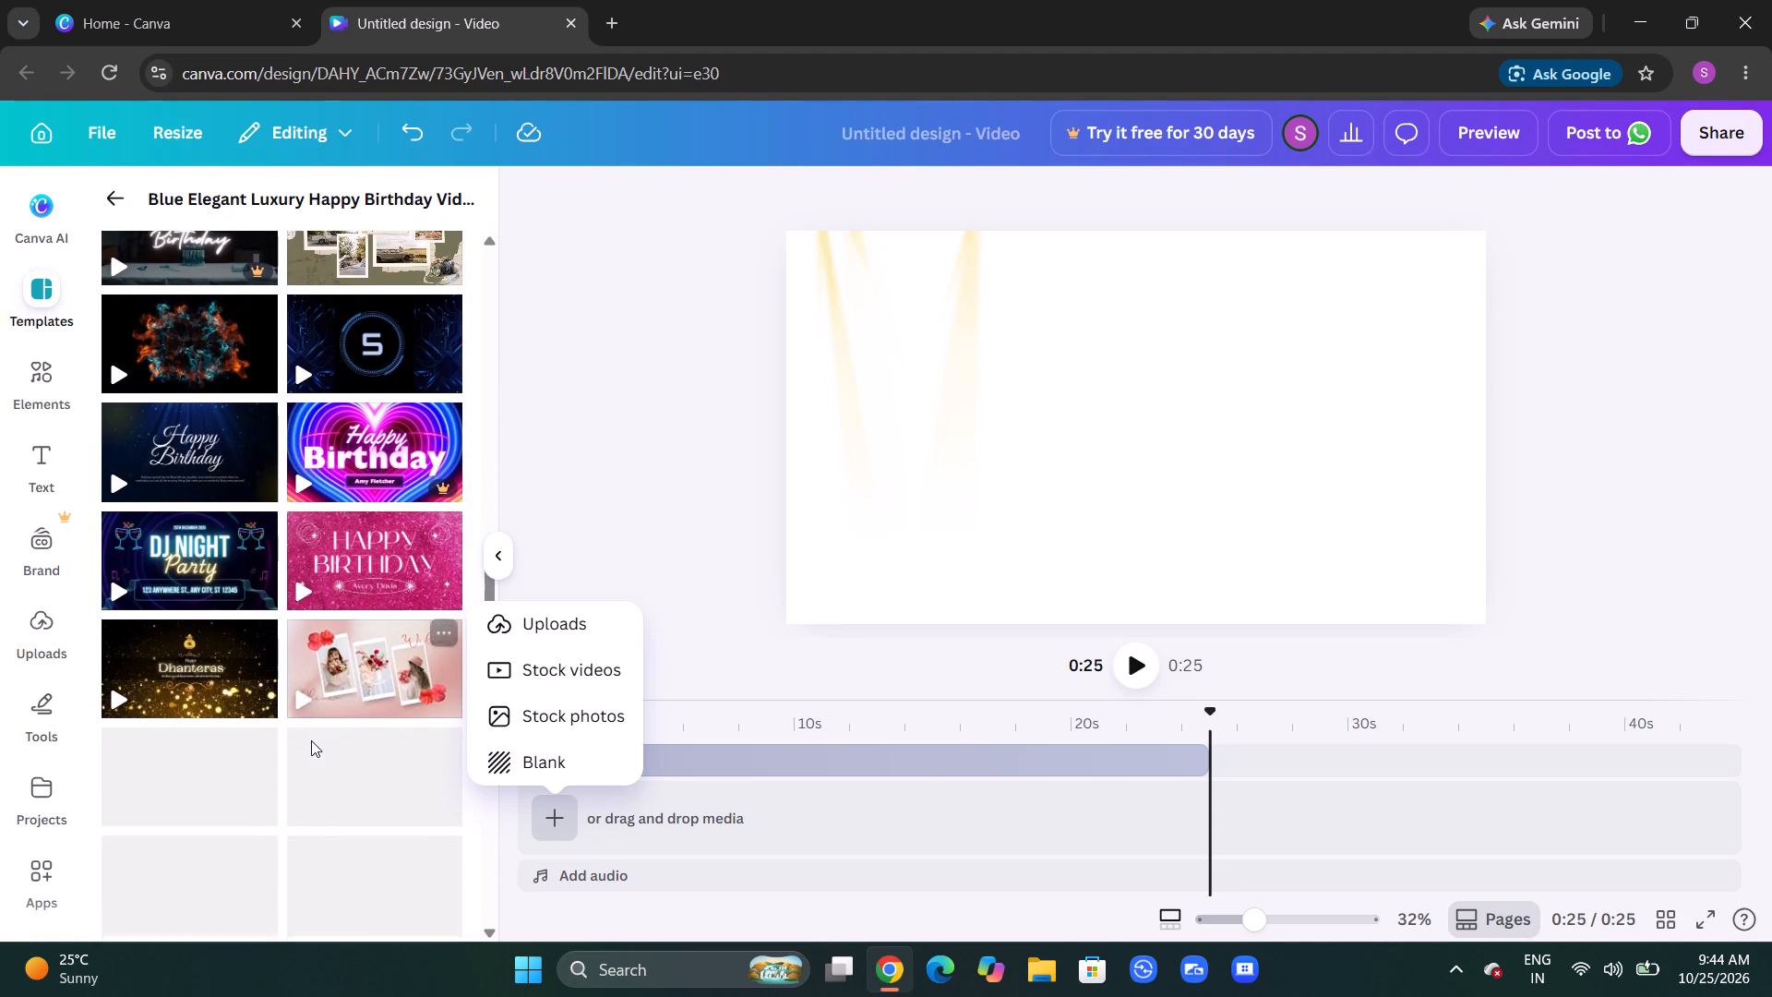
pyautogui.scroll(6, 311, 740)
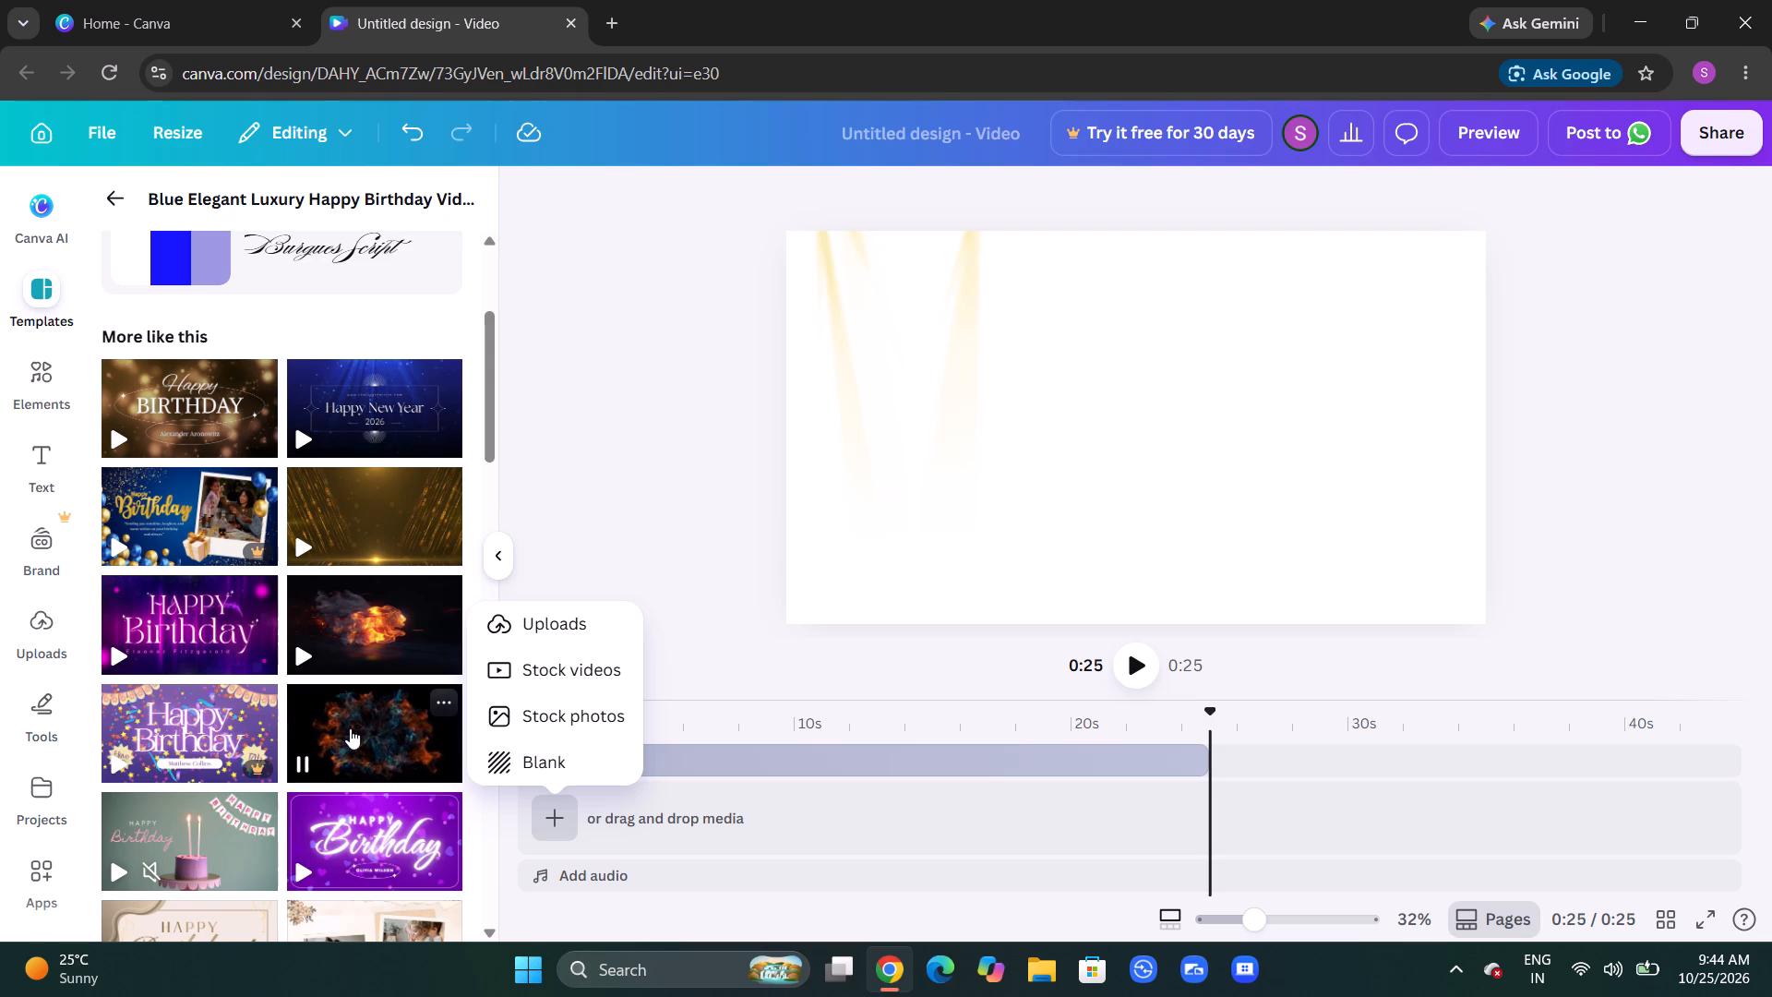
pyautogui.click(350, 728)
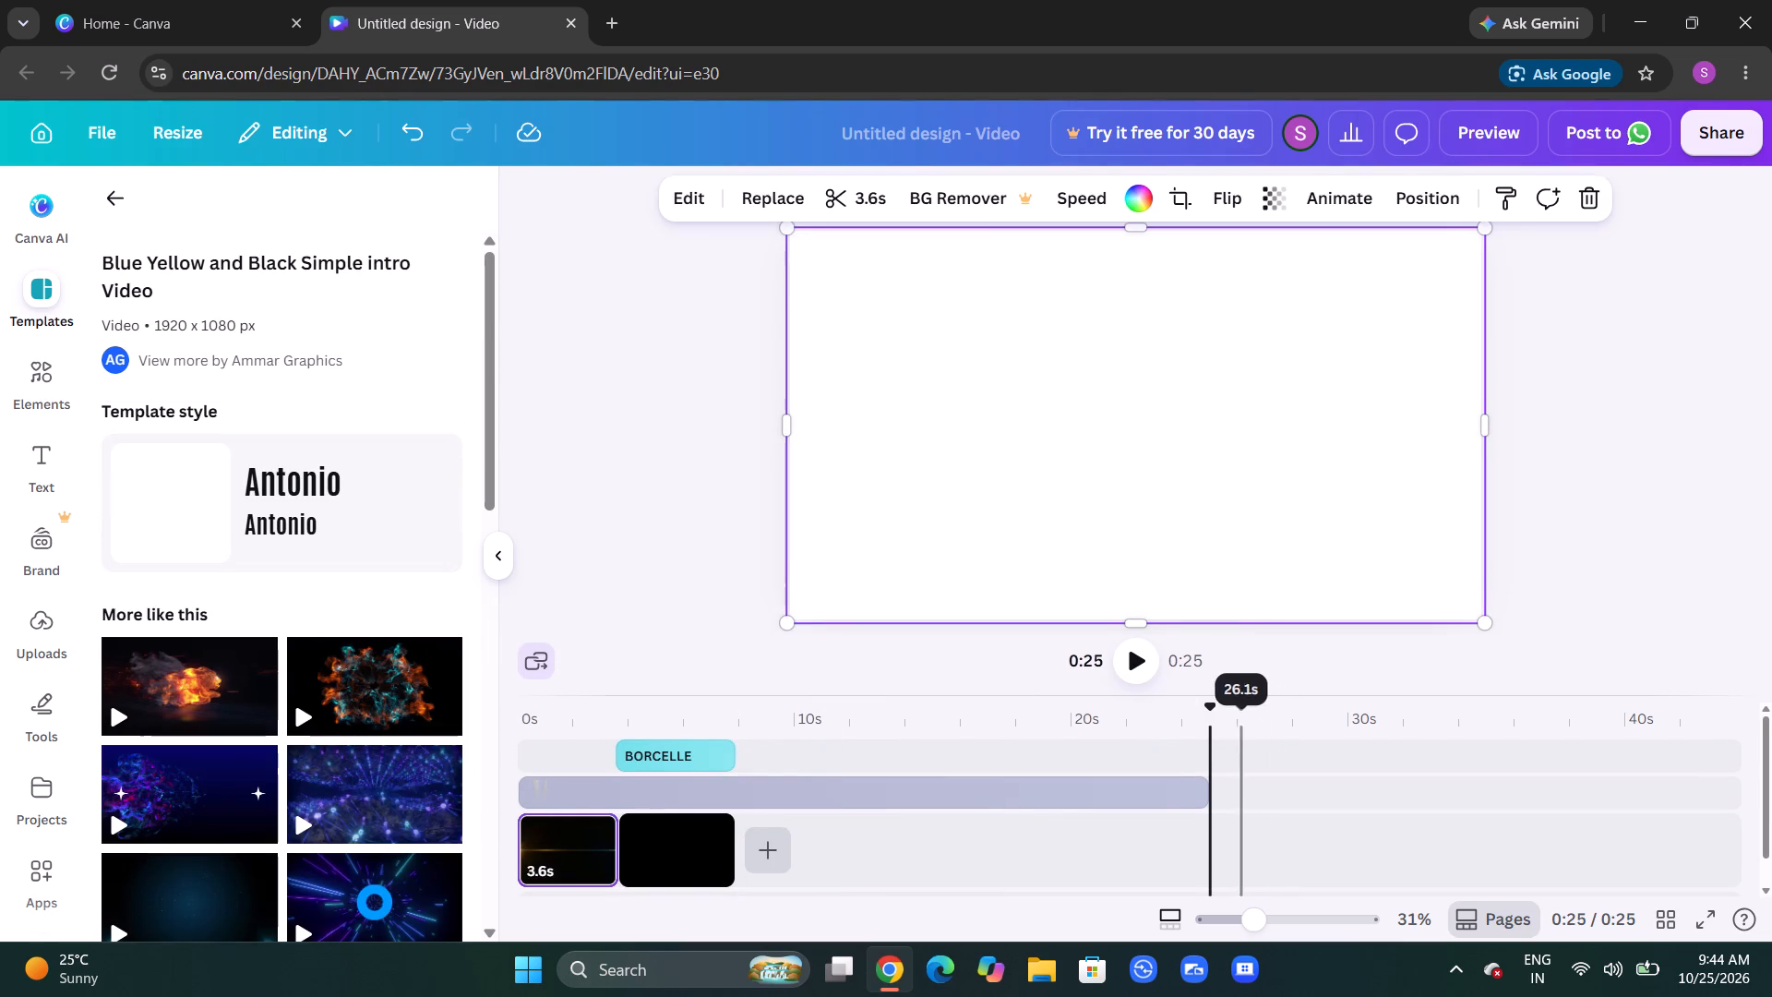
# Return the playhead to 0:00 and play the new intro from the beginning.
pyautogui.moveTo(1209, 708); pyautogui.dragTo(491, 723)
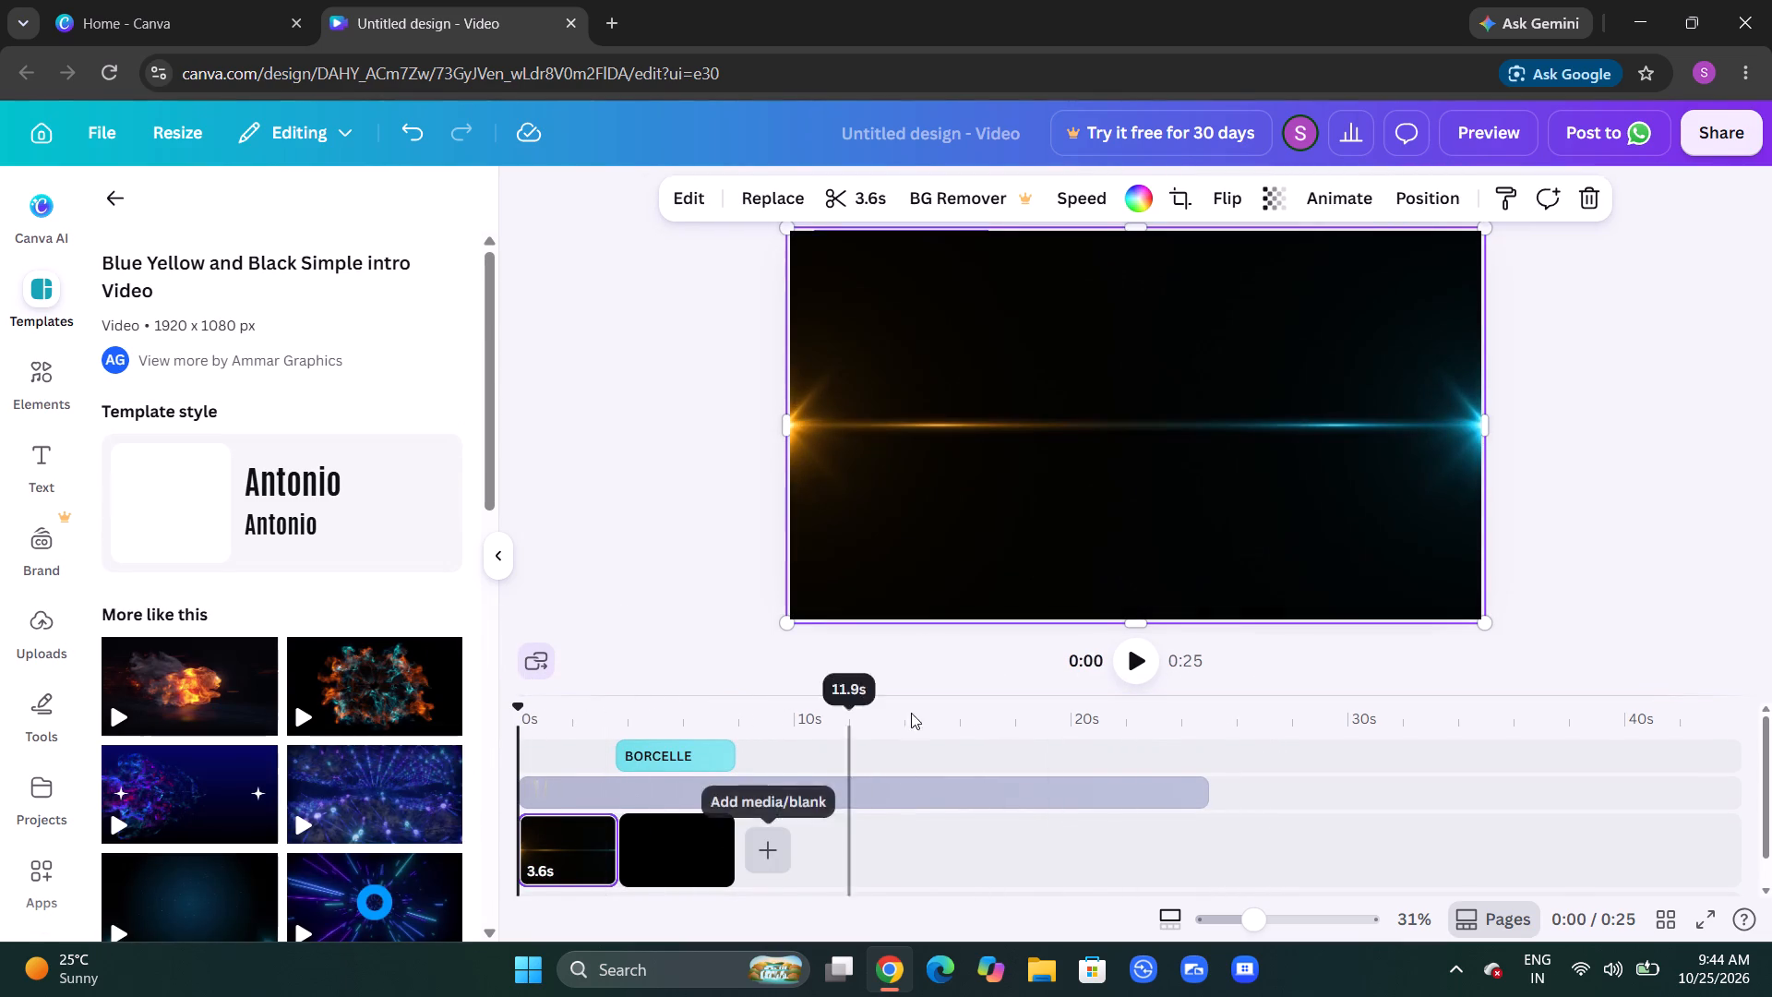
pyautogui.click(1121, 659)
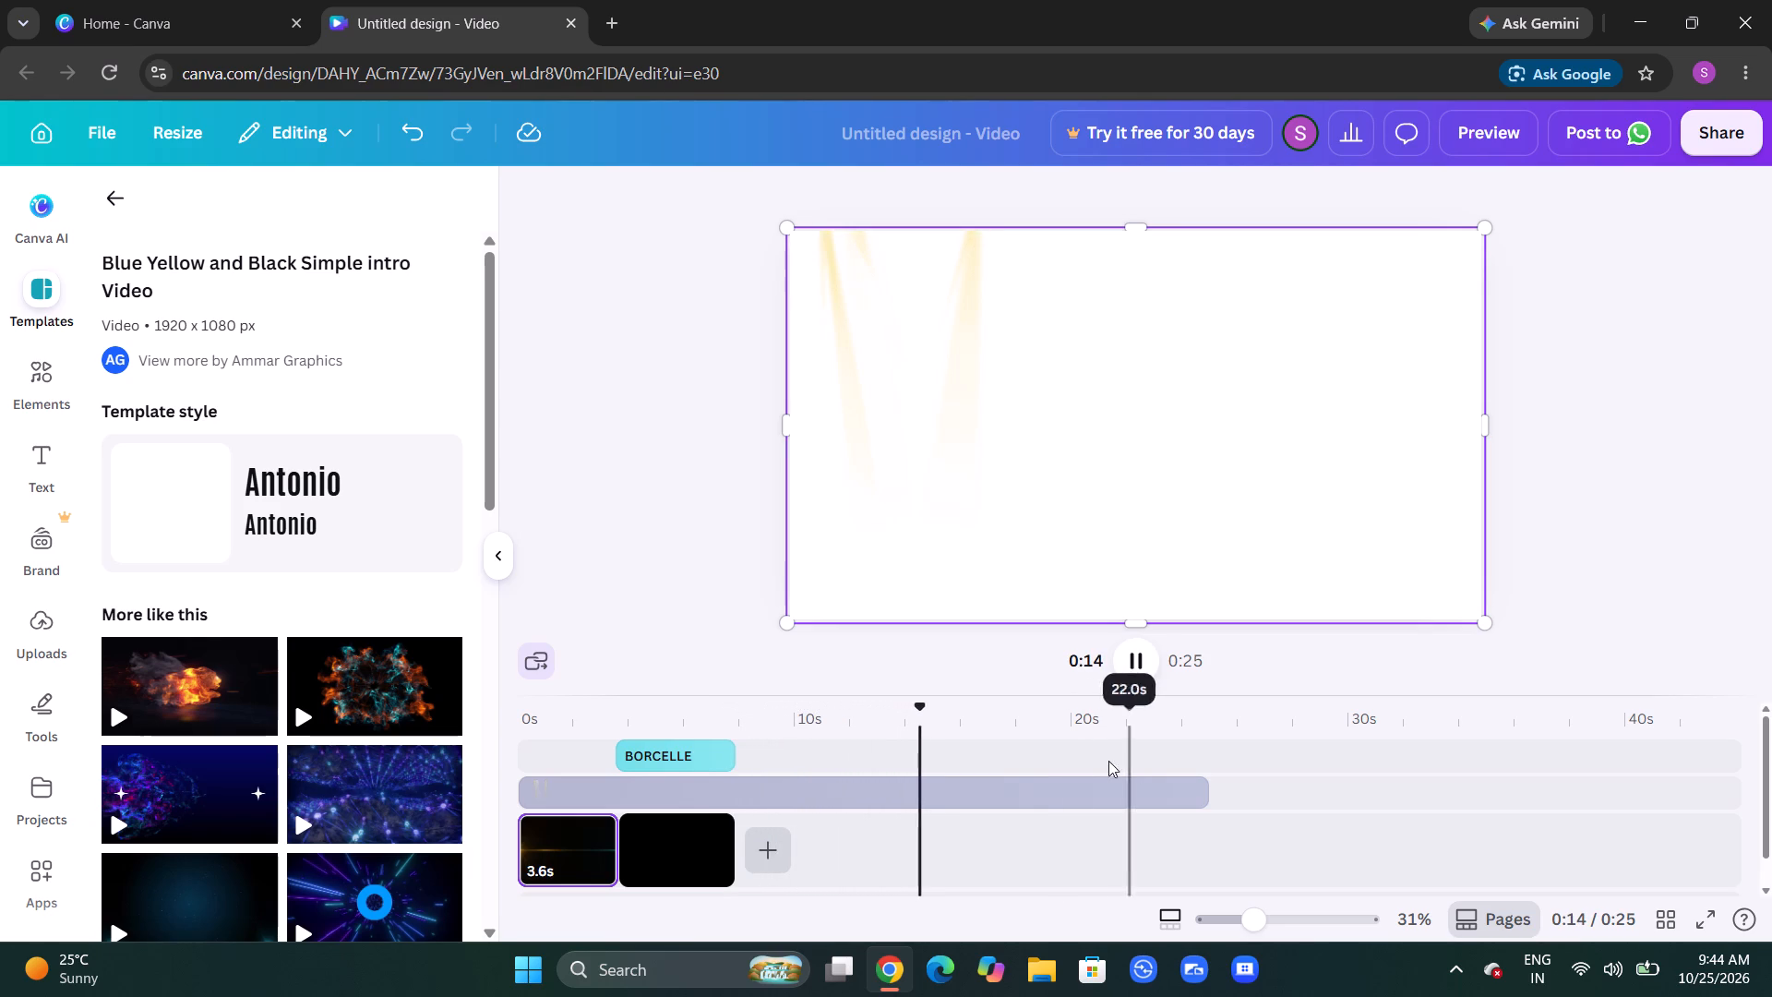
# Delete the second, plain black clip of the intro from the timeline.
pyautogui.click(549, 829)
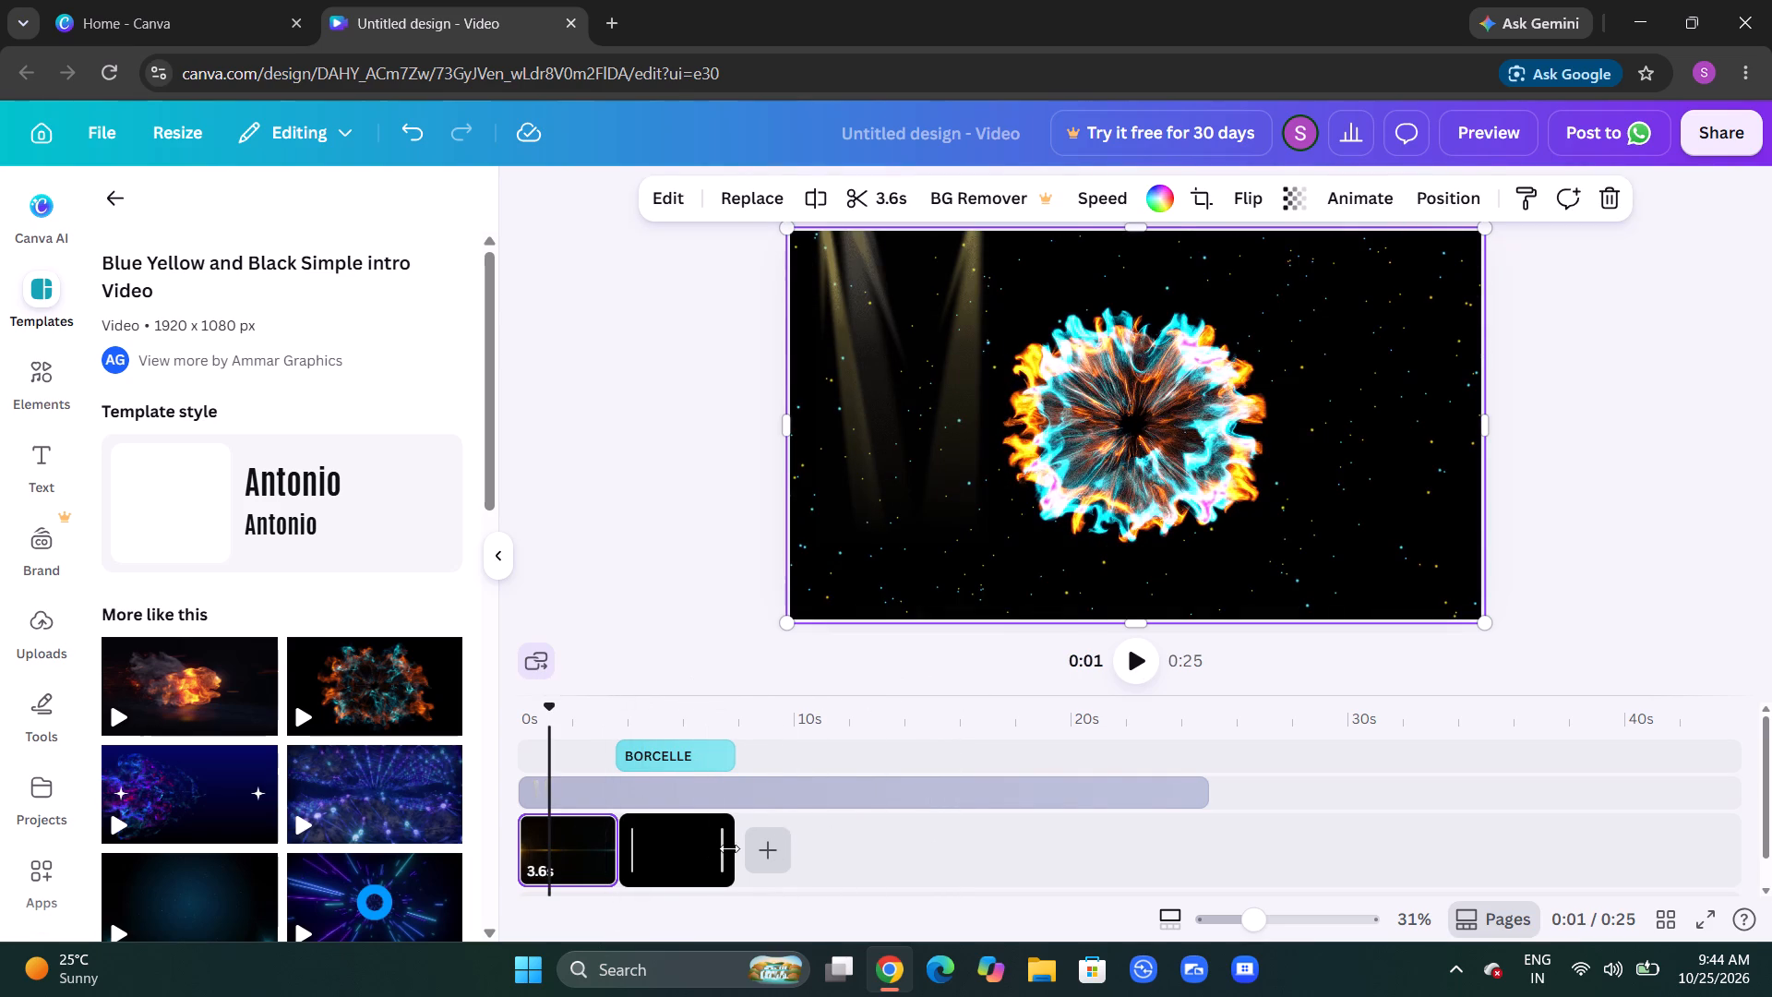
pyautogui.click(728, 819)
pyautogui.click(1357, 208)
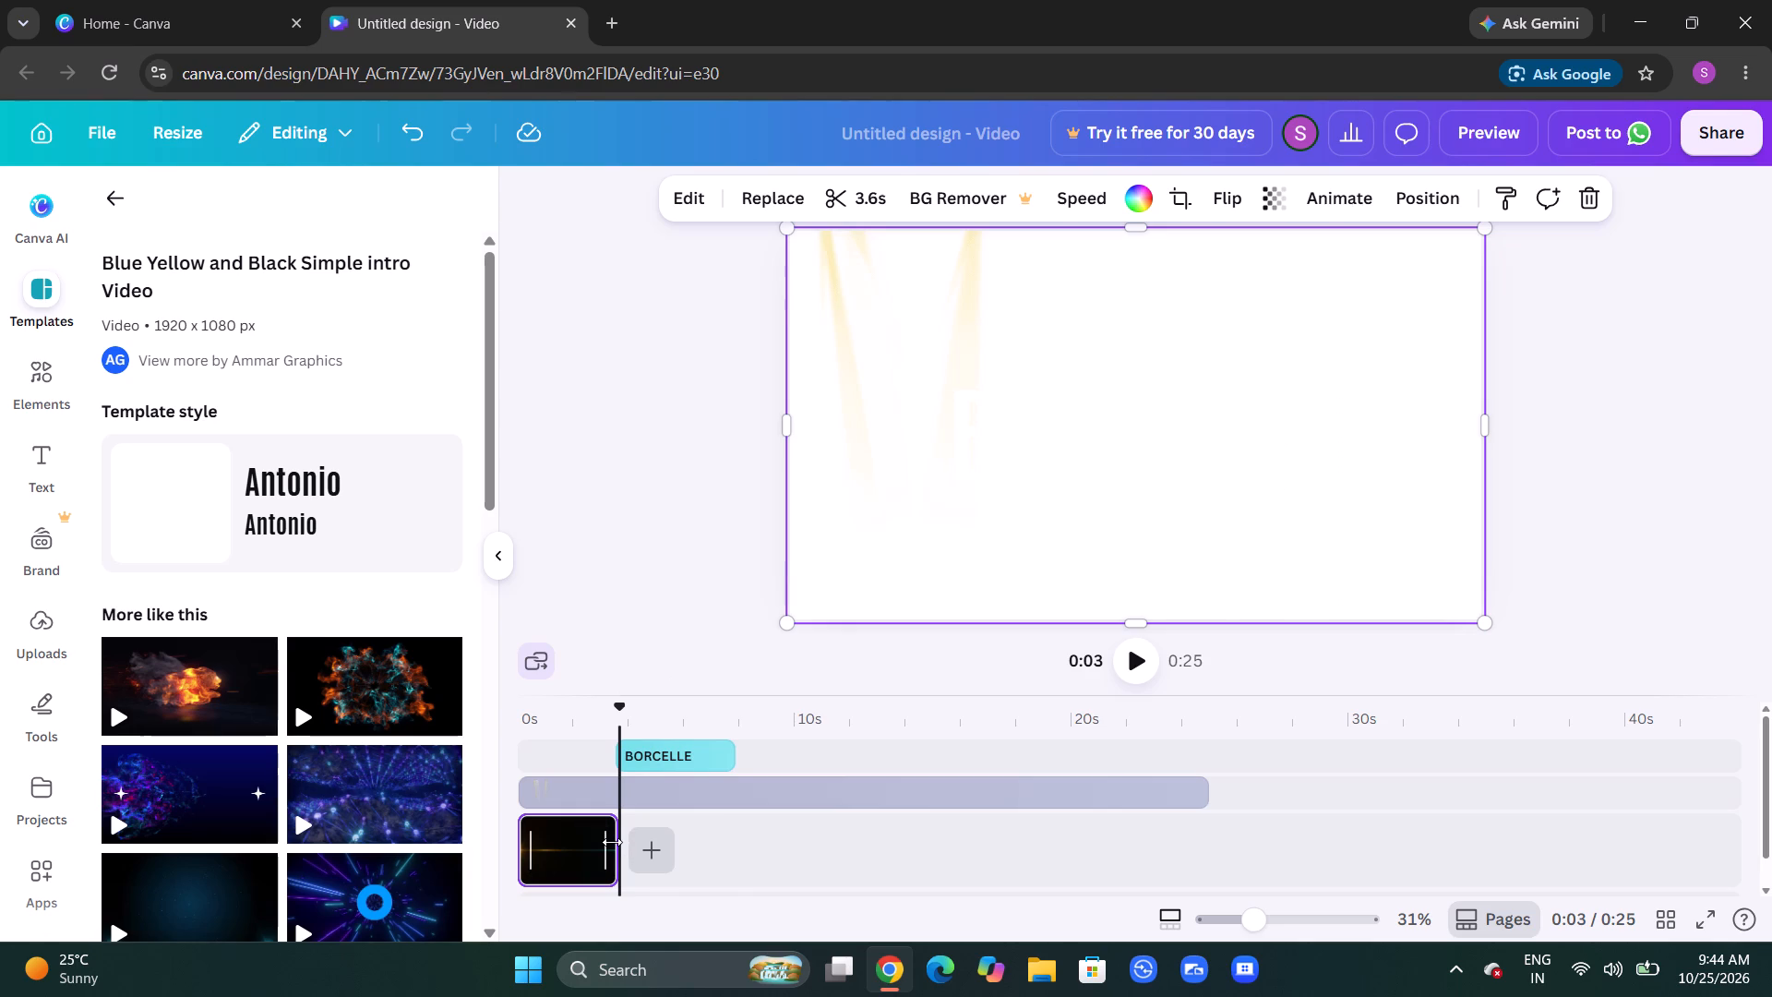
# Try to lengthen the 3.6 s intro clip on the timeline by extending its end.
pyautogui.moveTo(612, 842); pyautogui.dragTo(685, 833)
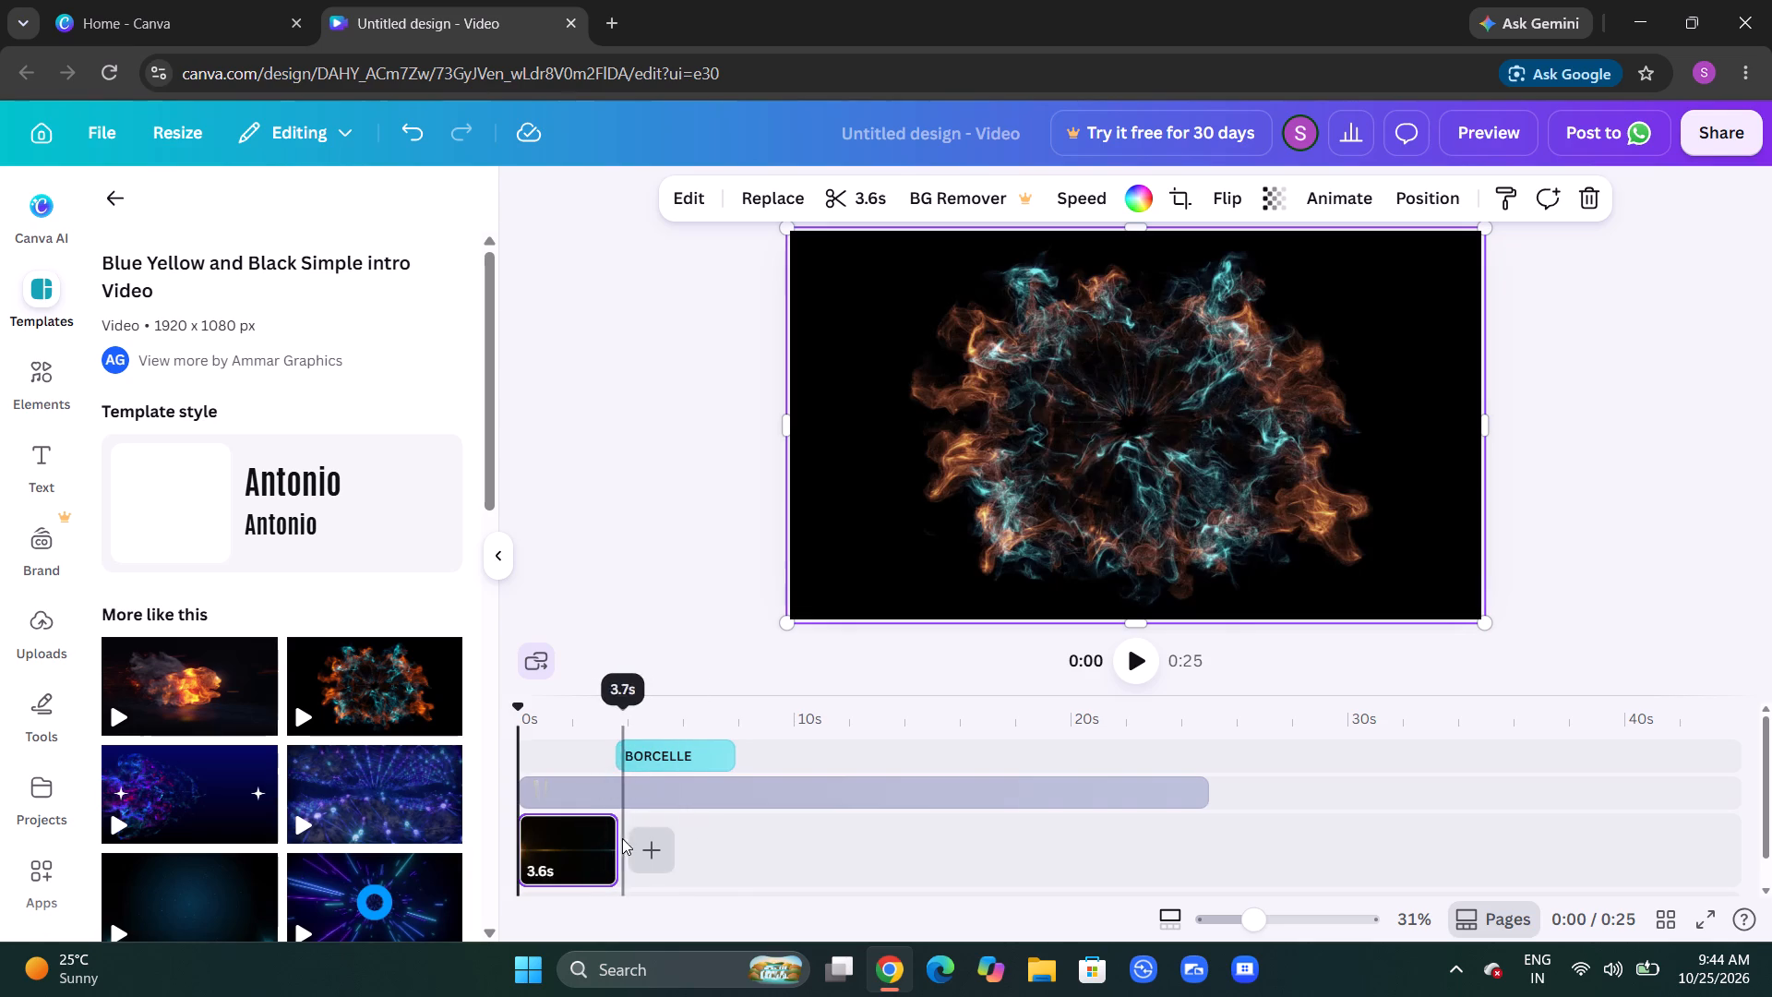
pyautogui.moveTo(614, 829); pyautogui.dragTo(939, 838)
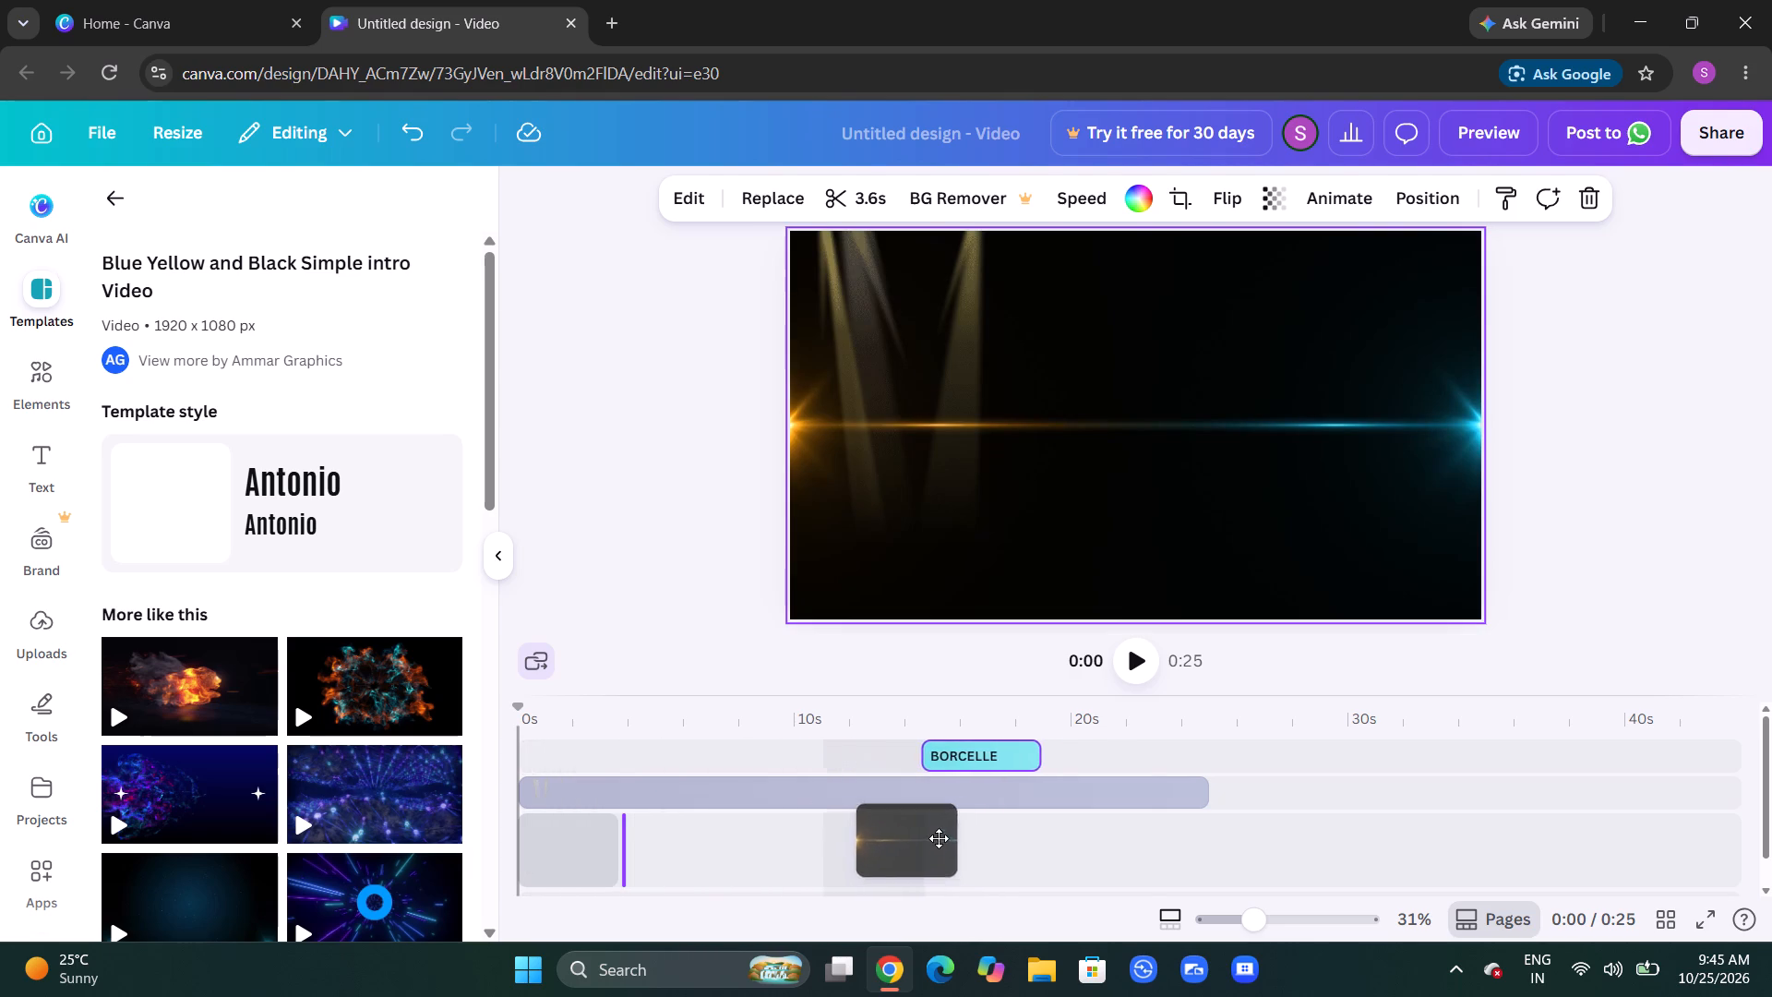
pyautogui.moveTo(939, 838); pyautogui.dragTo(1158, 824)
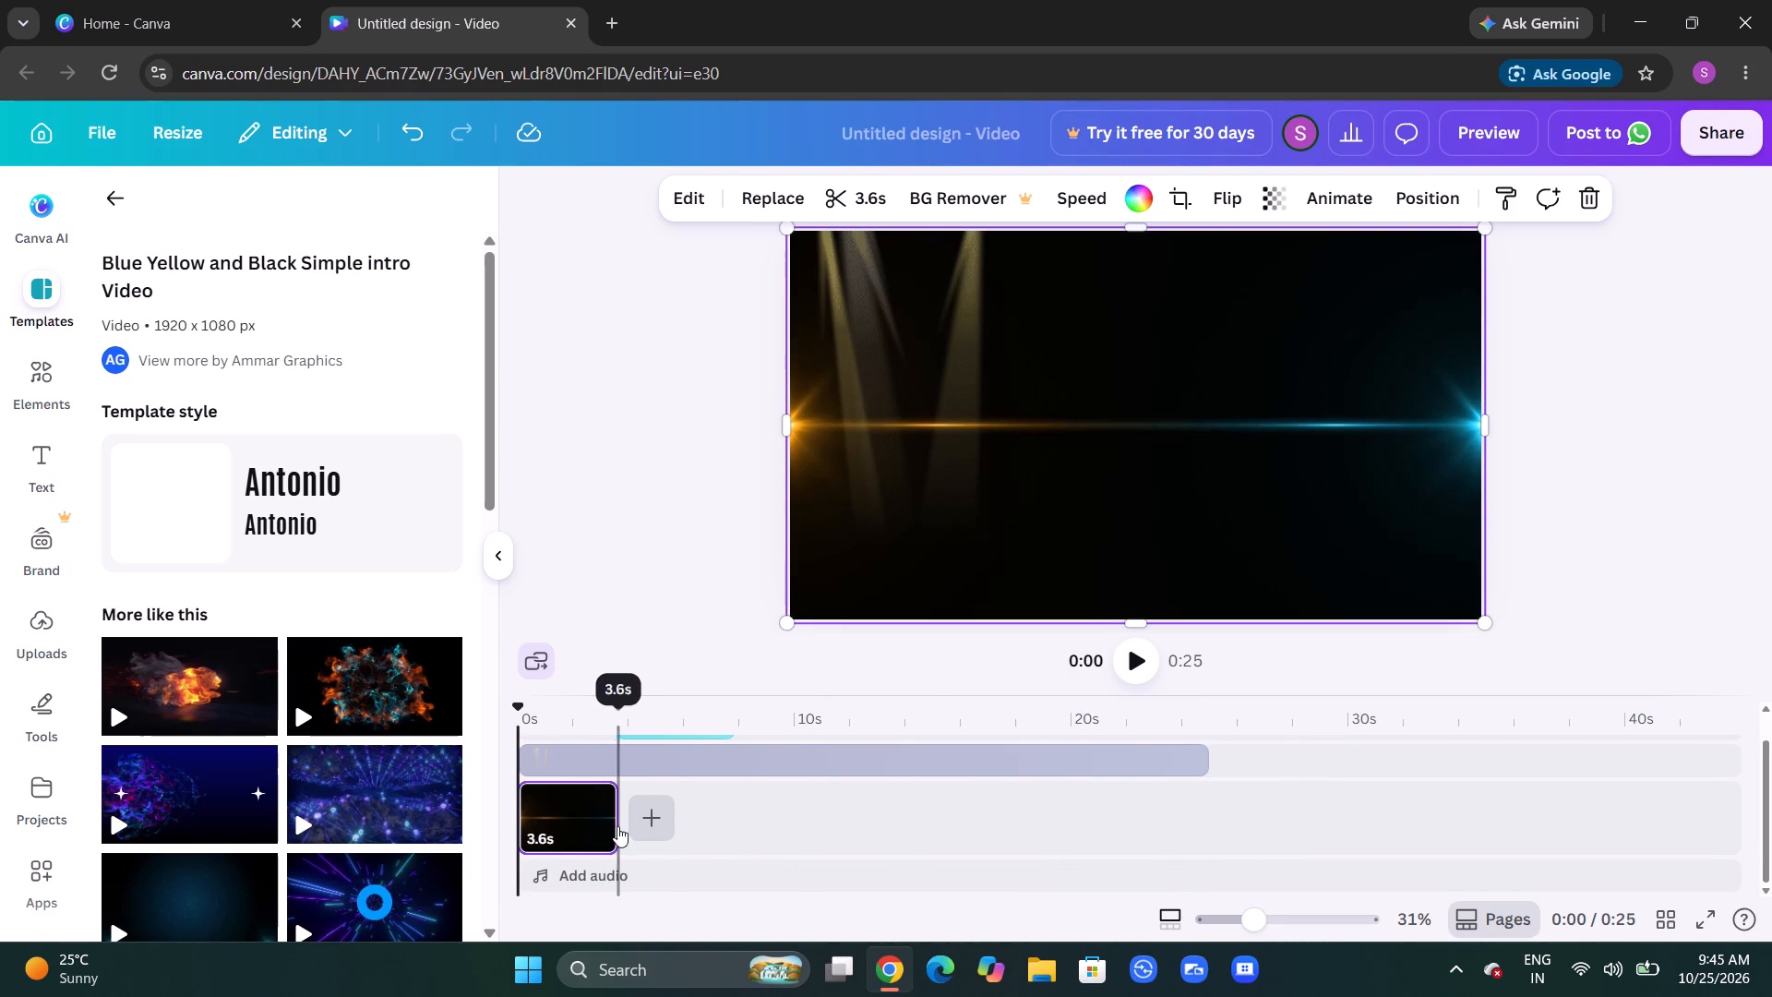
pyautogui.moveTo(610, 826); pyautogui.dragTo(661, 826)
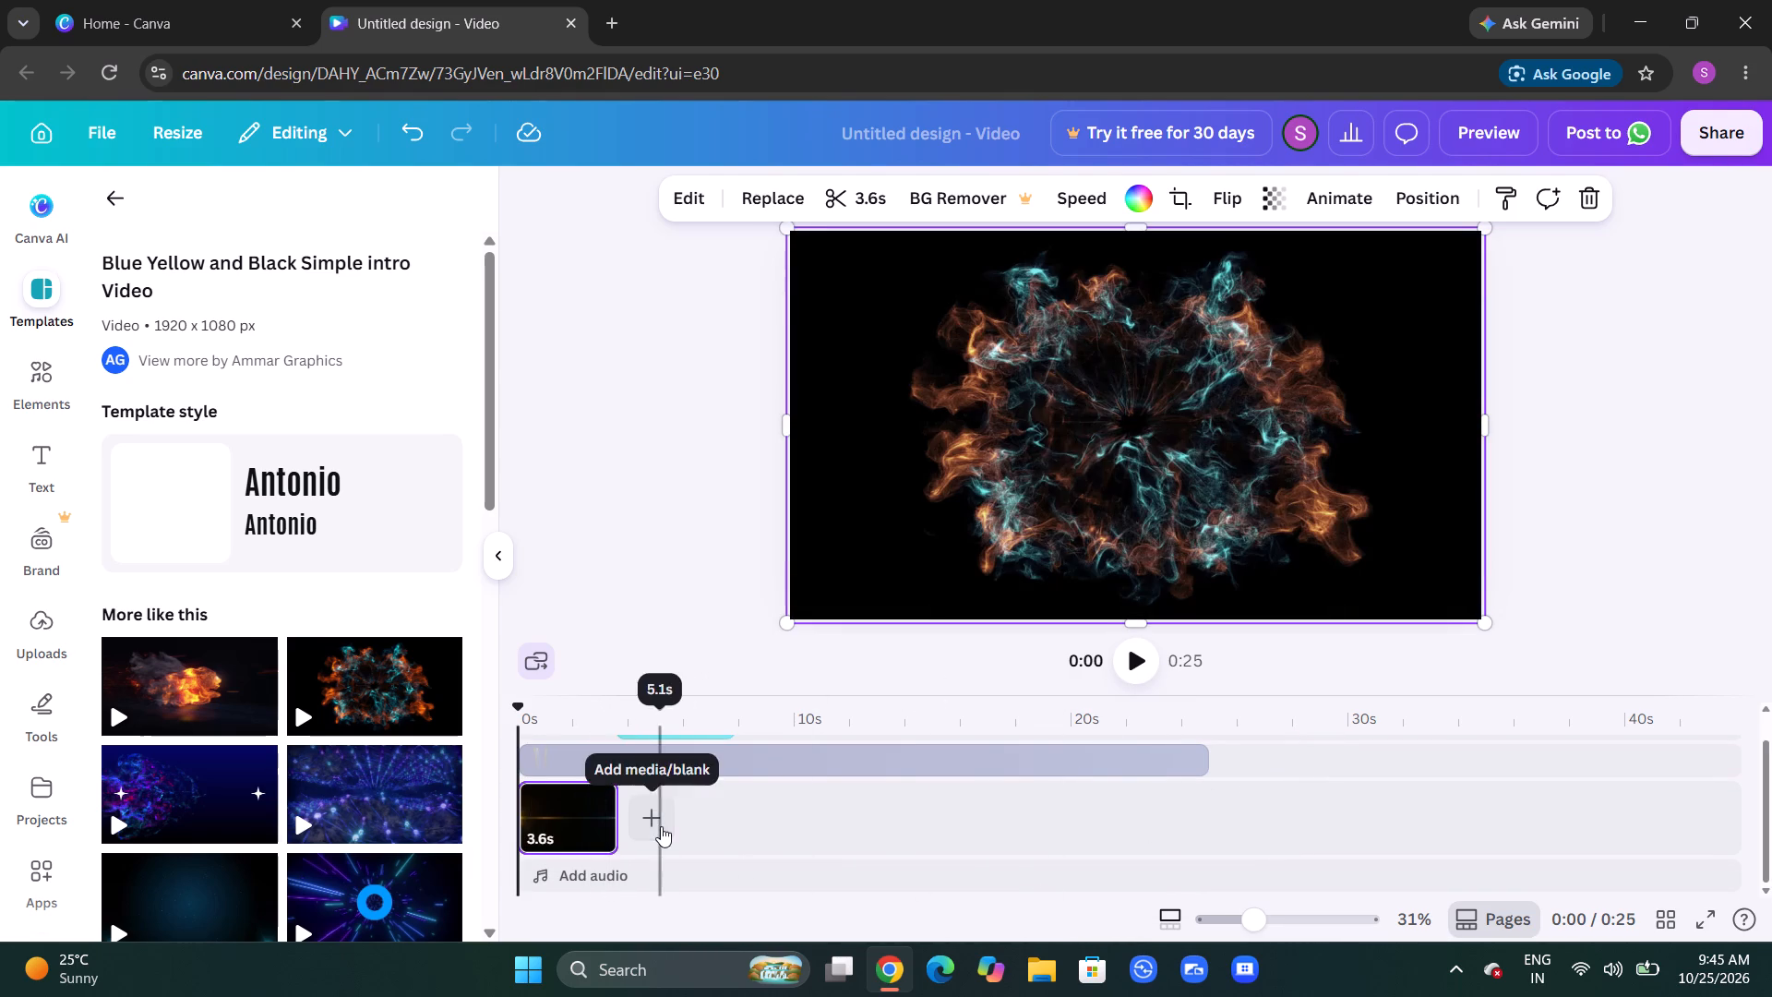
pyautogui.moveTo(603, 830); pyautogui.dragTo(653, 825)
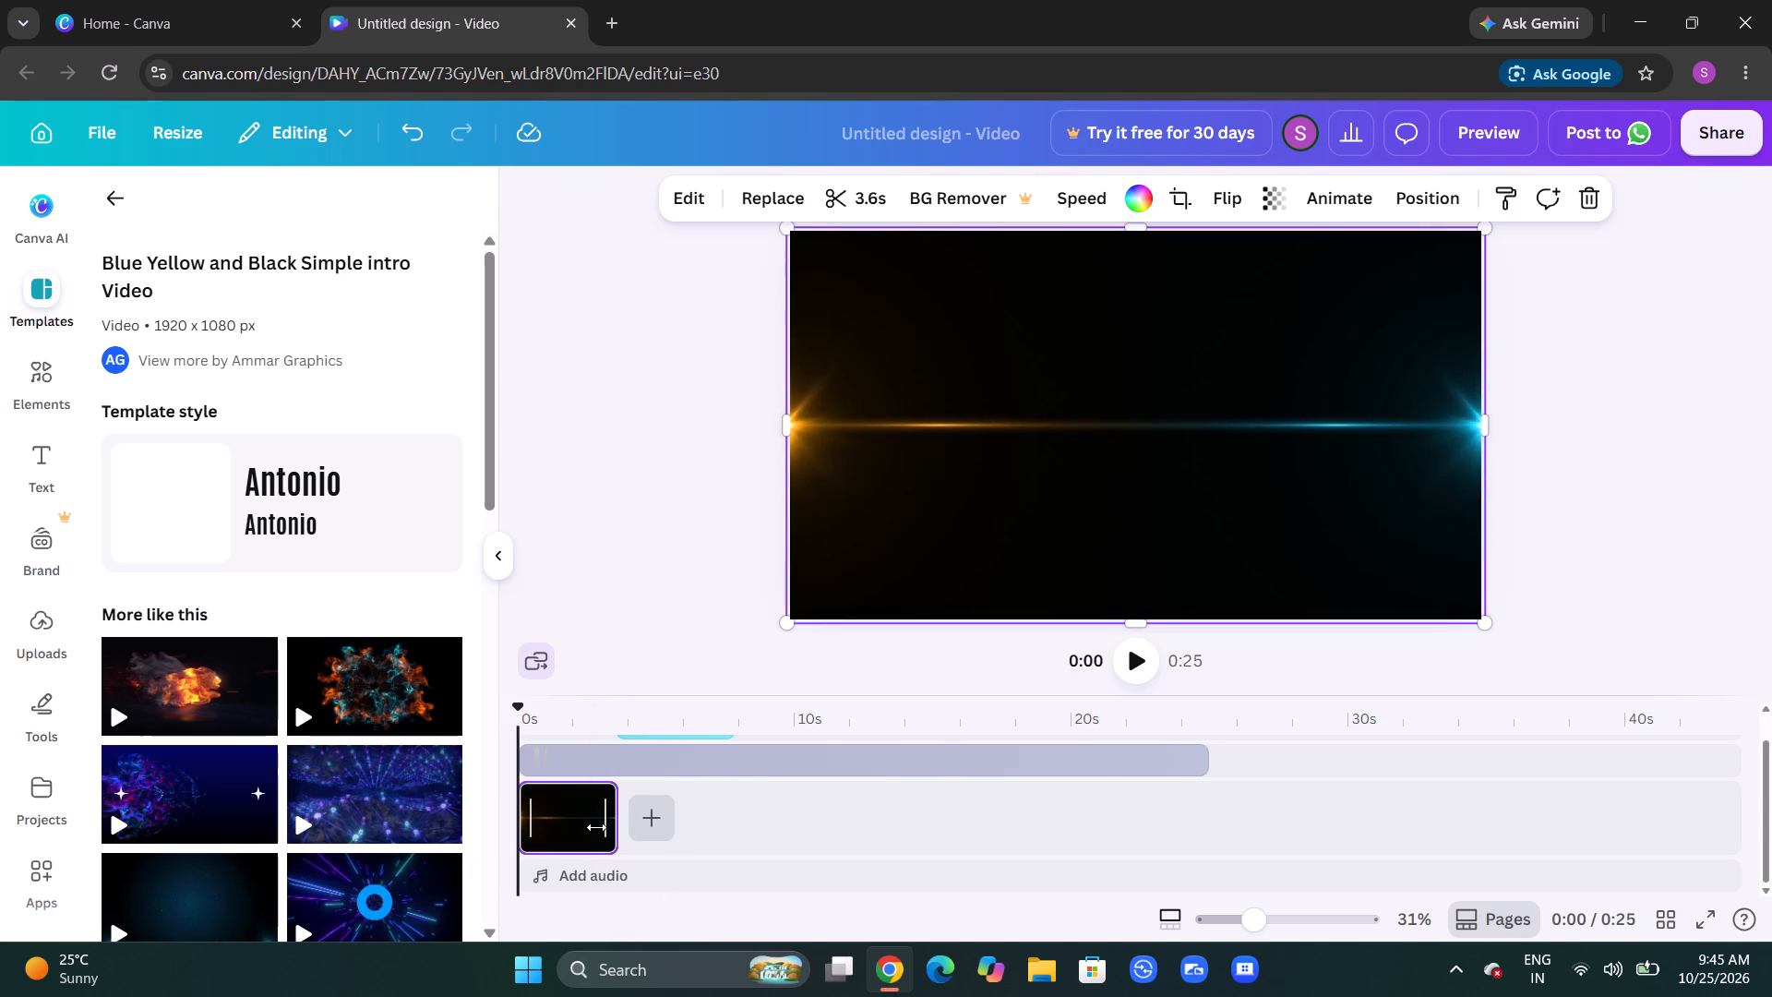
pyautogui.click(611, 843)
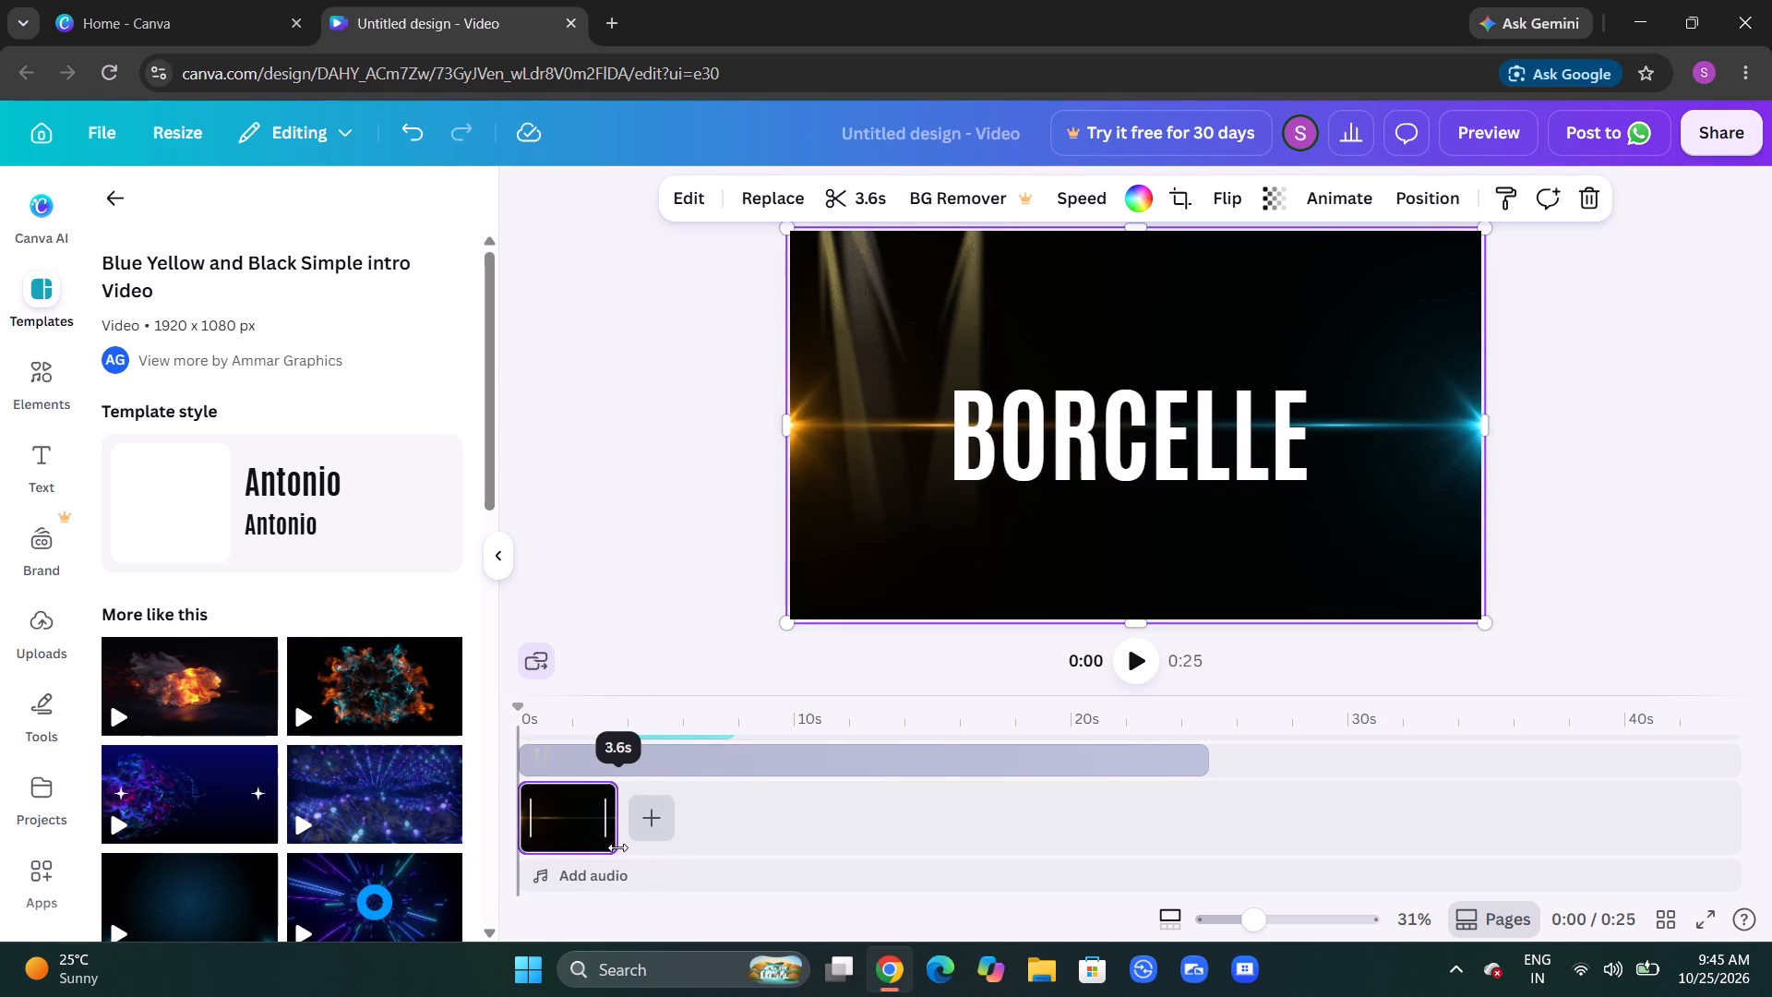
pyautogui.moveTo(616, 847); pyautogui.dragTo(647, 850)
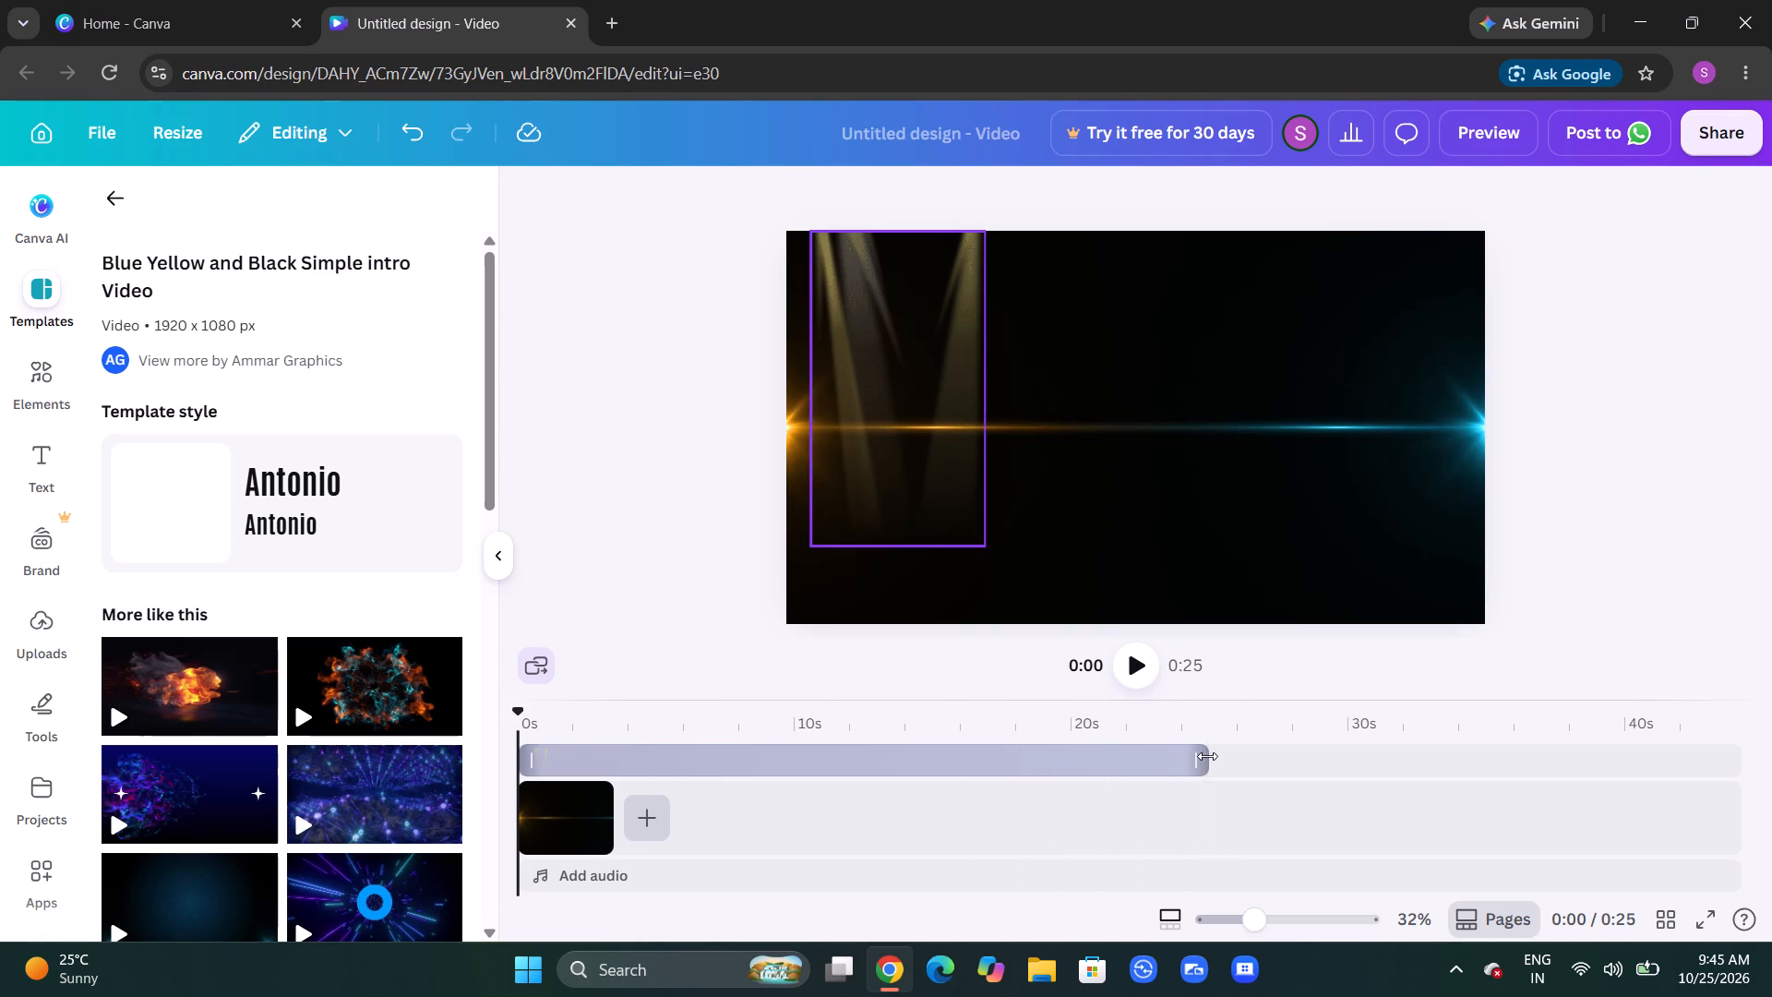
# Shorten the spotlight-beam graphic on the timeline to 20.2 s by trimming its end.
pyautogui.moveTo(1207, 756); pyautogui.dragTo(1077, 750)
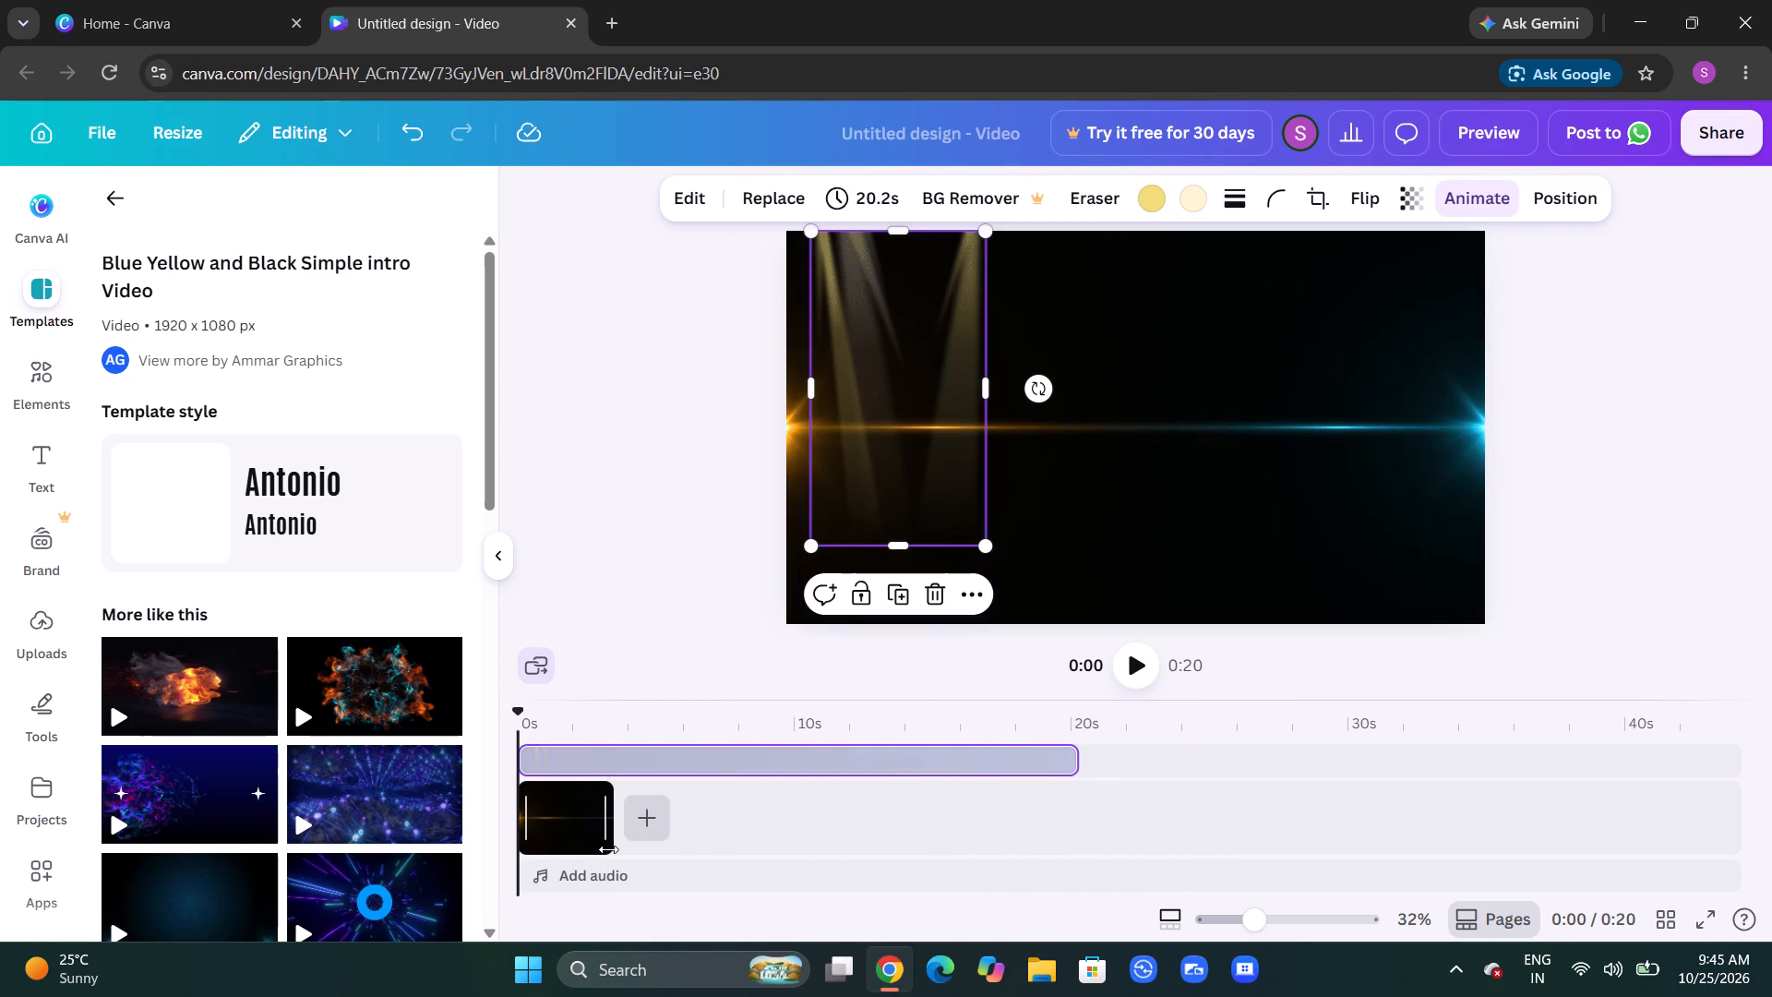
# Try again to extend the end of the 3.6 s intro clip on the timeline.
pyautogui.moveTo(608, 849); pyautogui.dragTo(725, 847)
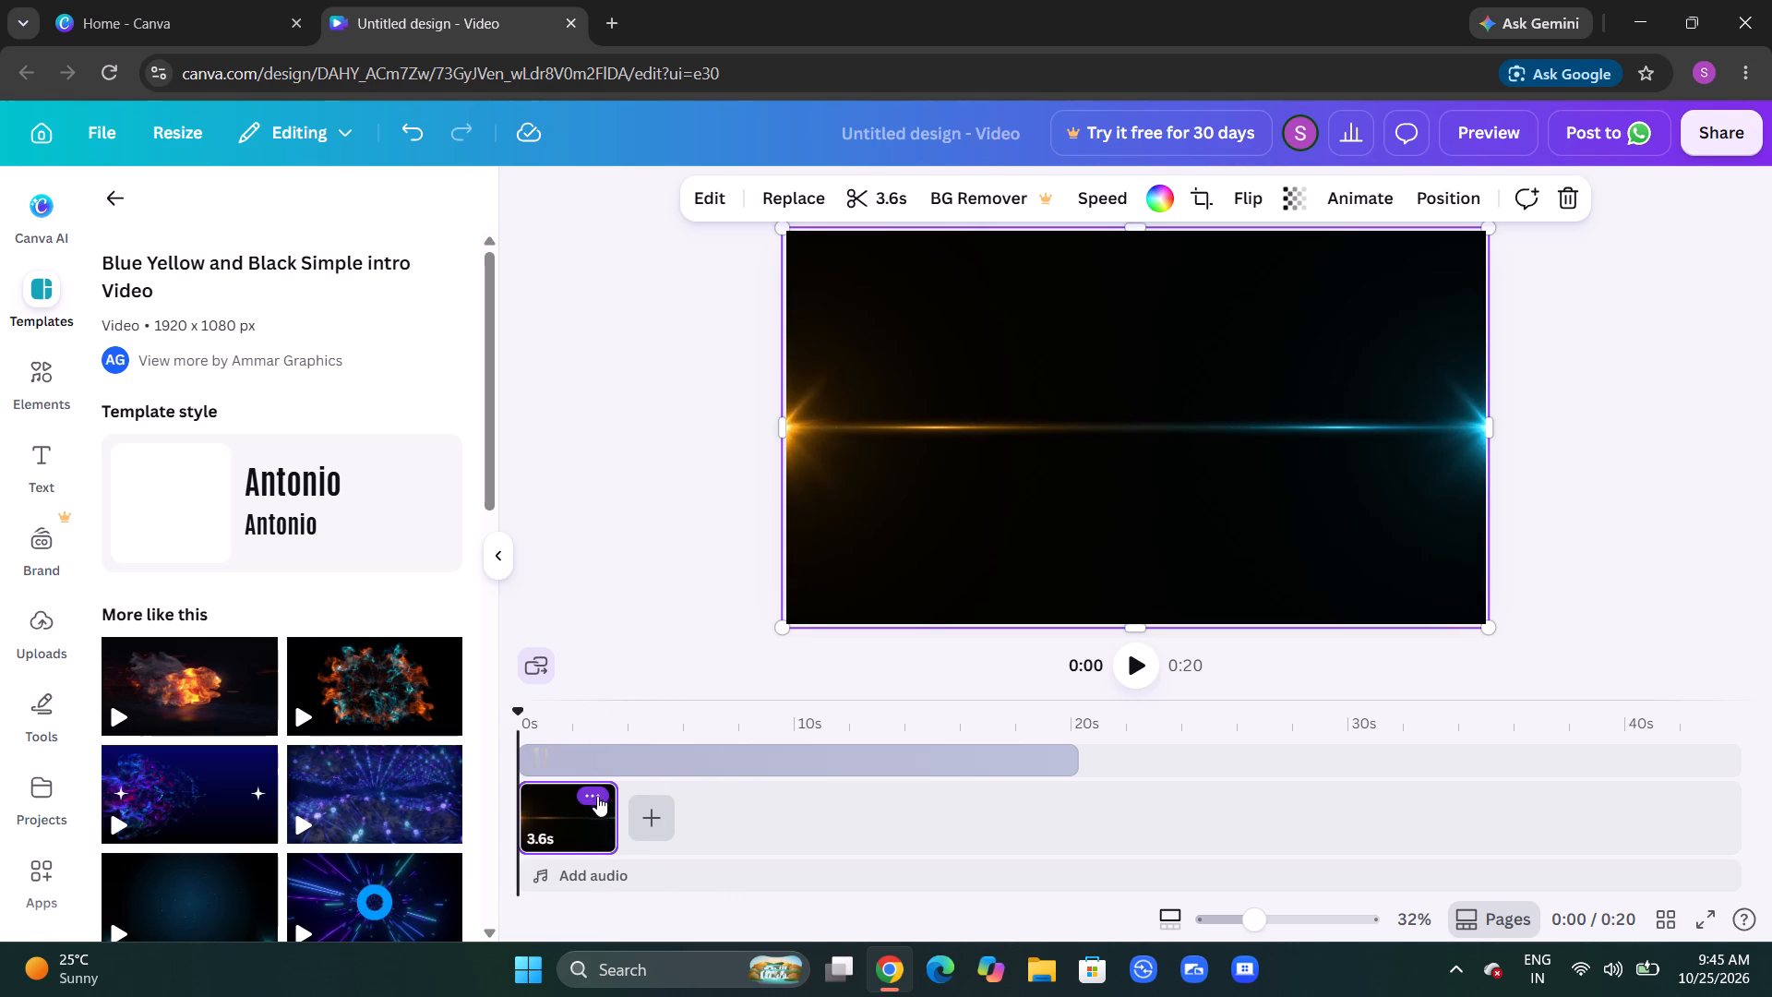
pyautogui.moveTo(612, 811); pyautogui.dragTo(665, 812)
# Play the design from 0:00 to review the intro and the spotlight-beam graphic.
pyautogui.click(1126, 662)
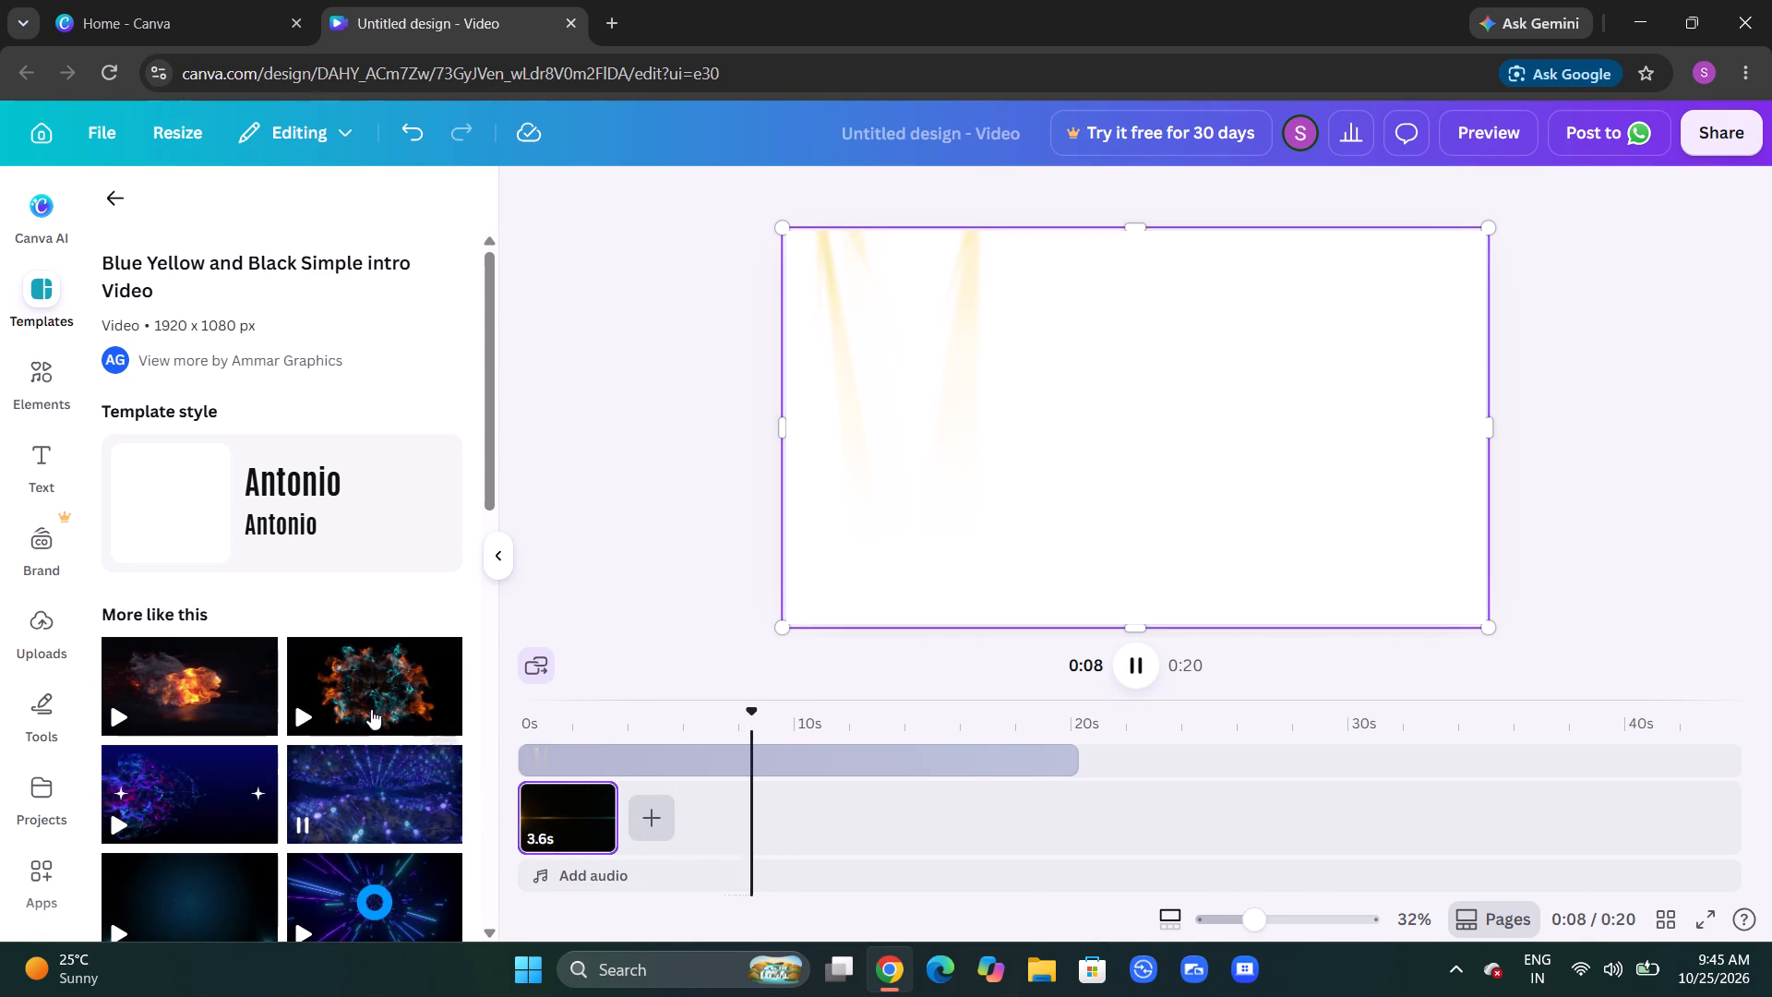
# Apply the Black and White Bold Welcome Video template with the orange and teal smoke burst from the similar templates.
pyautogui.click(330, 667)
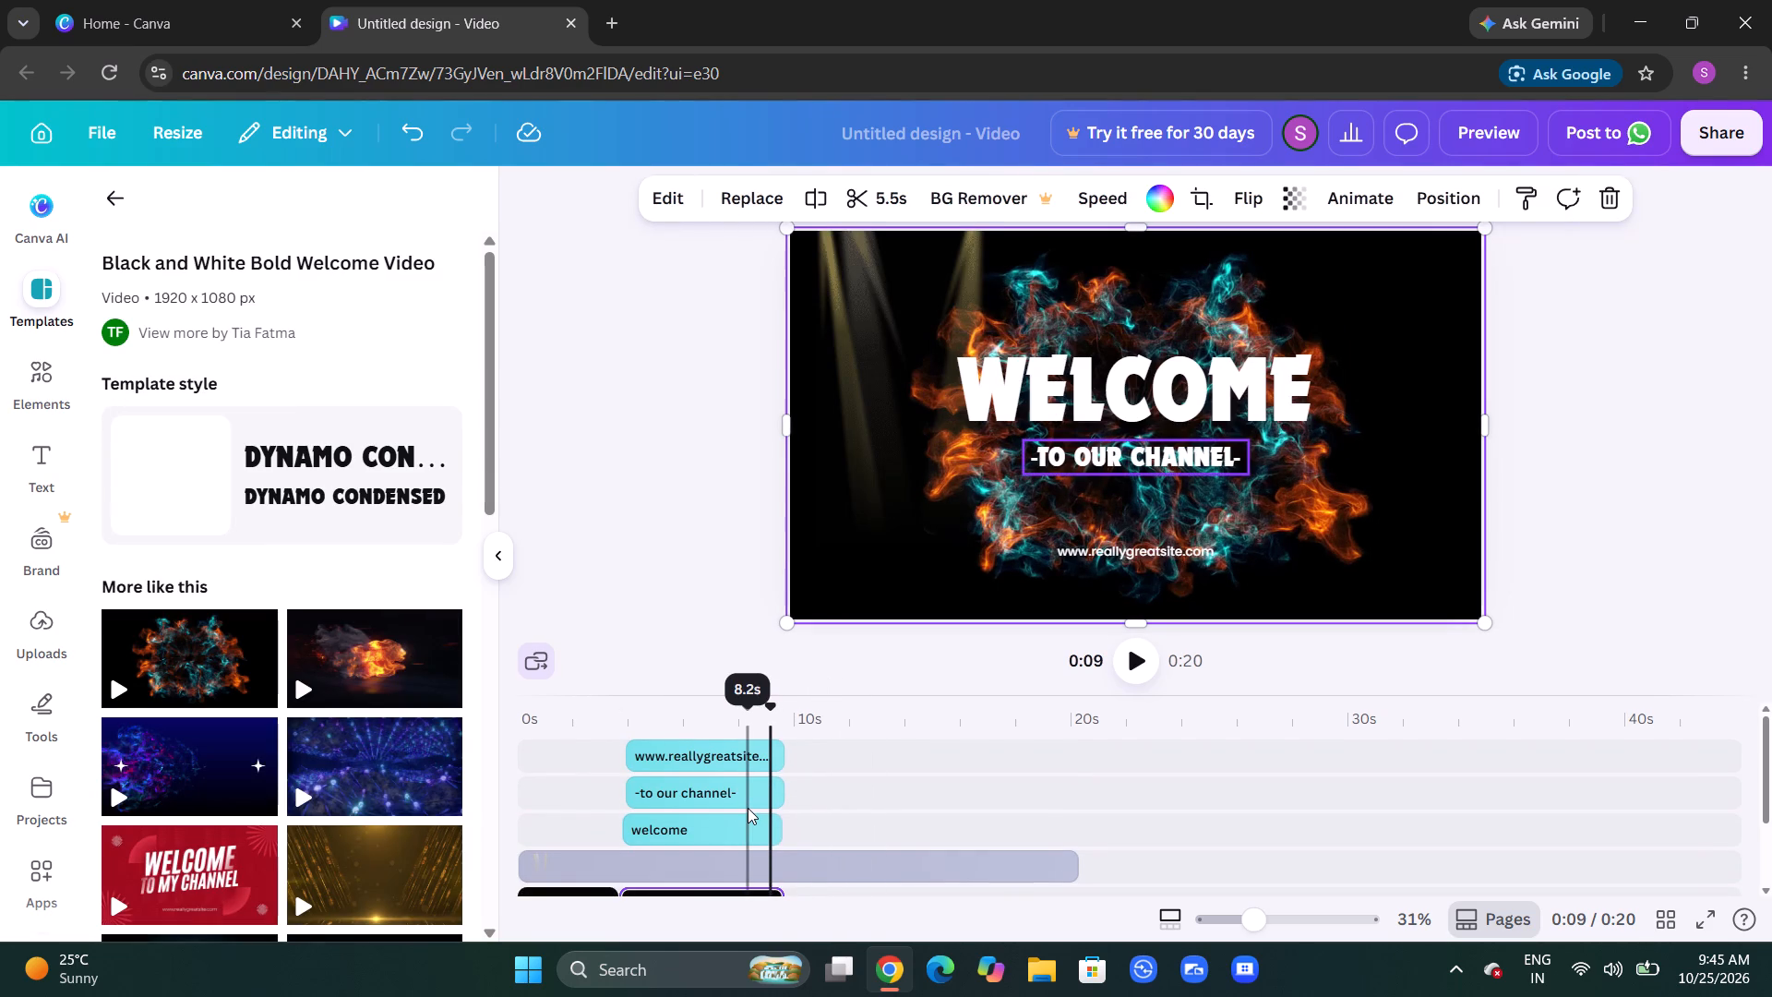
# Look over the timeline tracks and play the design from the current playhead position.
pyautogui.scroll(2, 748, 808)
pyautogui.scroll(-4, 748, 808)
pyautogui.scroll(1, 748, 808)
pyautogui.scroll(-1, 738, 703)
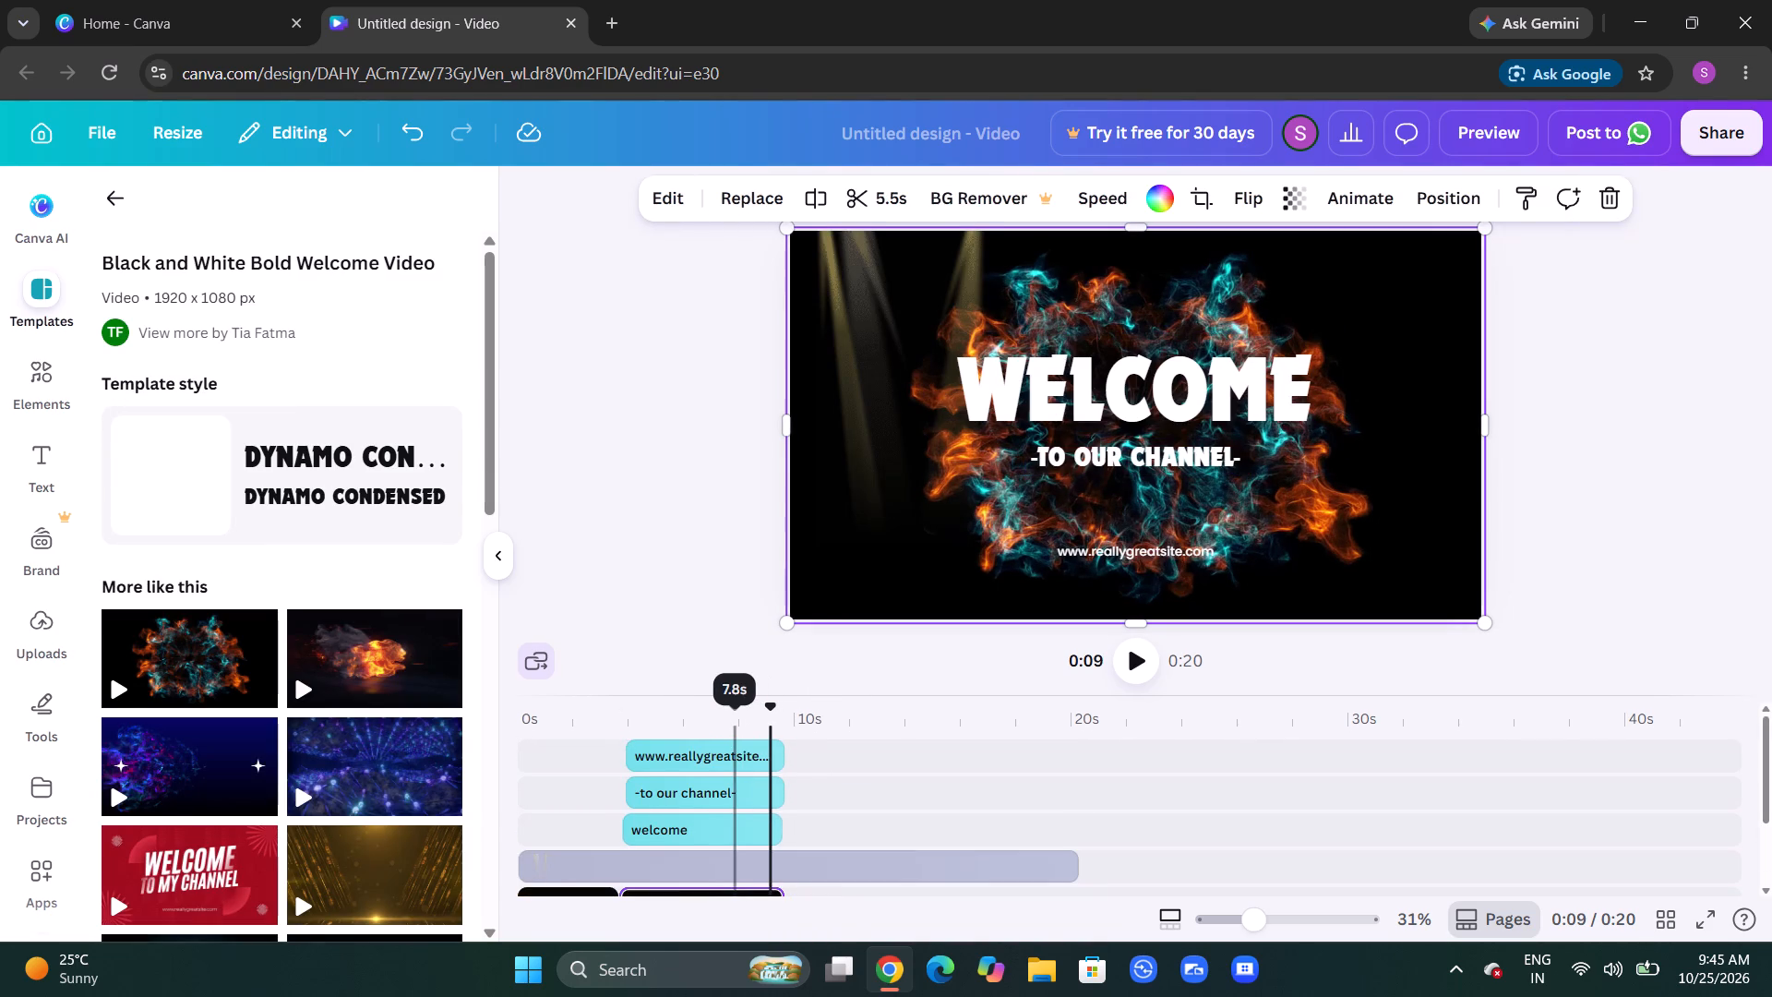
pyautogui.scroll(-2, 738, 703)
pyautogui.click(1139, 651)
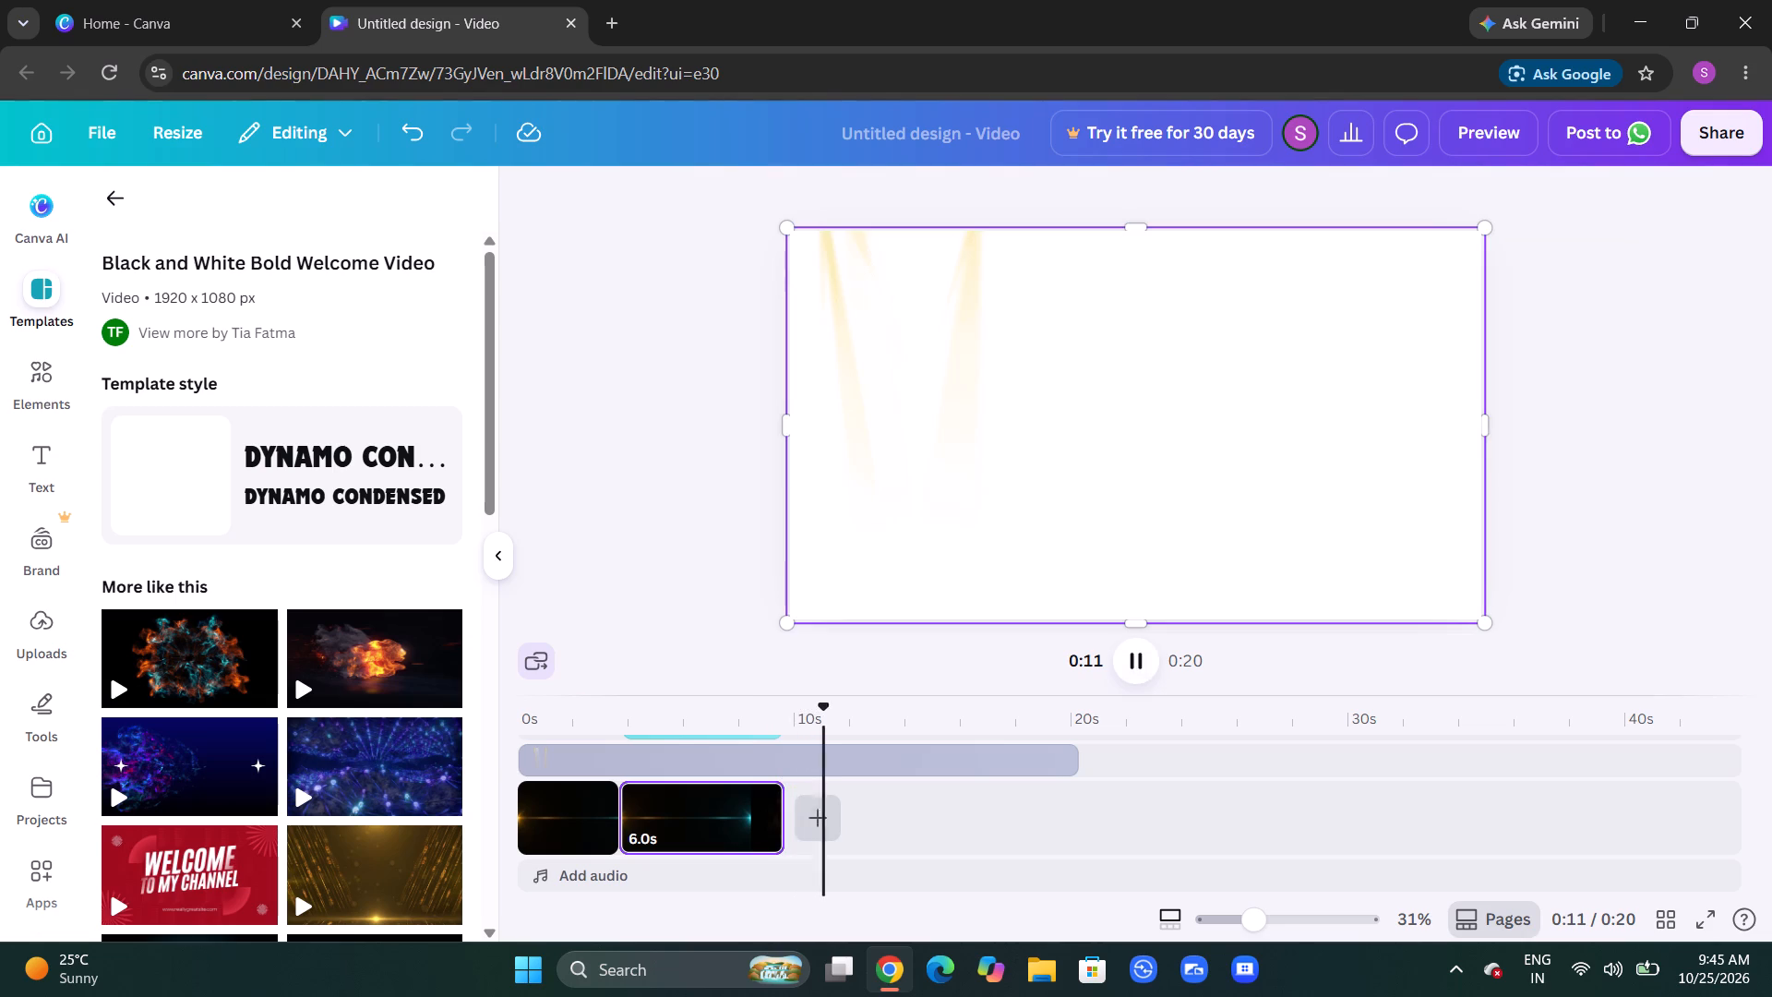
# Return the playhead to 0:00 and play the design with the welcome clip from the beginning.
pyautogui.click(522, 755)
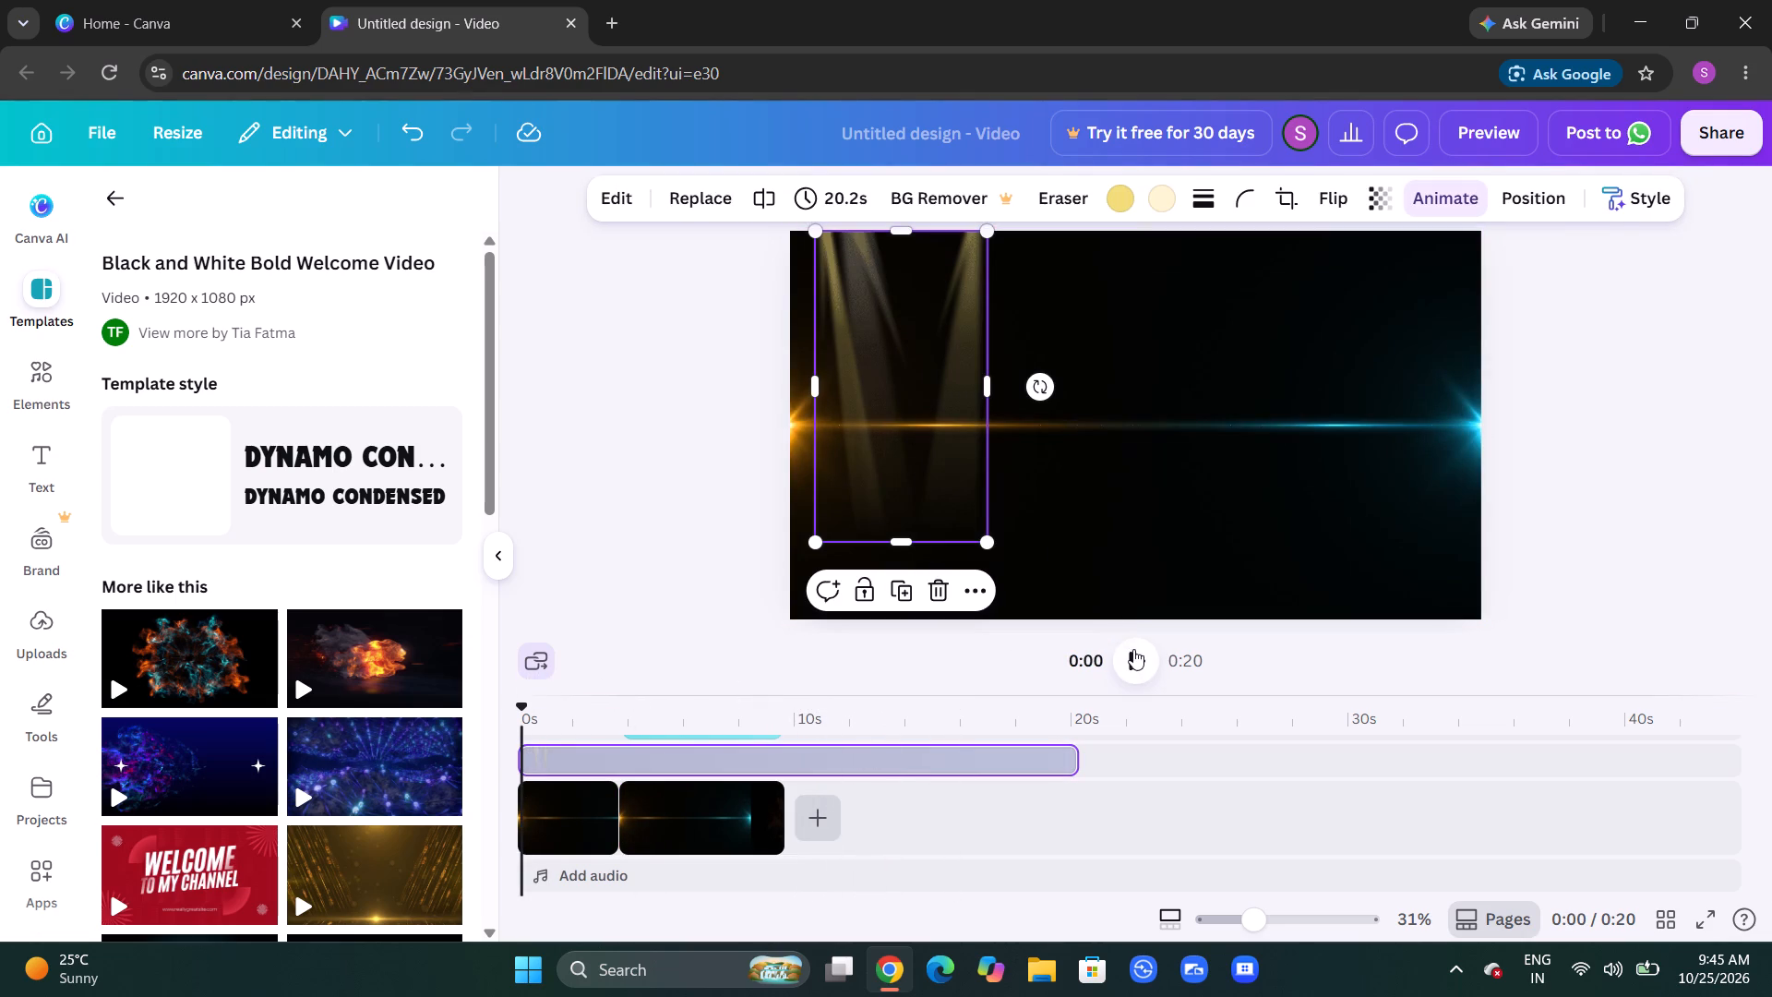
pyautogui.click(1135, 654)
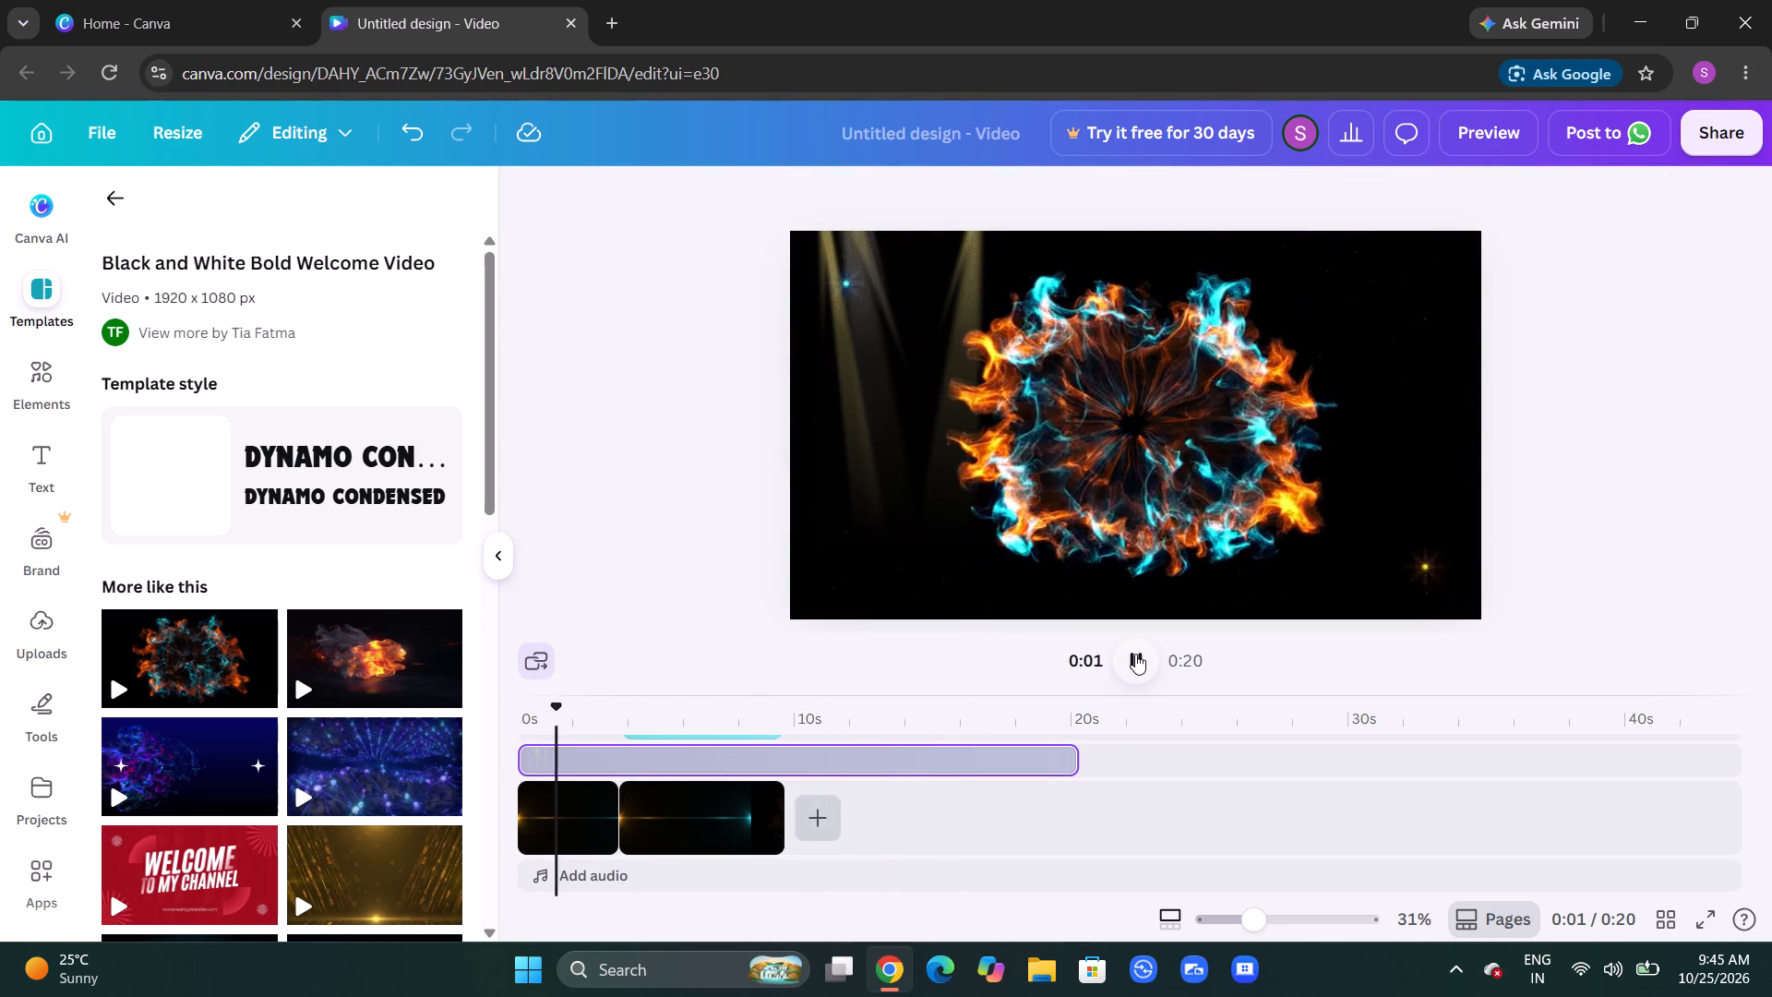
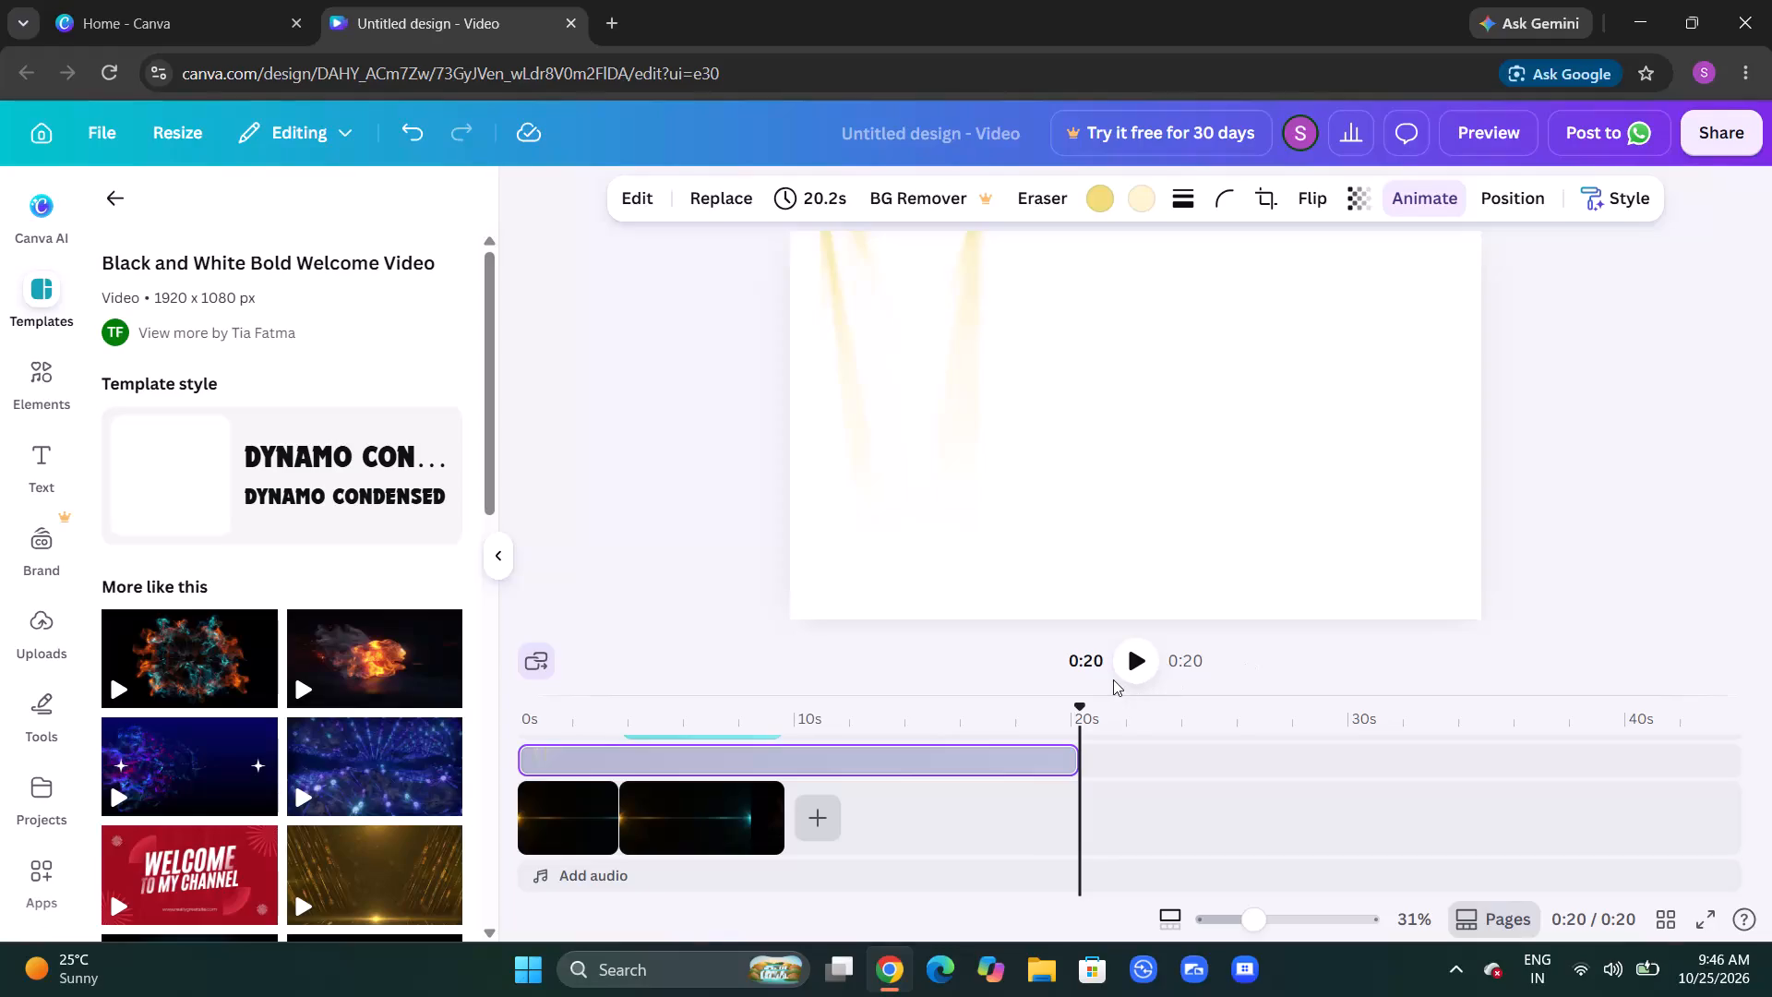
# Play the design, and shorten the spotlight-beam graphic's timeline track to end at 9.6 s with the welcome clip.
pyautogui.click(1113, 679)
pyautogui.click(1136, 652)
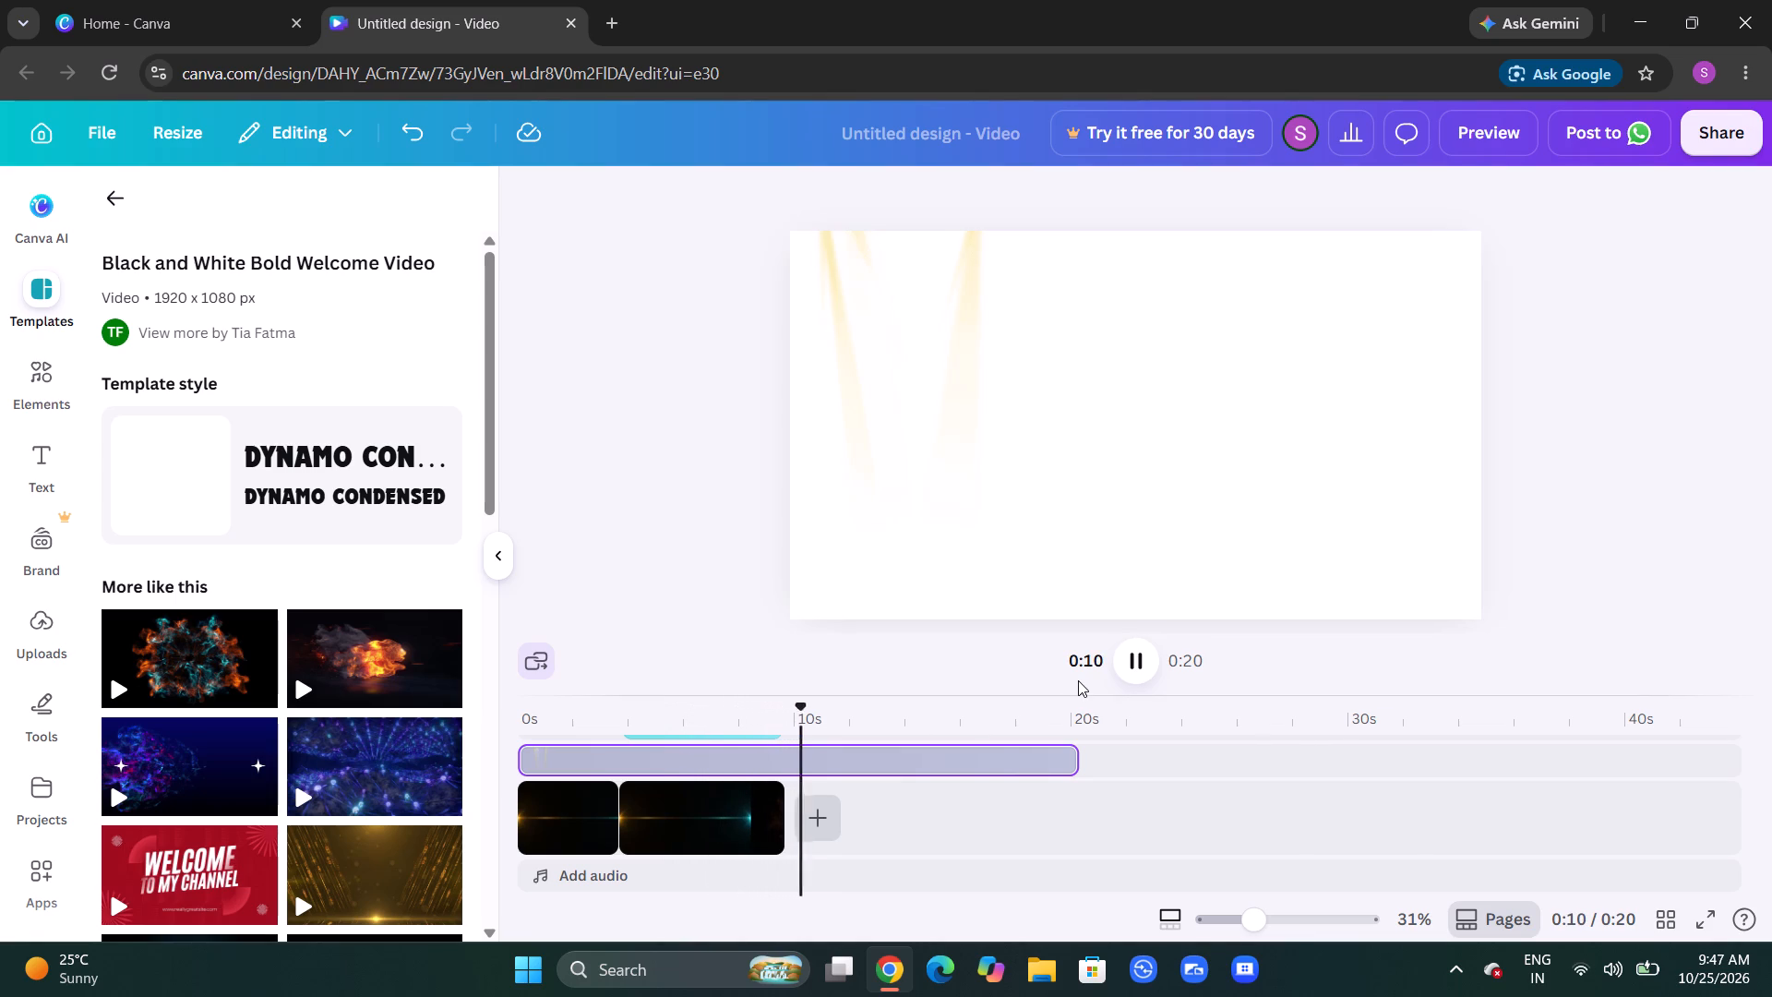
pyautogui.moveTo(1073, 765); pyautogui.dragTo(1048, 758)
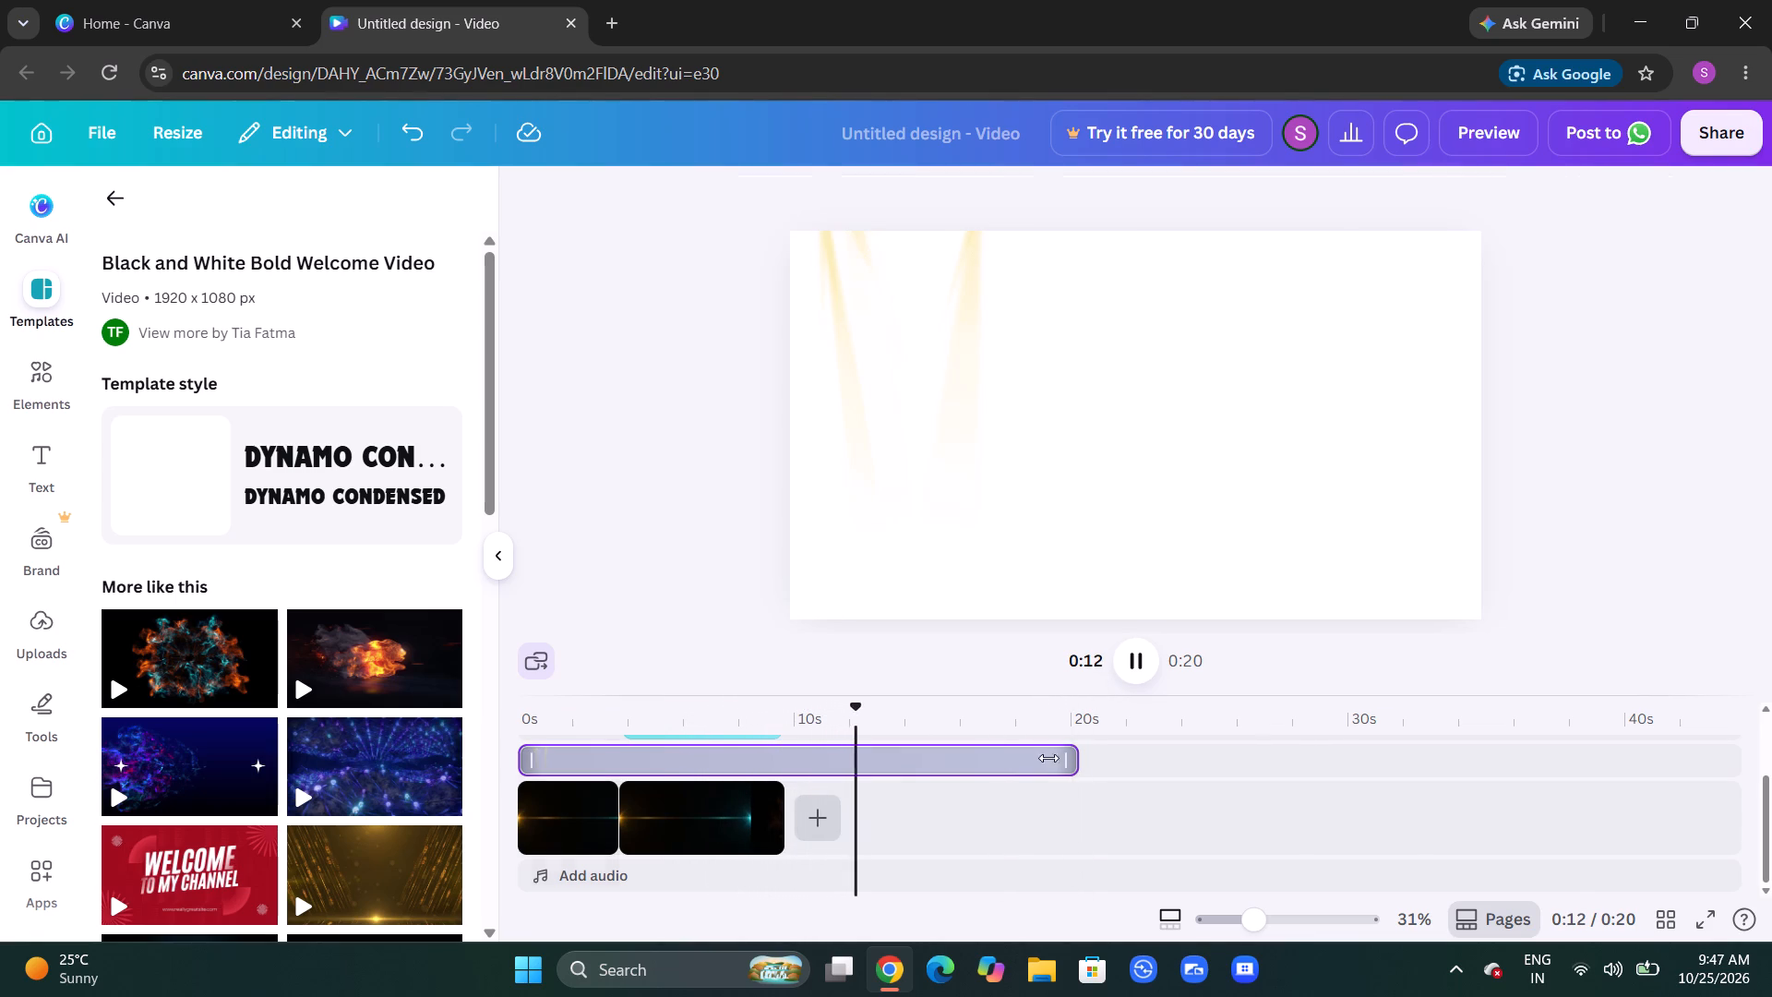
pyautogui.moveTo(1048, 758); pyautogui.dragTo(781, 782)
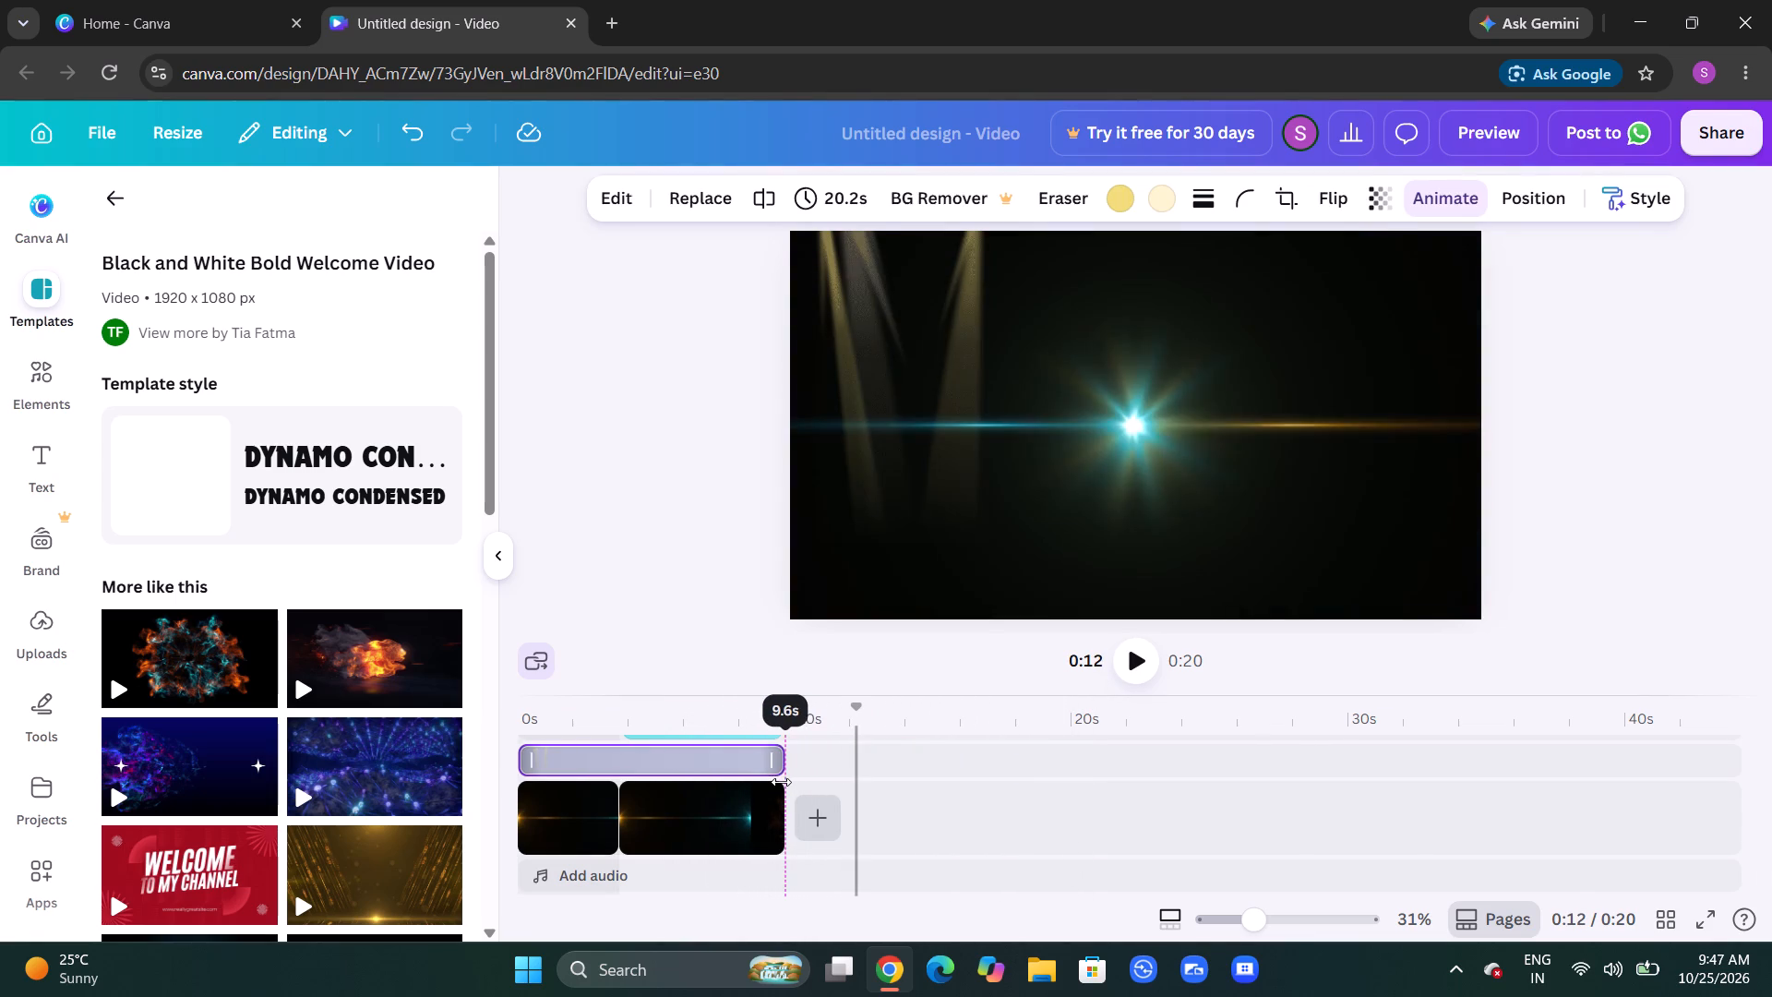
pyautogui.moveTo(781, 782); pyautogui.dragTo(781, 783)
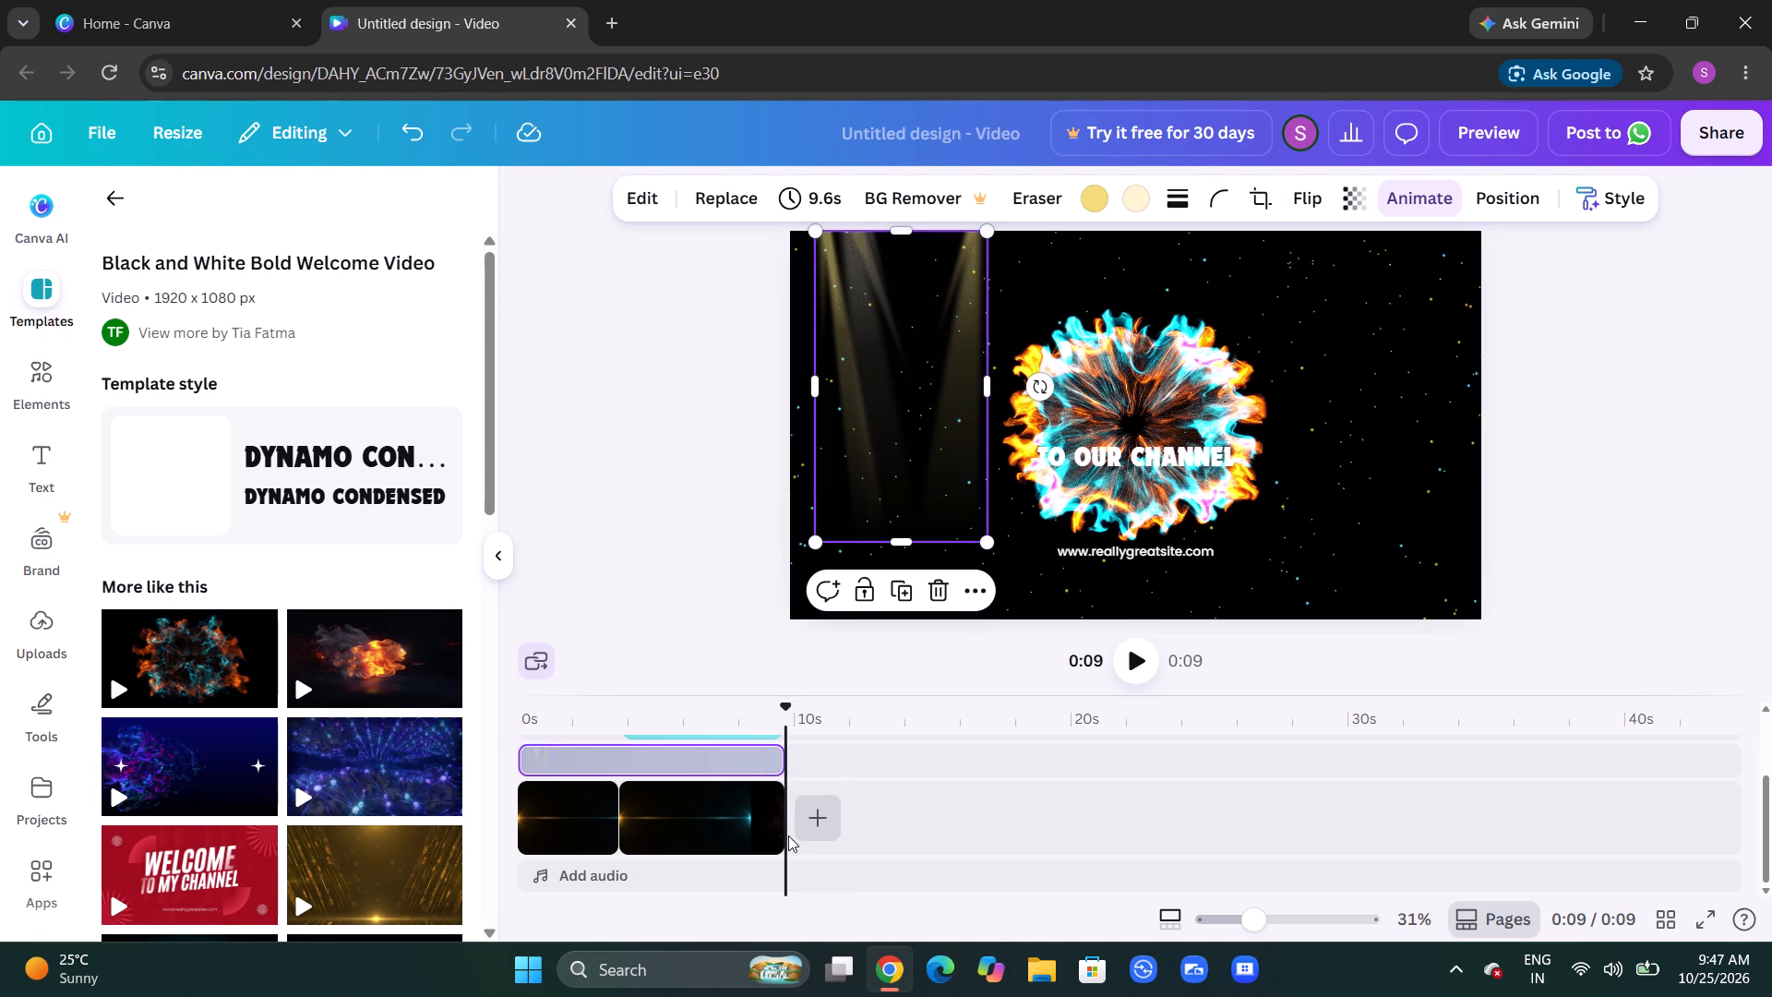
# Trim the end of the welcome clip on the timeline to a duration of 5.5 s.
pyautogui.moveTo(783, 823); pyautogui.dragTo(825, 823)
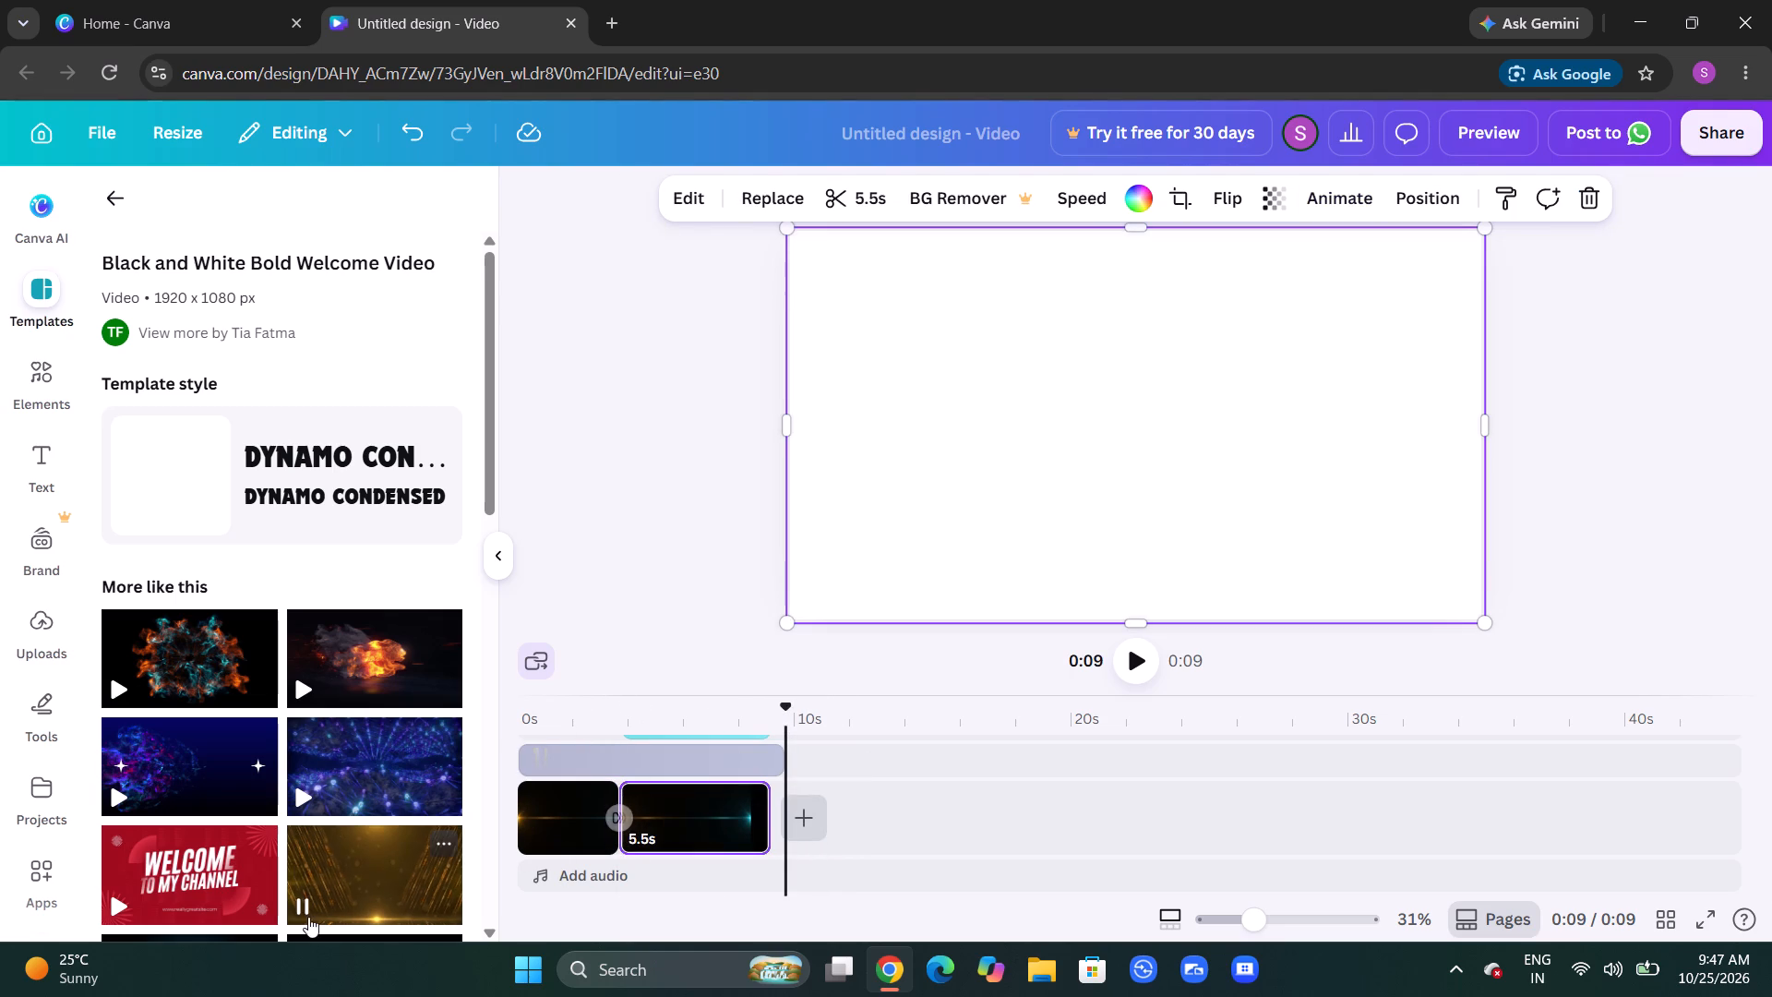
# Add the Blue and White Gradient Playful Sky Cloud Podcast Talk YouTube Intro template after the welcome clip and play it.
pyautogui.scroll(-3, 210, 885)
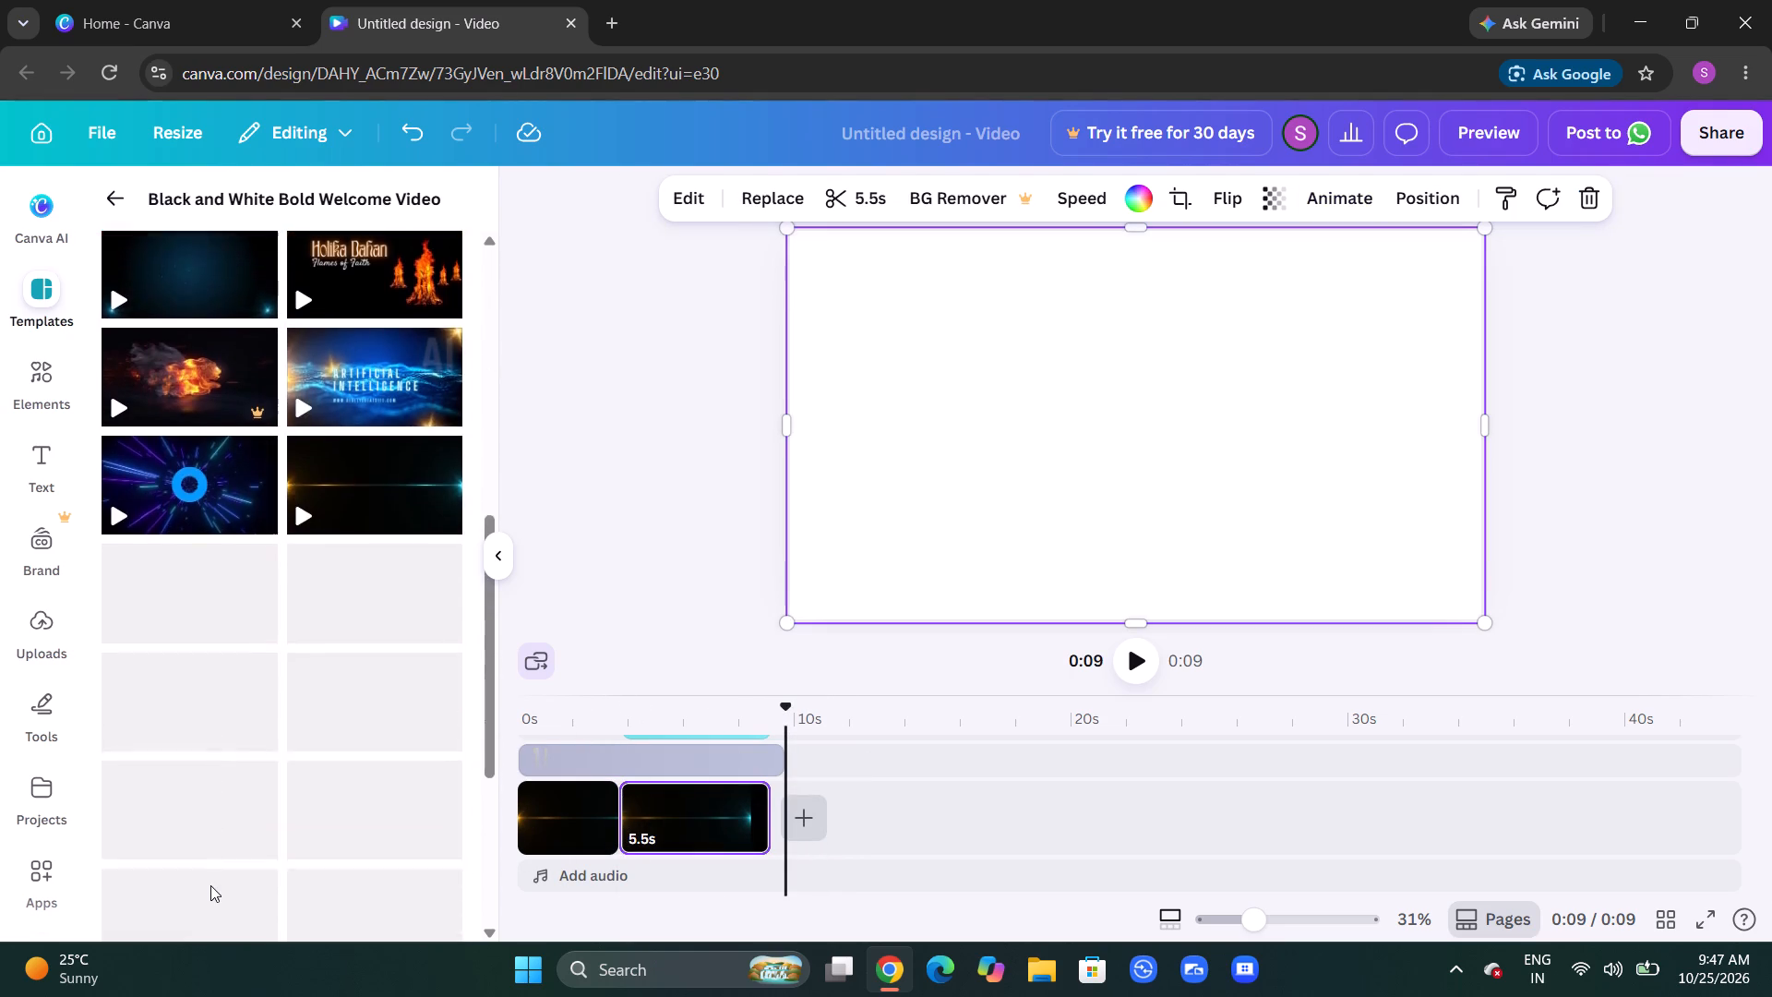
pyautogui.scroll(-1, 210, 885)
pyautogui.scroll(4, 210, 885)
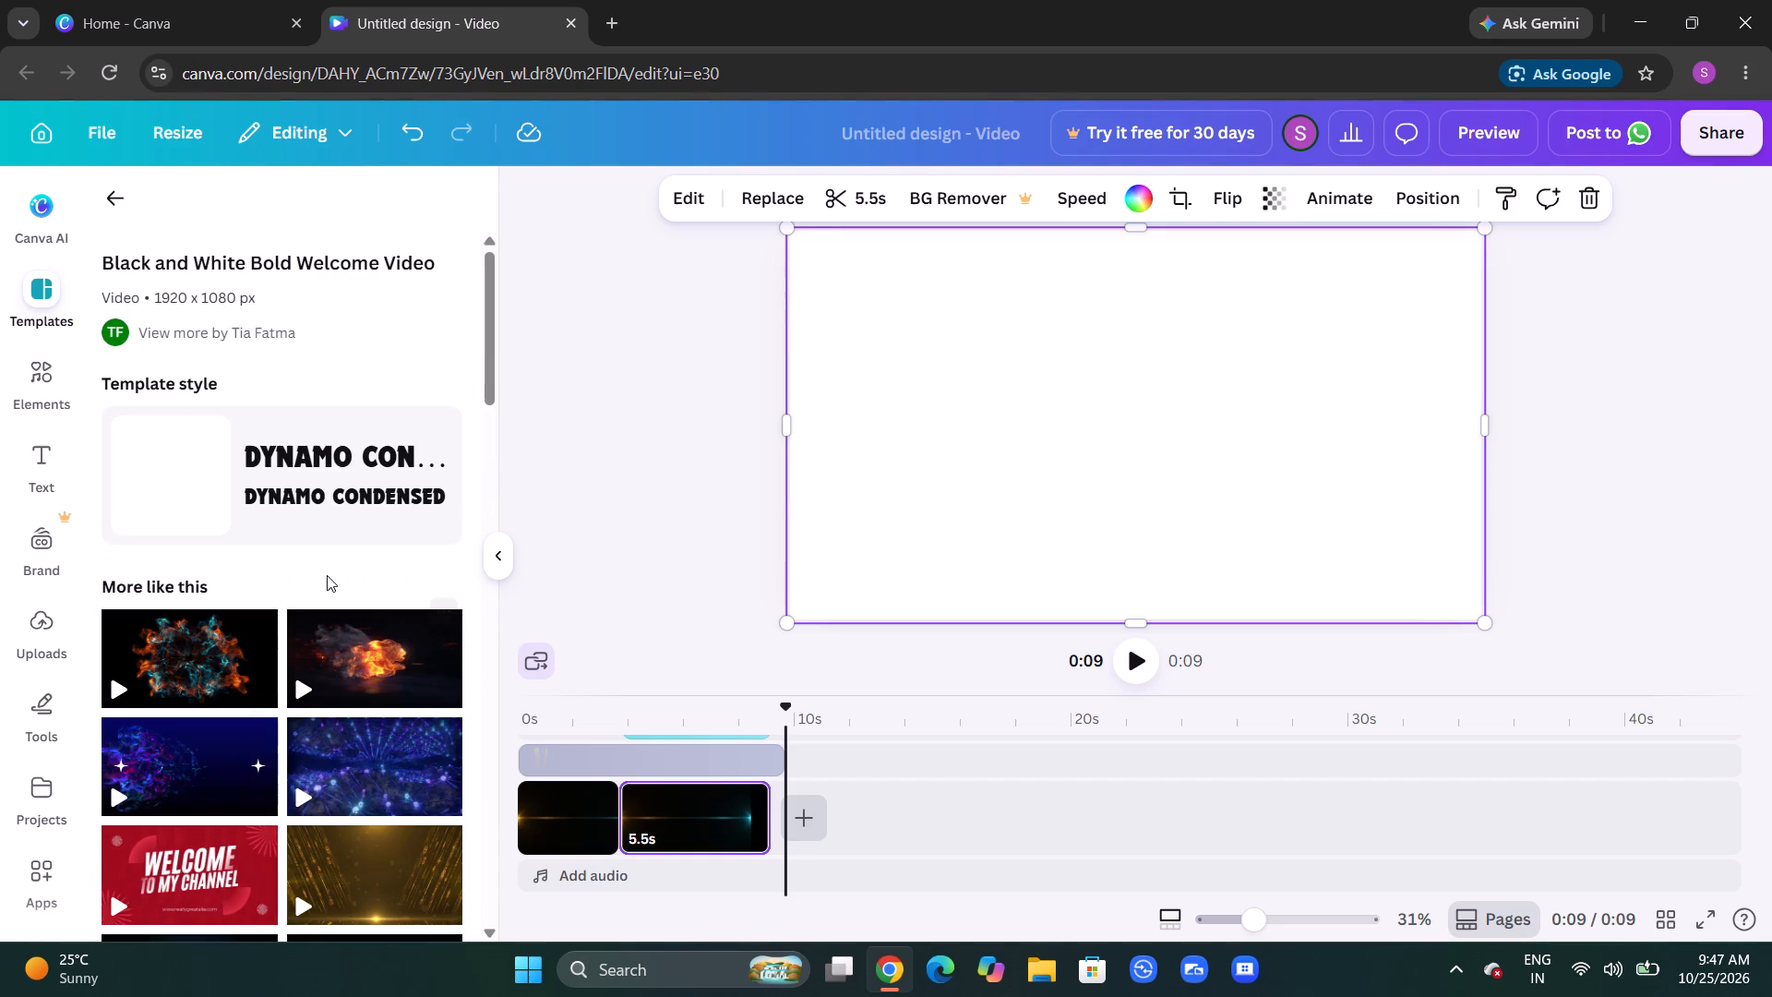
pyautogui.scroll(-1, 251, 684)
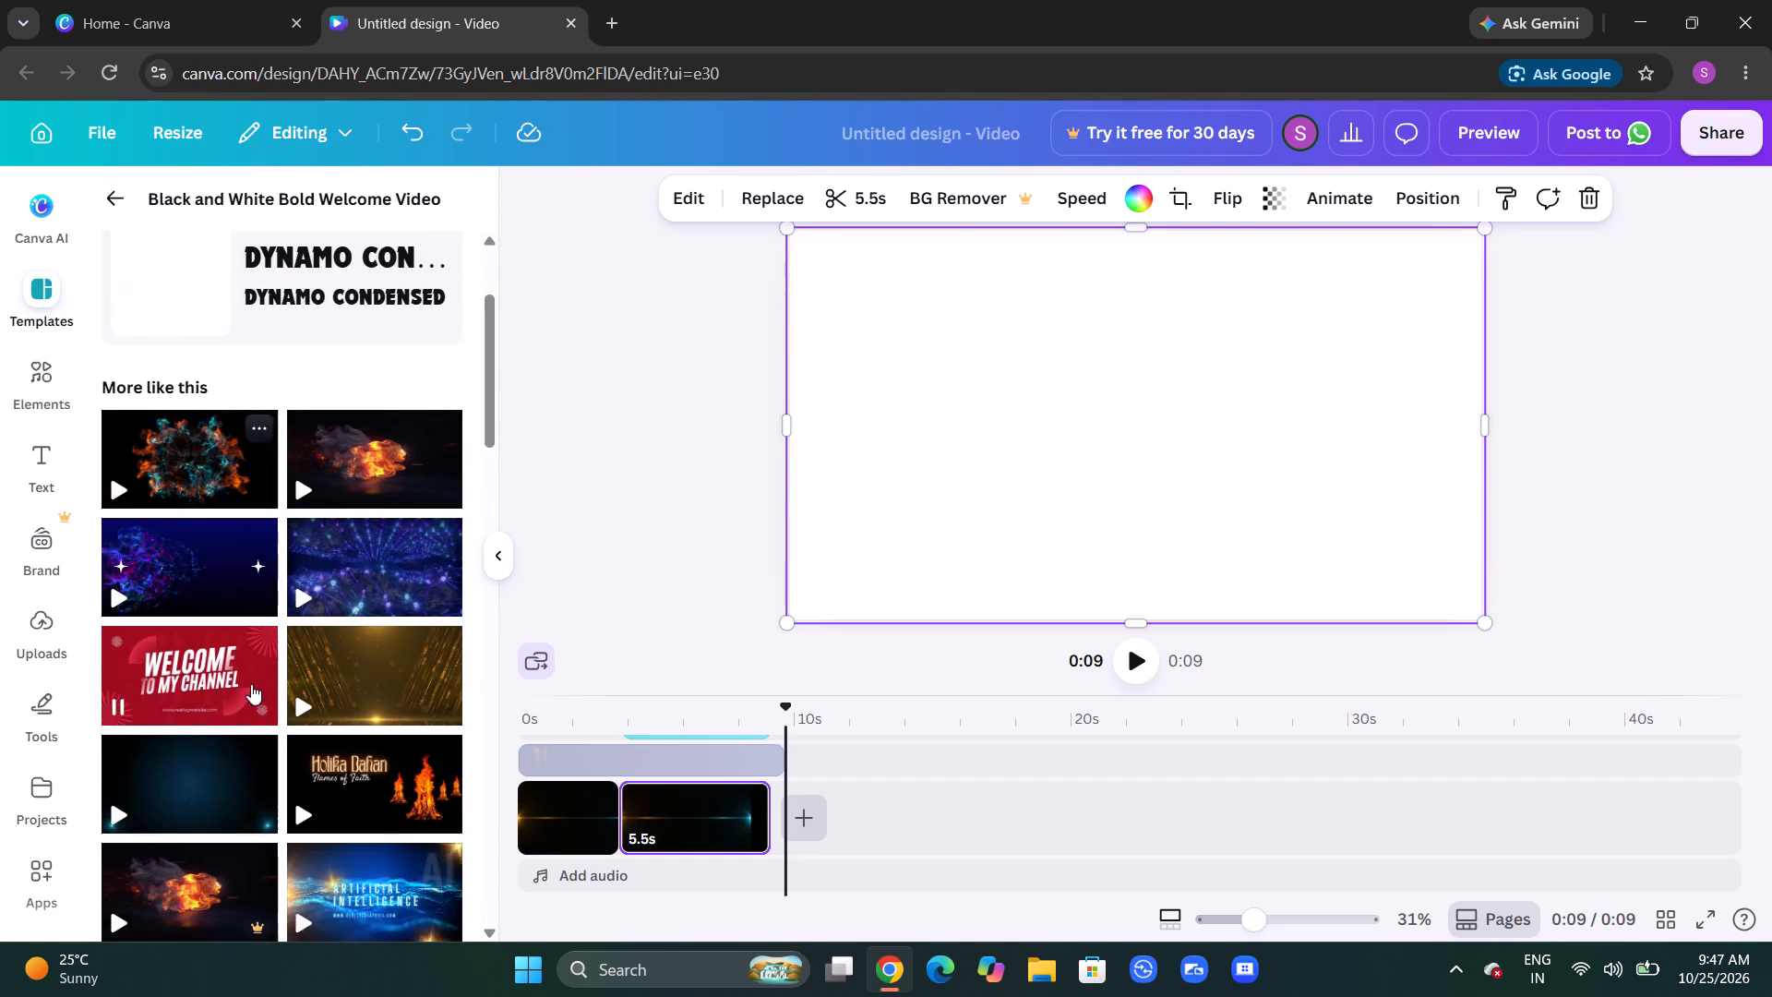
pyautogui.scroll(-2, 251, 684)
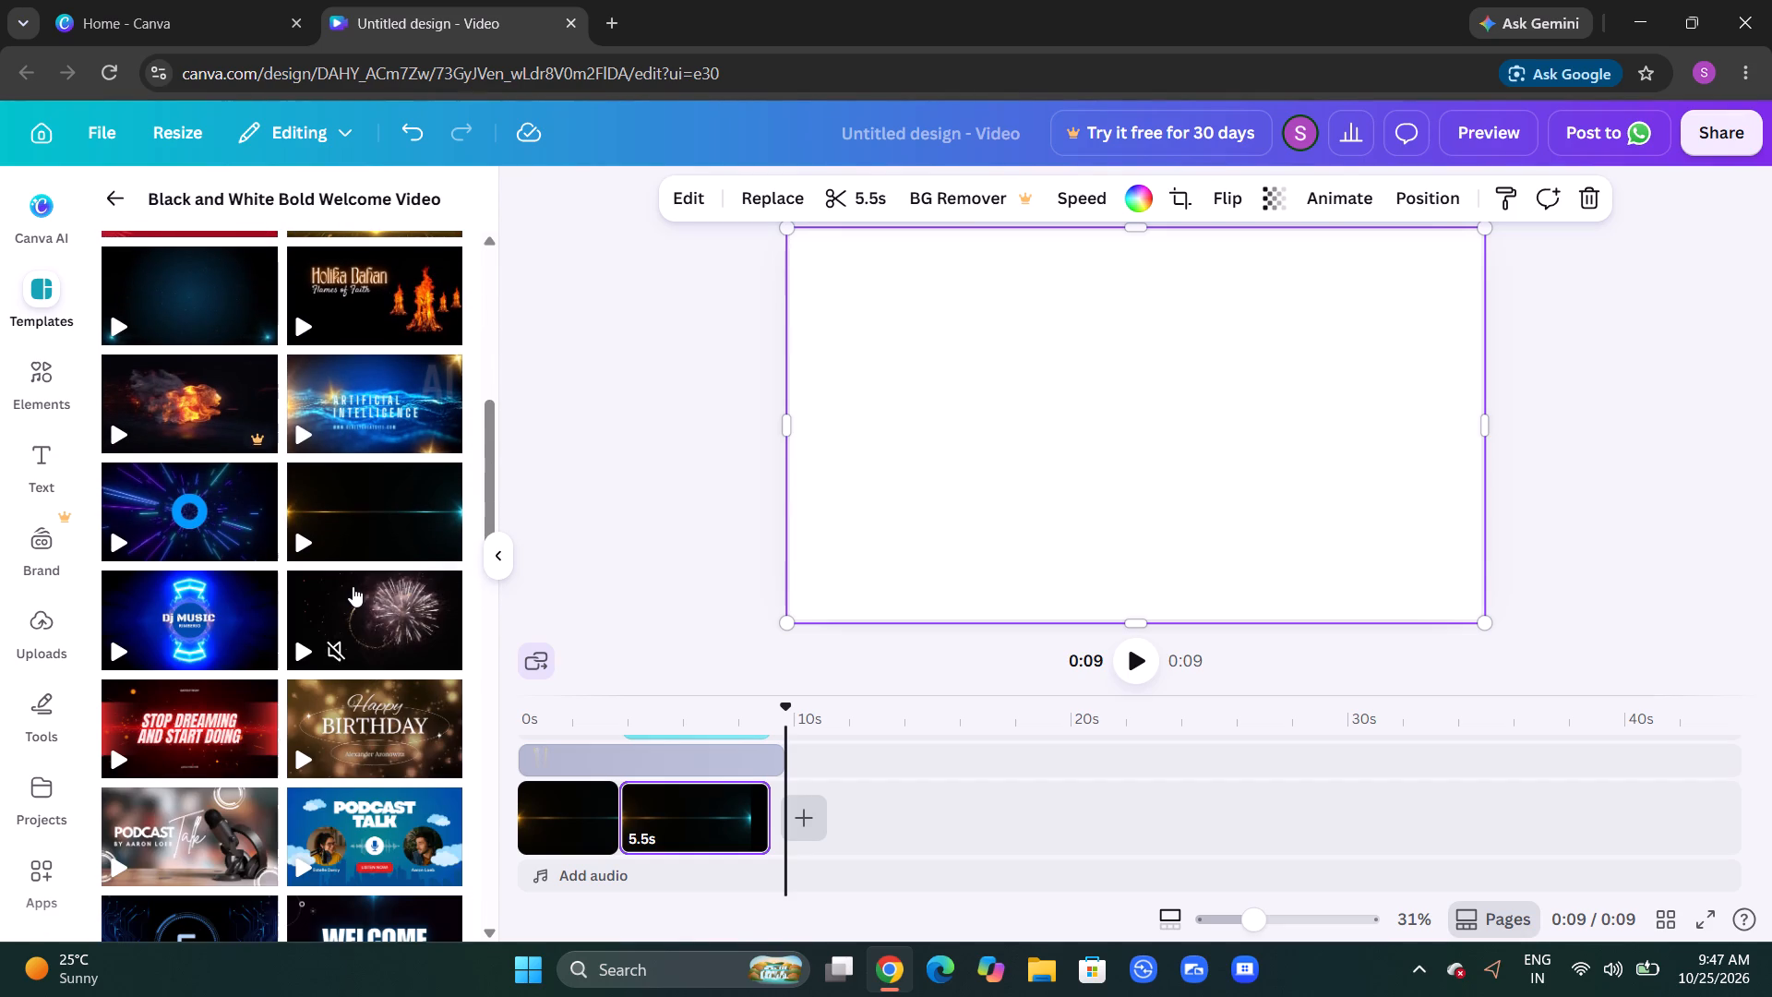
pyautogui.scroll(-2, 353, 586)
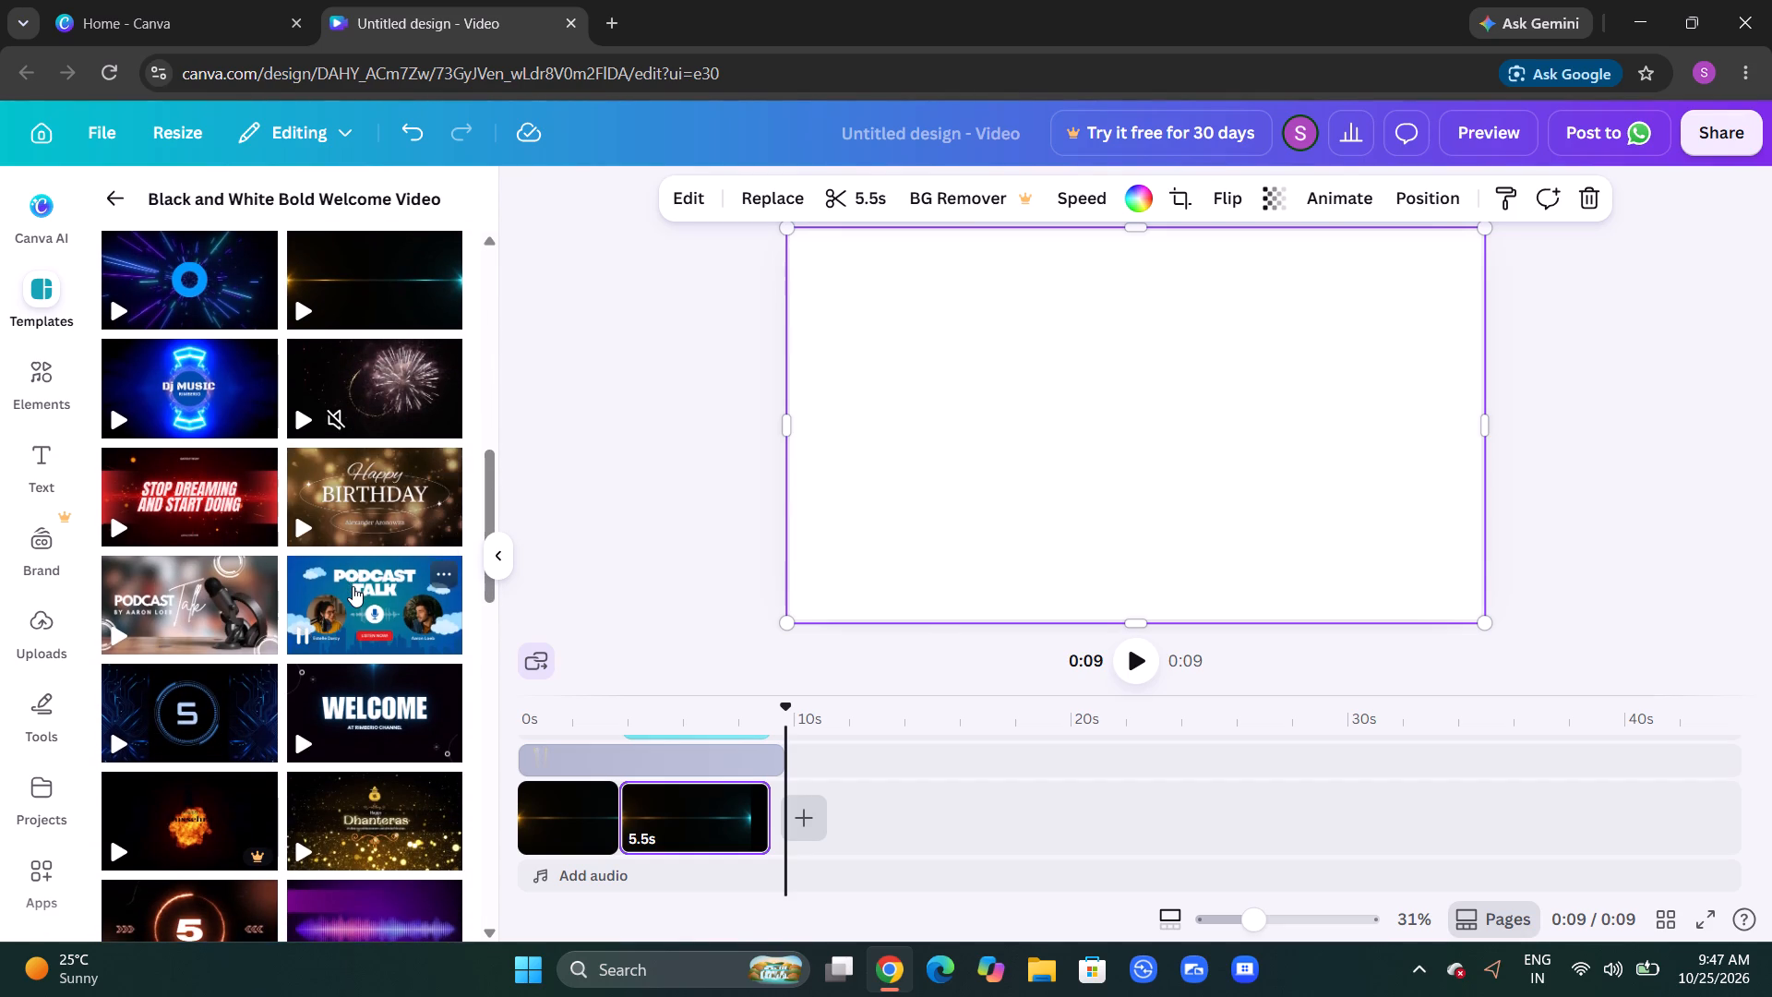
pyautogui.click(353, 586)
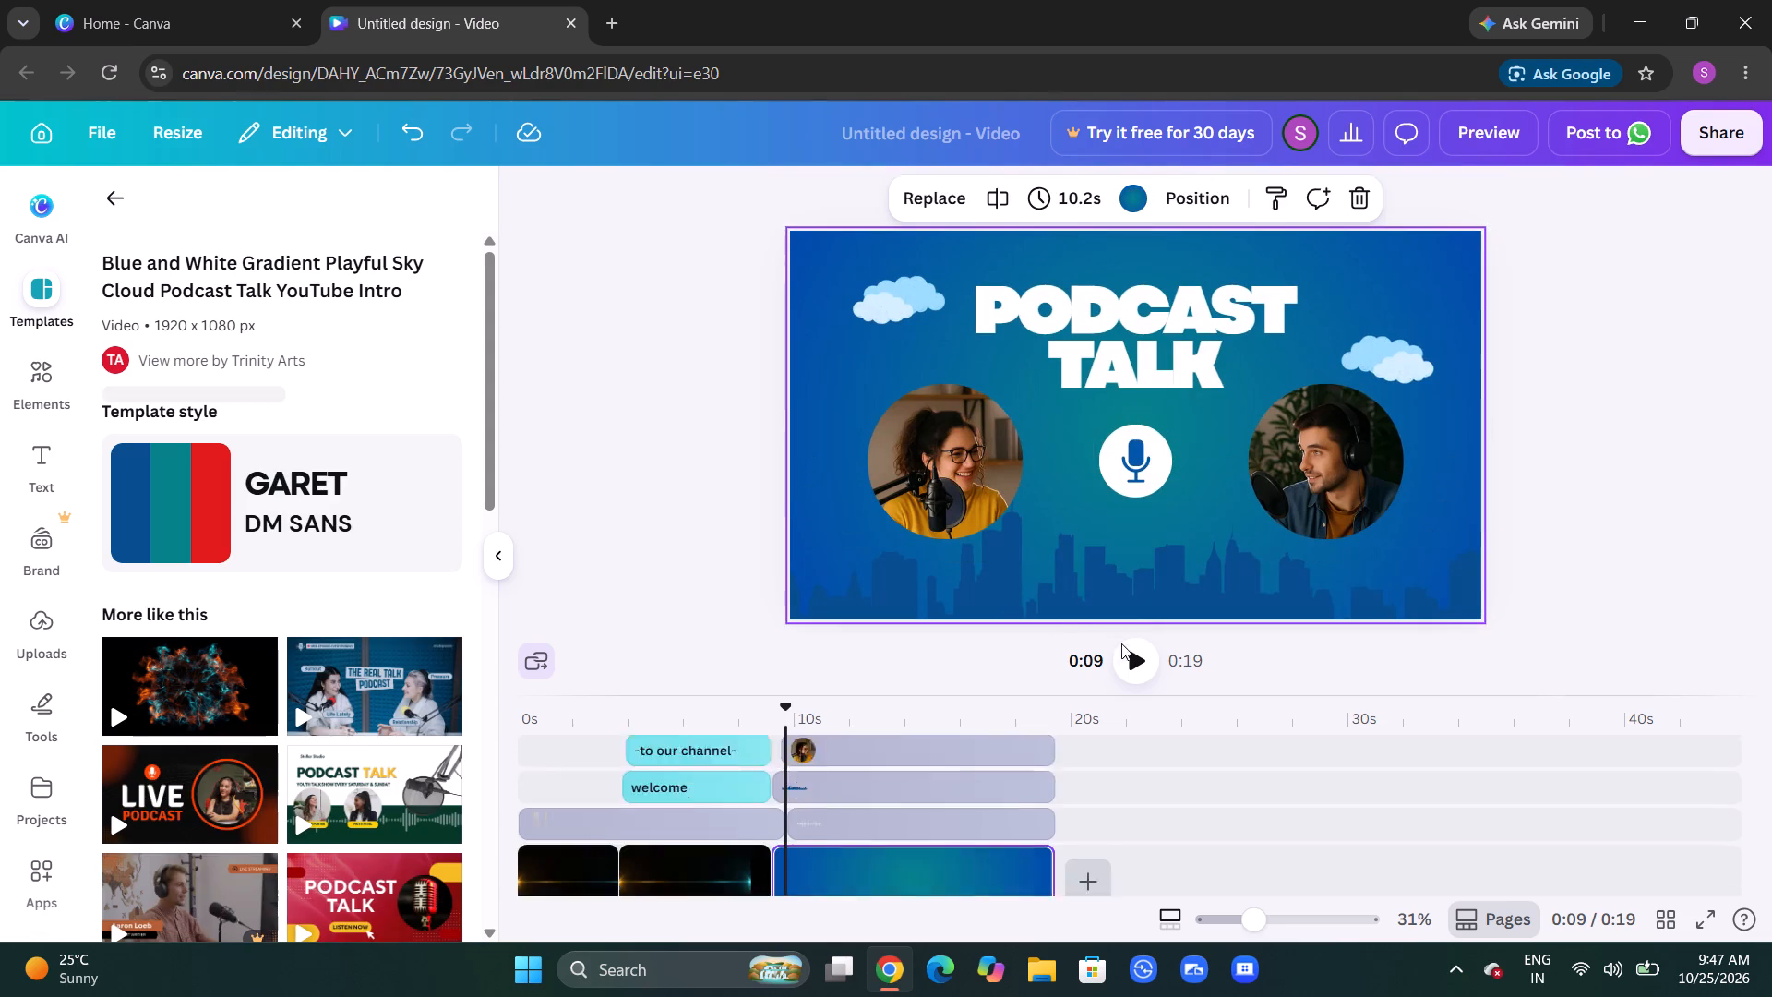
pyautogui.click(1129, 647)
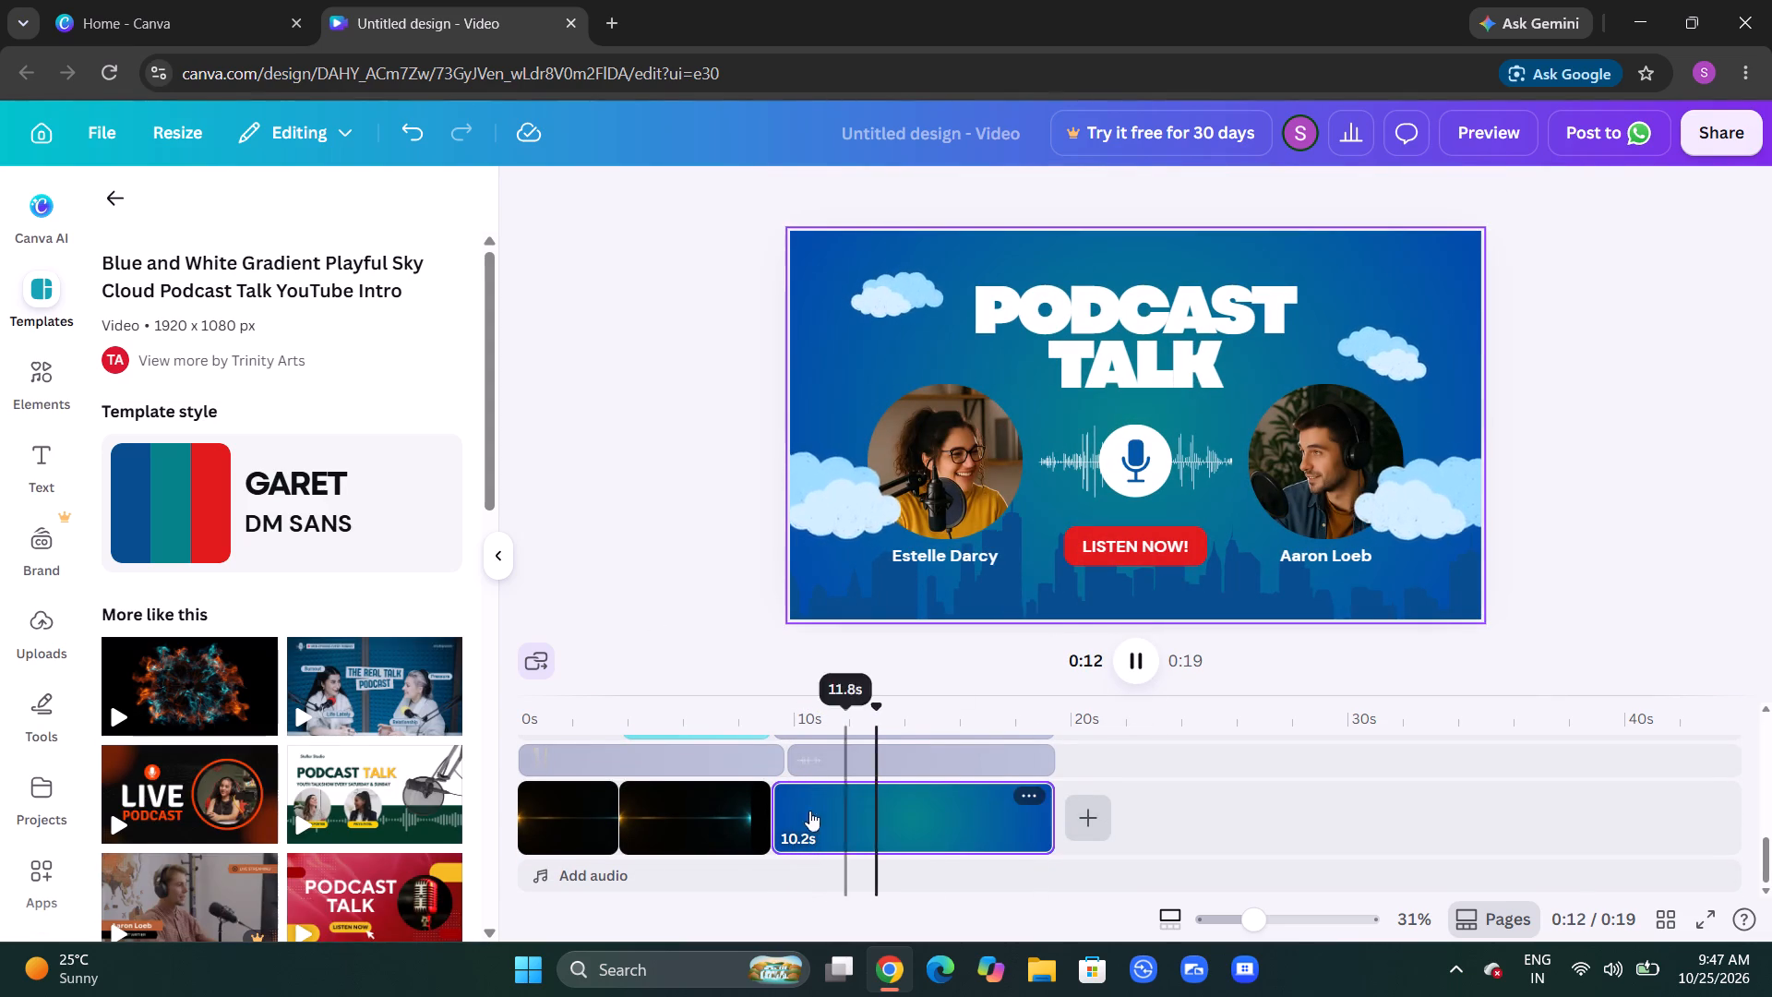
# Delete the 5.5 s welcome clip and the 3.6 s opening smoke-burst clip ahead of the podcast clip.
pyautogui.click(739, 794)
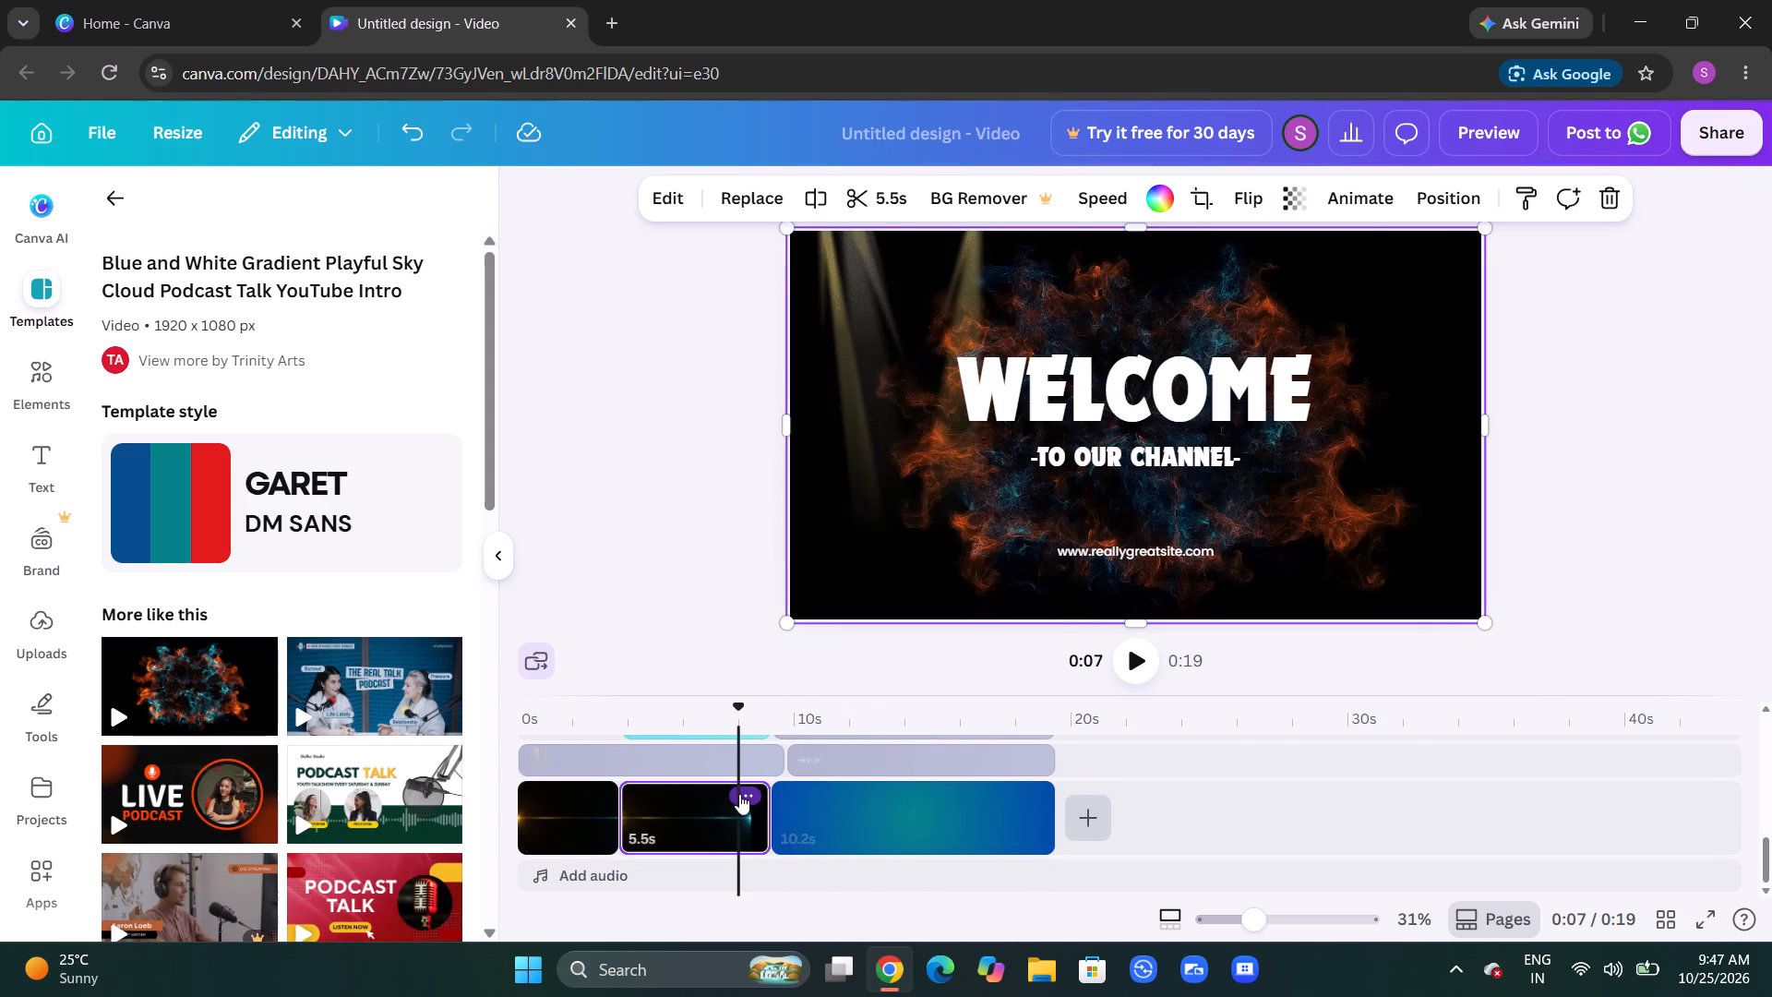
pyautogui.click(1599, 188)
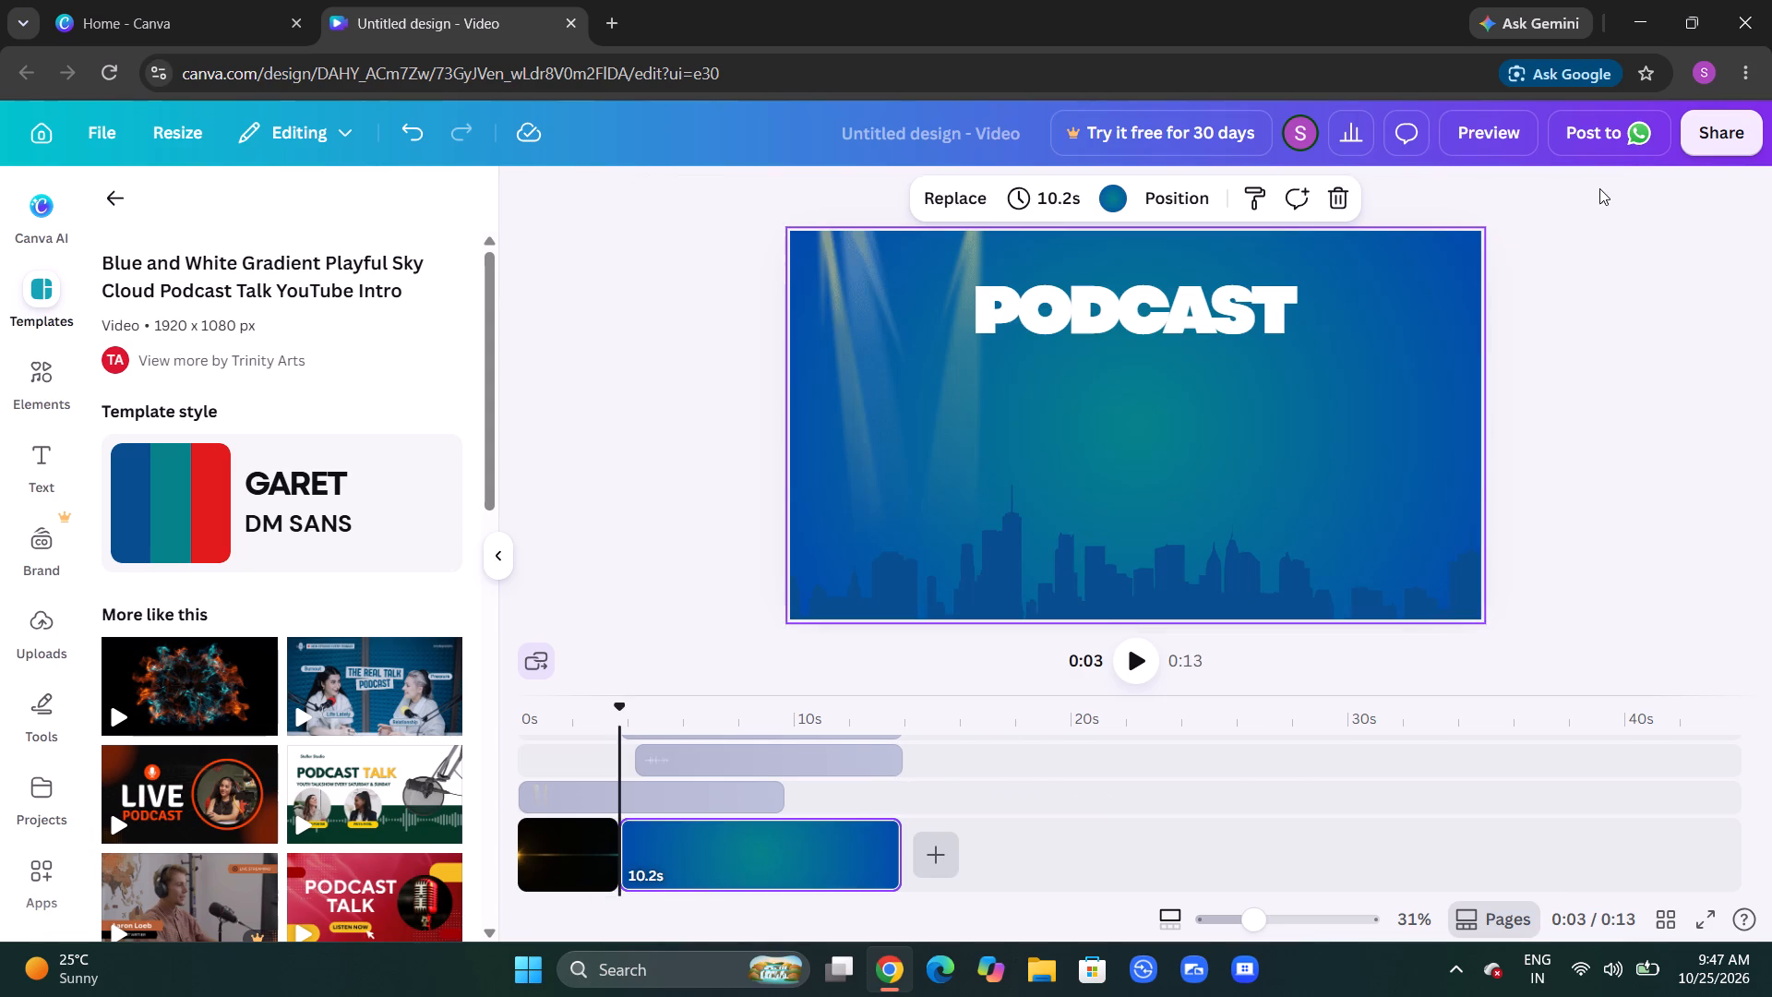
pyautogui.click(581, 843)
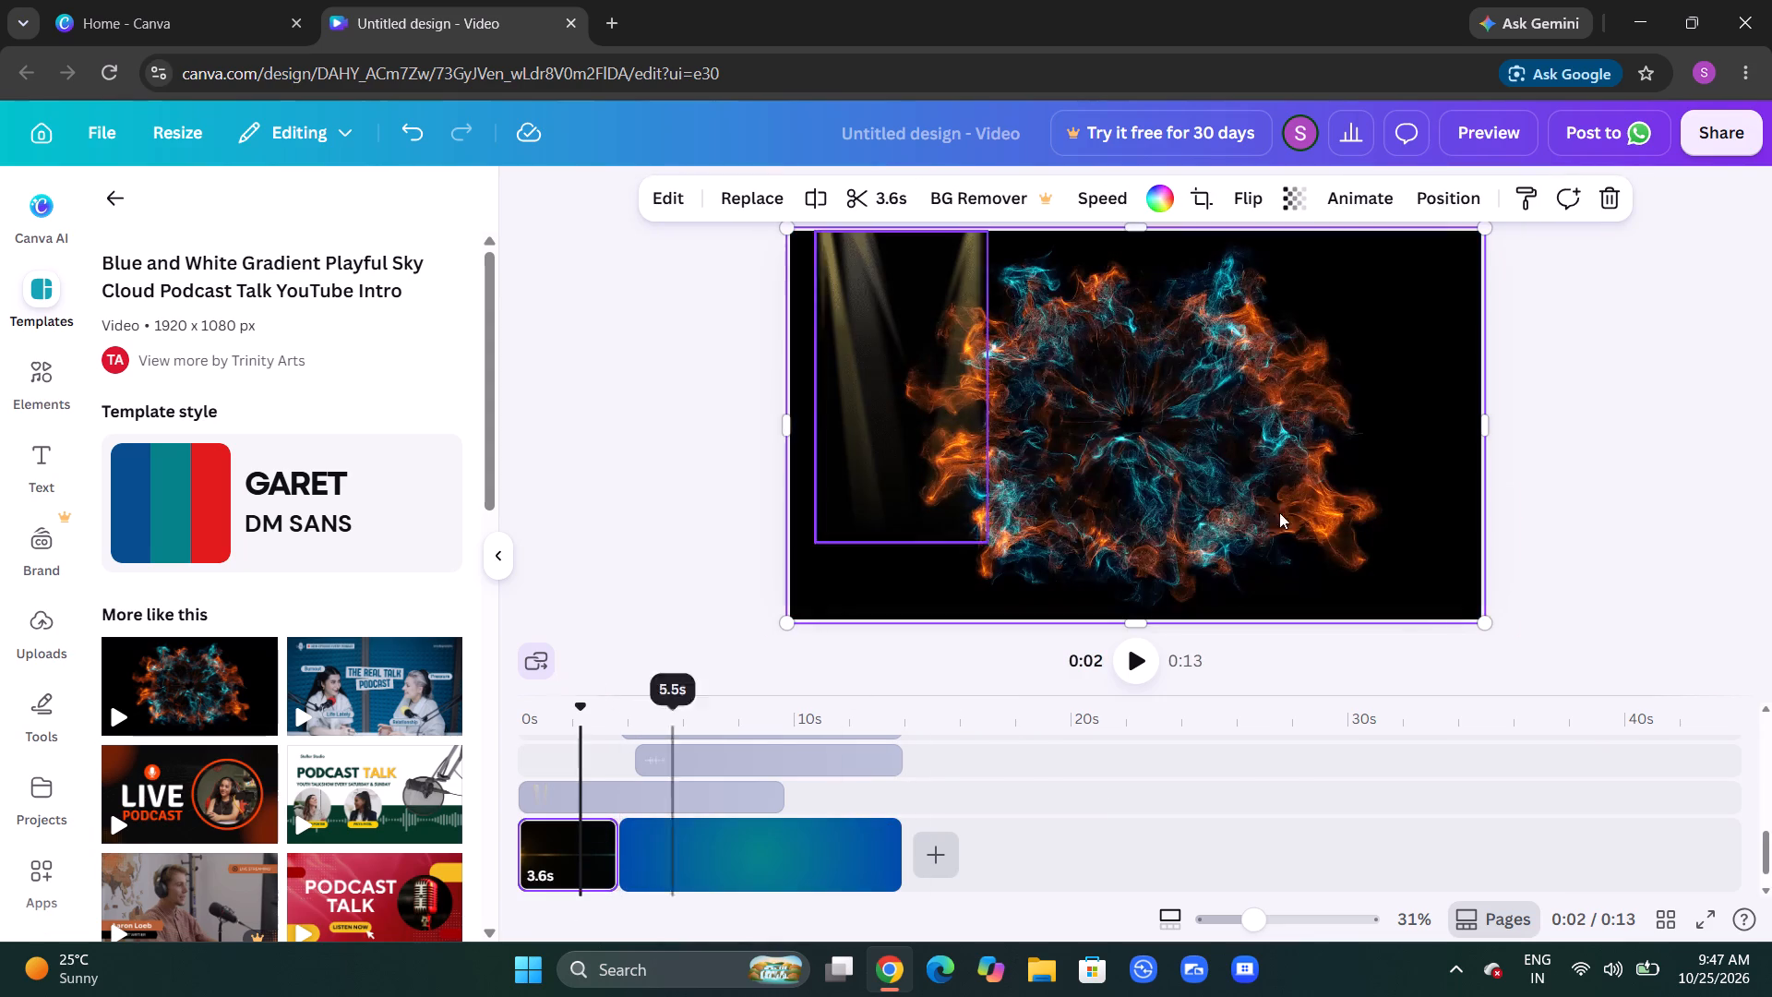
pyautogui.click(1611, 182)
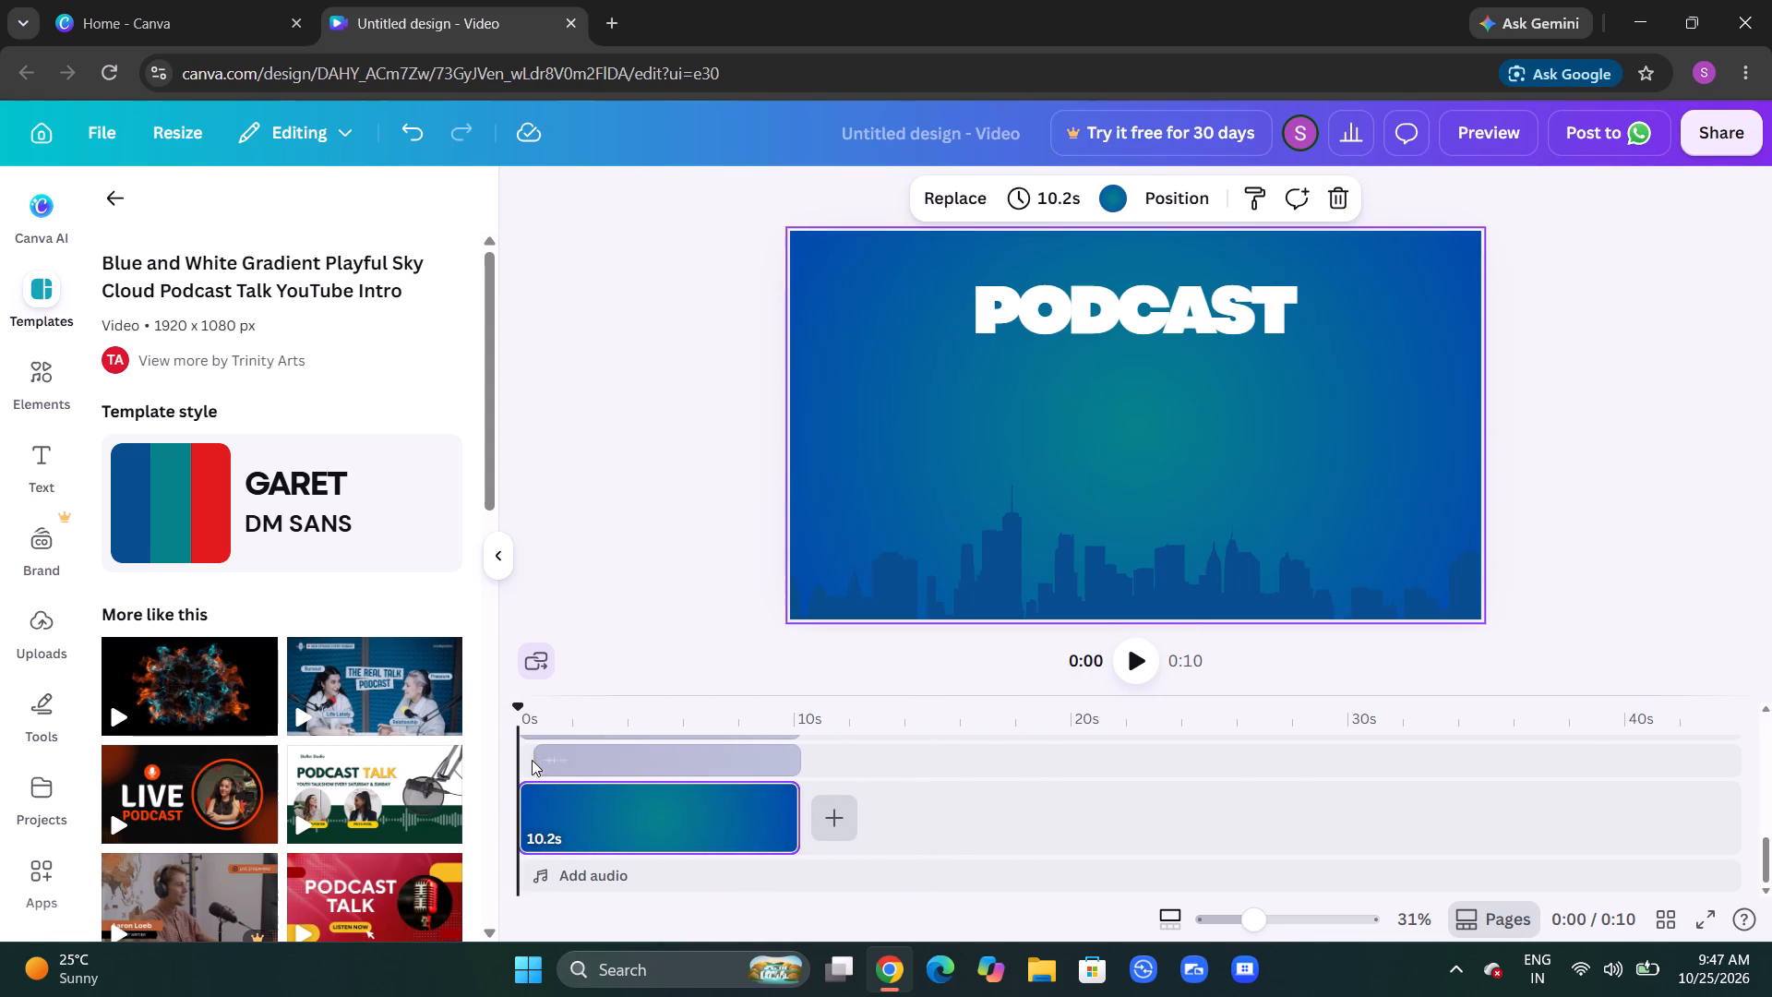
# Extend the sound-wave graphic's timeline track back to 0 s, for a duration of 10.2 s.
pyautogui.moveTo(534, 760); pyautogui.dragTo(507, 766)
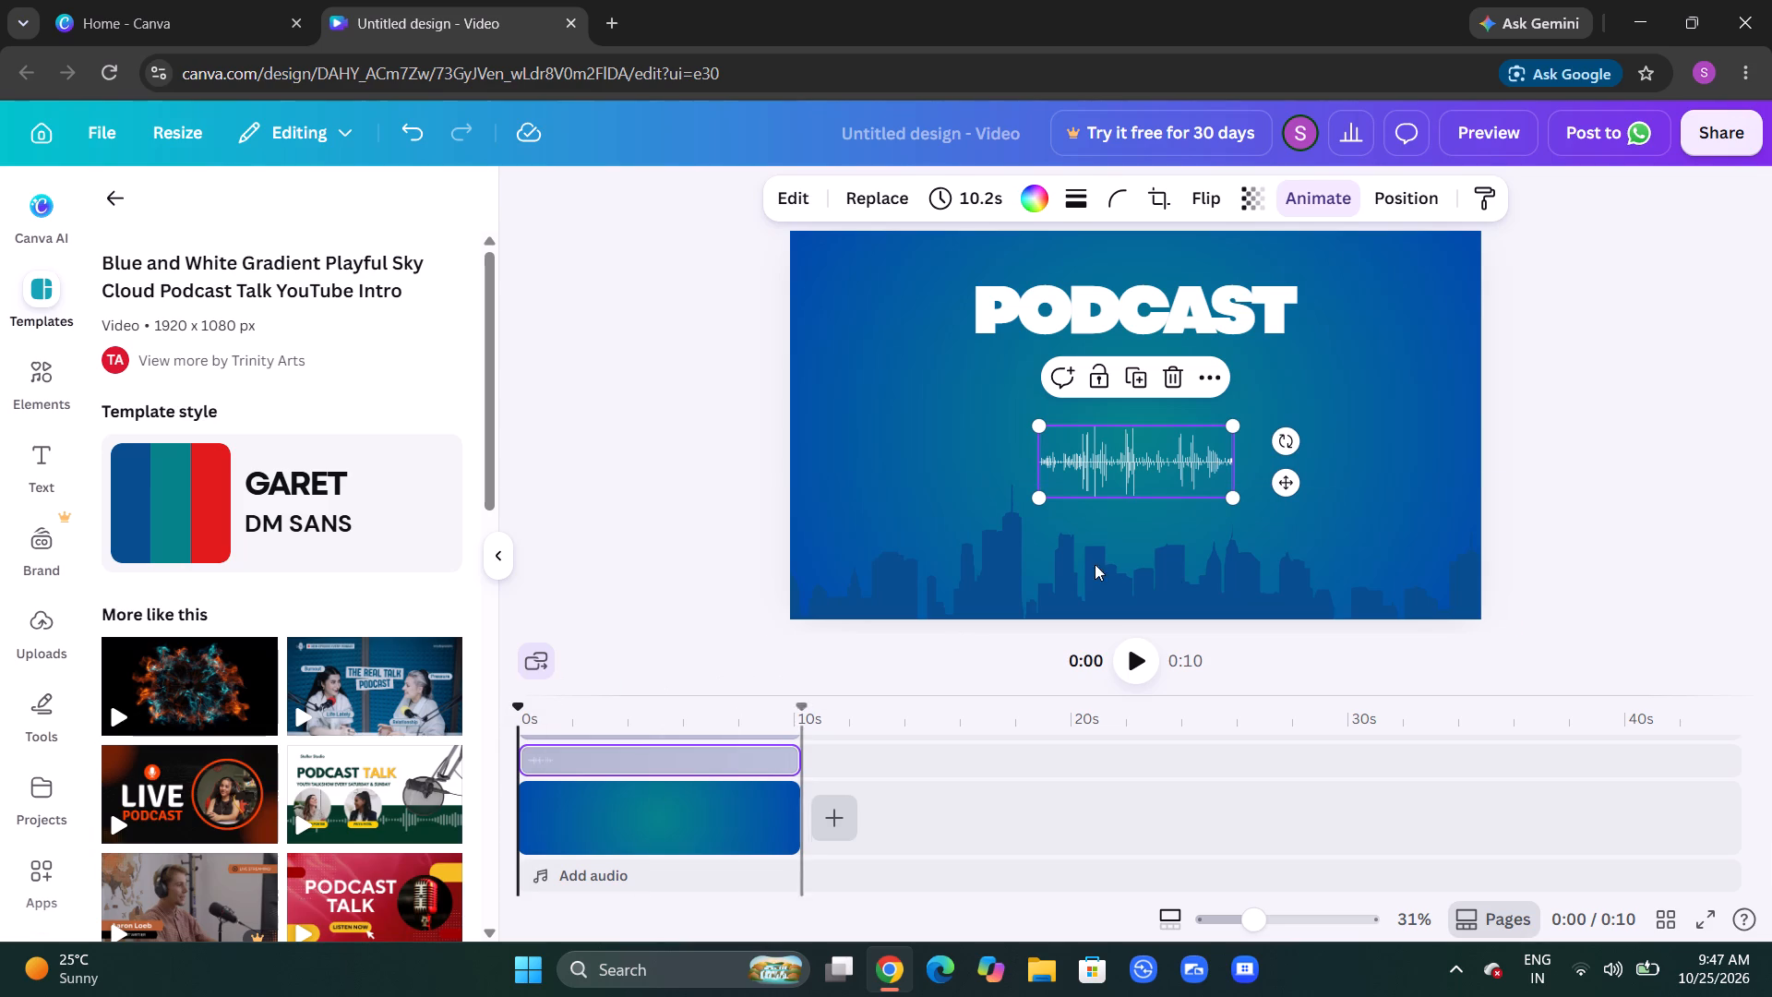
# Play the podcast intro from 0:00 and look over its timeline tracks, including the LISTEN NOW! text and the clouds.
pyautogui.click(1139, 658)
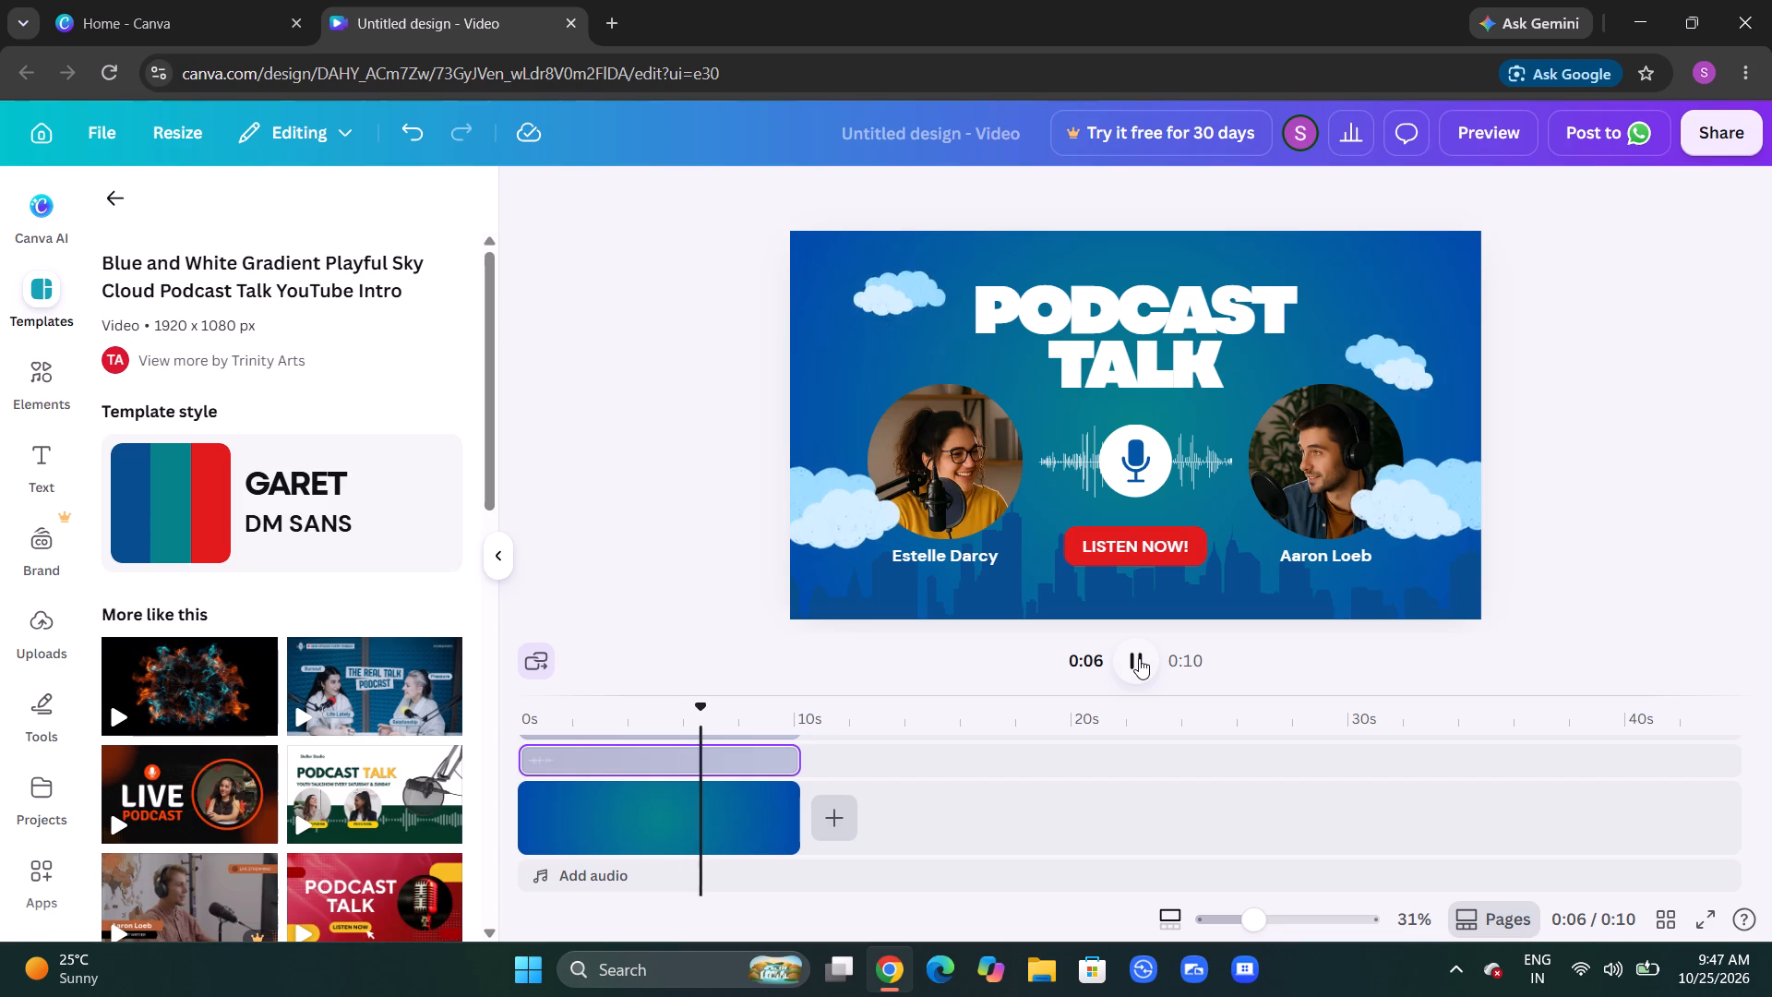
pyautogui.click(1155, 552)
pyautogui.click(1155, 552)
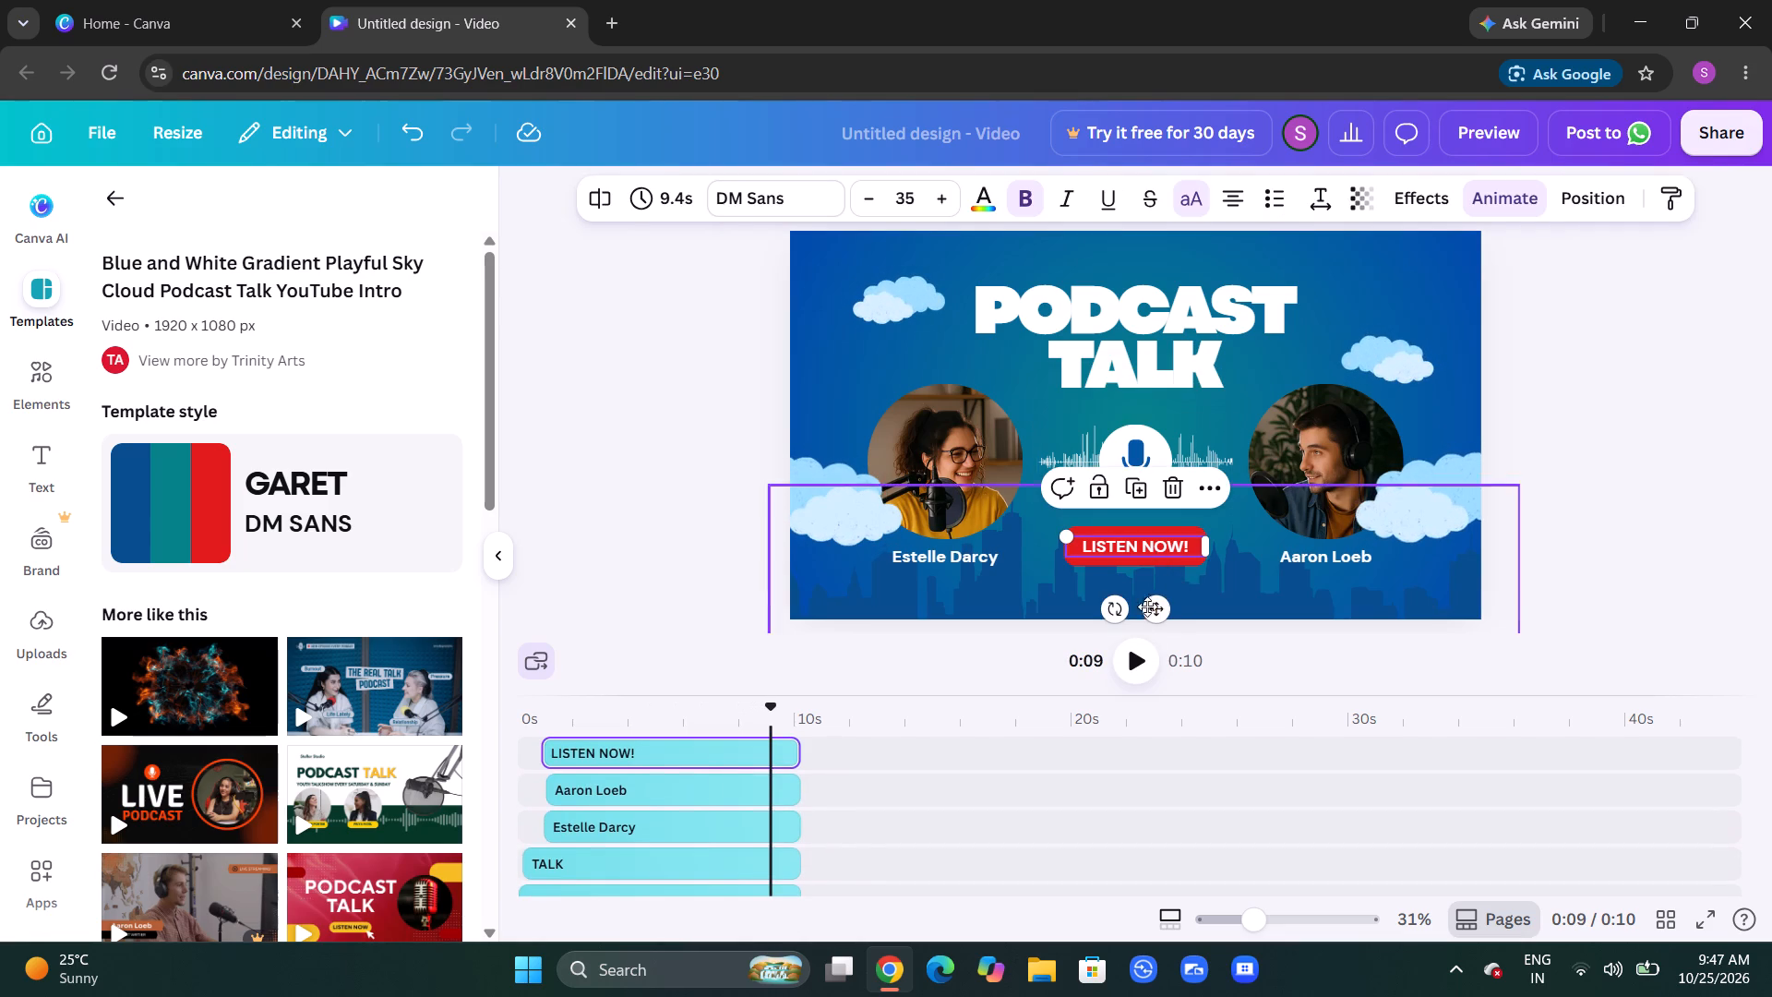
pyautogui.click(1136, 654)
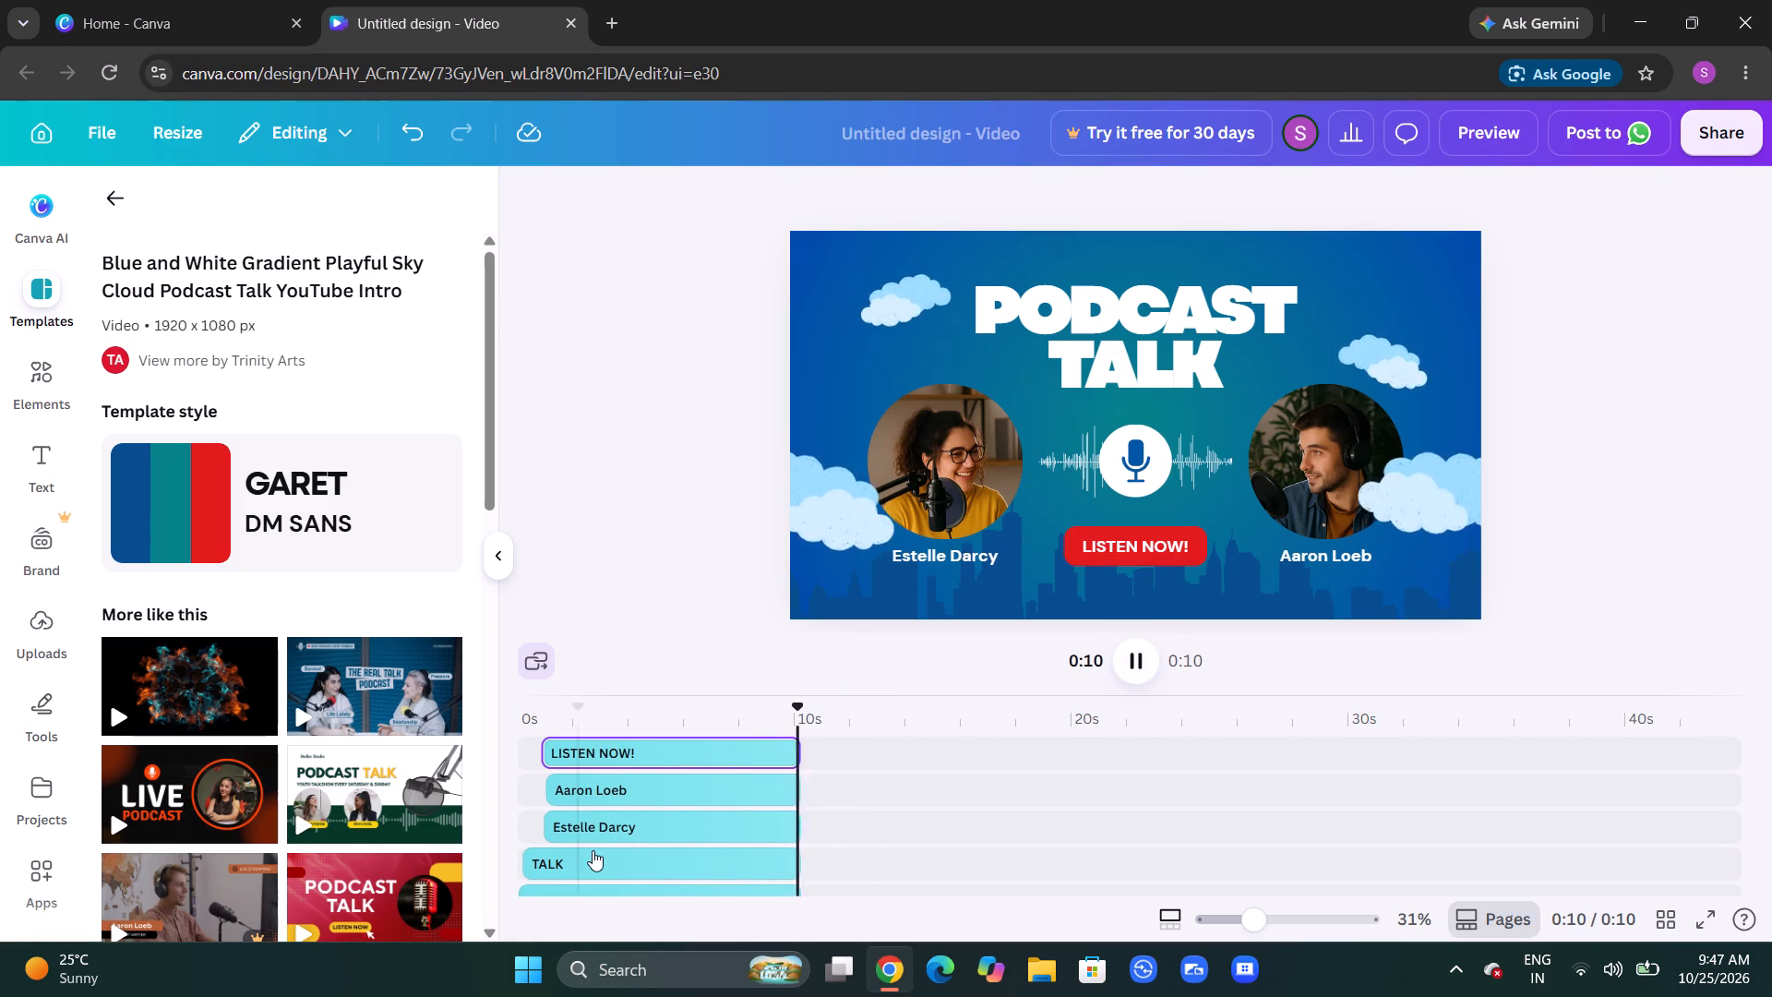
pyautogui.click(786, 787)
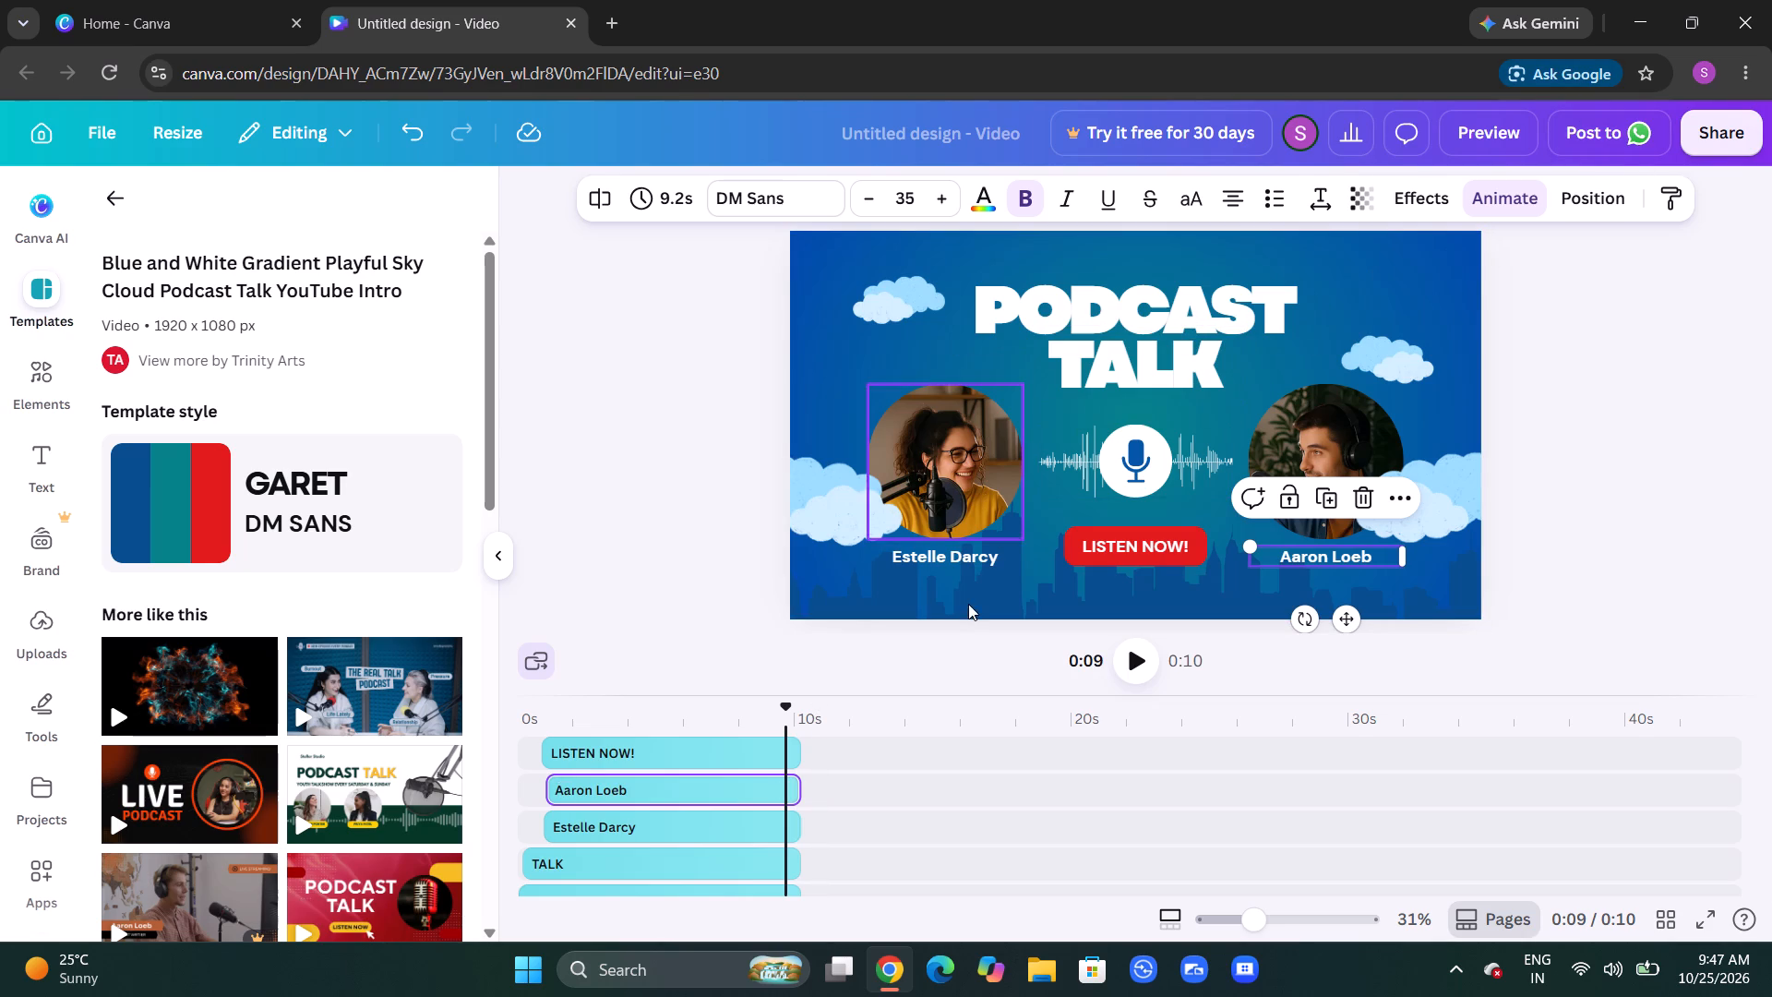
pyautogui.scroll(-3, 724, 787)
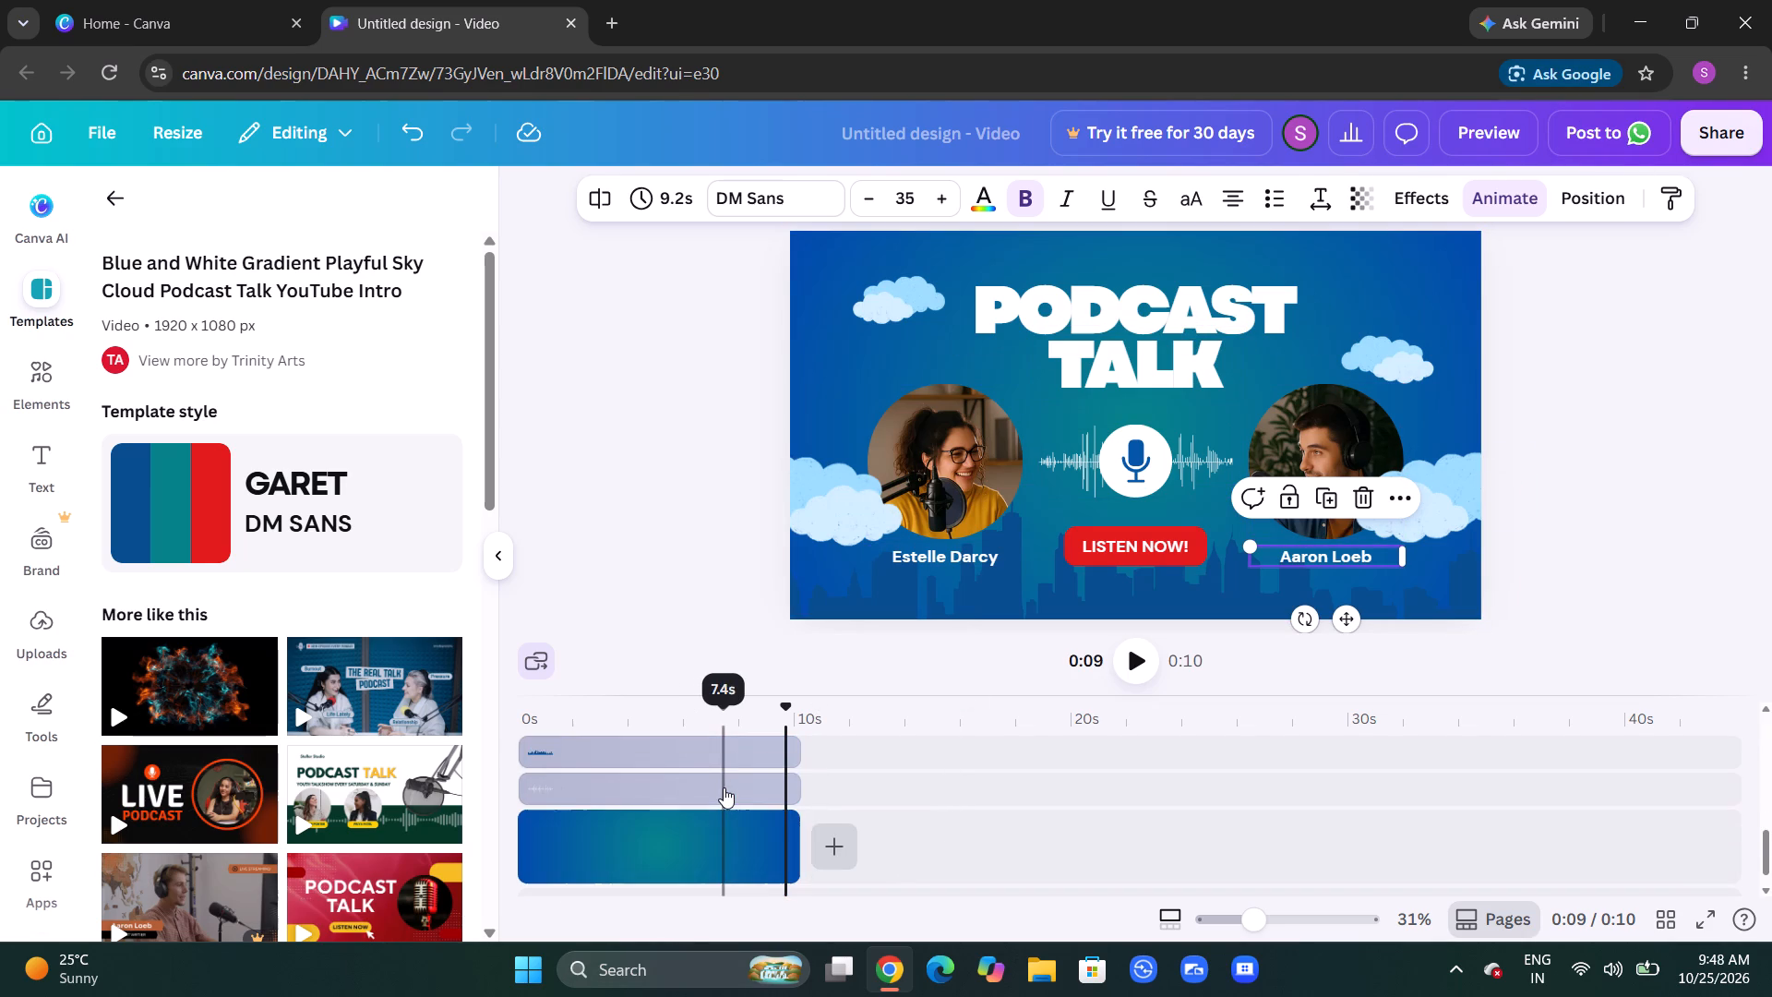
pyautogui.scroll(2, 727, 787)
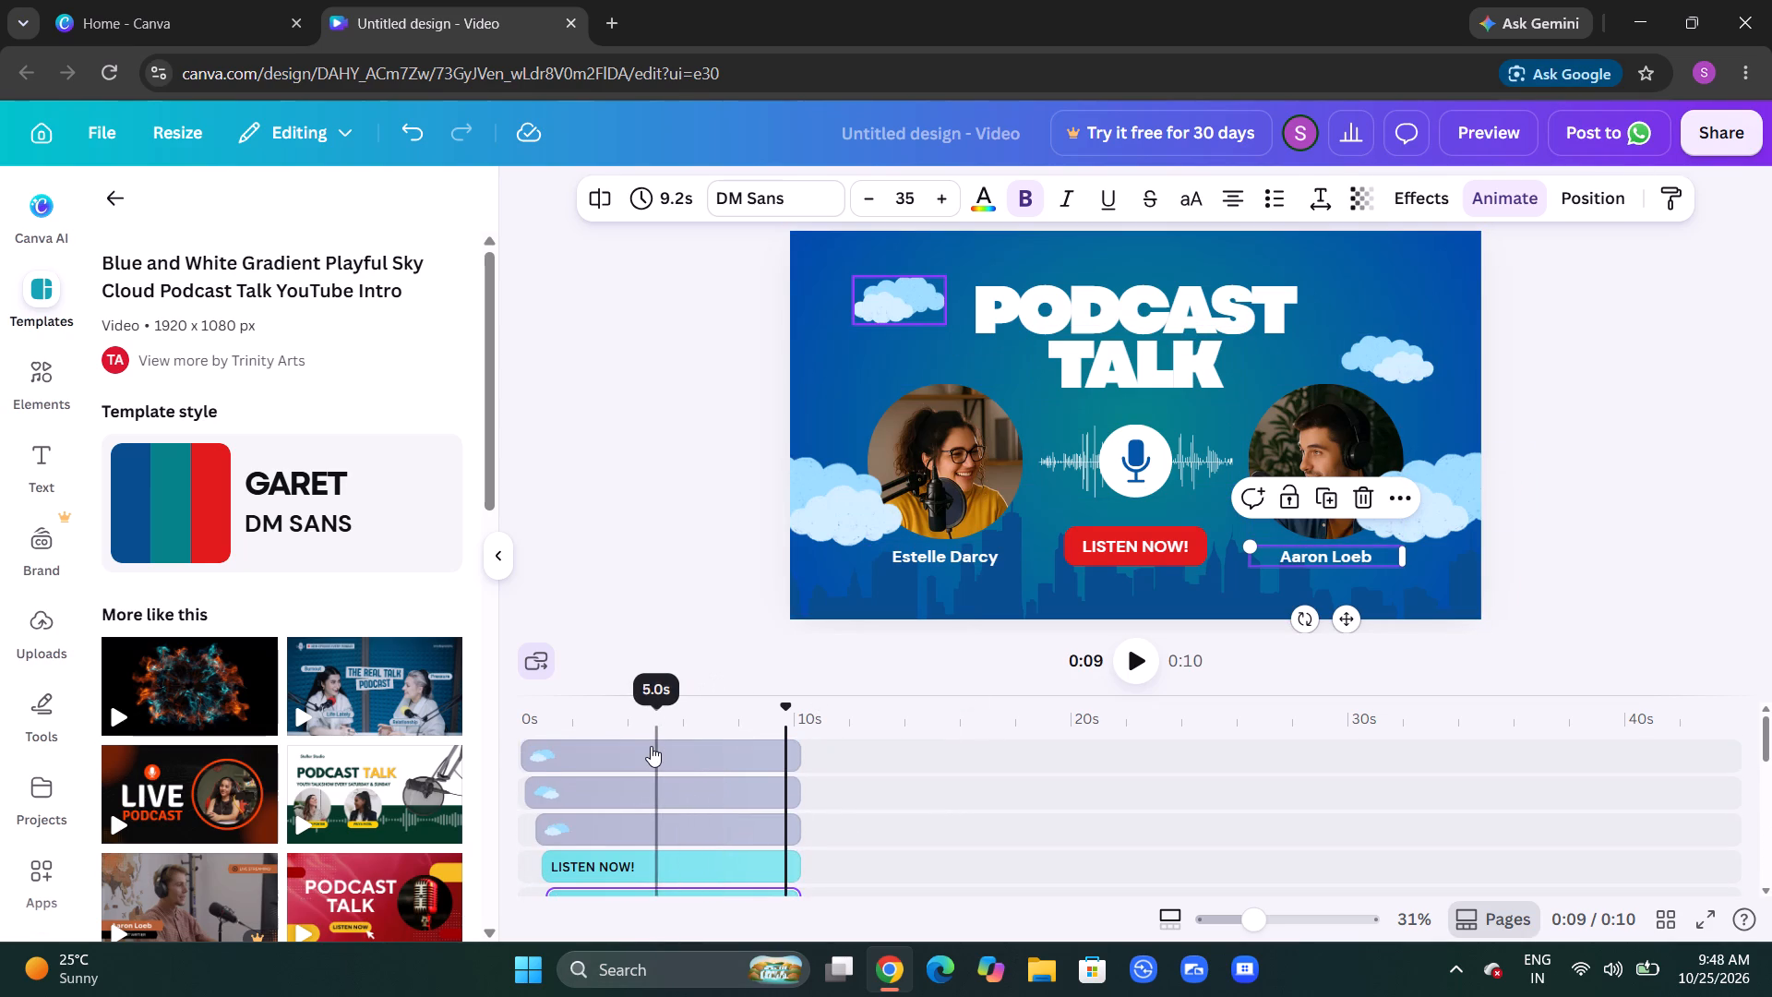
pyautogui.click(651, 746)
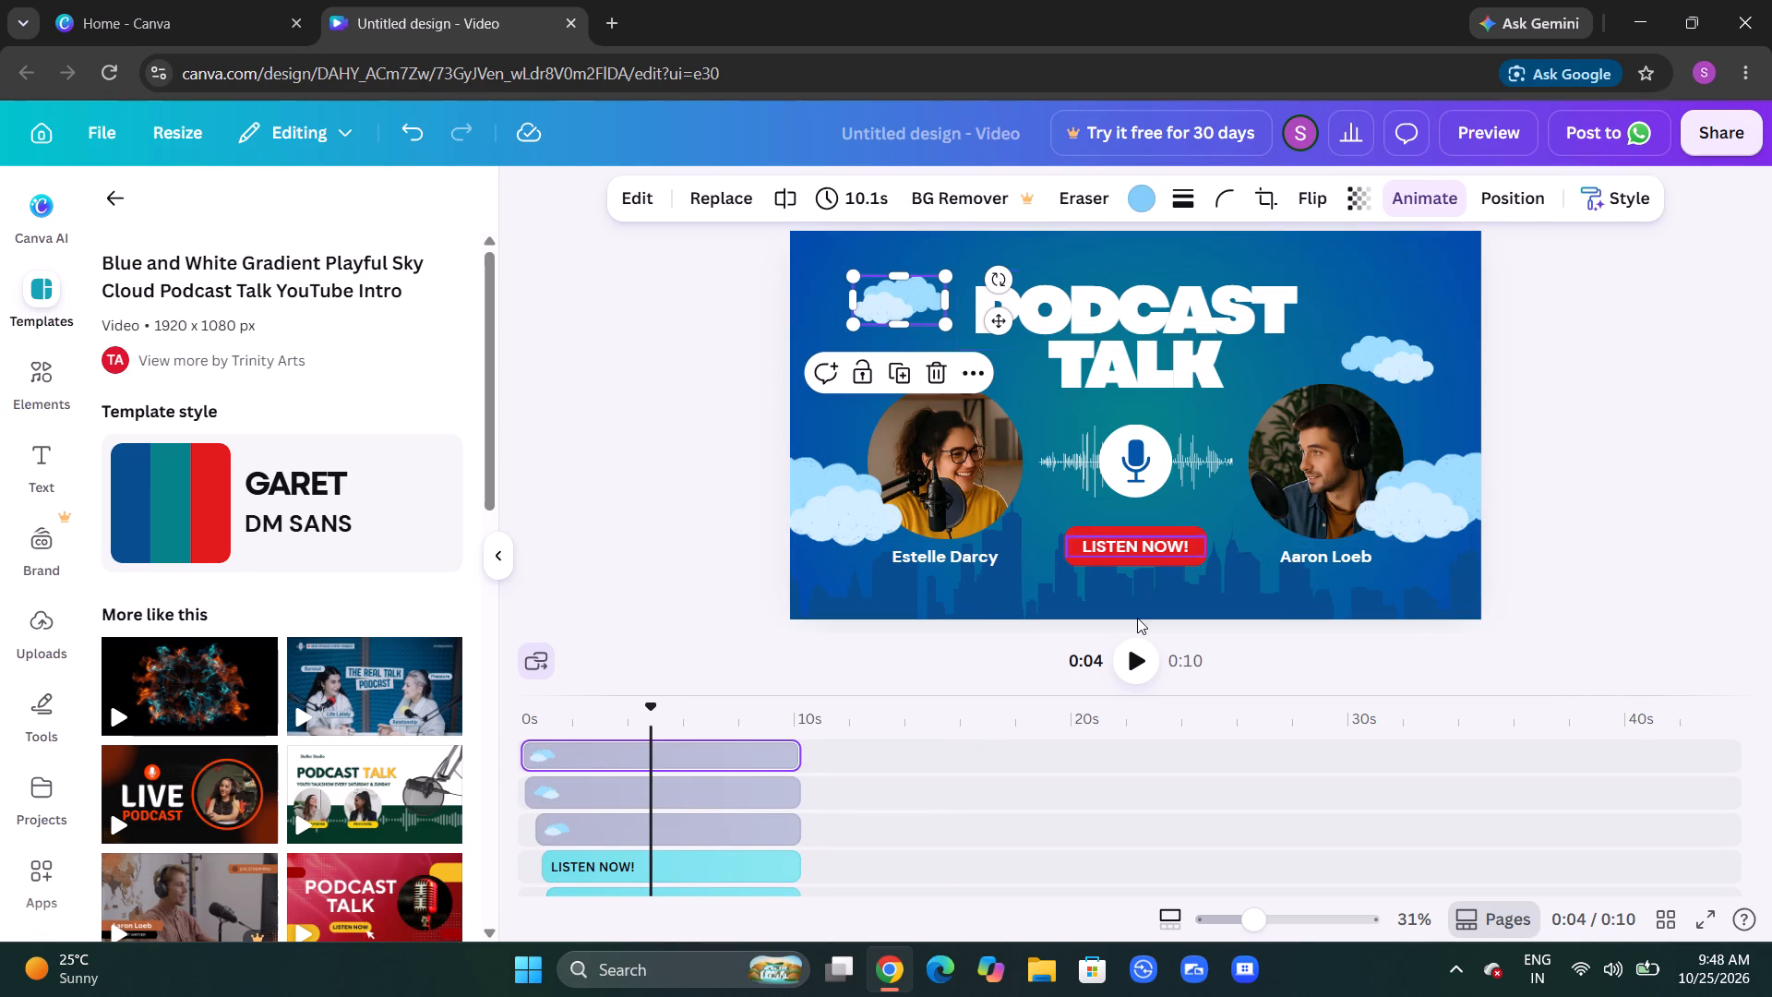
pyautogui.rightClick(694, 763)
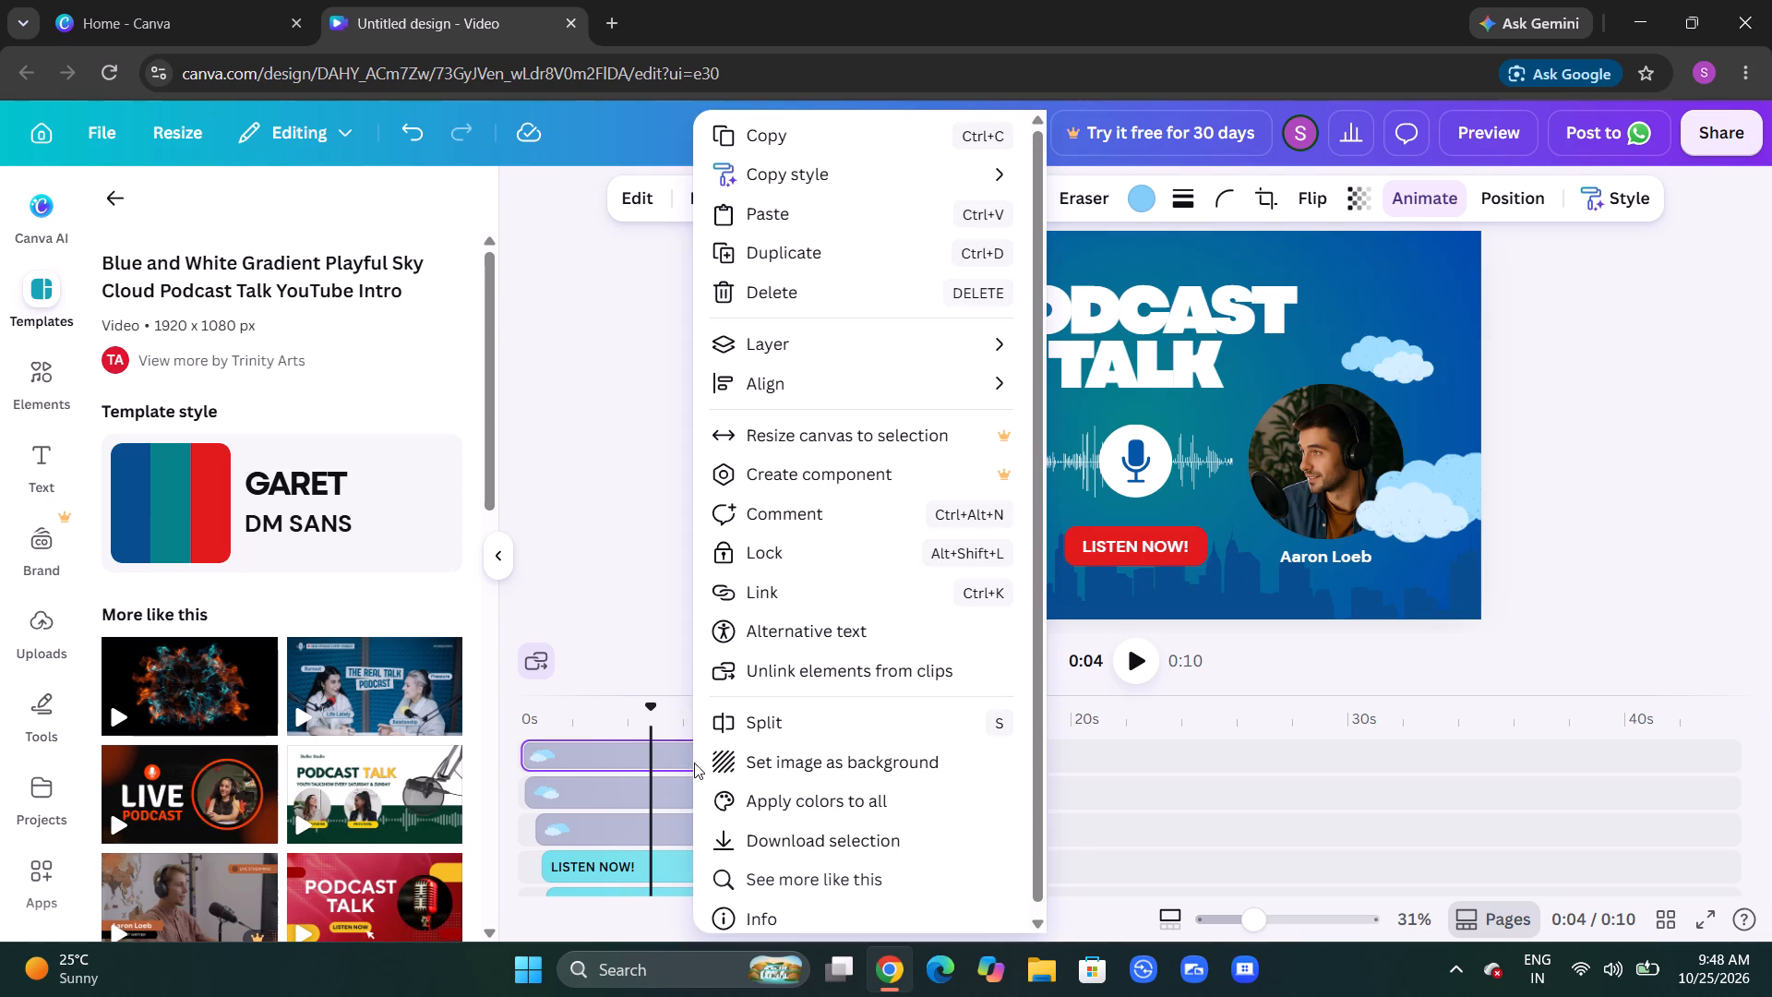
pyautogui.click(617, 744)
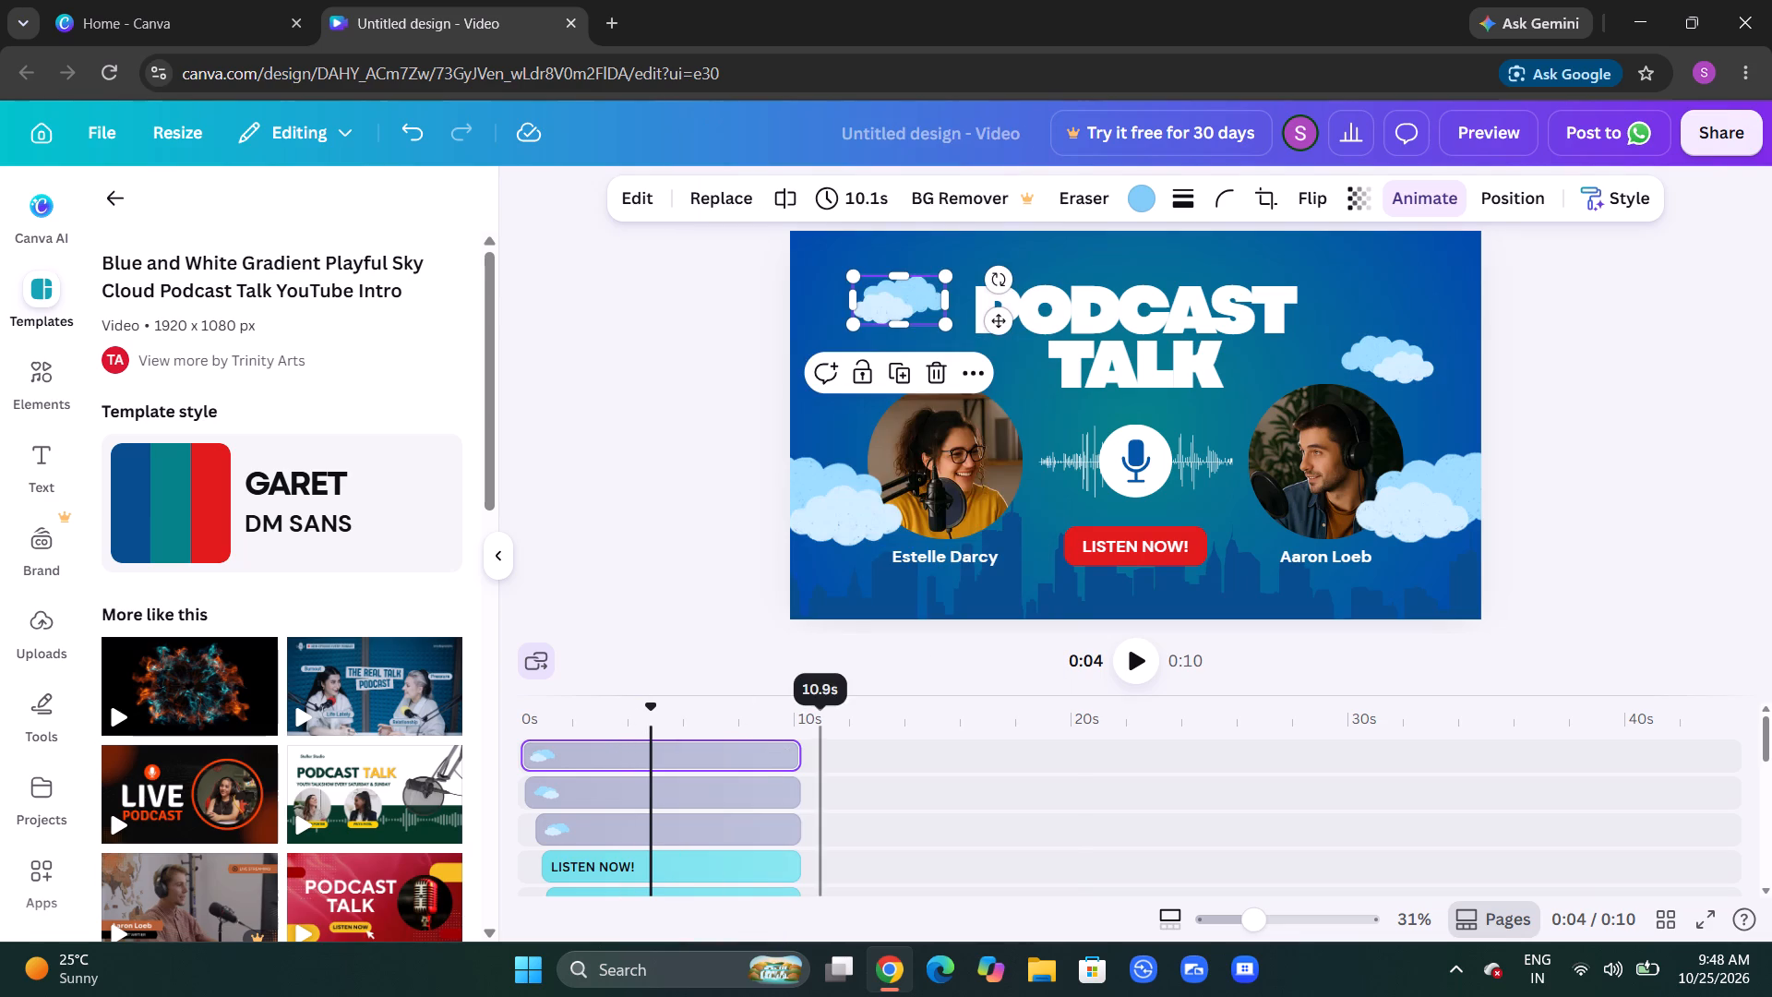
pyautogui.scroll(-2, 587, 802)
pyautogui.scroll(2, 587, 802)
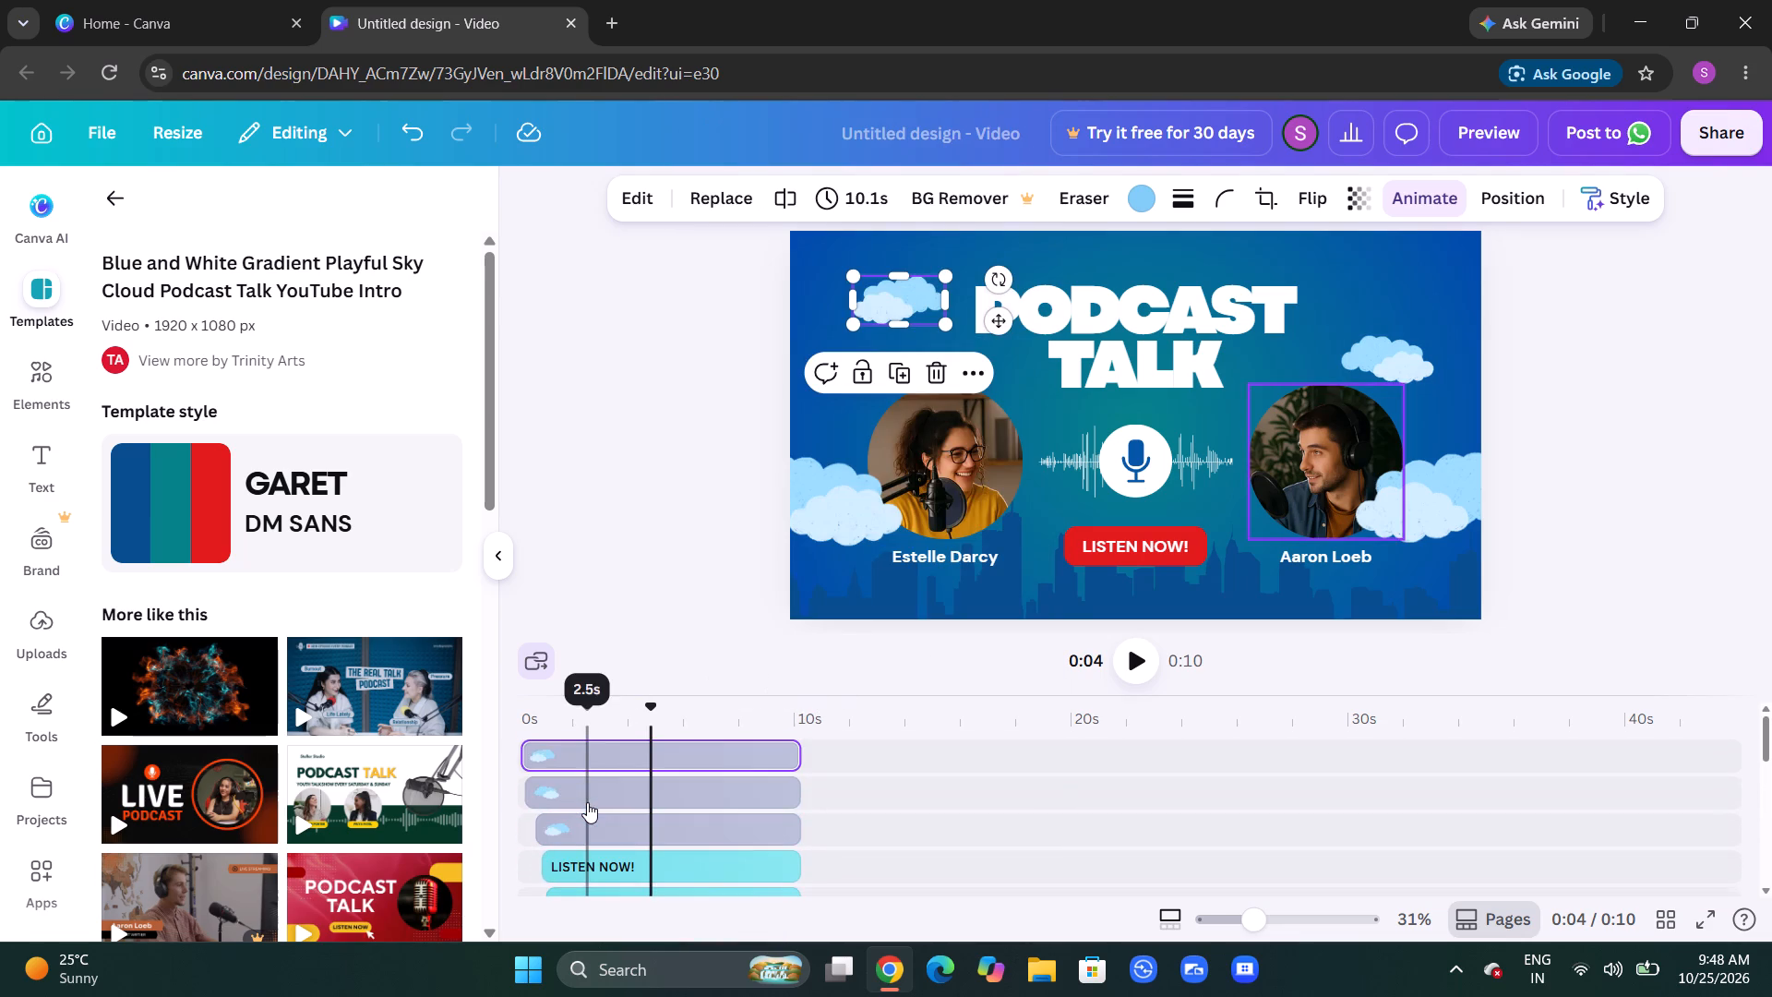
# Extend the timeline tracks of the two clouds beside the male host back to 0 s, each lasting 10.2 s.
pyautogui.moveTo(531, 797); pyautogui.dragTo(489, 799)
pyautogui.moveTo(538, 828); pyautogui.dragTo(492, 831)
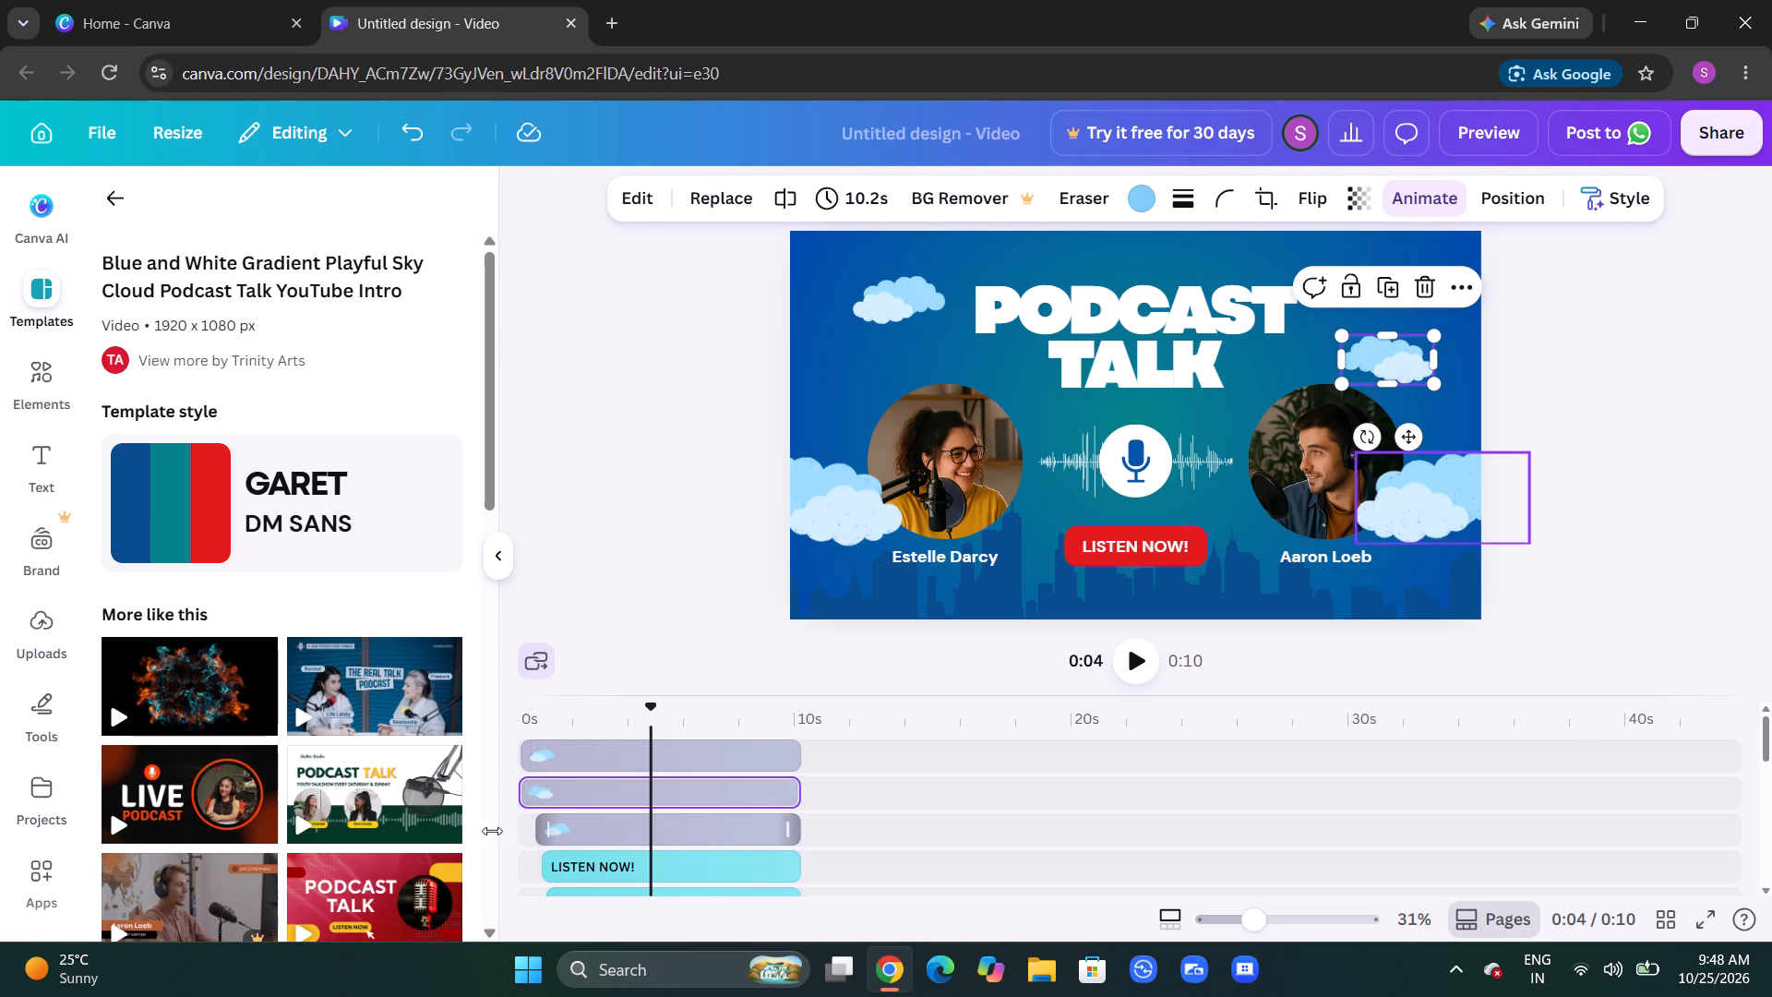
pyautogui.moveTo(492, 831); pyautogui.dragTo(480, 834)
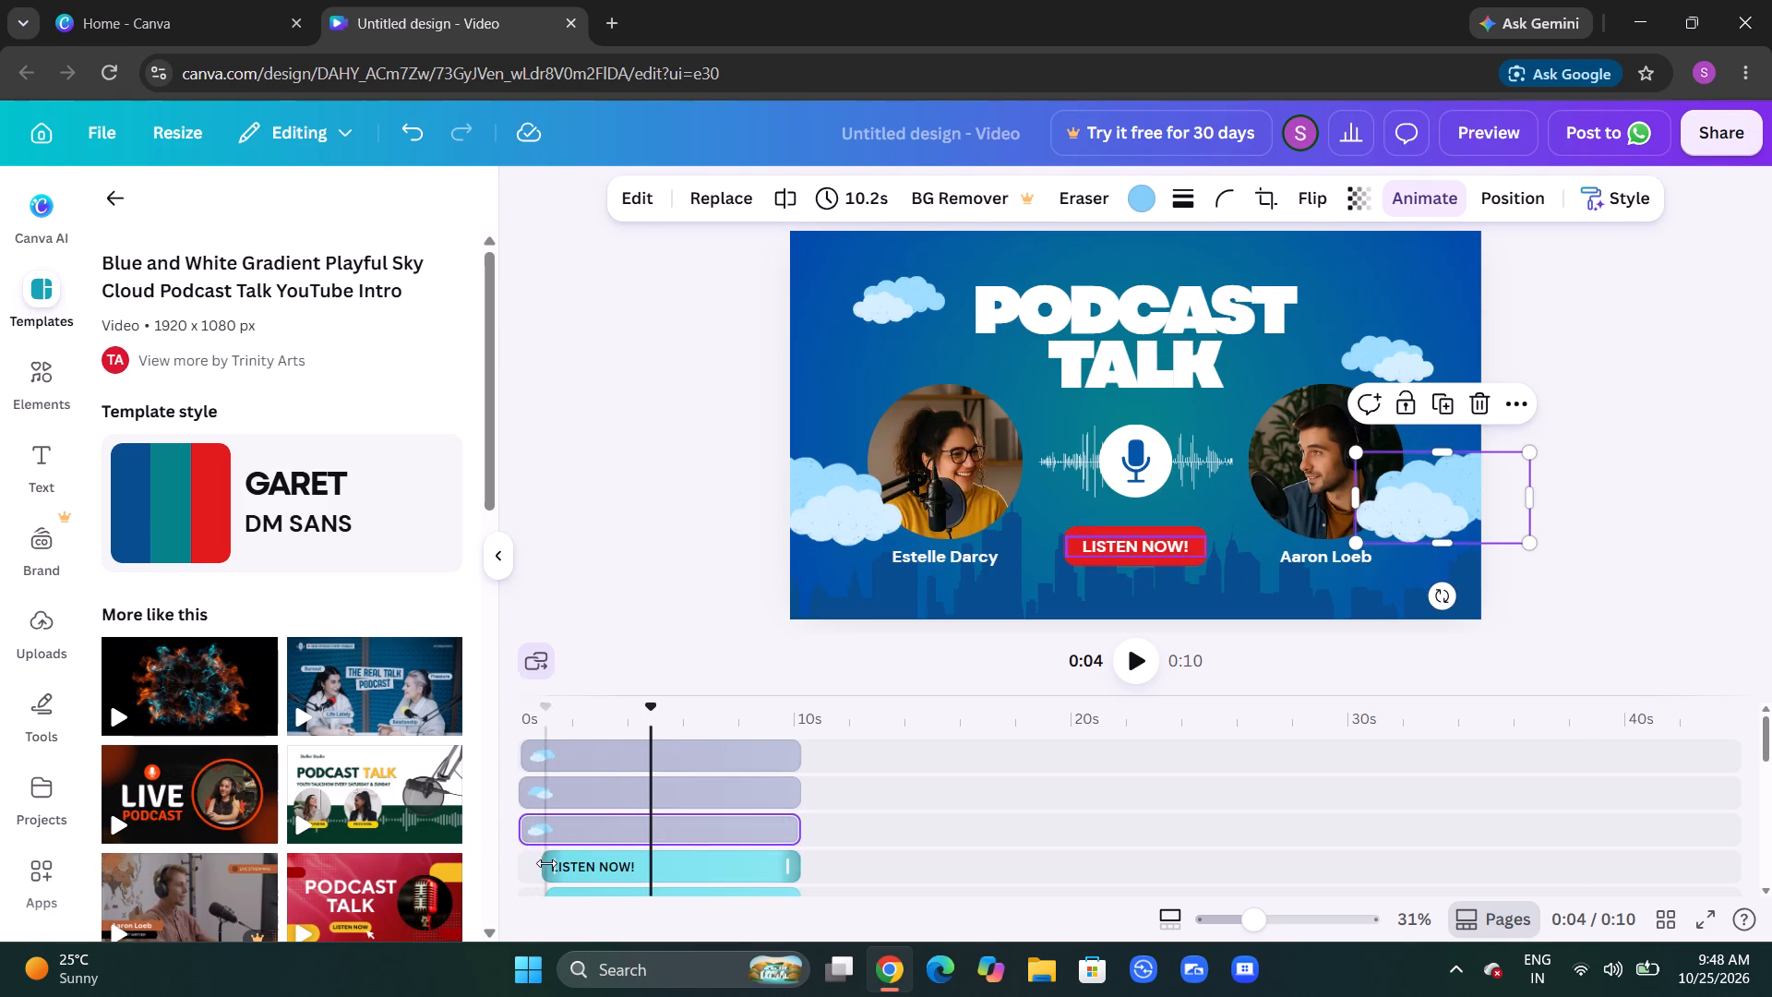
# Extend the LISTEN NOW! text, both host-name texts and the TALK title back to 0 s, each lasting 10.2 s.
pyautogui.moveTo(546, 863); pyautogui.dragTo(460, 872)
pyautogui.scroll(-1, 589, 869)
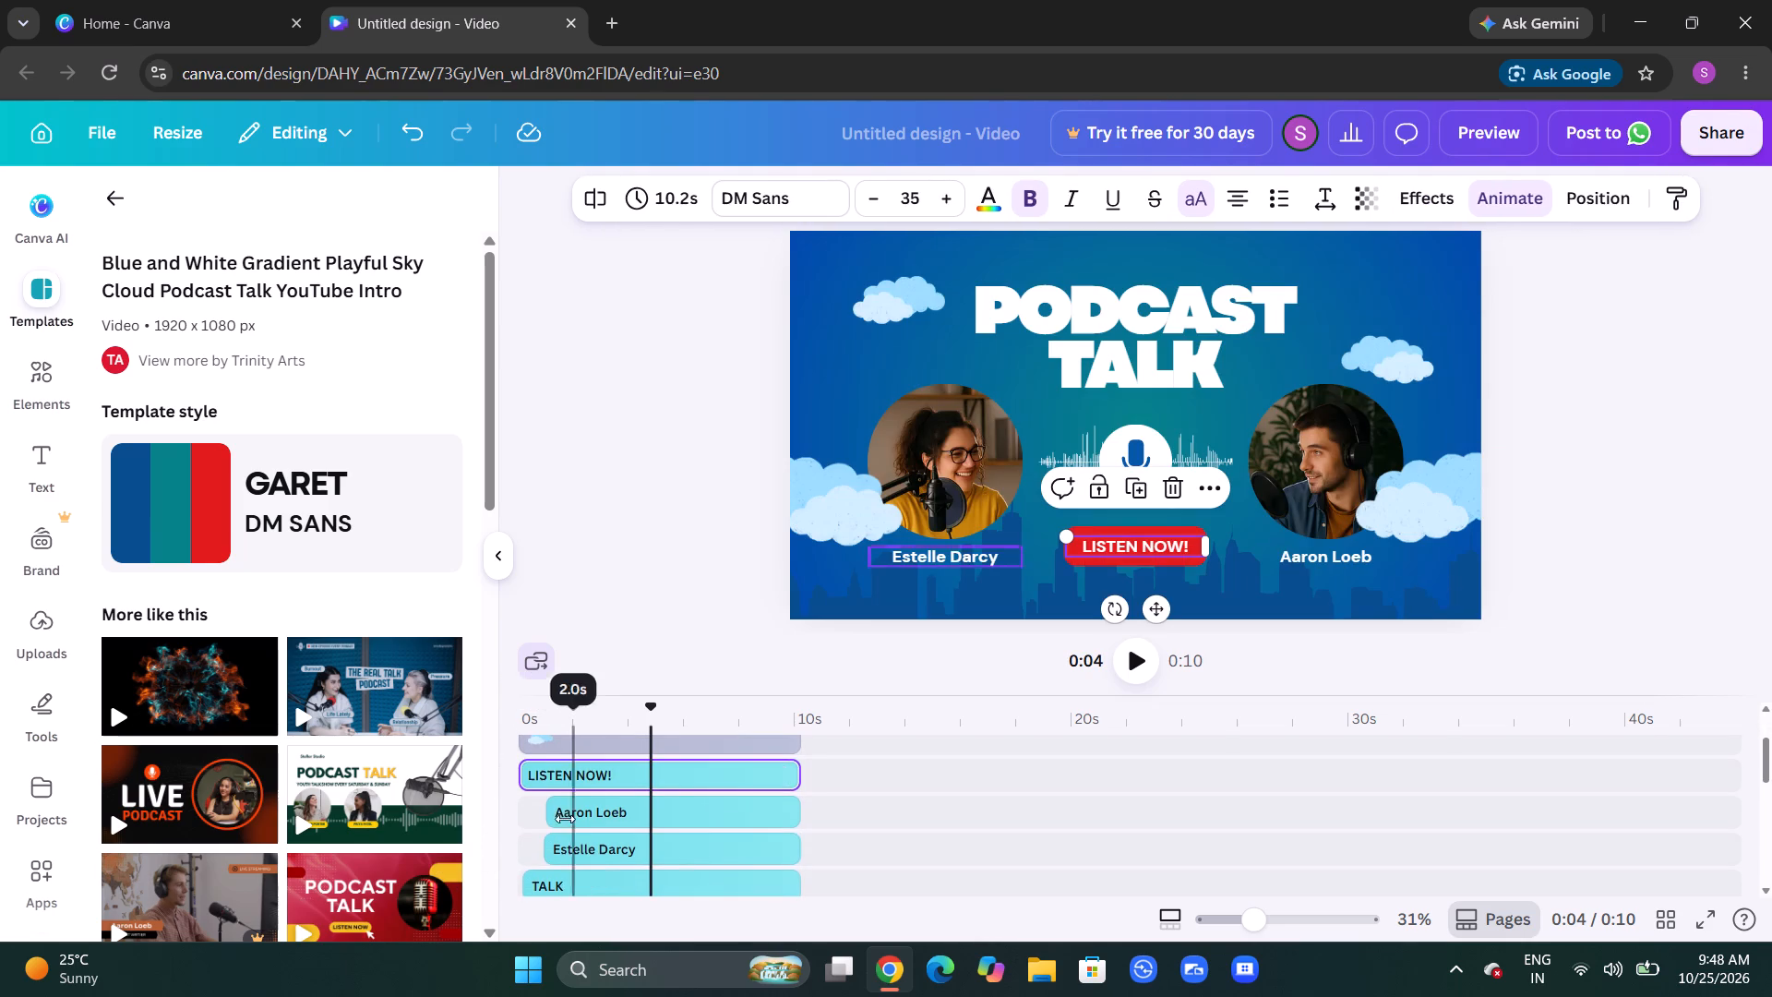
pyautogui.moveTo(550, 806); pyautogui.dragTo(477, 816)
pyautogui.moveTo(545, 847); pyautogui.dragTo(486, 855)
pyautogui.scroll(-1, 588, 835)
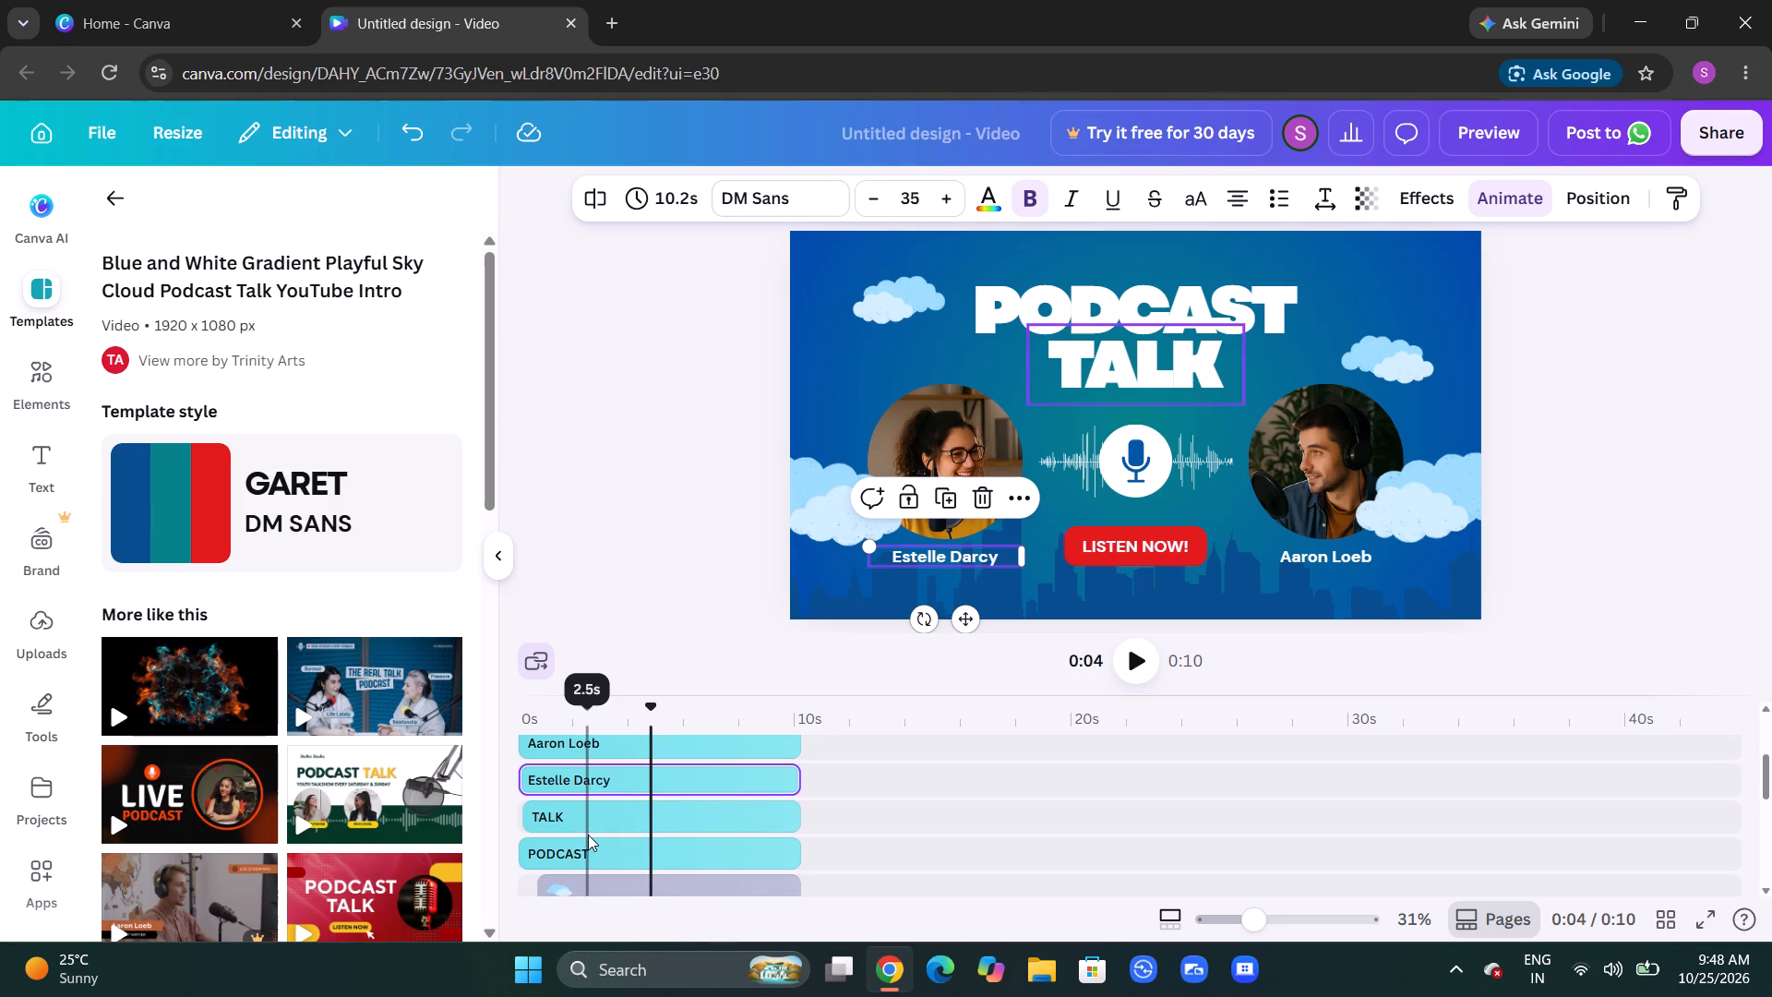
pyautogui.moveTo(524, 813); pyautogui.dragTo(483, 823)
# Extend the cloud beside the female host and the red LISTEN NOW! button shape back to 0 s, each lasting 10.2 s.
pyautogui.scroll(-1, 483, 823)
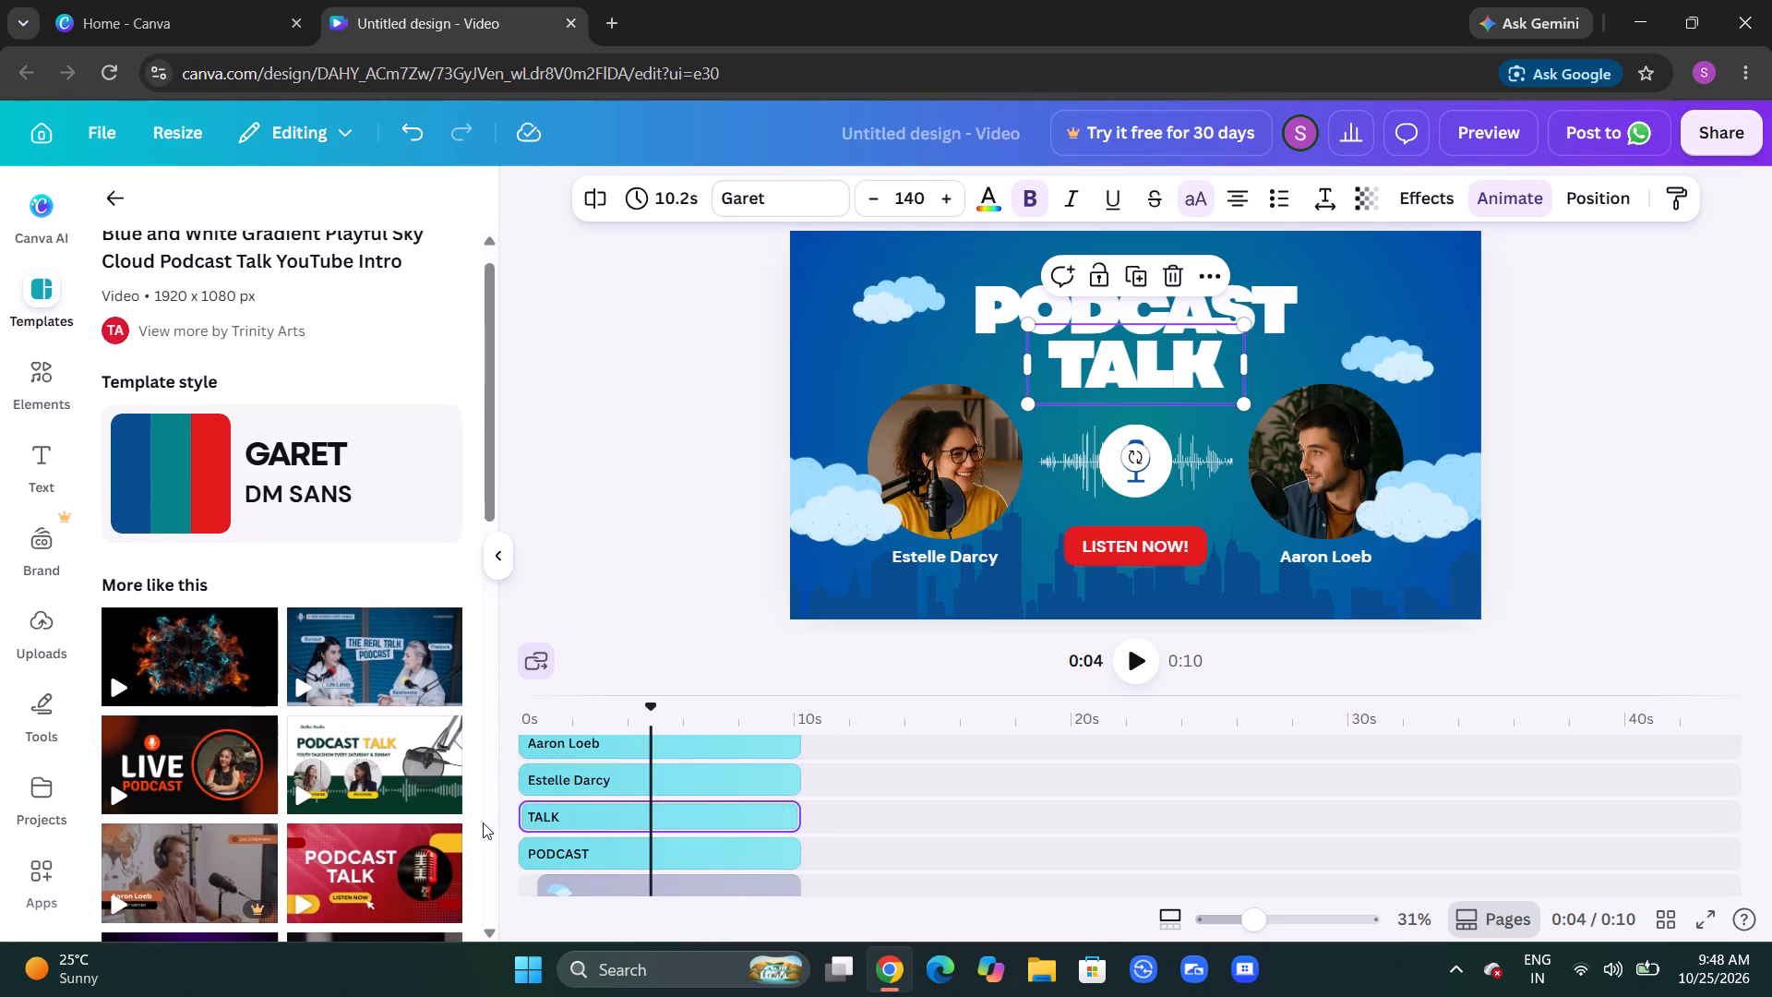
pyautogui.scroll(-1, 483, 823)
pyautogui.scroll(-1, 553, 859)
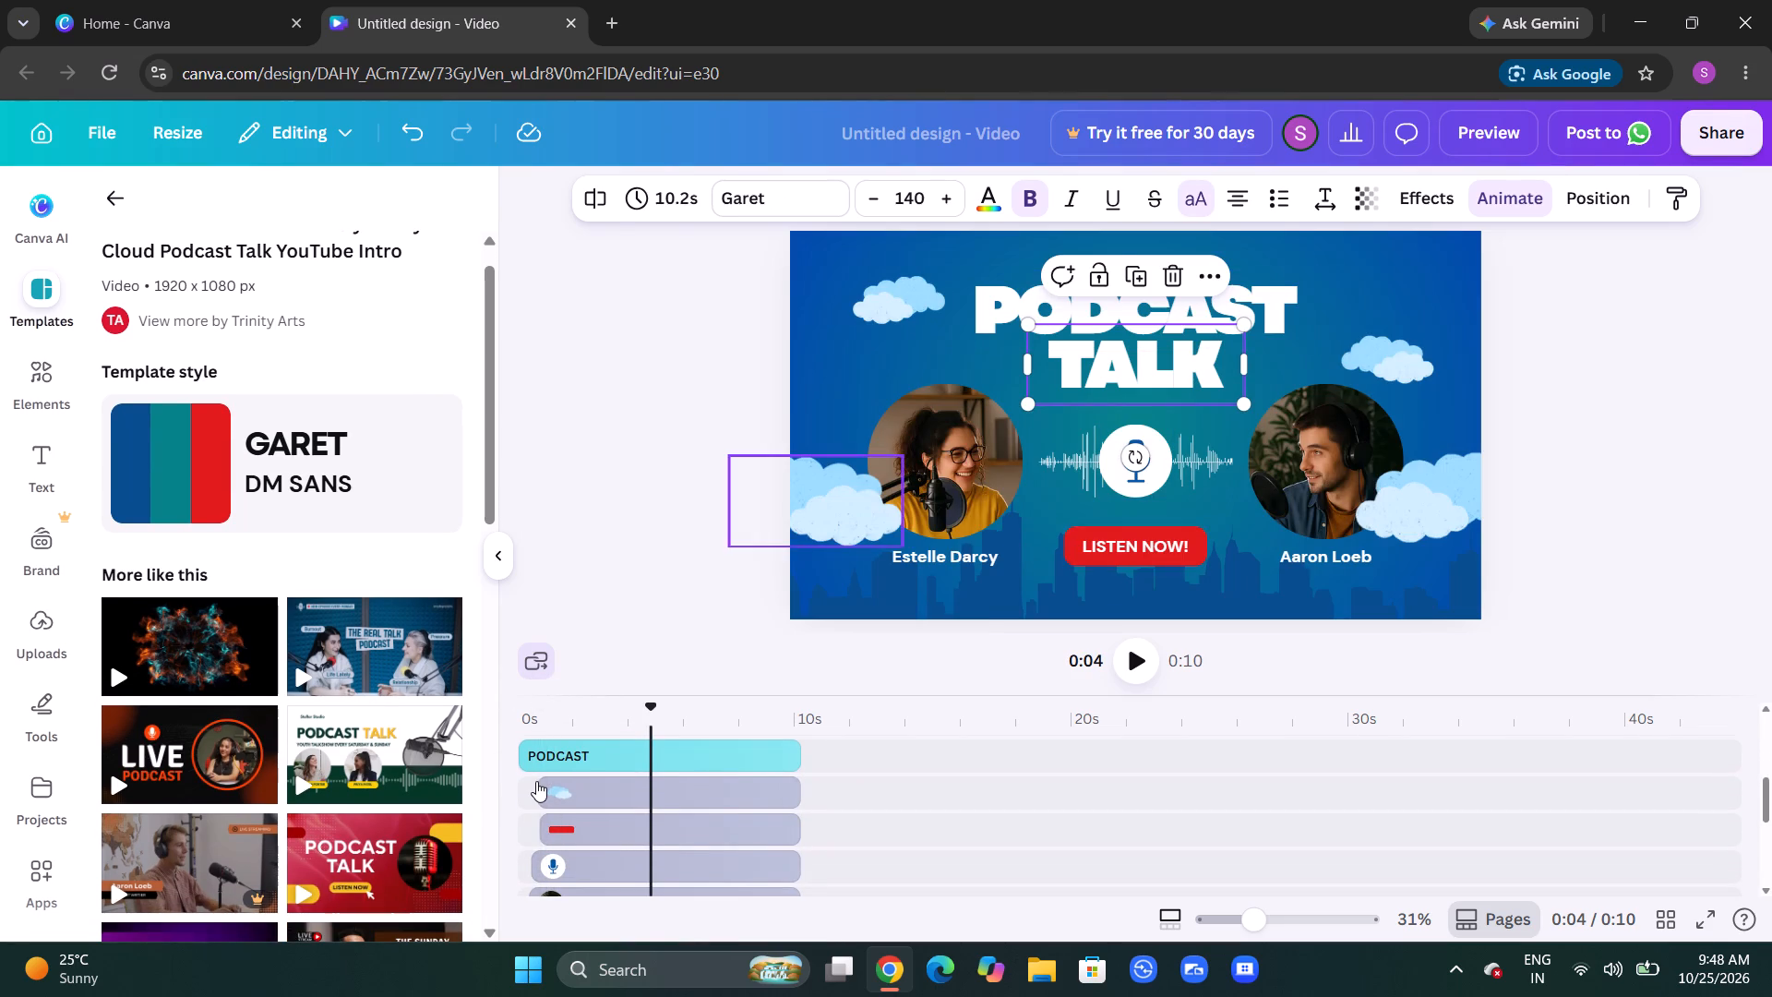
pyautogui.click(536, 781)
pyautogui.moveTo(537, 799); pyautogui.dragTo(503, 800)
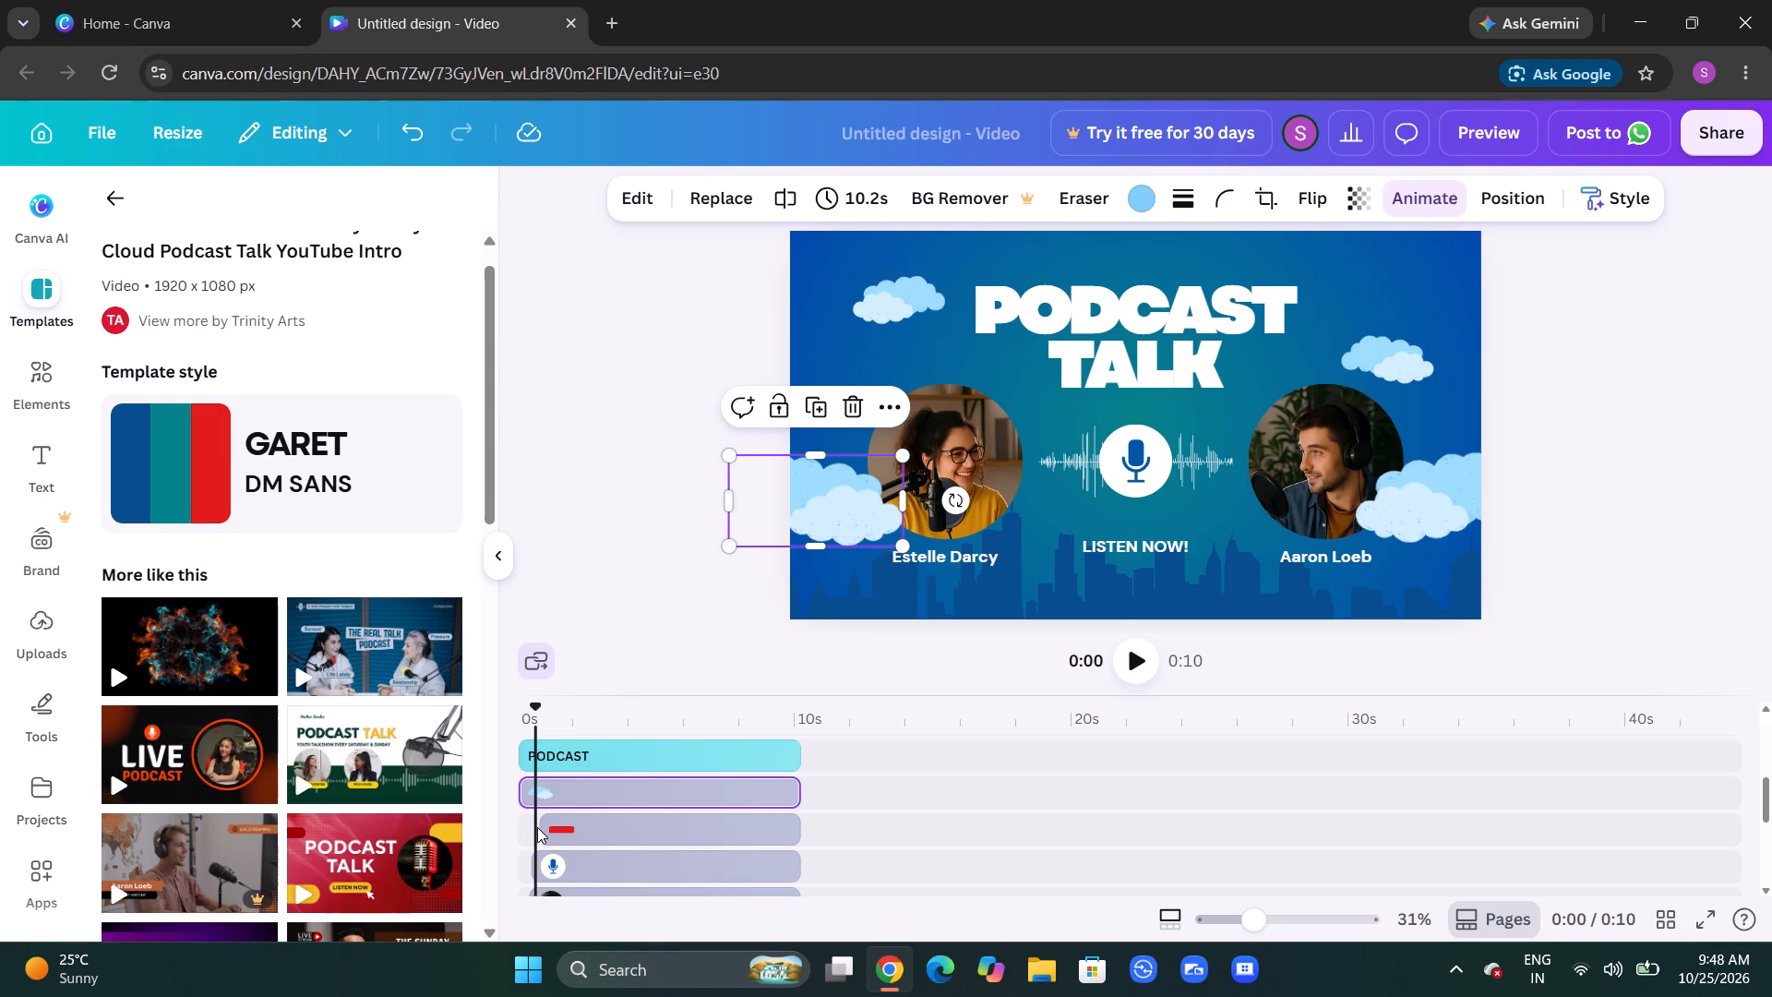
pyautogui.moveTo(545, 827); pyautogui.dragTo(488, 833)
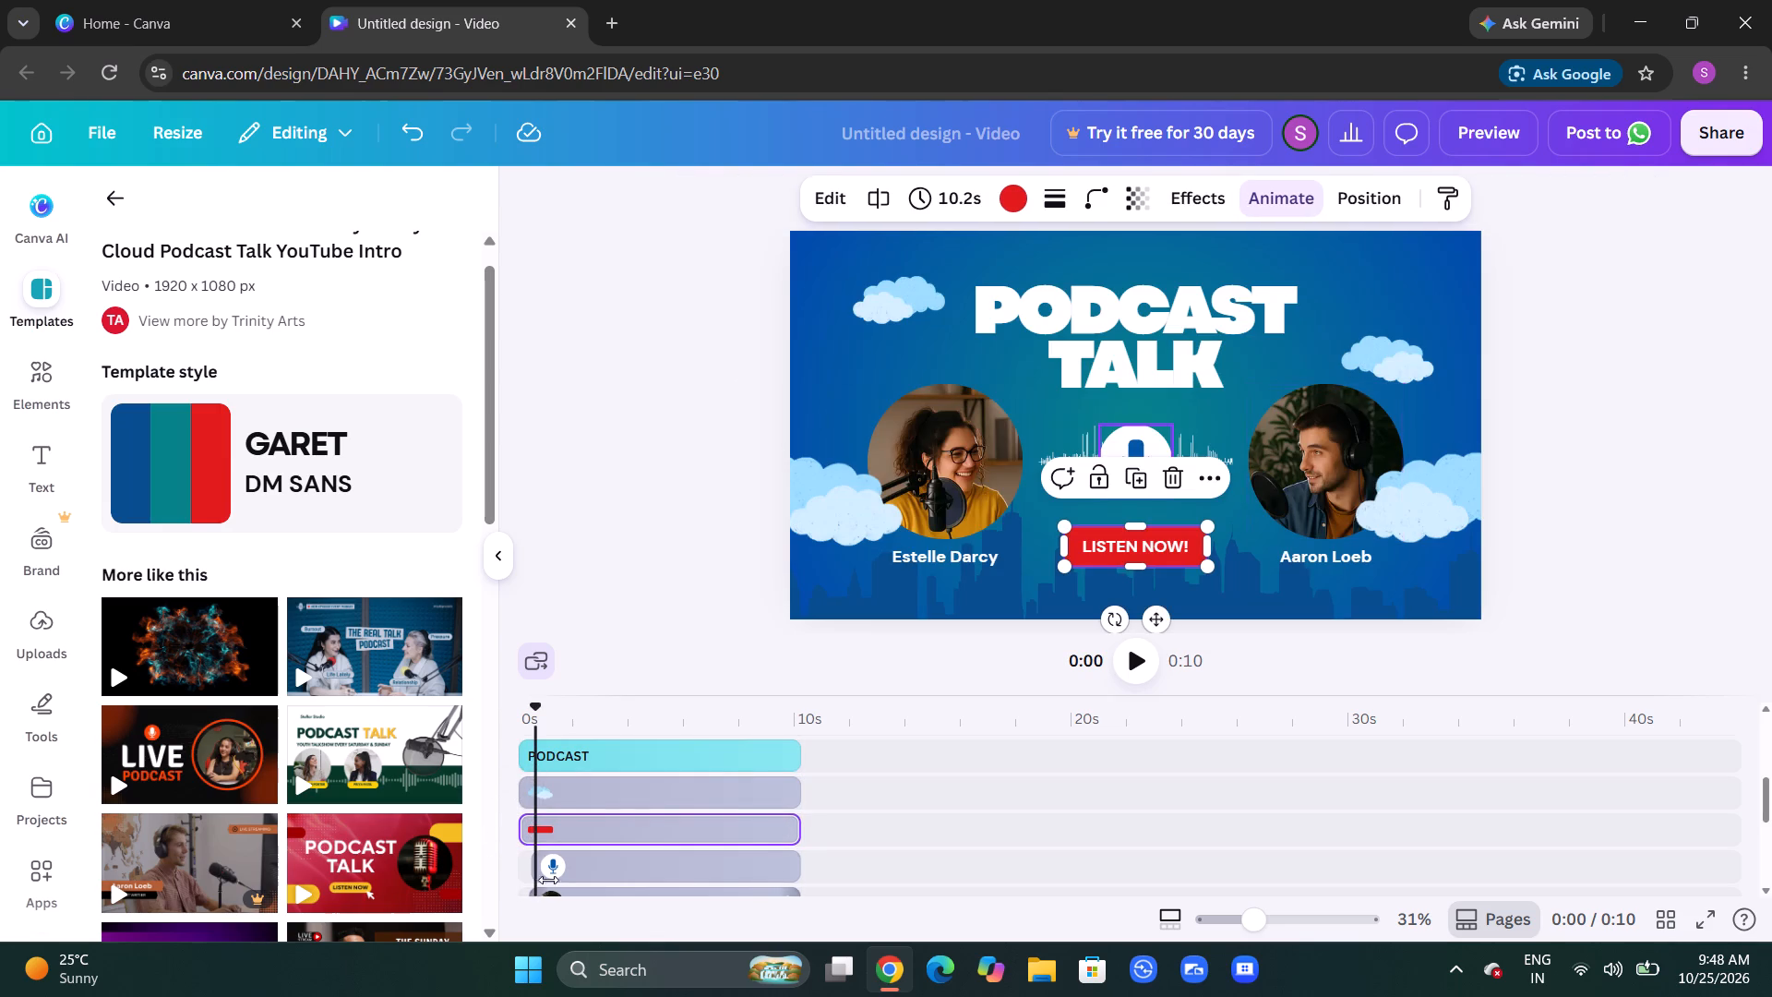
# Extend the timeline tracks of the microphone icon and both host photos back to 0 s, each lasting 10.2 s.
pyautogui.moveTo(536, 867); pyautogui.dragTo(476, 876)
pyautogui.scroll(-1, 476, 876)
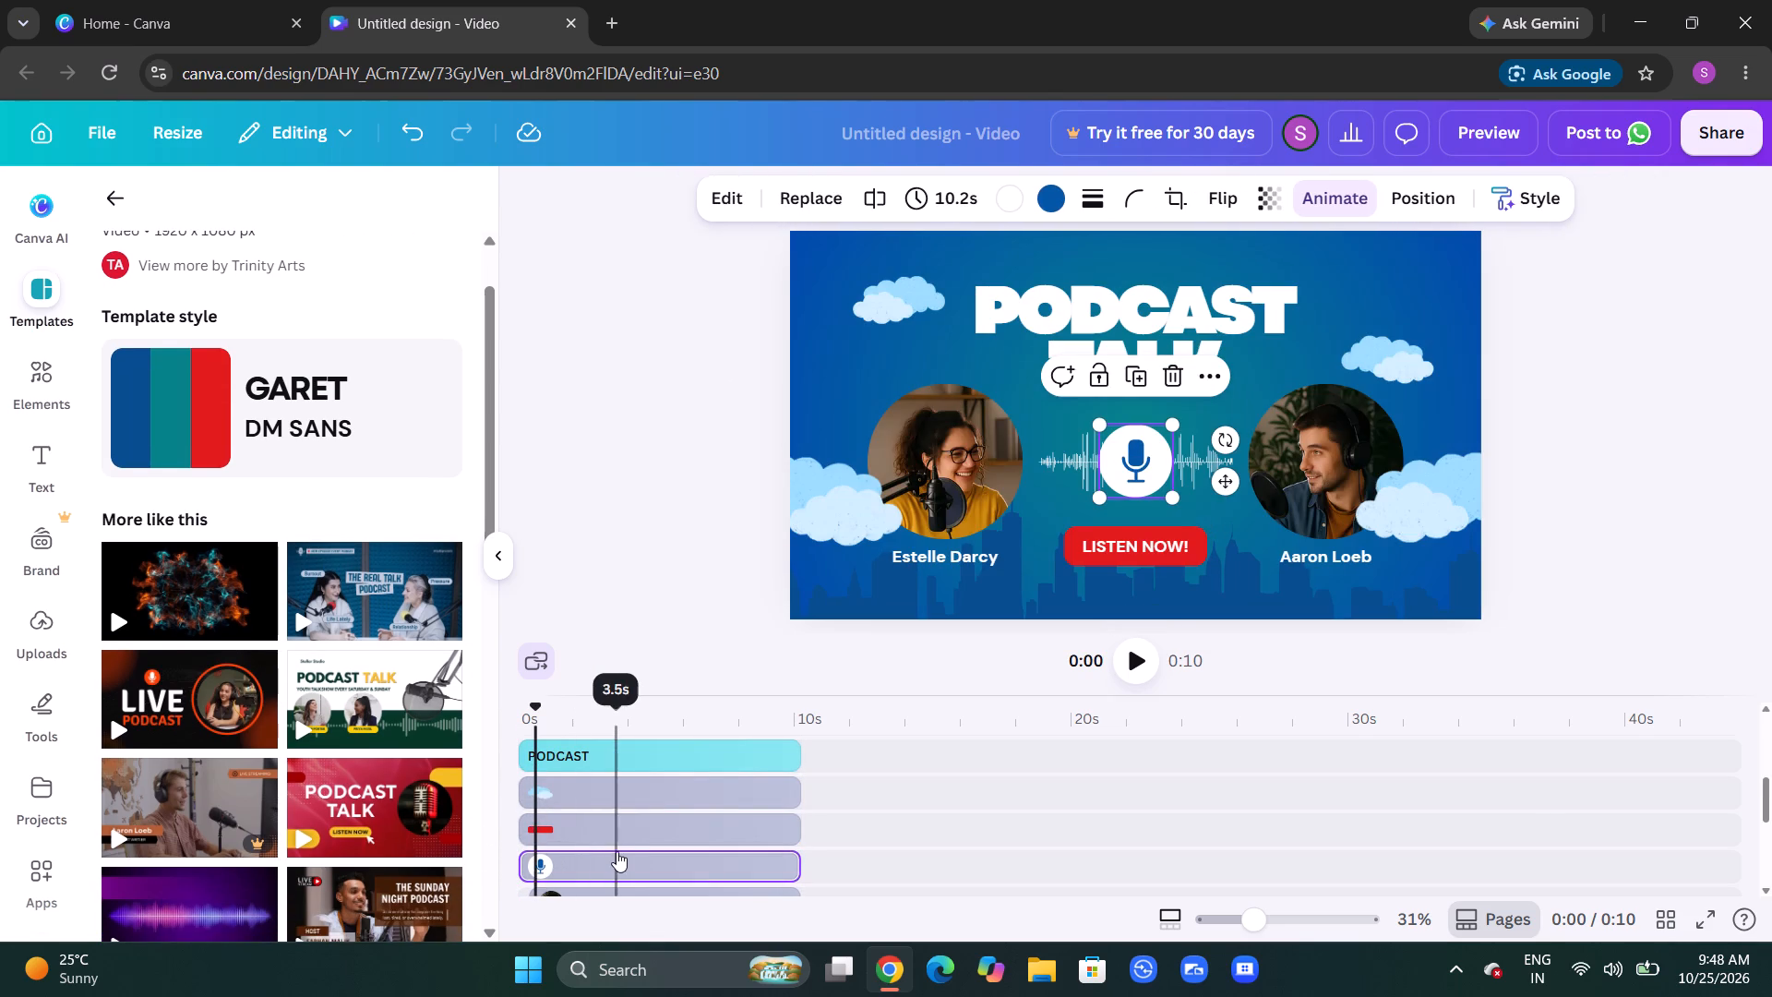
pyautogui.scroll(-1, 617, 851)
pyautogui.moveTo(538, 786); pyautogui.dragTo(510, 785)
pyautogui.moveTo(539, 823); pyautogui.dragTo(486, 823)
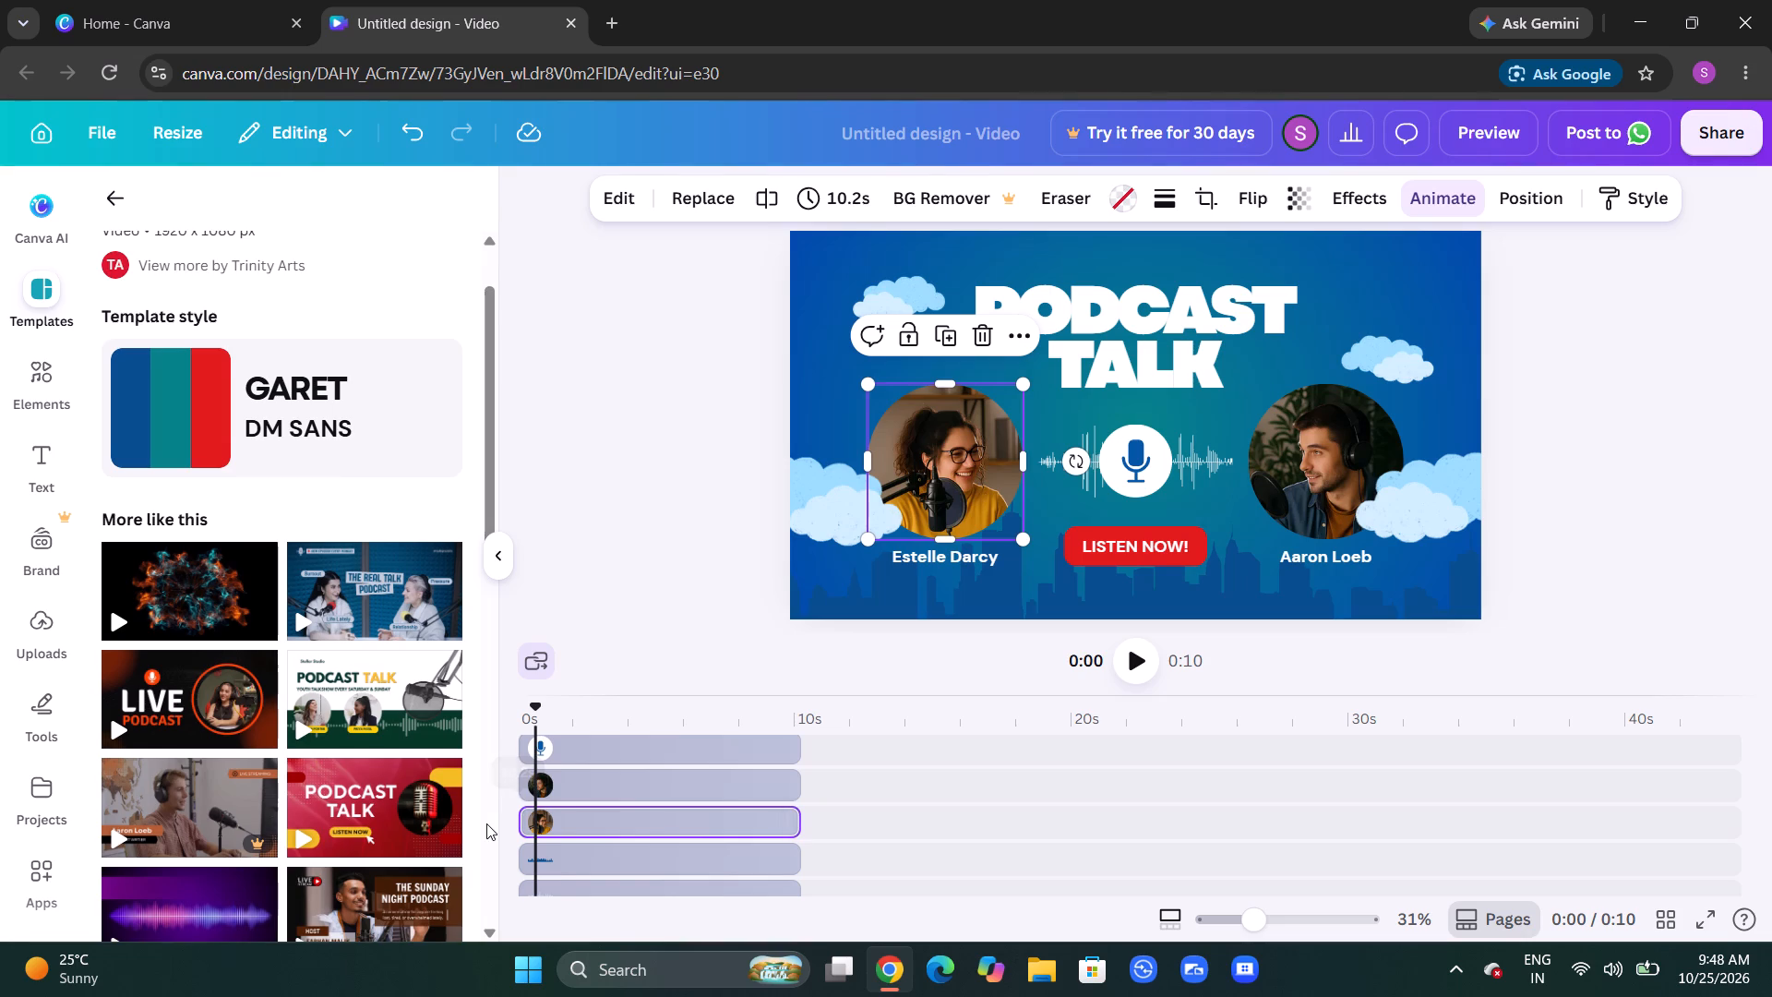
# Delete the small cloud to the left of the PODCAST title.
pyautogui.scroll(-1, 486, 823)
pyautogui.scroll(-1, 563, 841)
pyautogui.scroll(2, 563, 841)
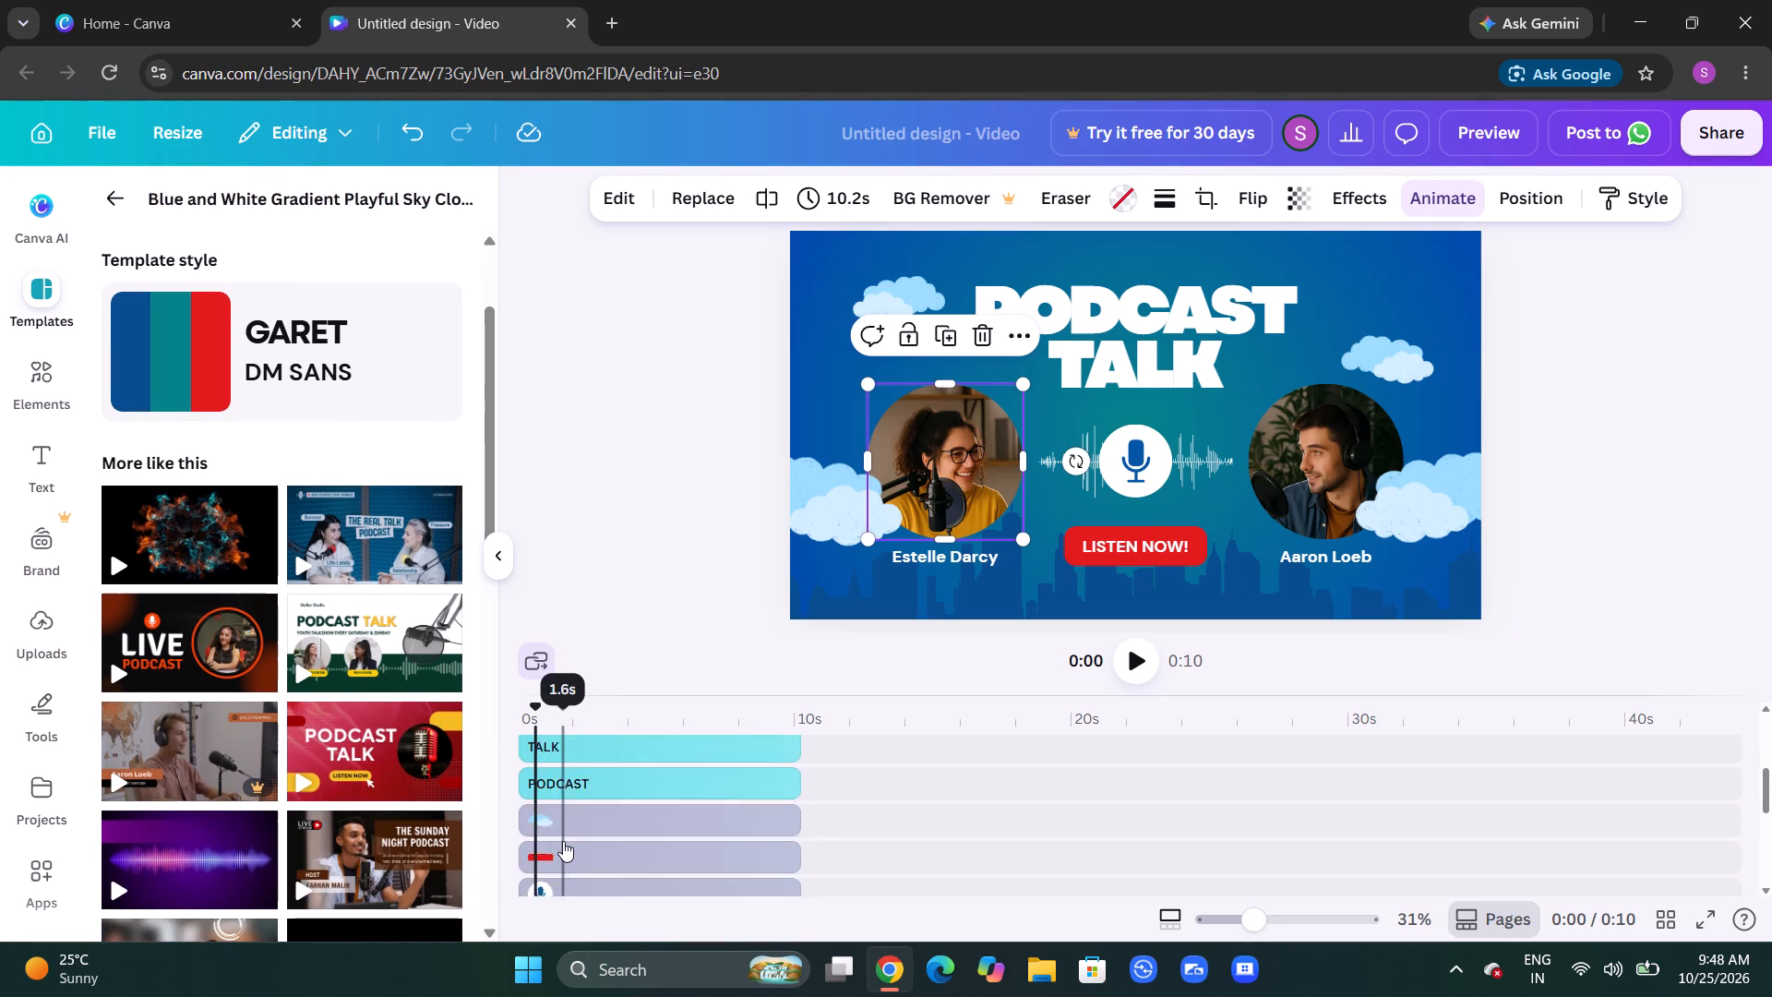
pyautogui.scroll(1, 563, 841)
pyautogui.click(787, 762)
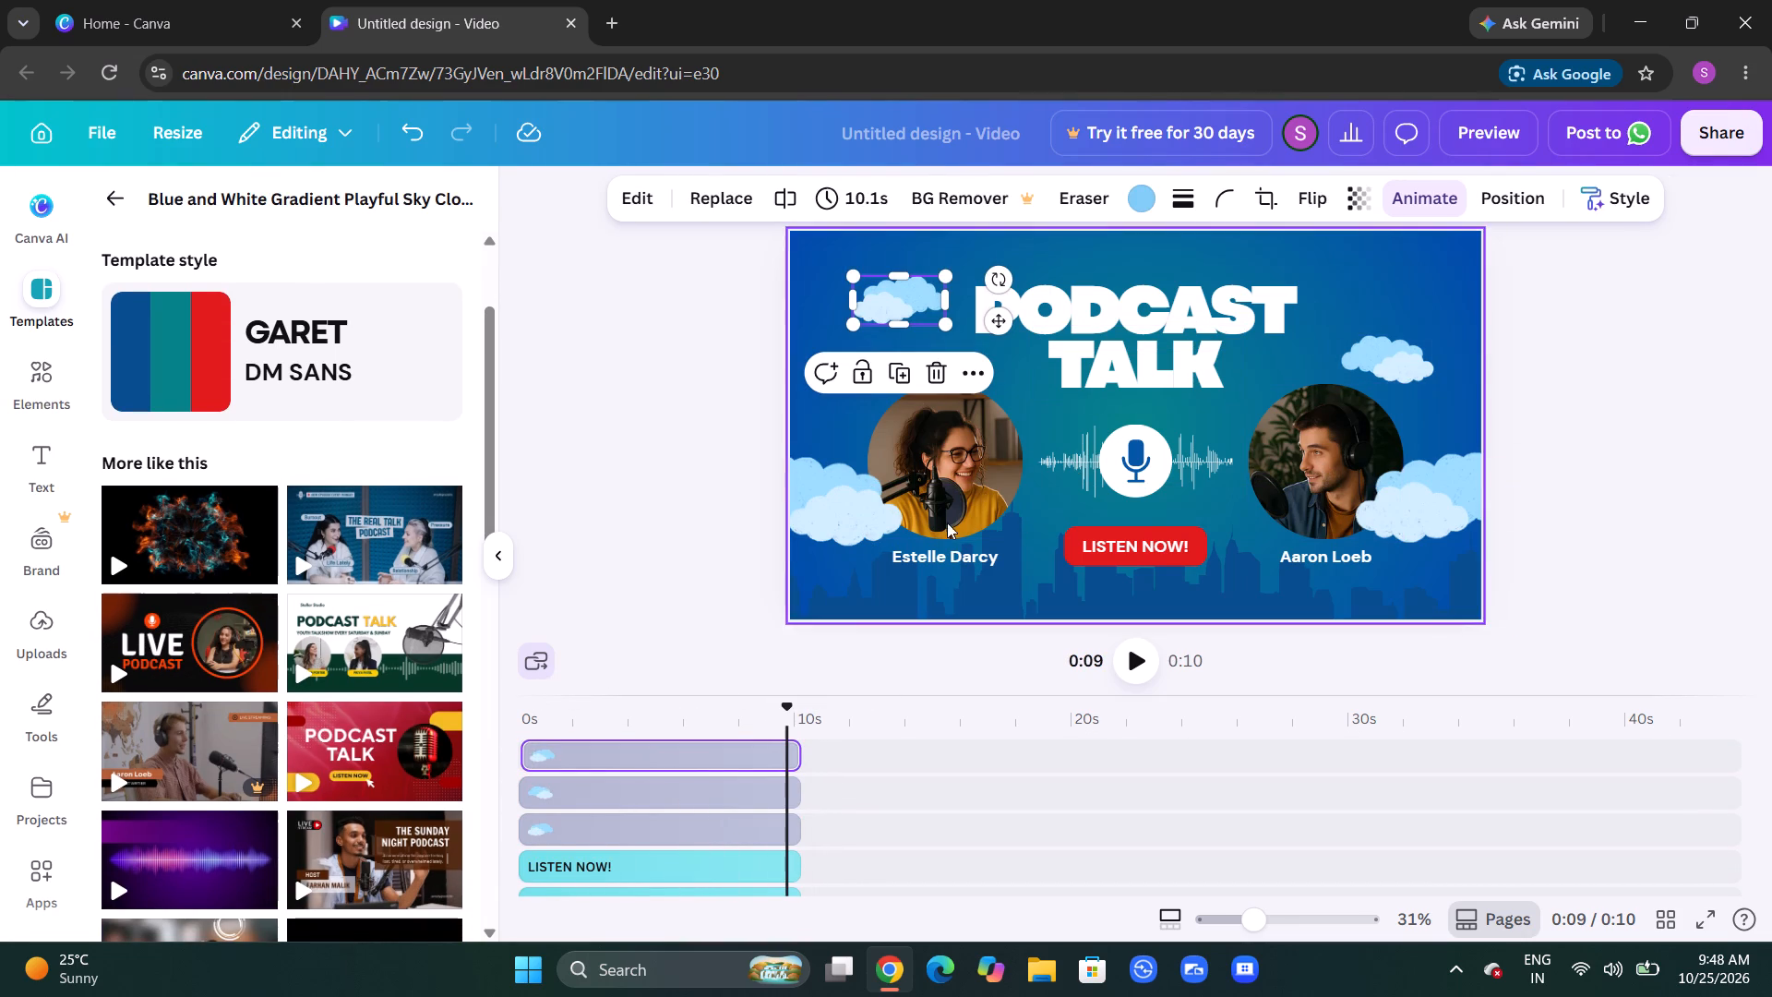
pyautogui.rightClick(739, 762)
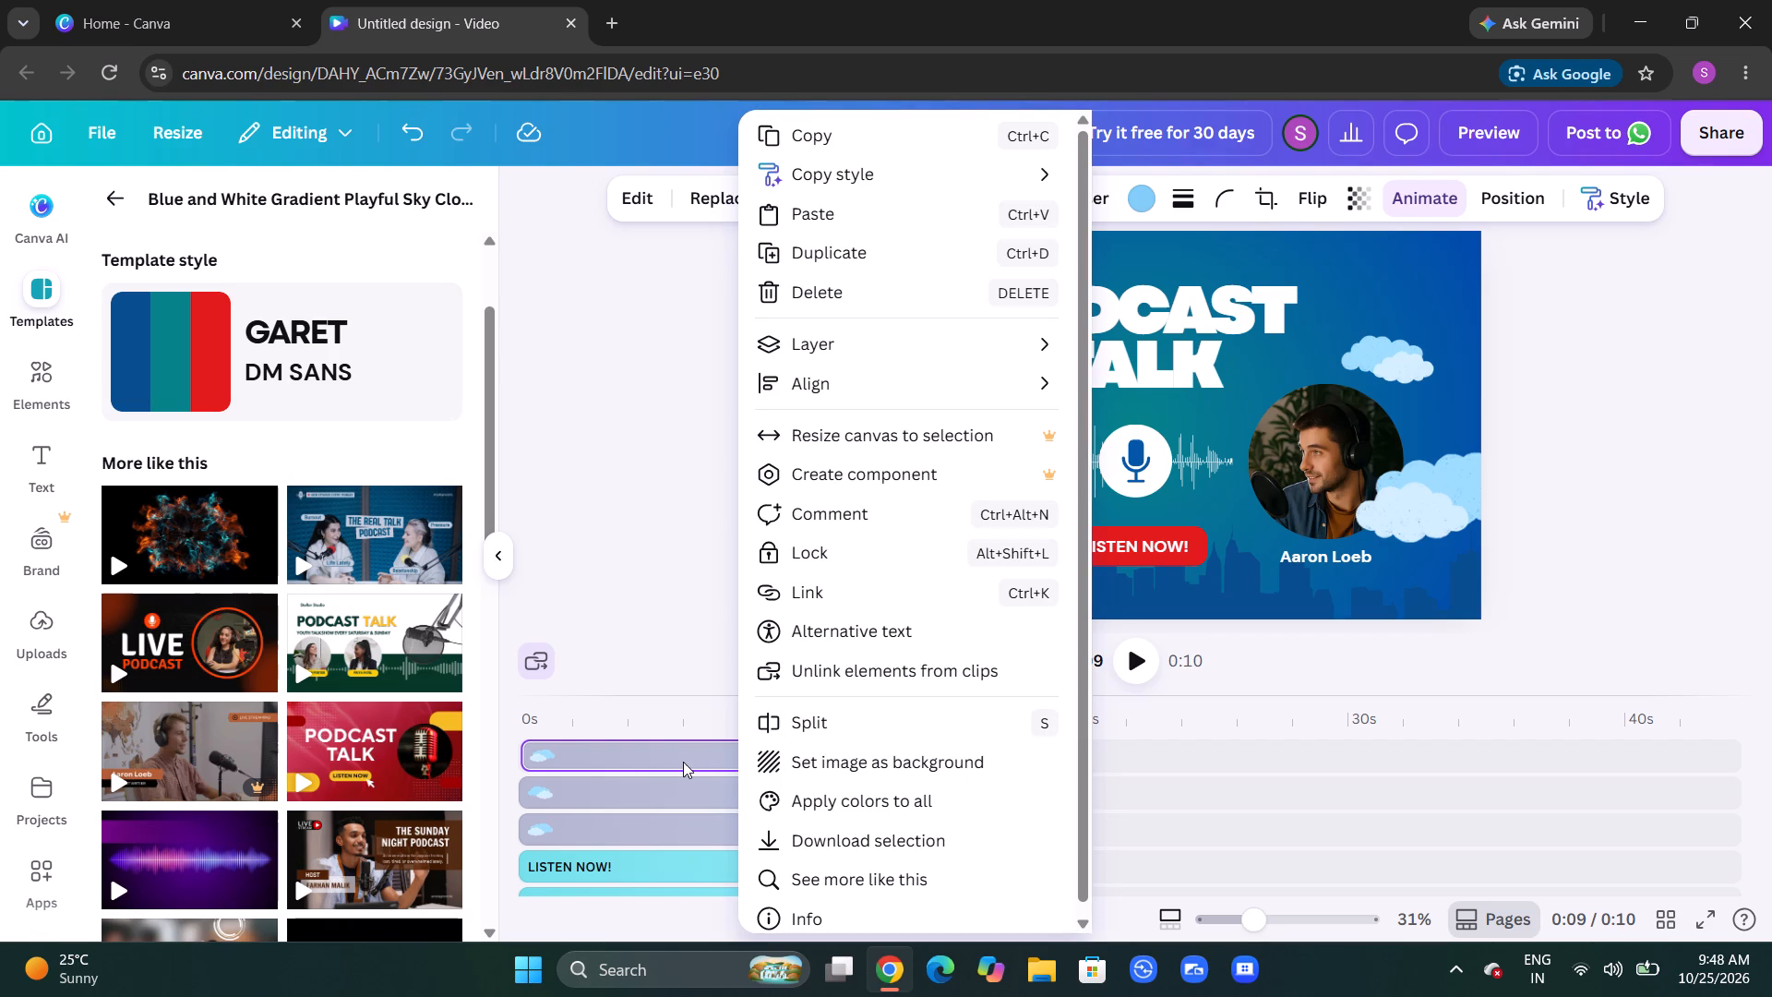
pyautogui.click(683, 762)
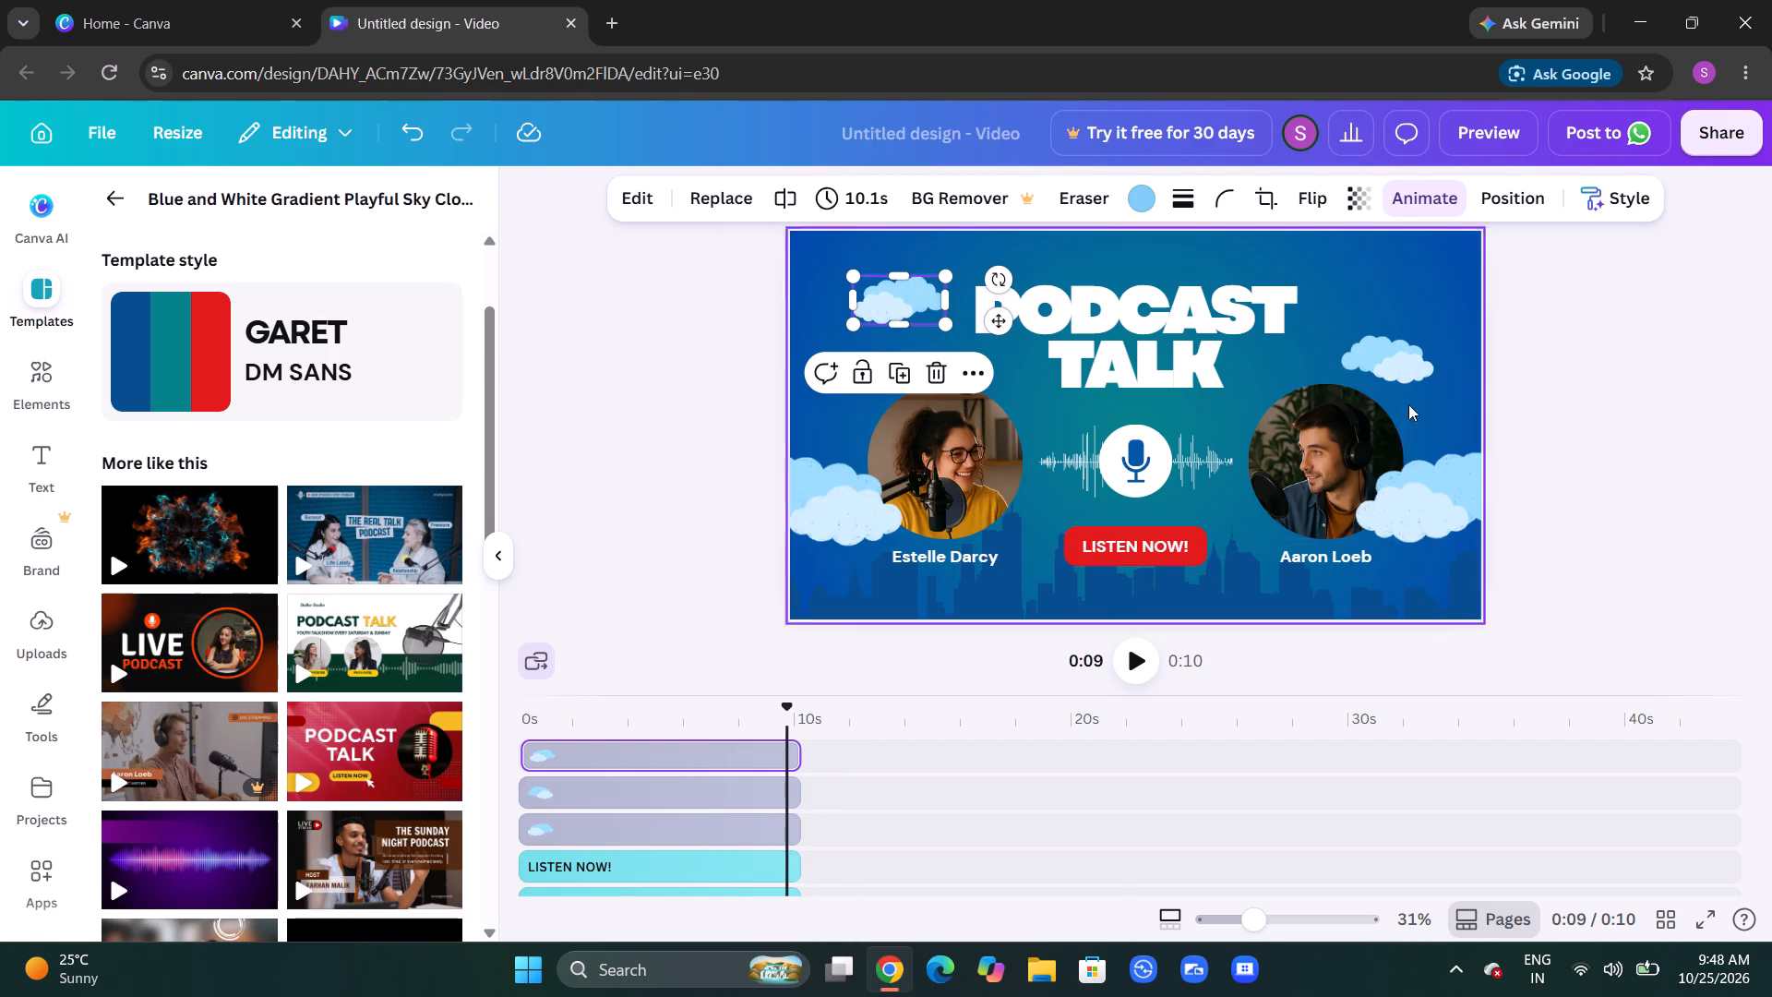
pyautogui.click(935, 380)
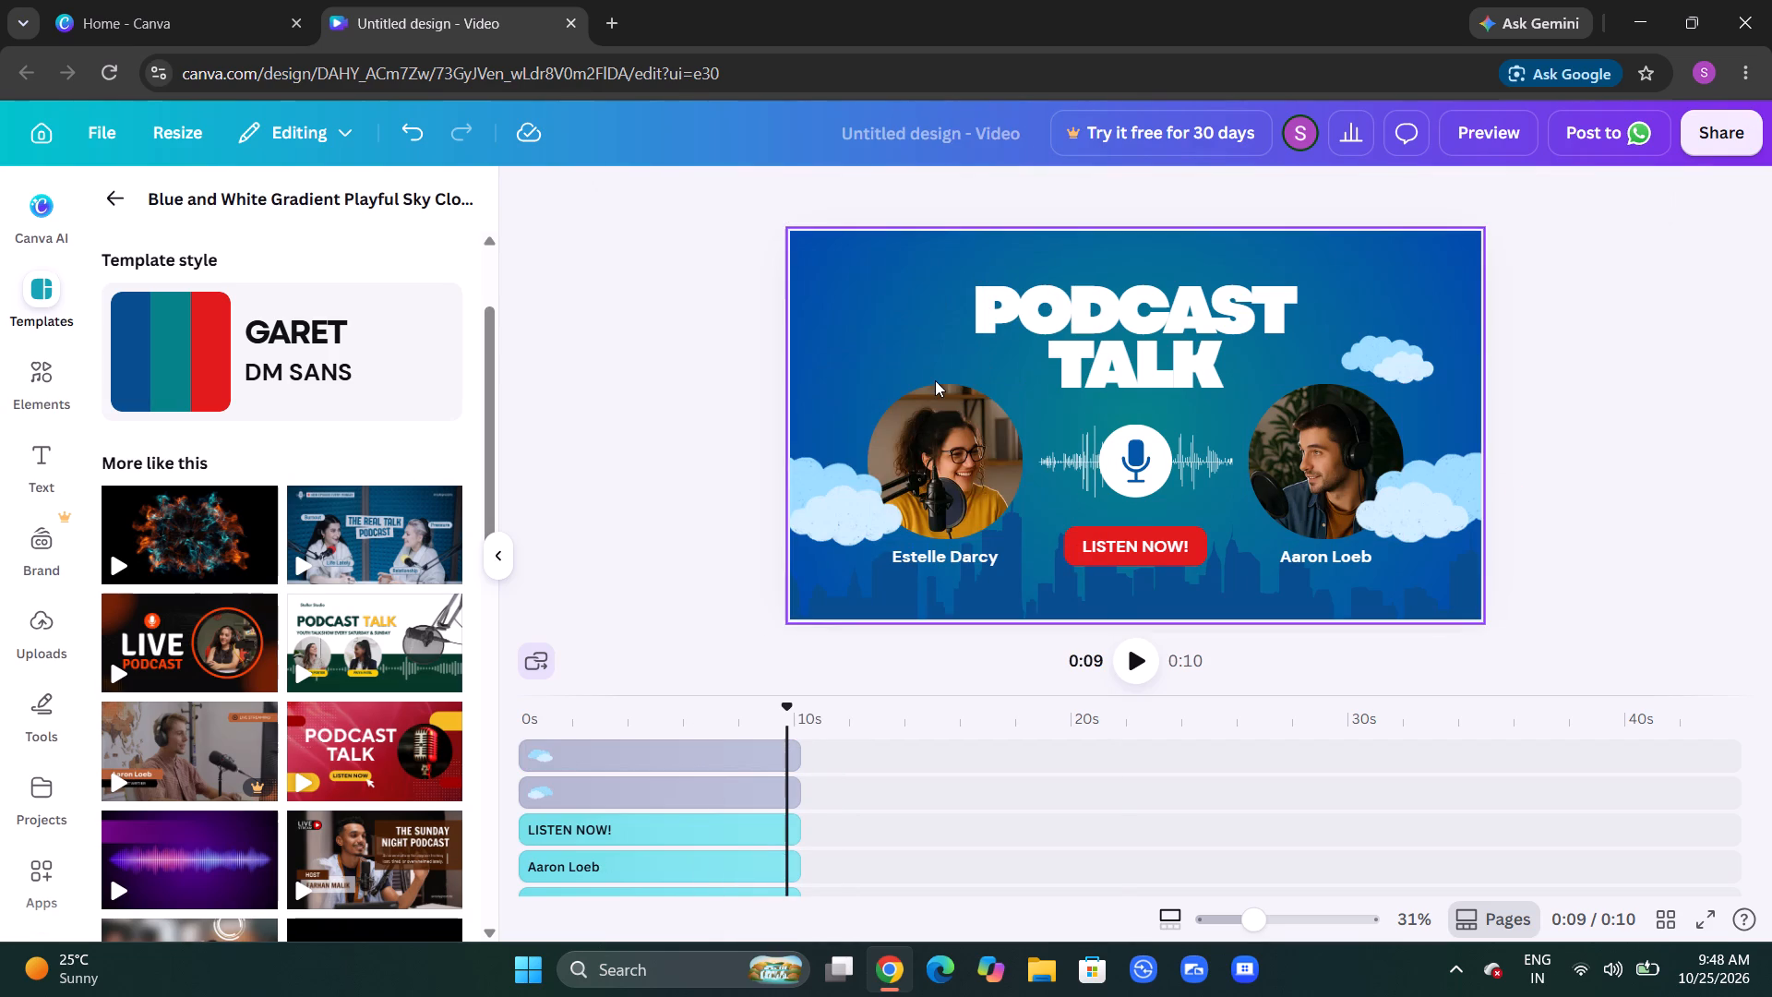
# Delete the small cloud above the male host and the large cloud beside him.
pyautogui.scroll(-2, 716, 831)
pyautogui.scroll(2, 716, 831)
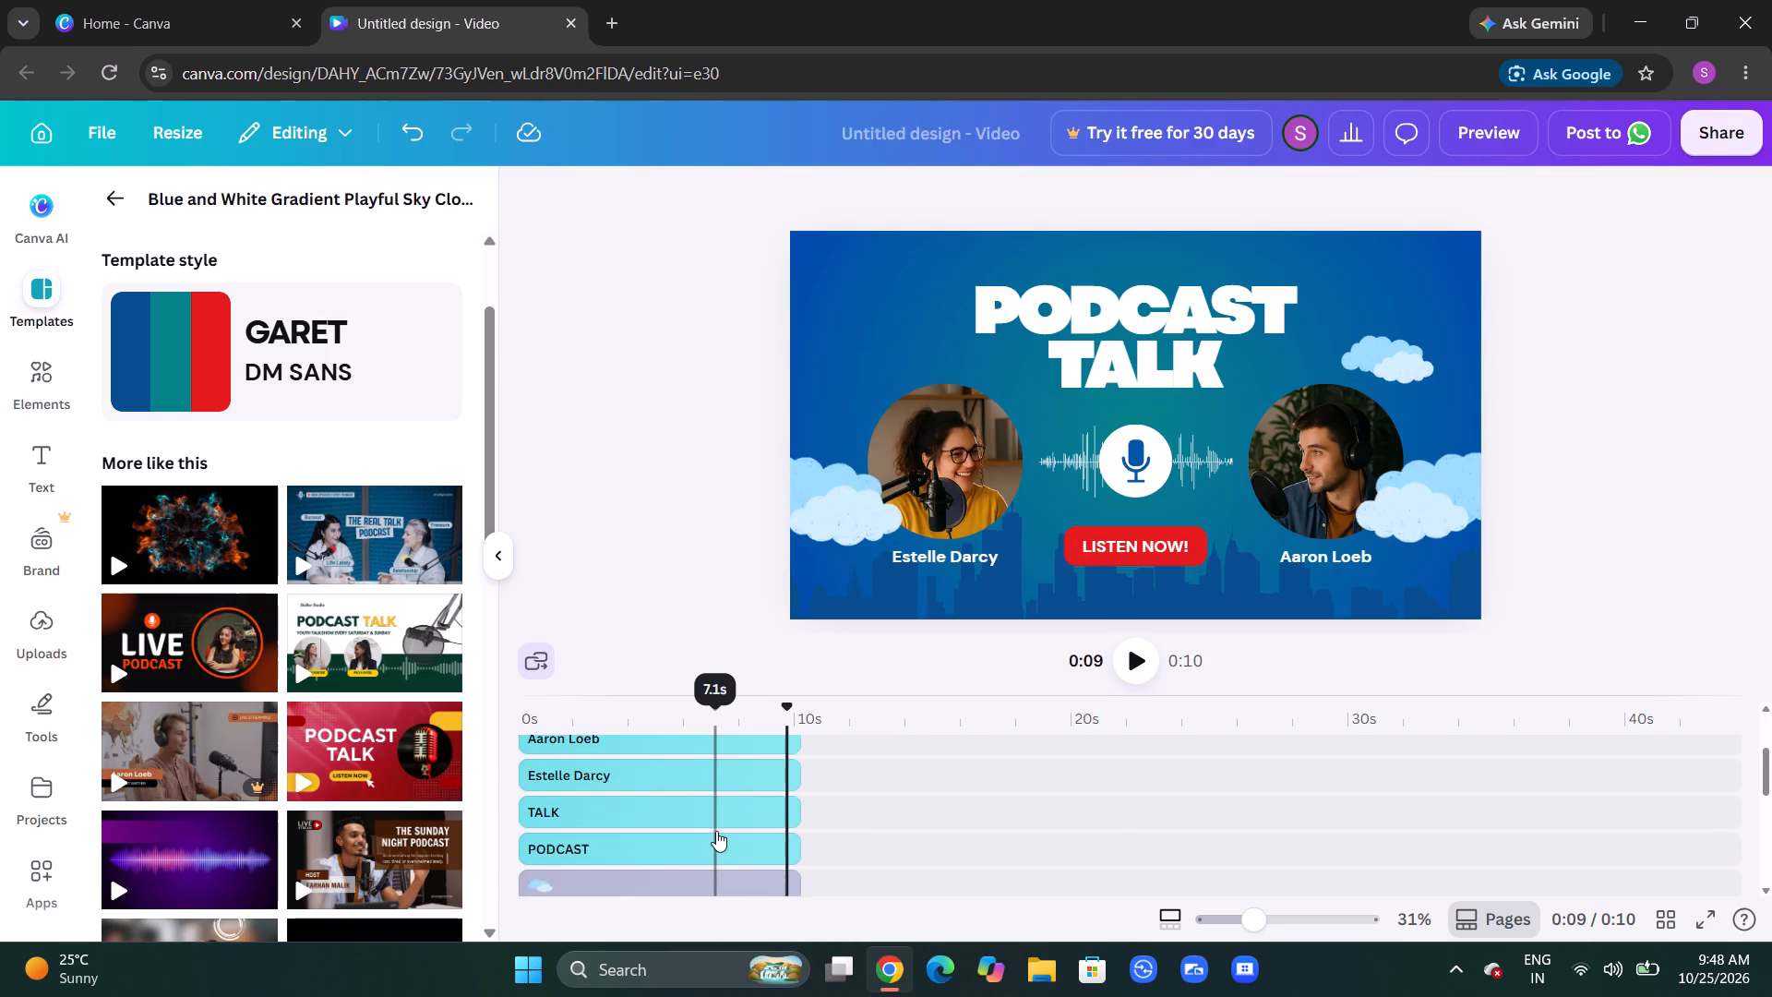
pyautogui.scroll(1, 716, 831)
pyautogui.click(747, 761)
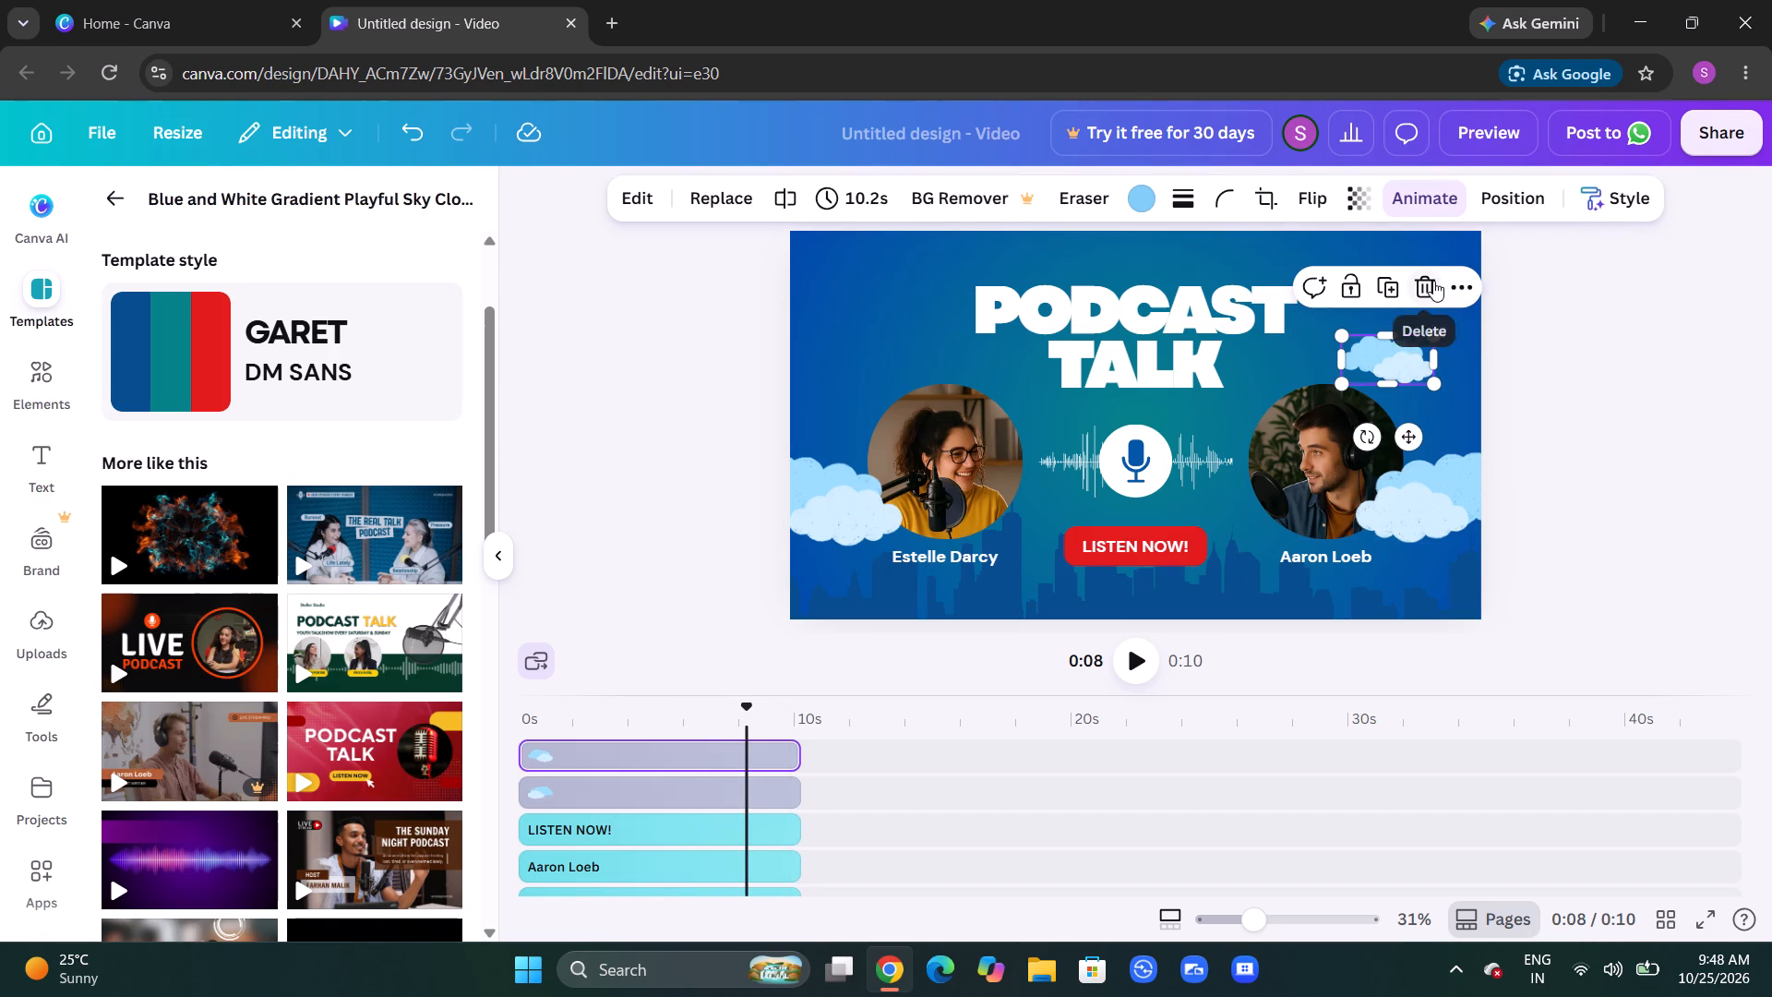
pyautogui.click(1433, 281)
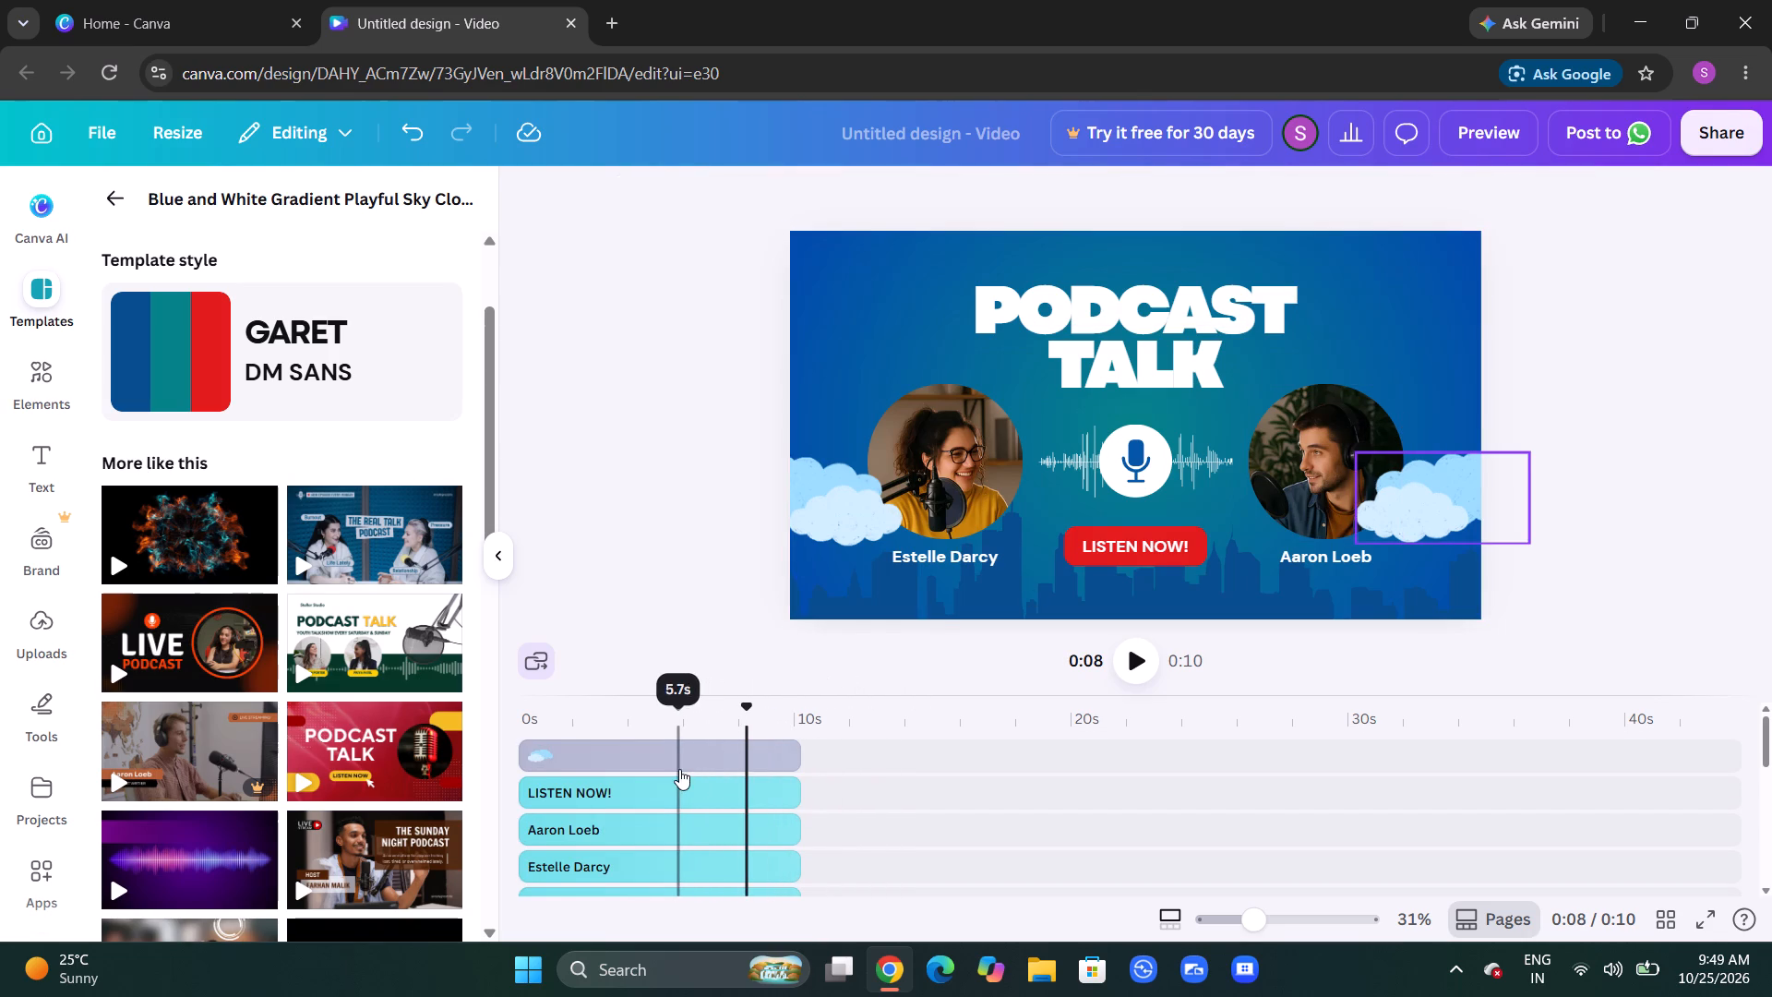
pyautogui.click(679, 769)
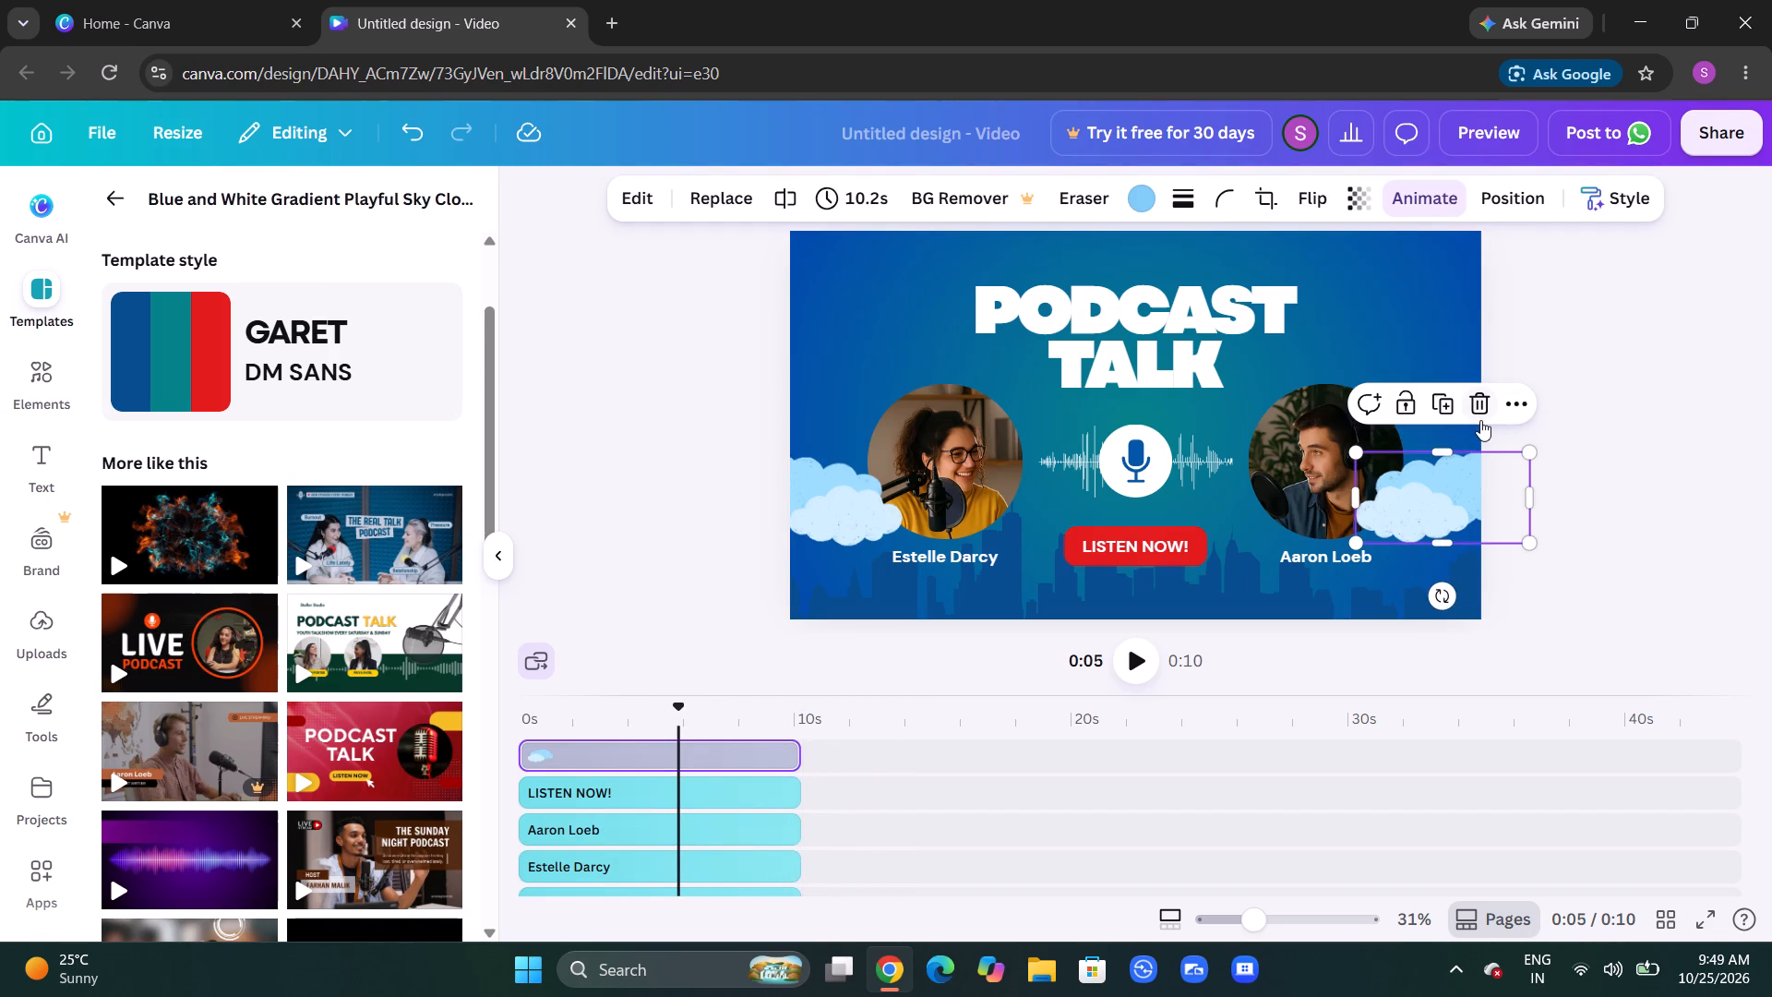
pyautogui.click(1480, 415)
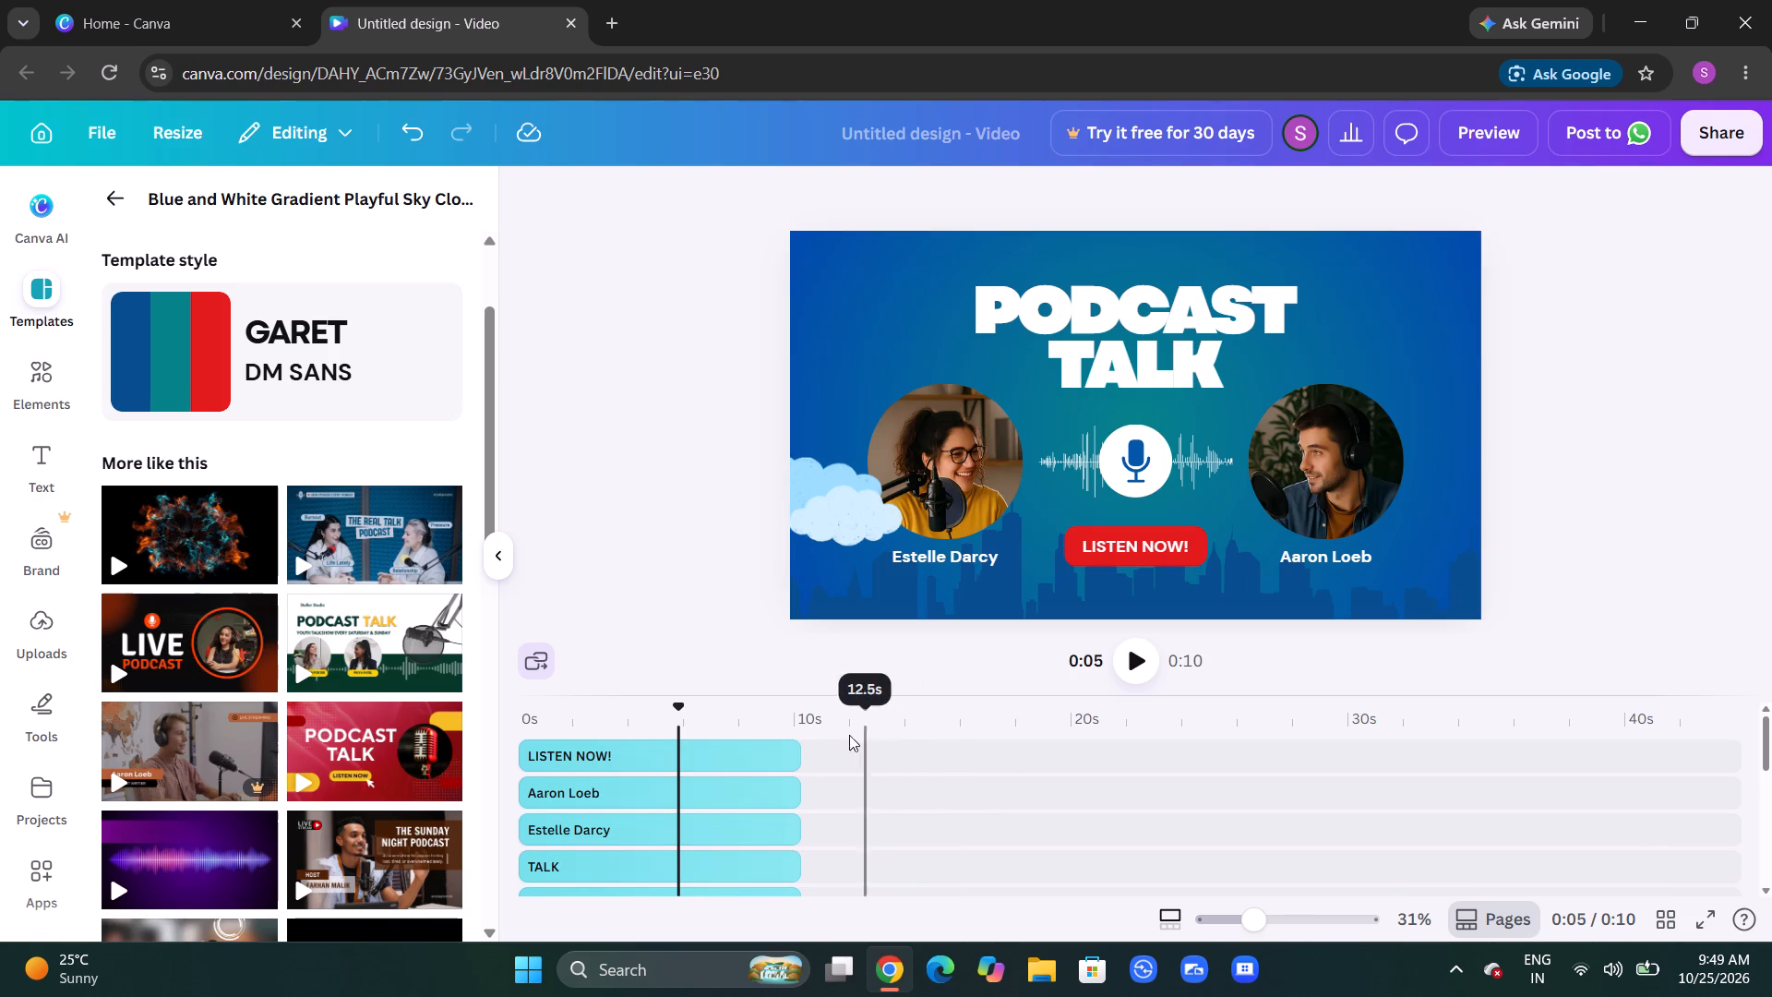
# Delete the LISTEN NOW! text, both host-name texts and the TALK title.
pyautogui.click(694, 753)
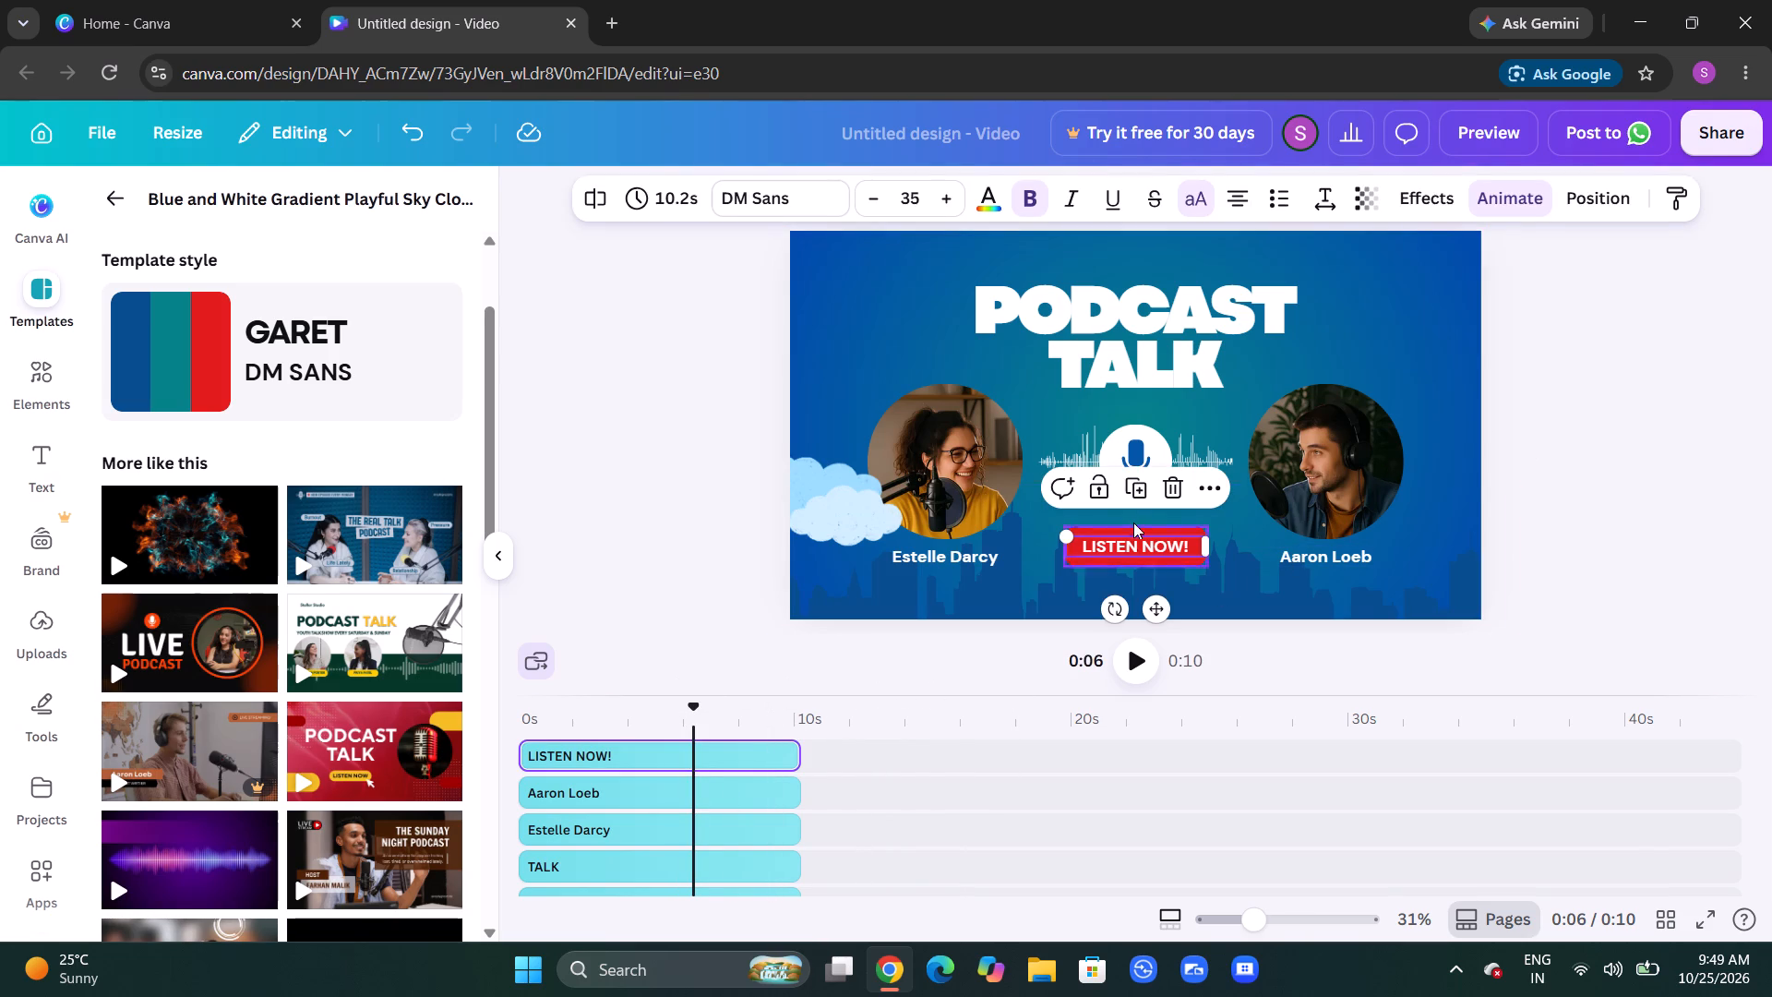
pyautogui.click(1167, 493)
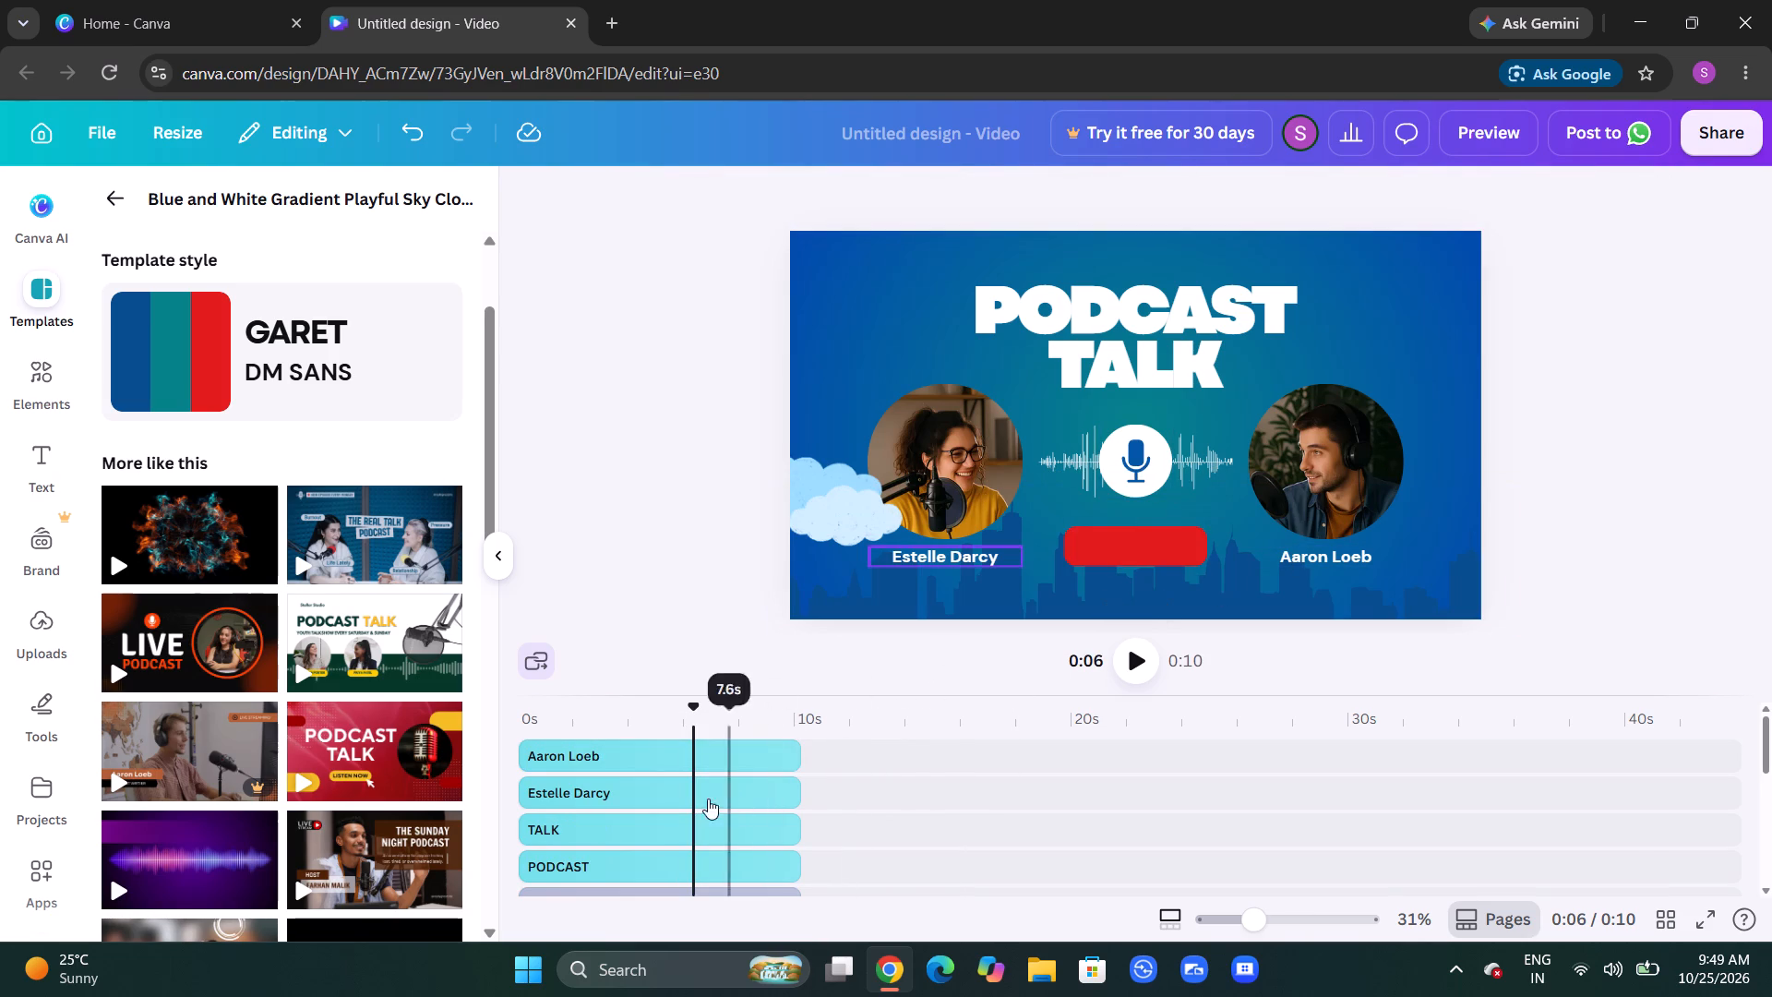
pyautogui.click(653, 752)
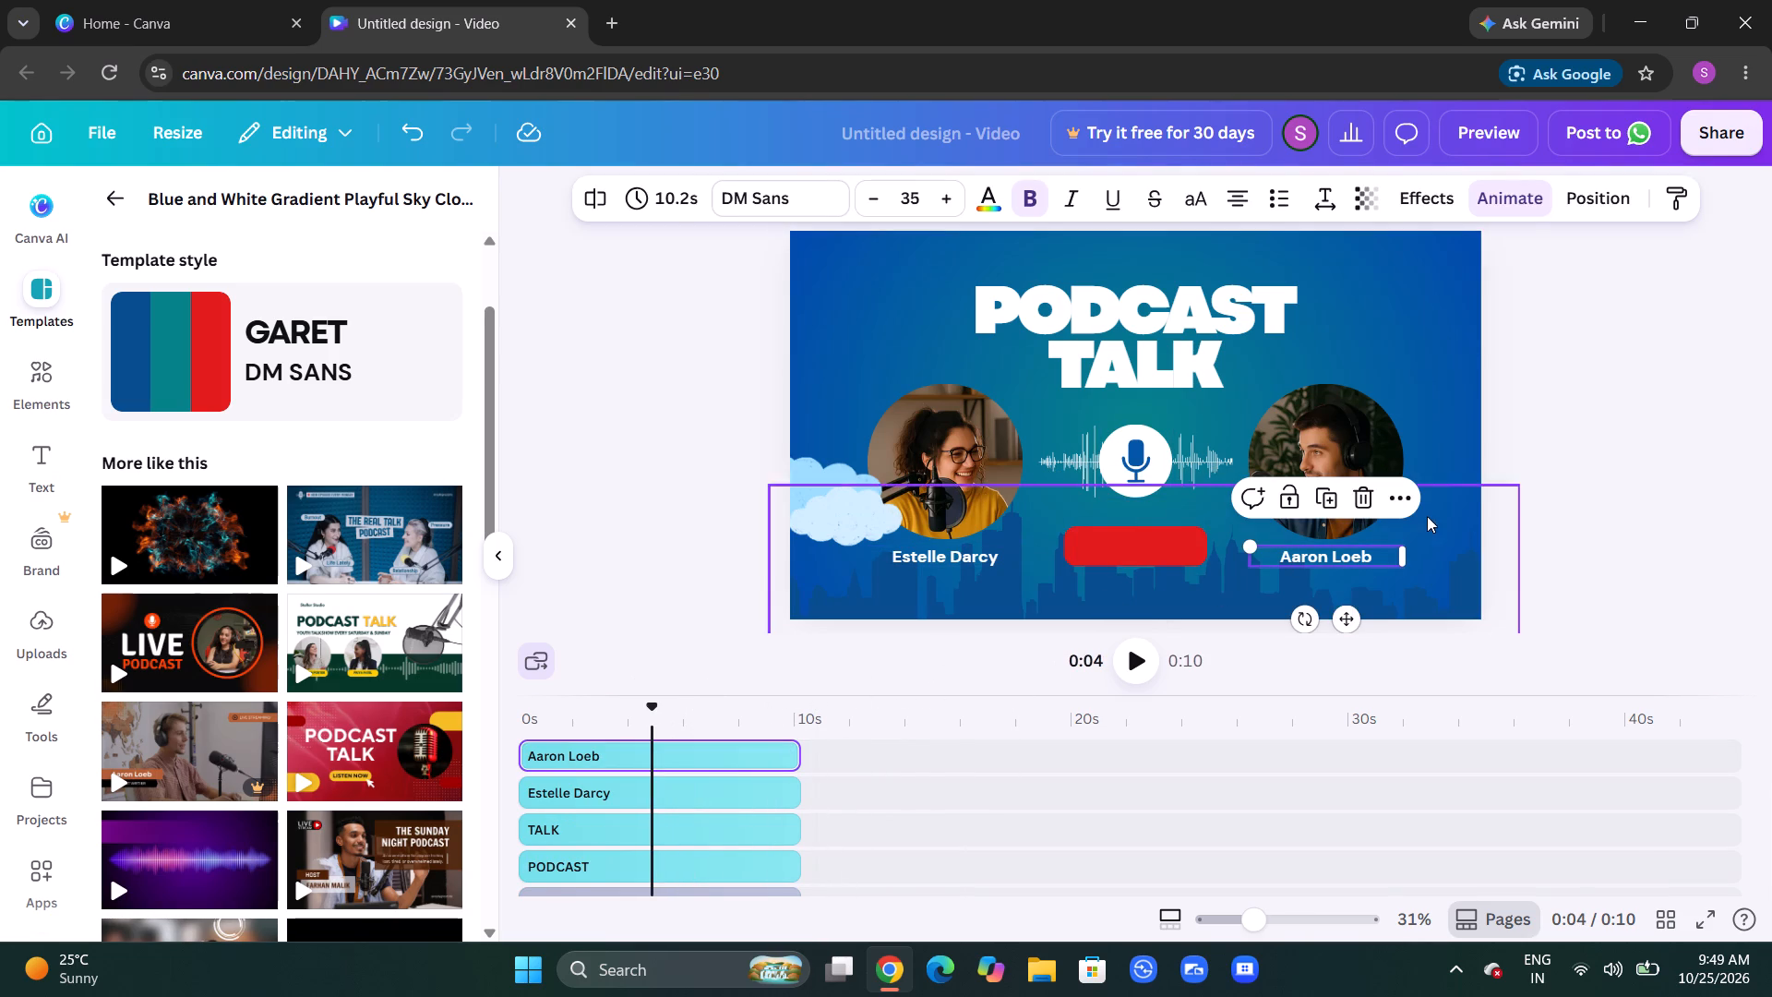
pyautogui.click(1362, 505)
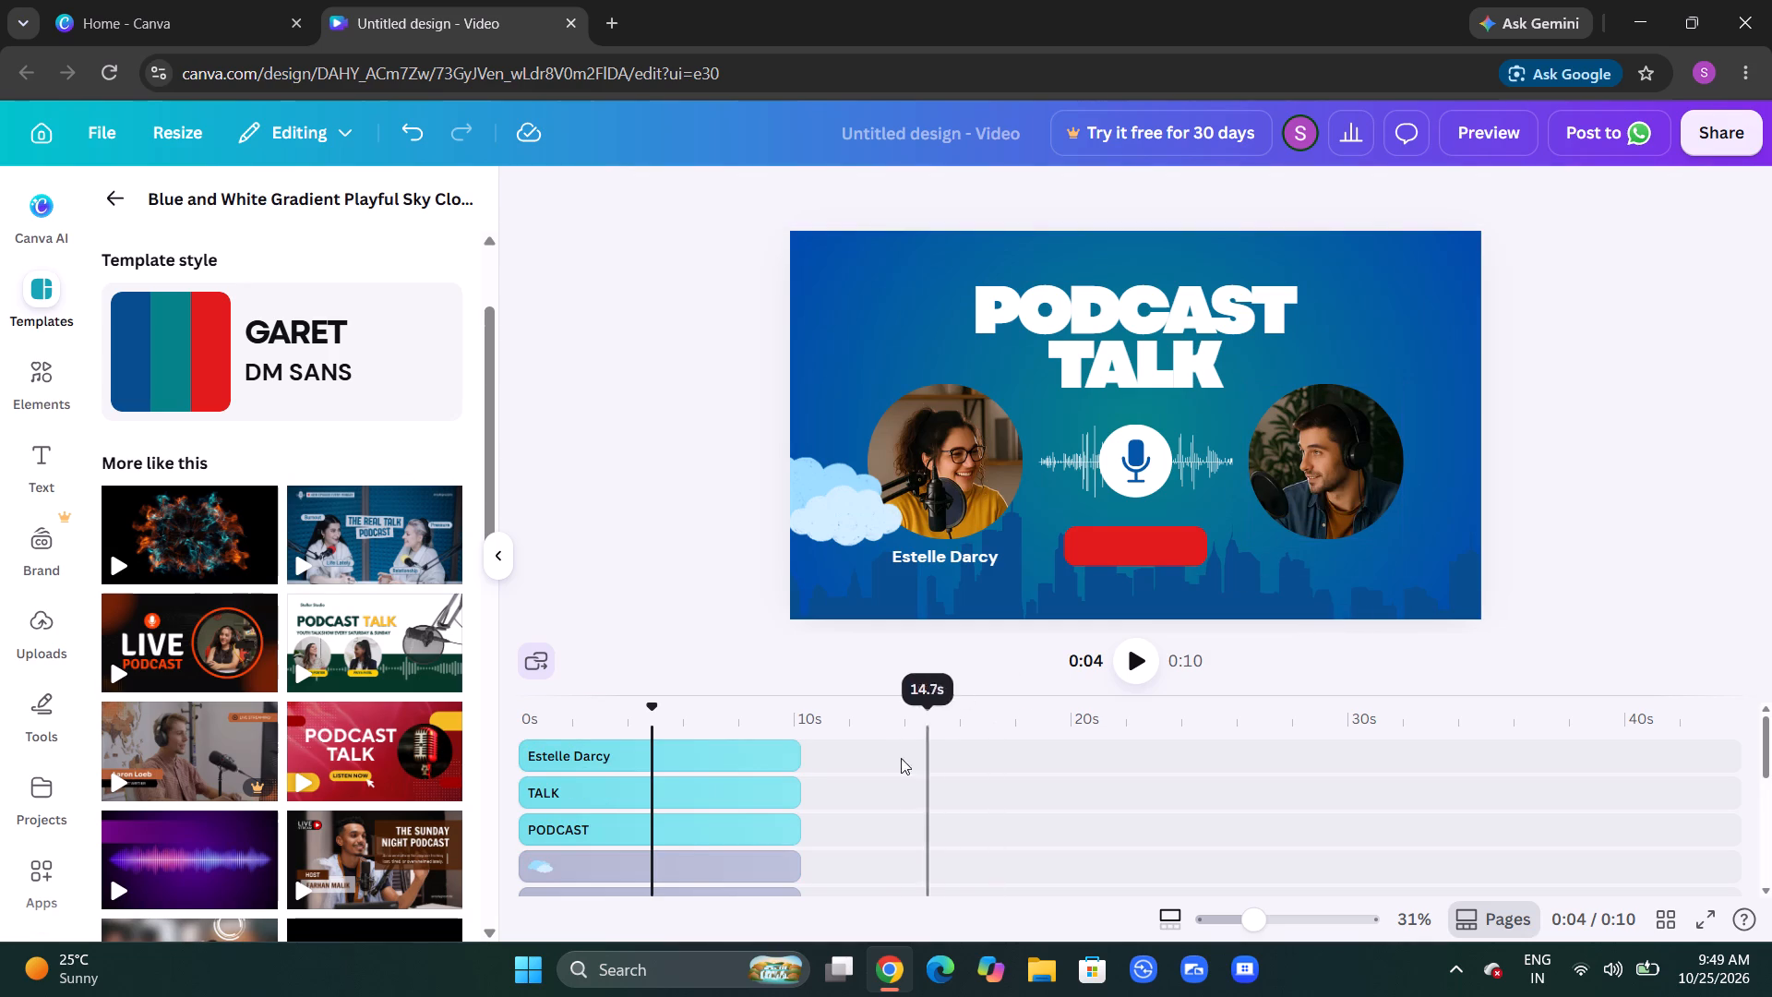
pyautogui.click(691, 756)
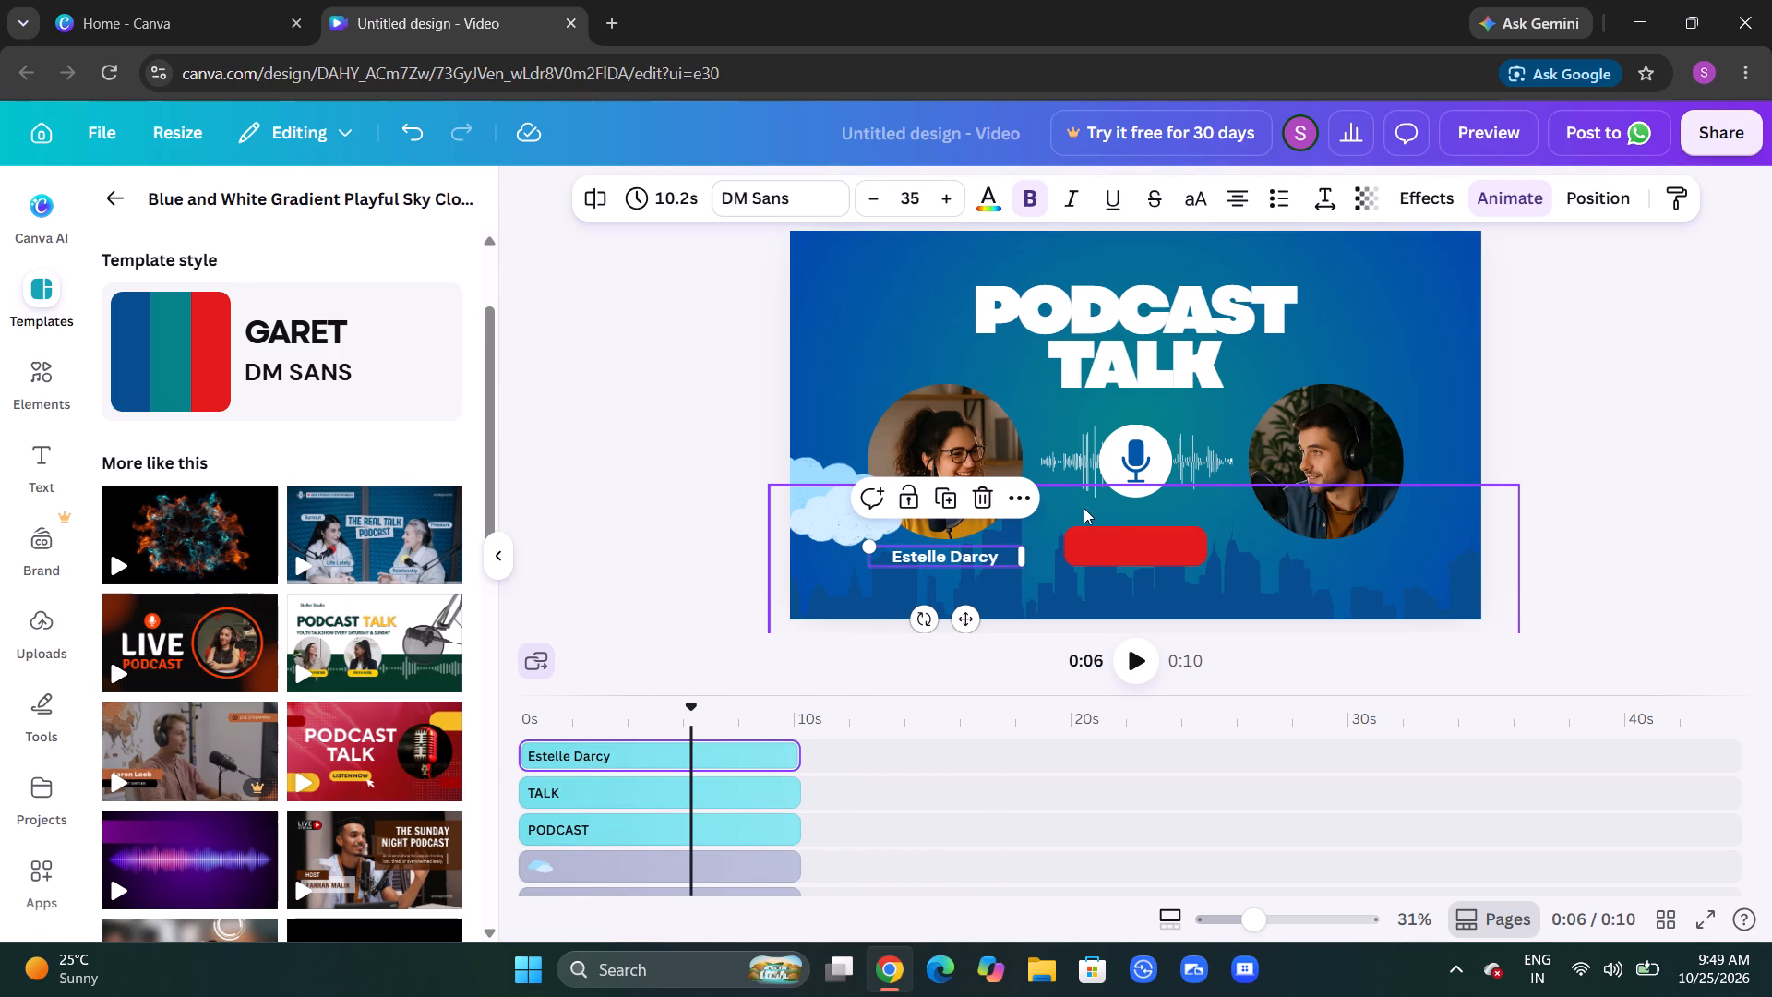
pyautogui.click(988, 498)
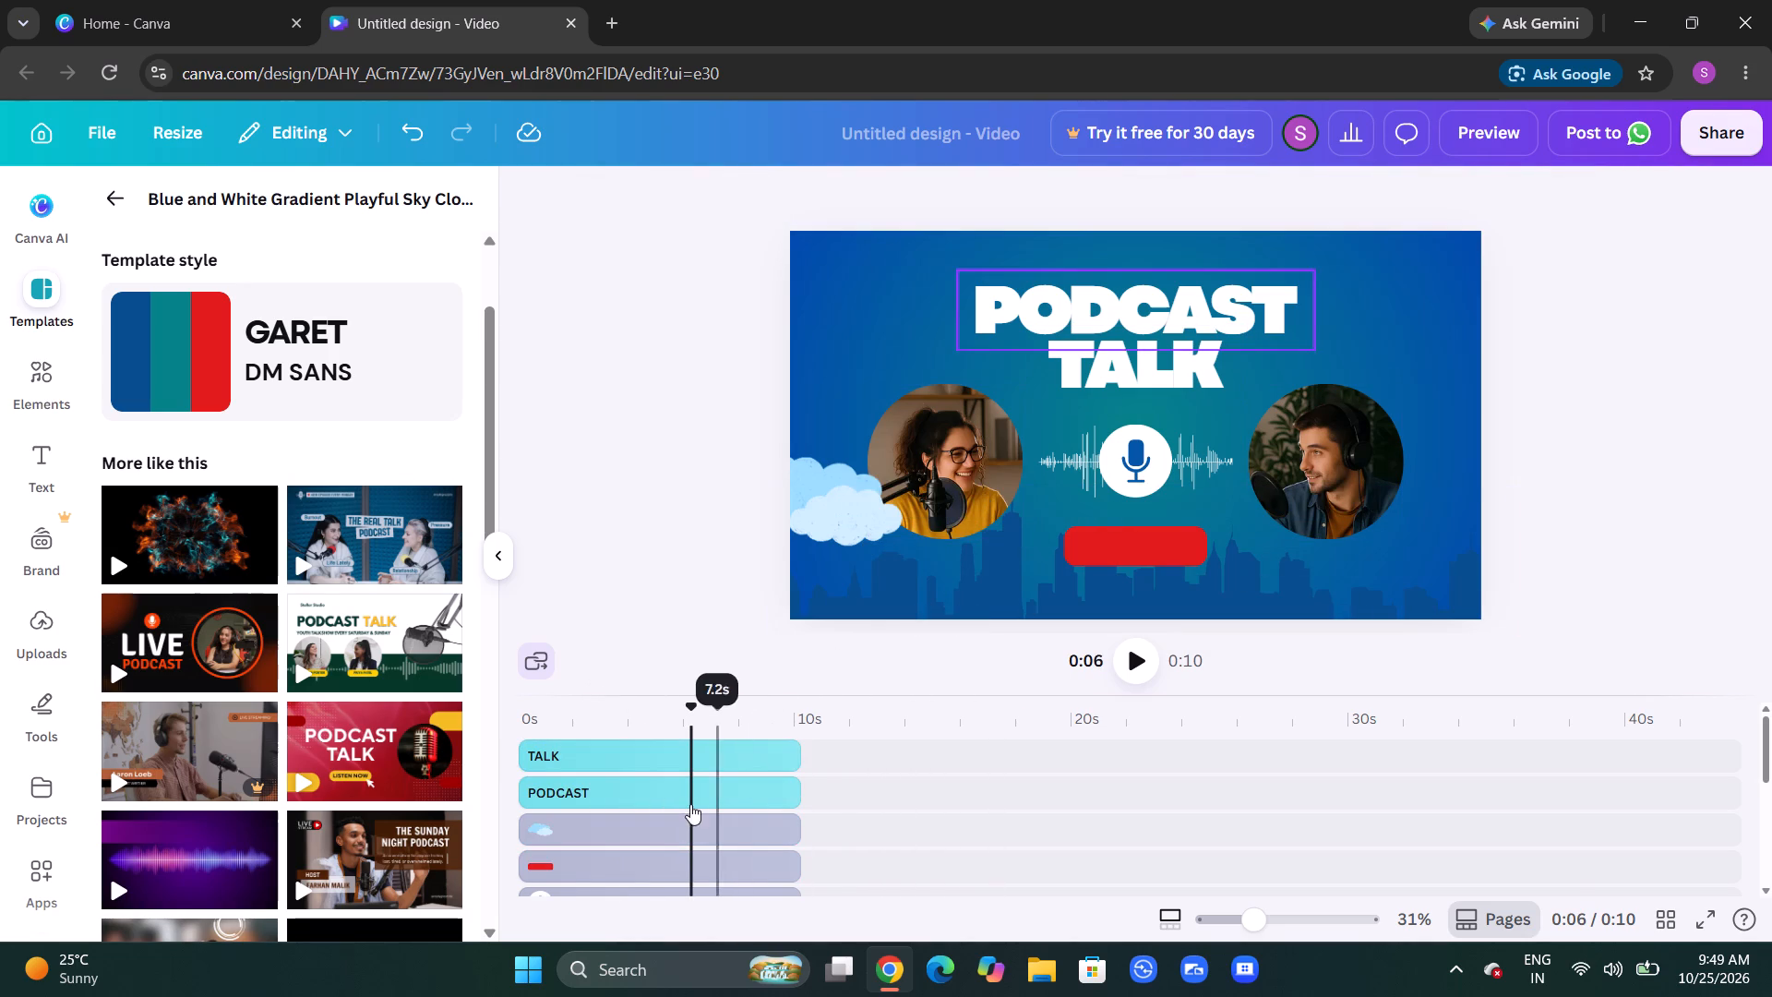
pyautogui.click(667, 757)
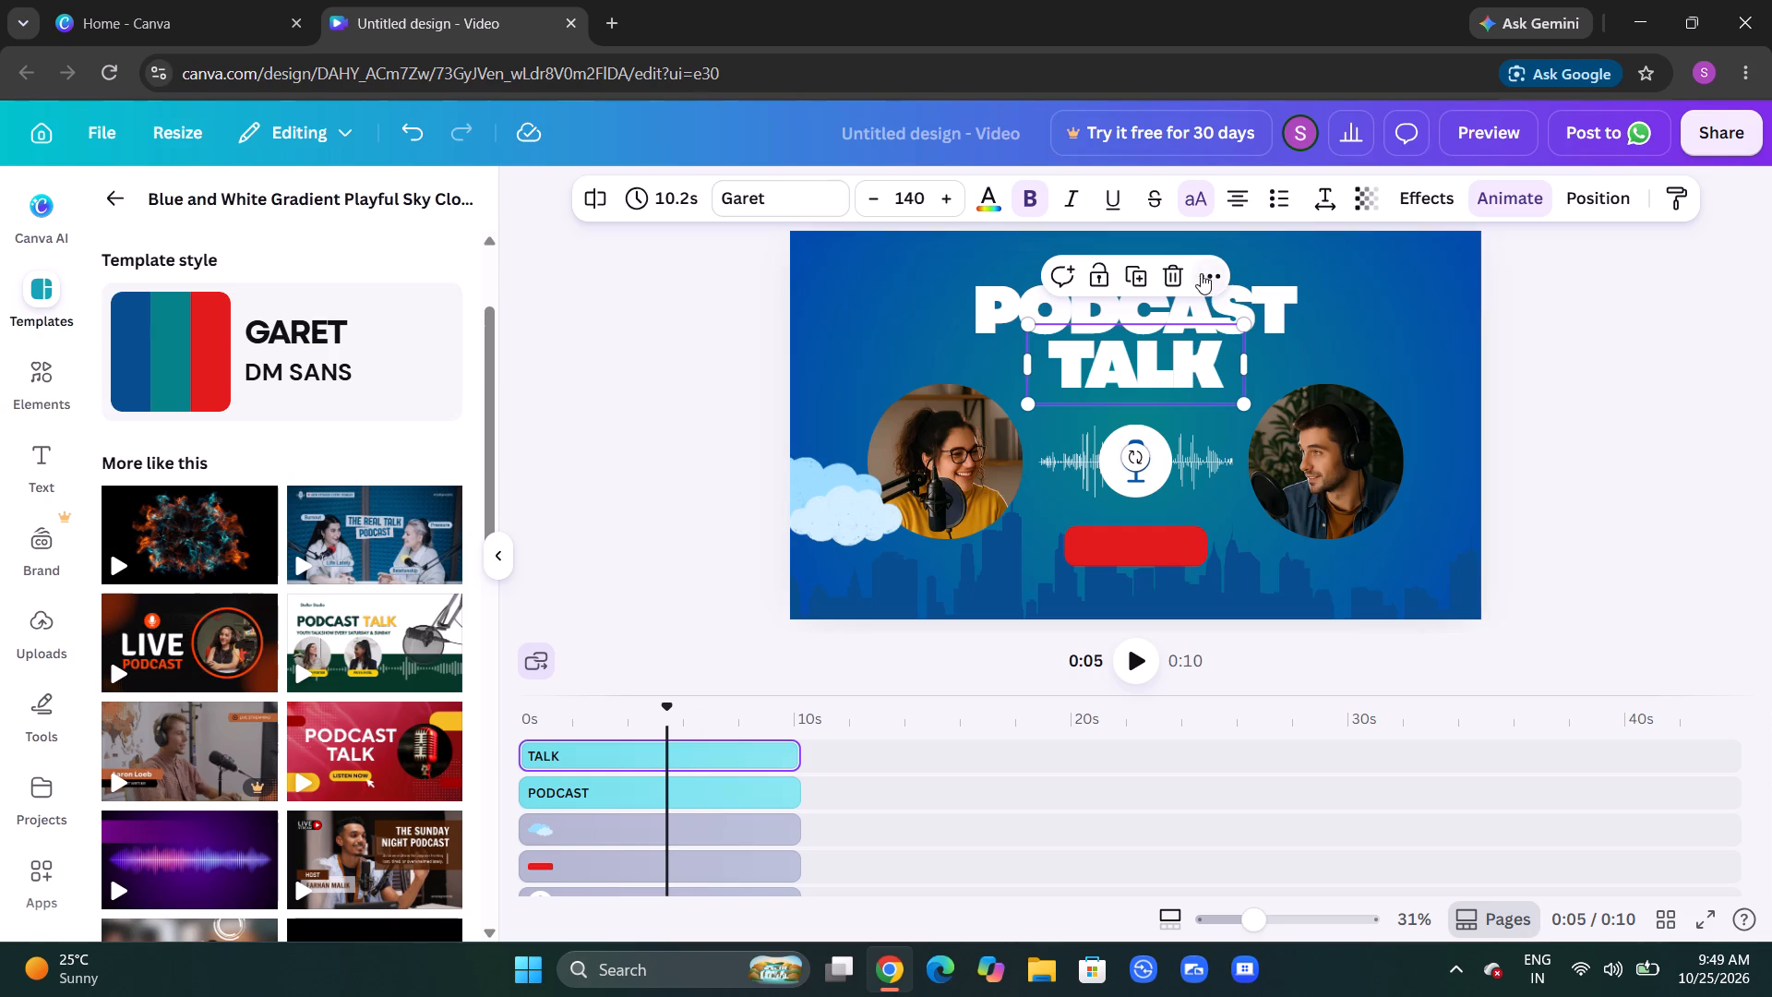
pyautogui.click(1175, 273)
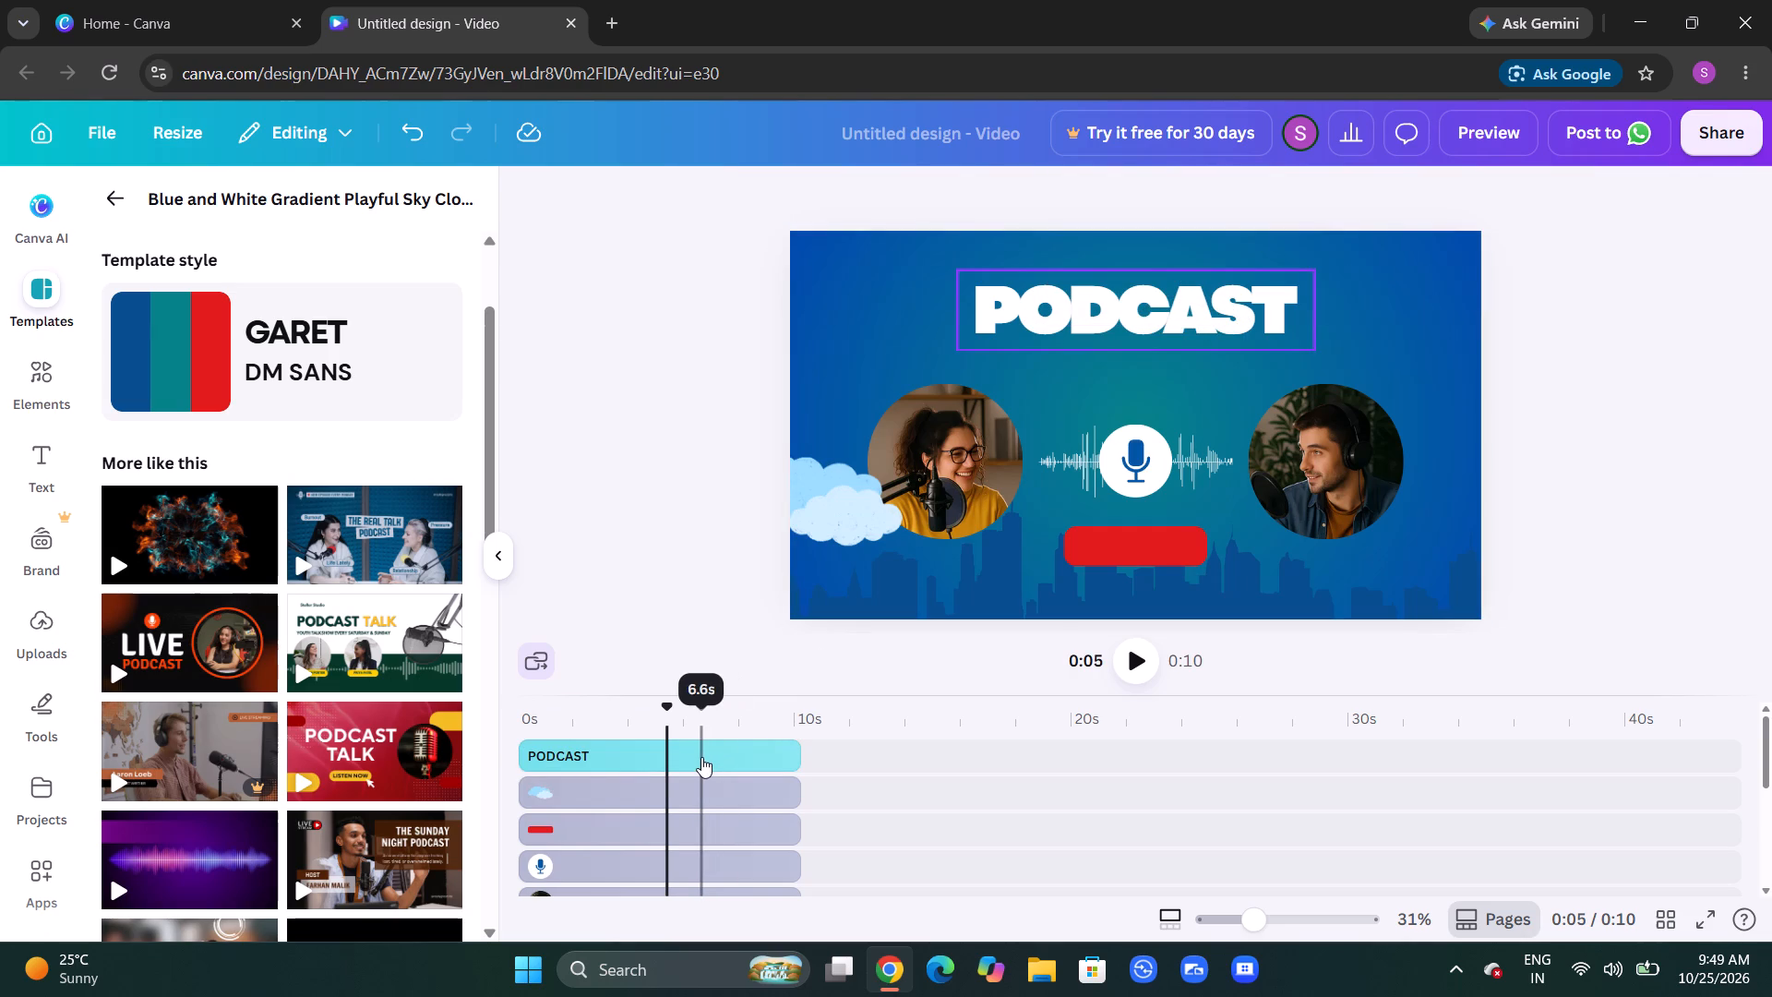
# Delete the remaining cloud beside the female host.
pyautogui.click(682, 795)
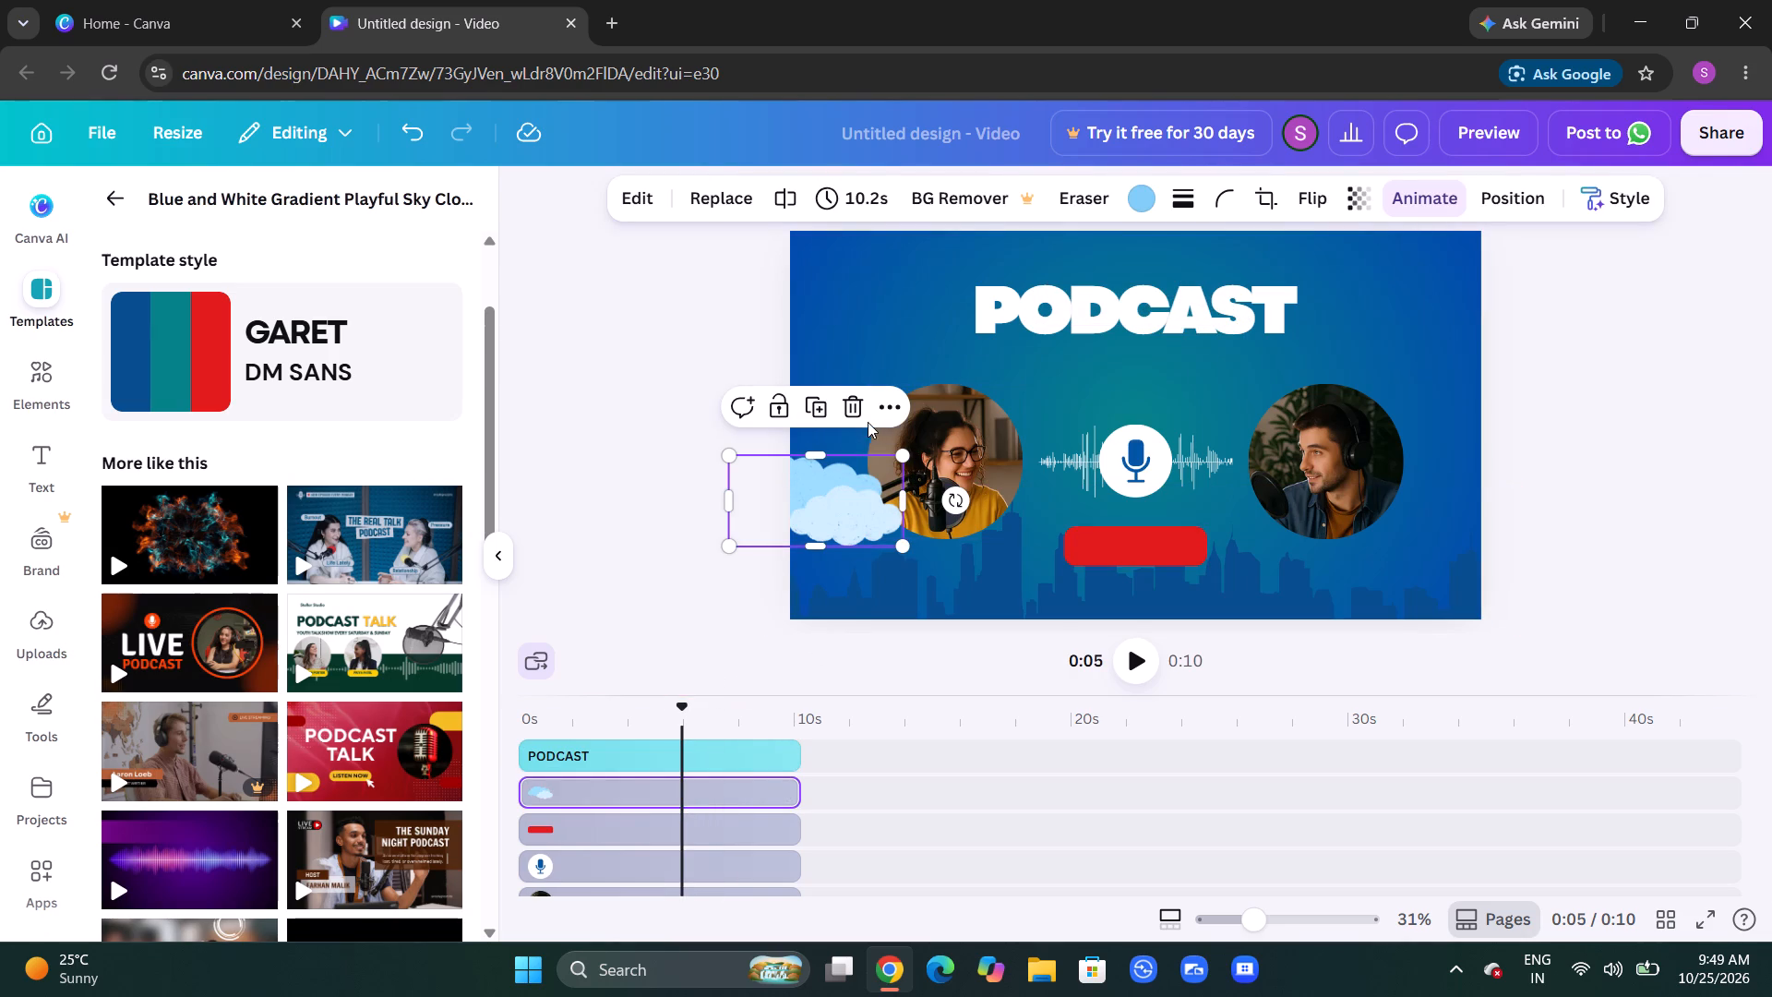
pyautogui.click(866, 419)
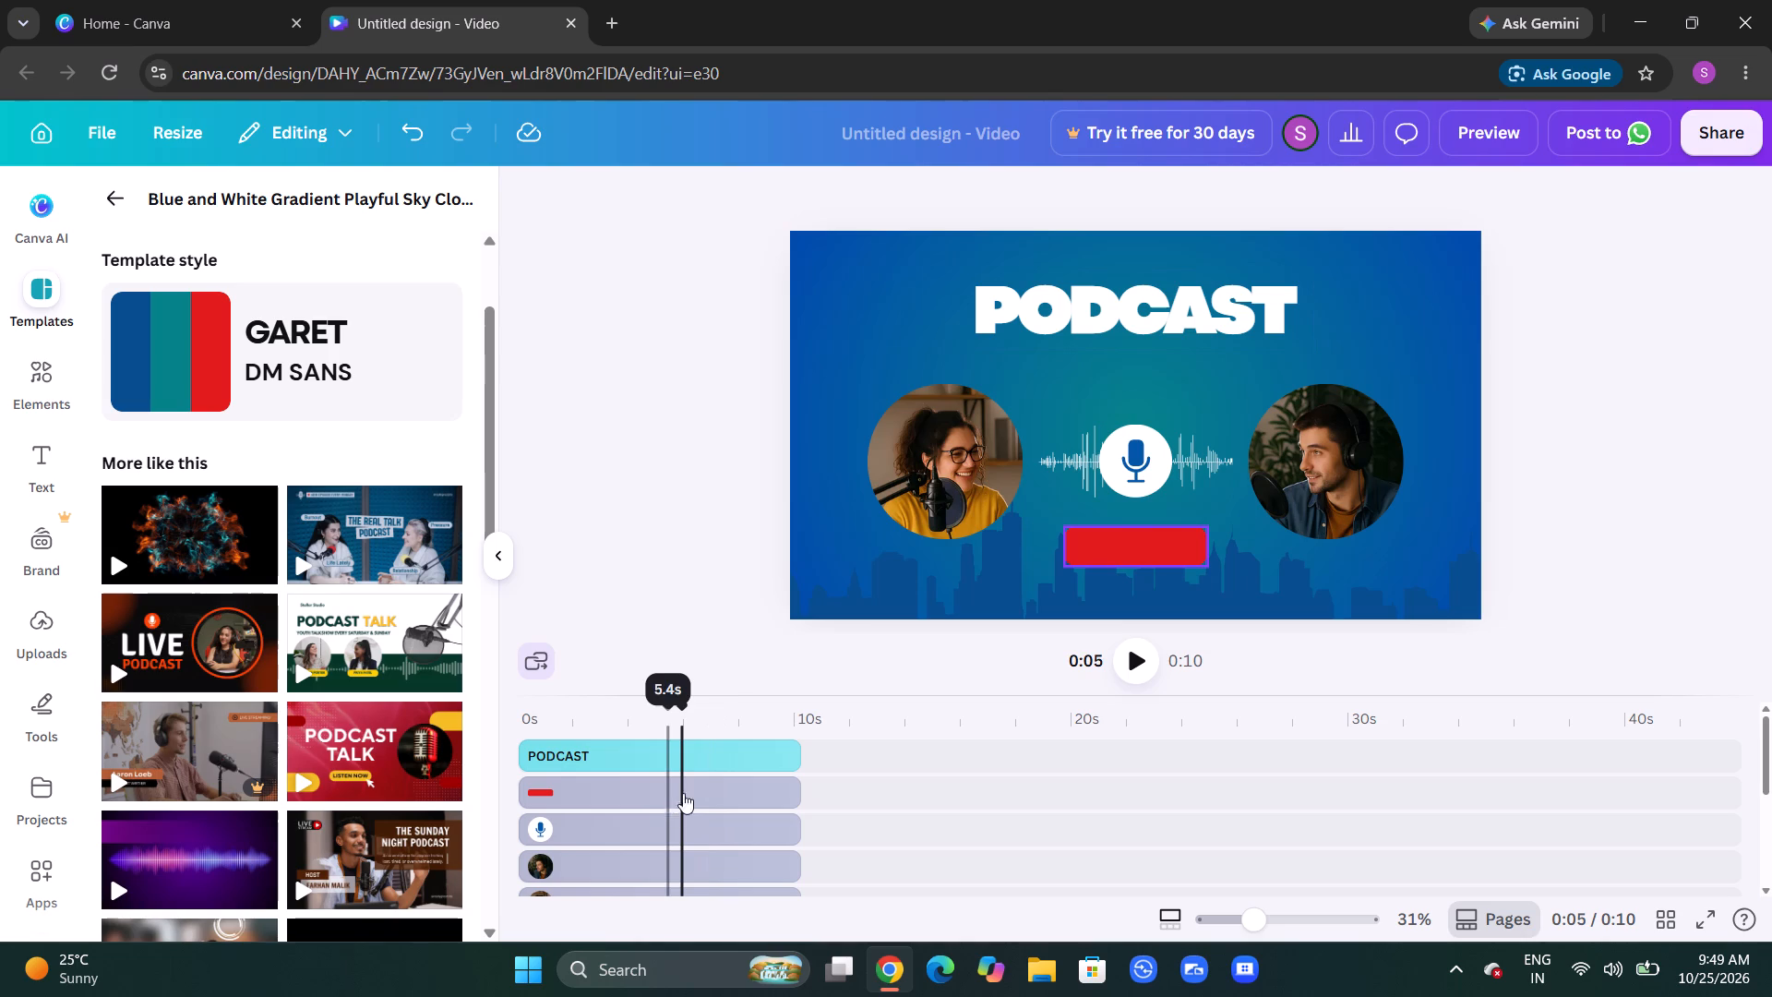
# Look through the remaining timeline tracks, including the sound wave and the city skyline, and play the video from 0:01.
pyautogui.click(721, 778)
pyautogui.click(712, 497)
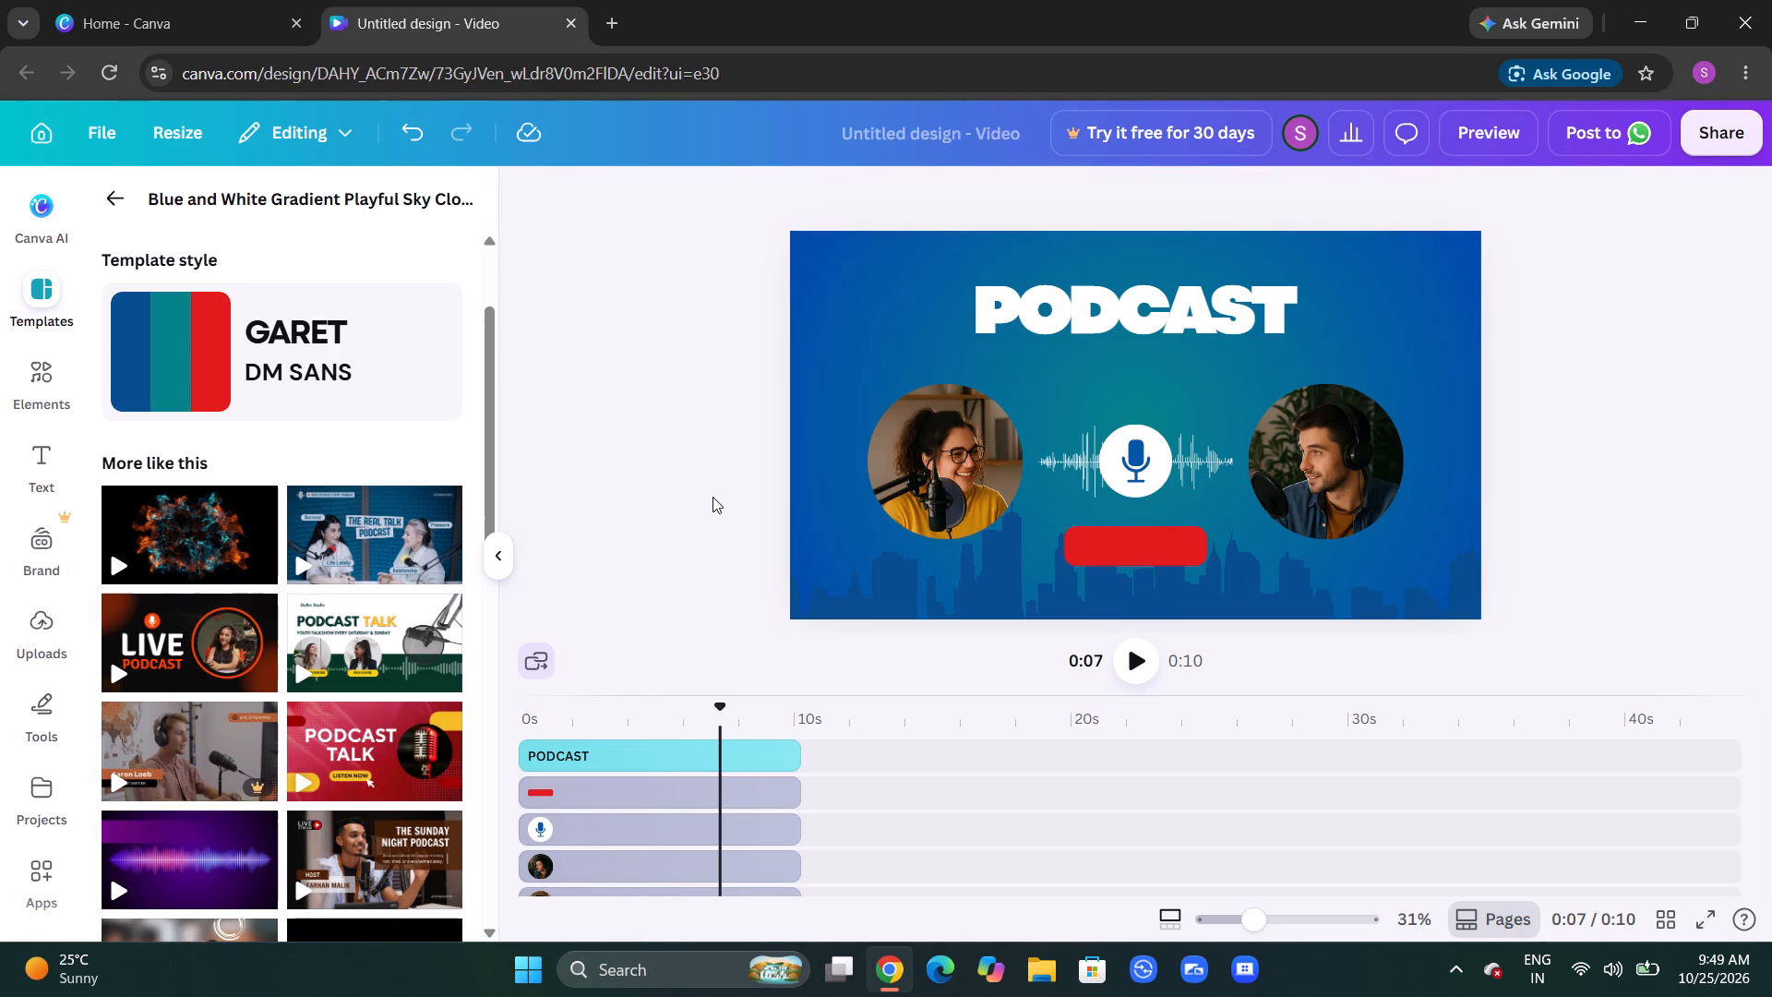
pyautogui.scroll(-2, 750, 841)
pyautogui.scroll(2, 750, 841)
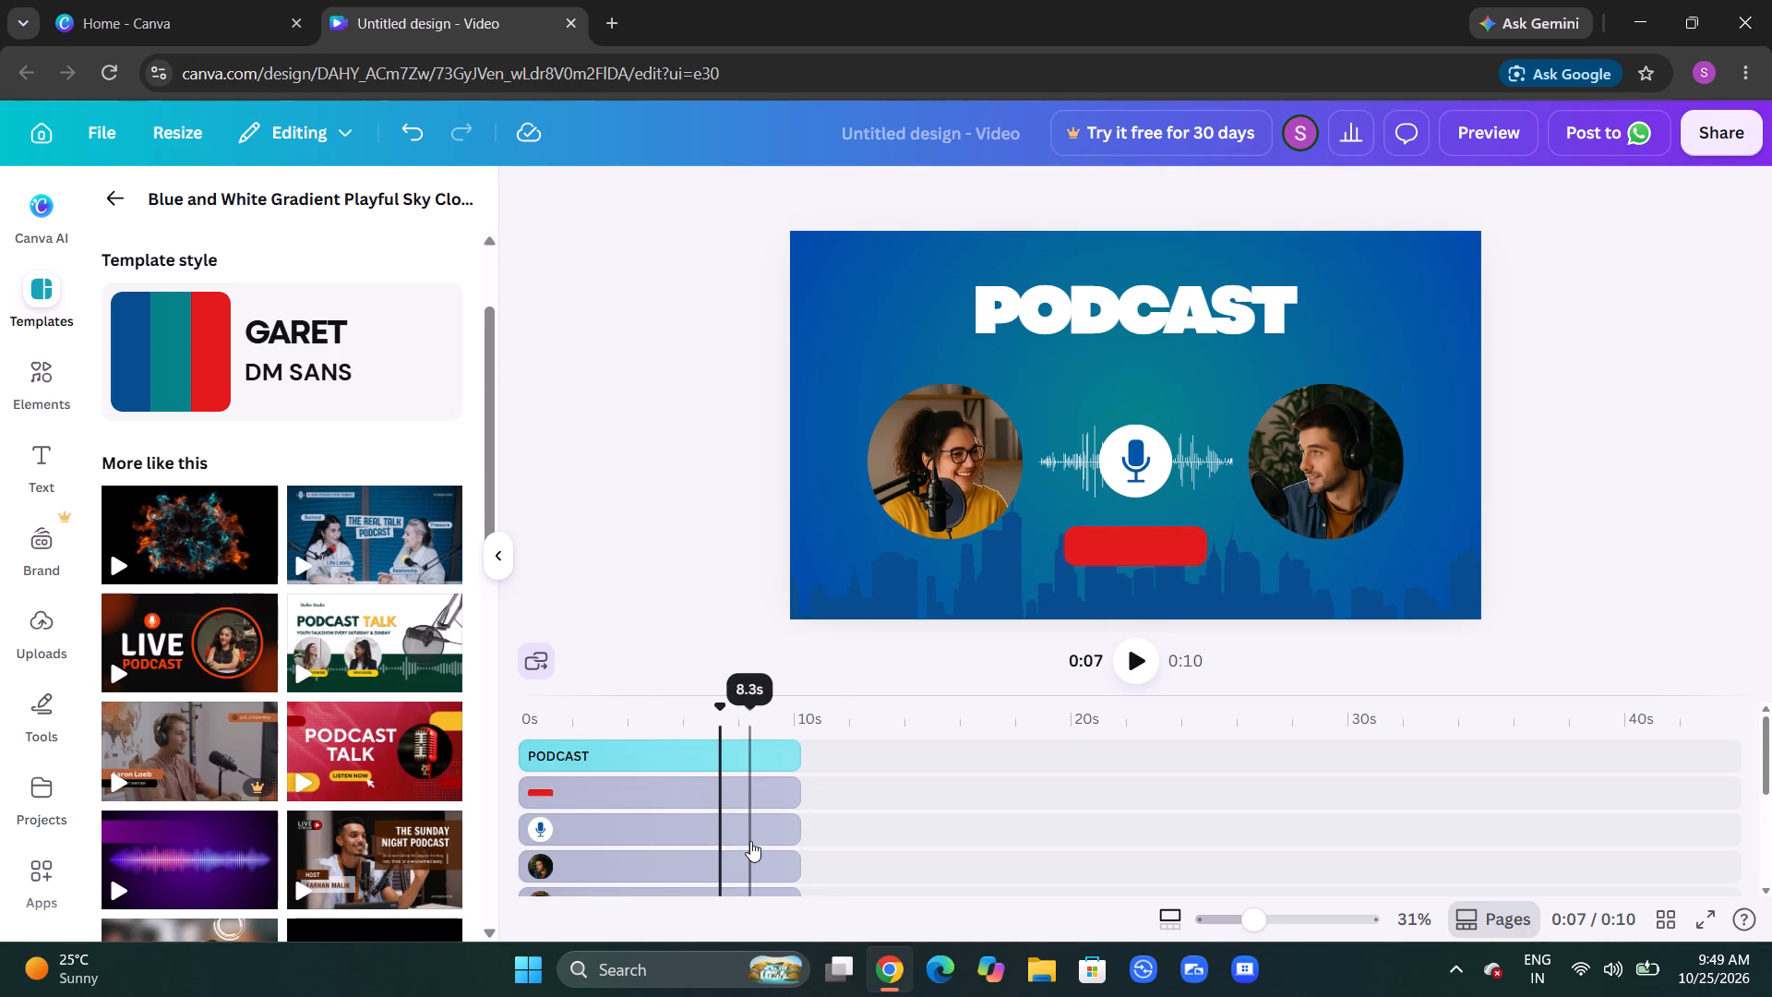
pyautogui.scroll(-3, 750, 841)
pyautogui.scroll(1, 750, 841)
pyautogui.click(692, 812)
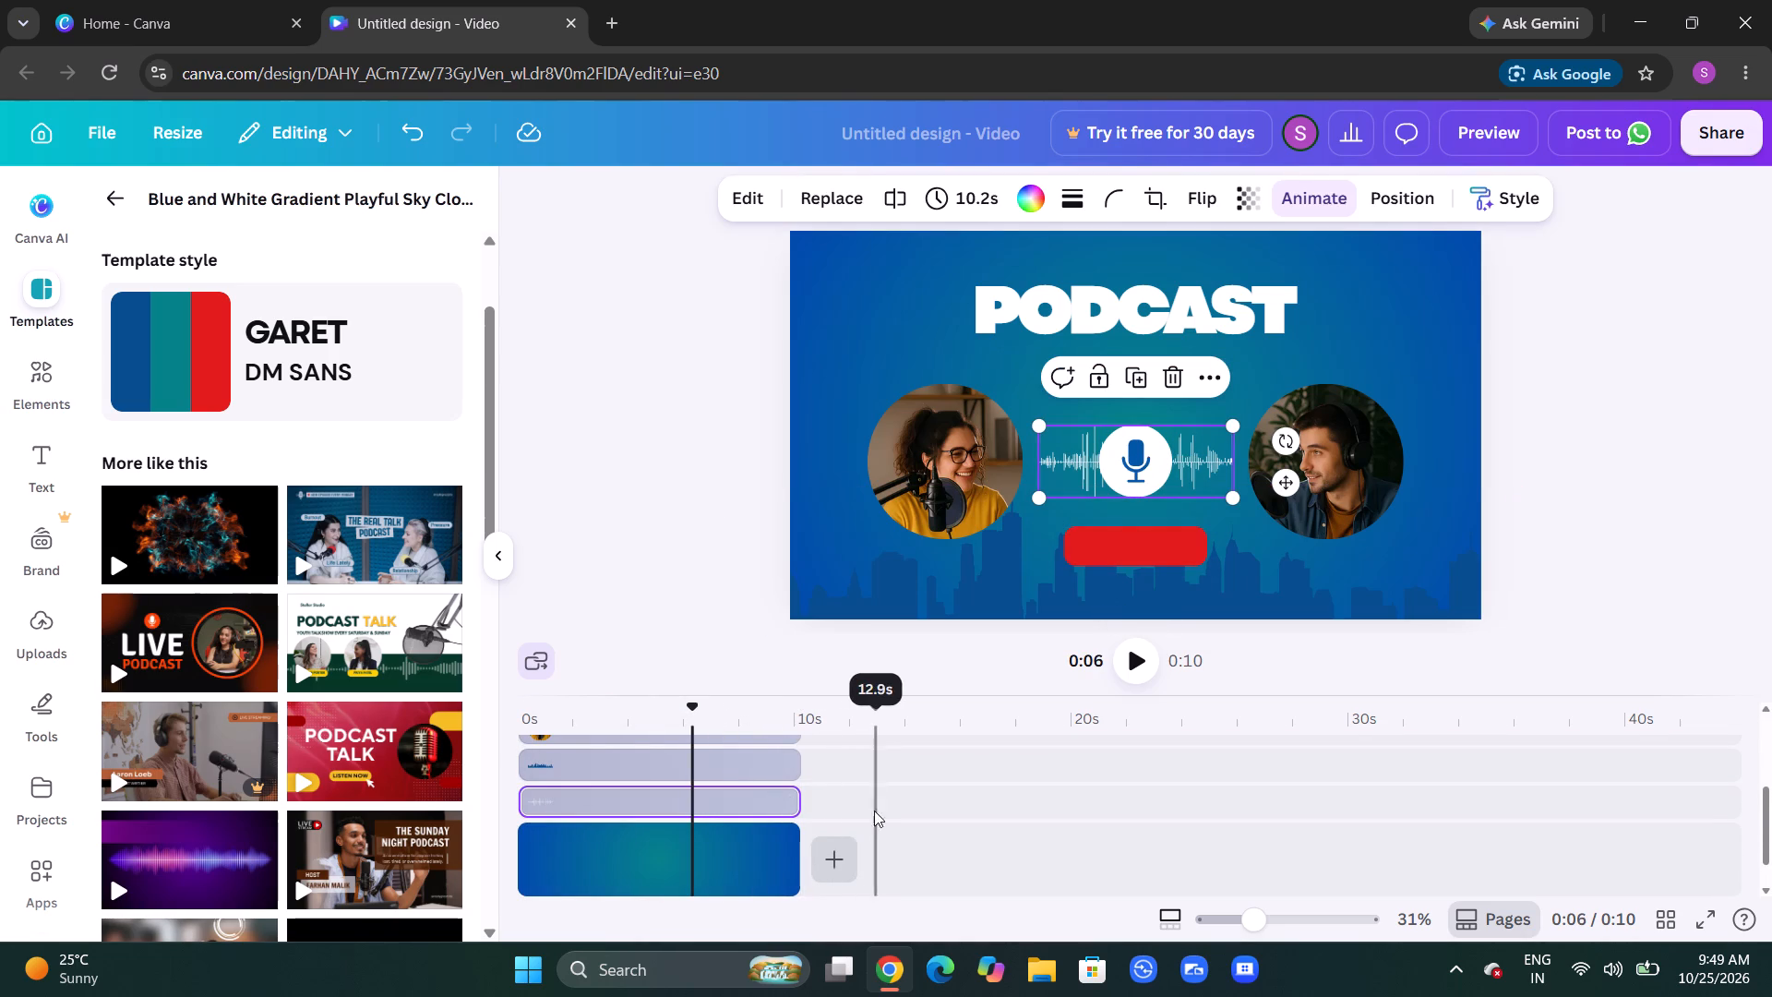
pyautogui.scroll(2, 775, 823)
pyautogui.scroll(-1, 668, 860)
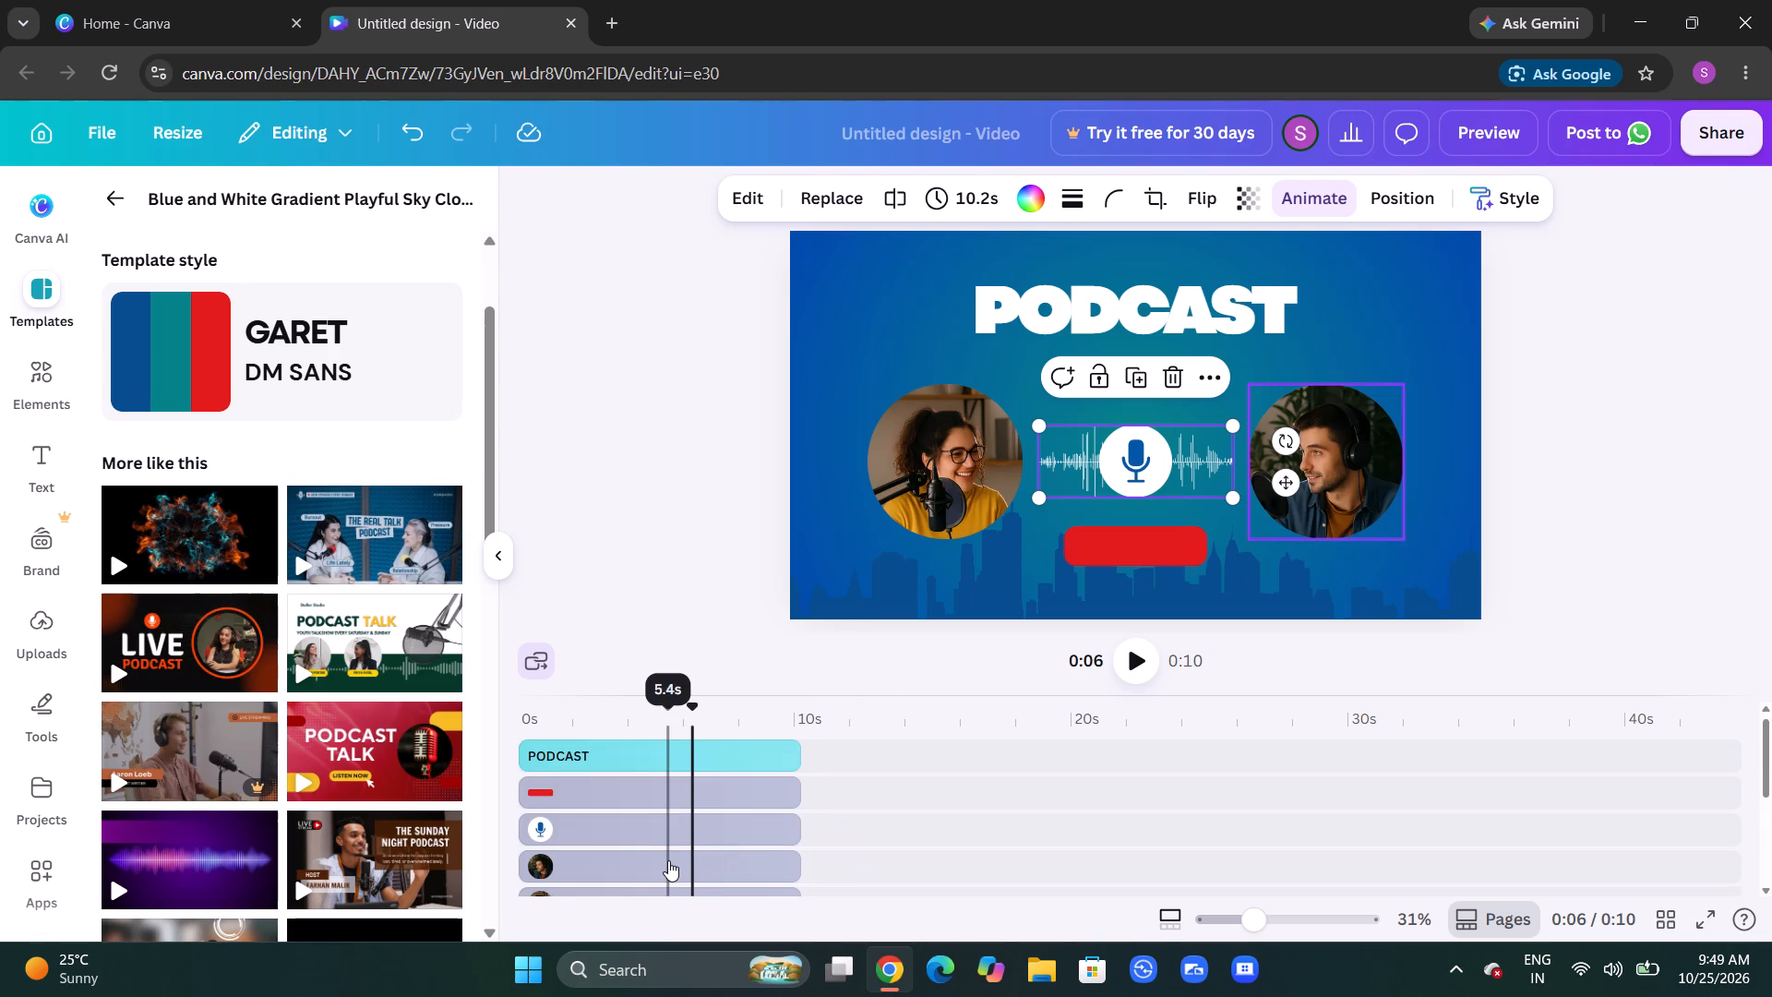
pyautogui.scroll(-1, 668, 860)
pyautogui.click(568, 874)
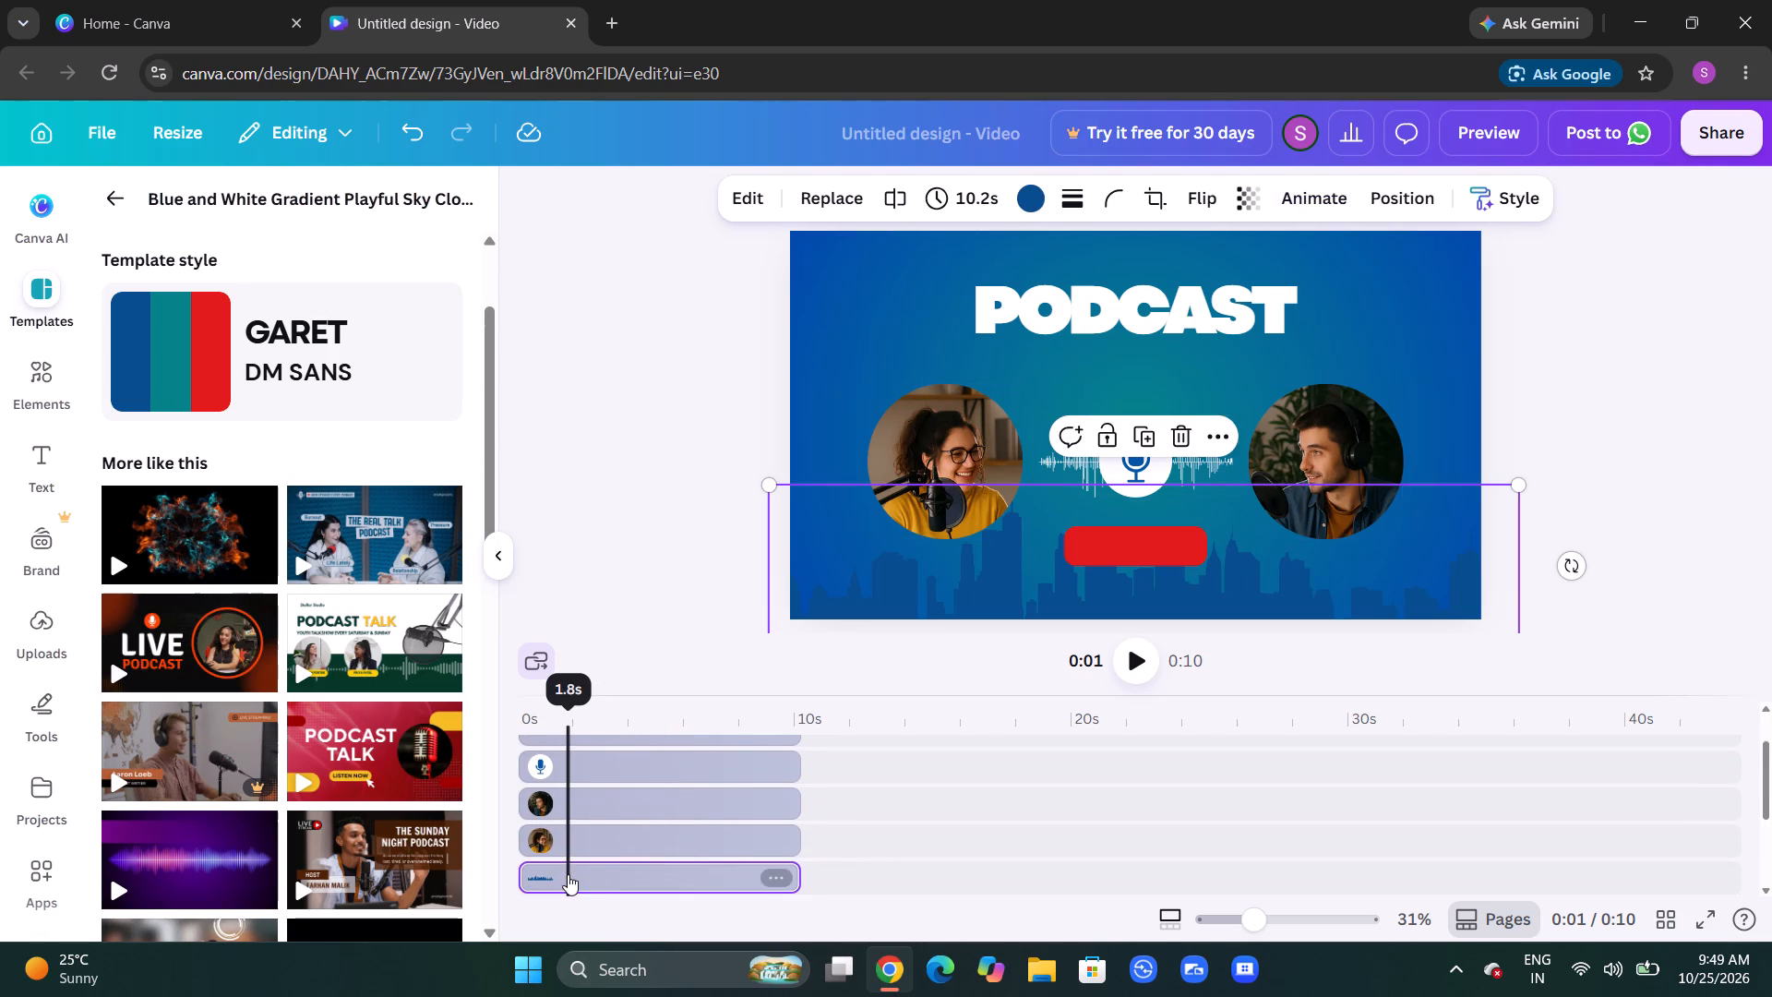
pyautogui.scroll(-2, 721, 865)
pyautogui.scroll(4, 721, 865)
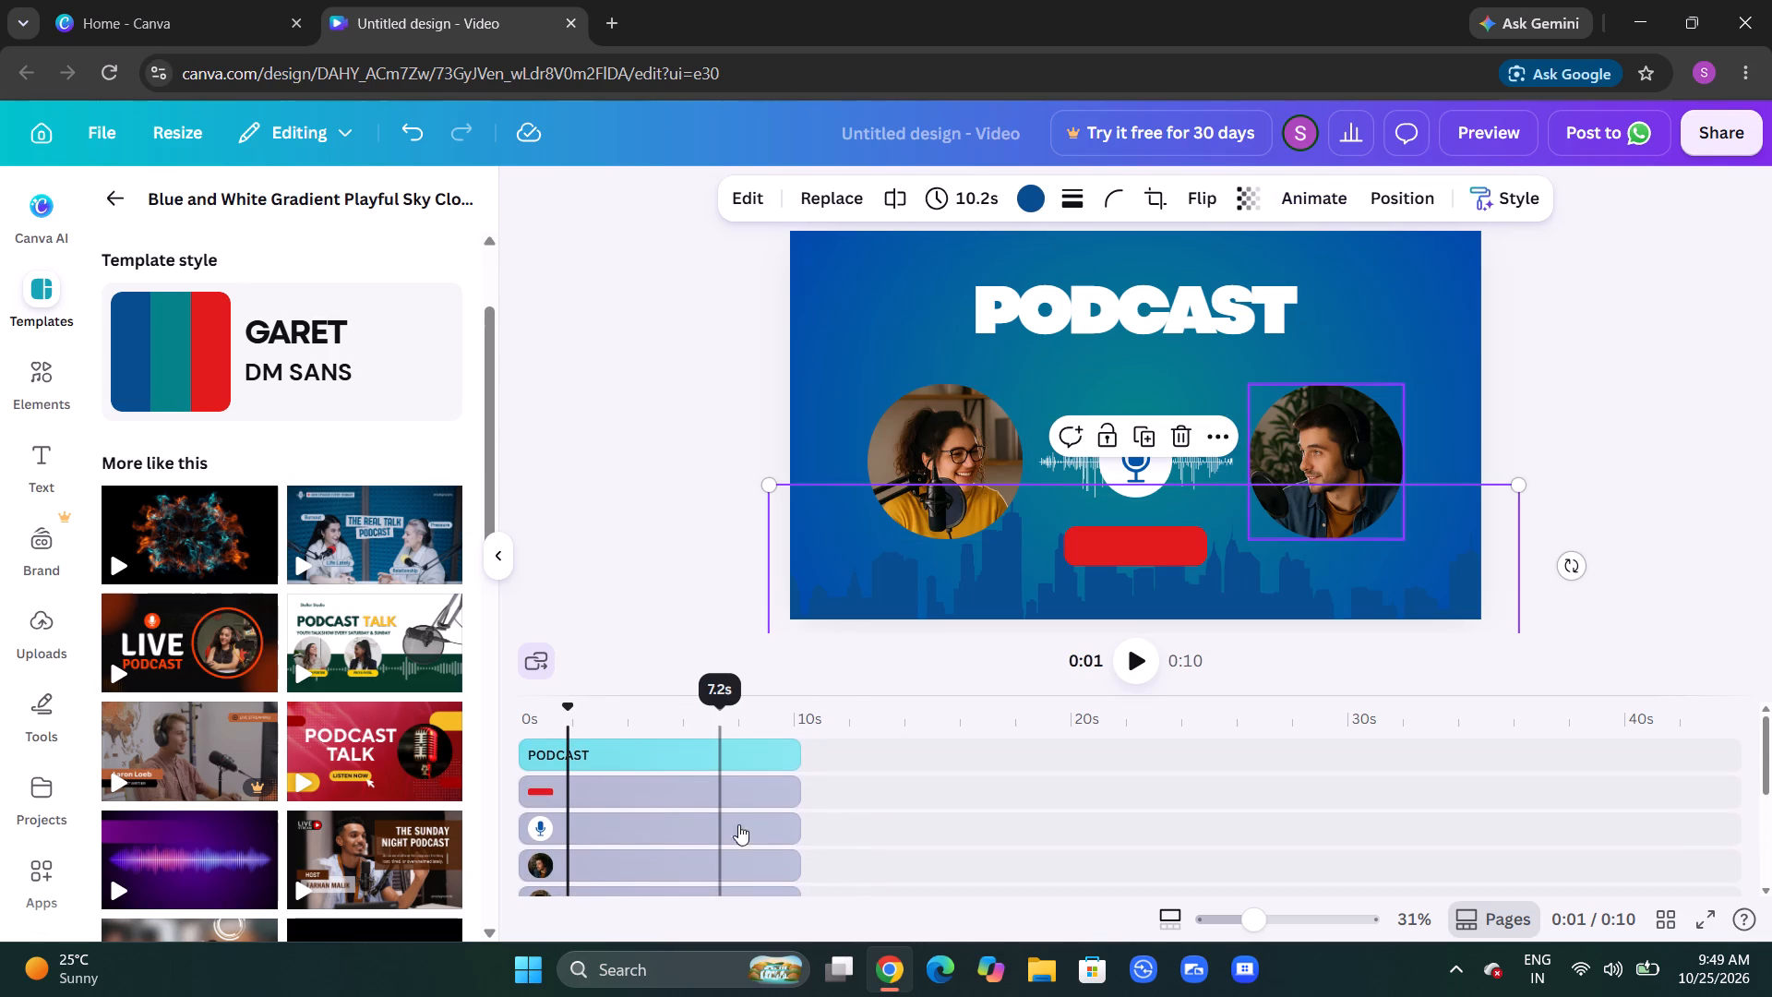
pyautogui.scroll(-4, 774, 816)
pyautogui.scroll(3, 774, 816)
pyautogui.click(691, 604)
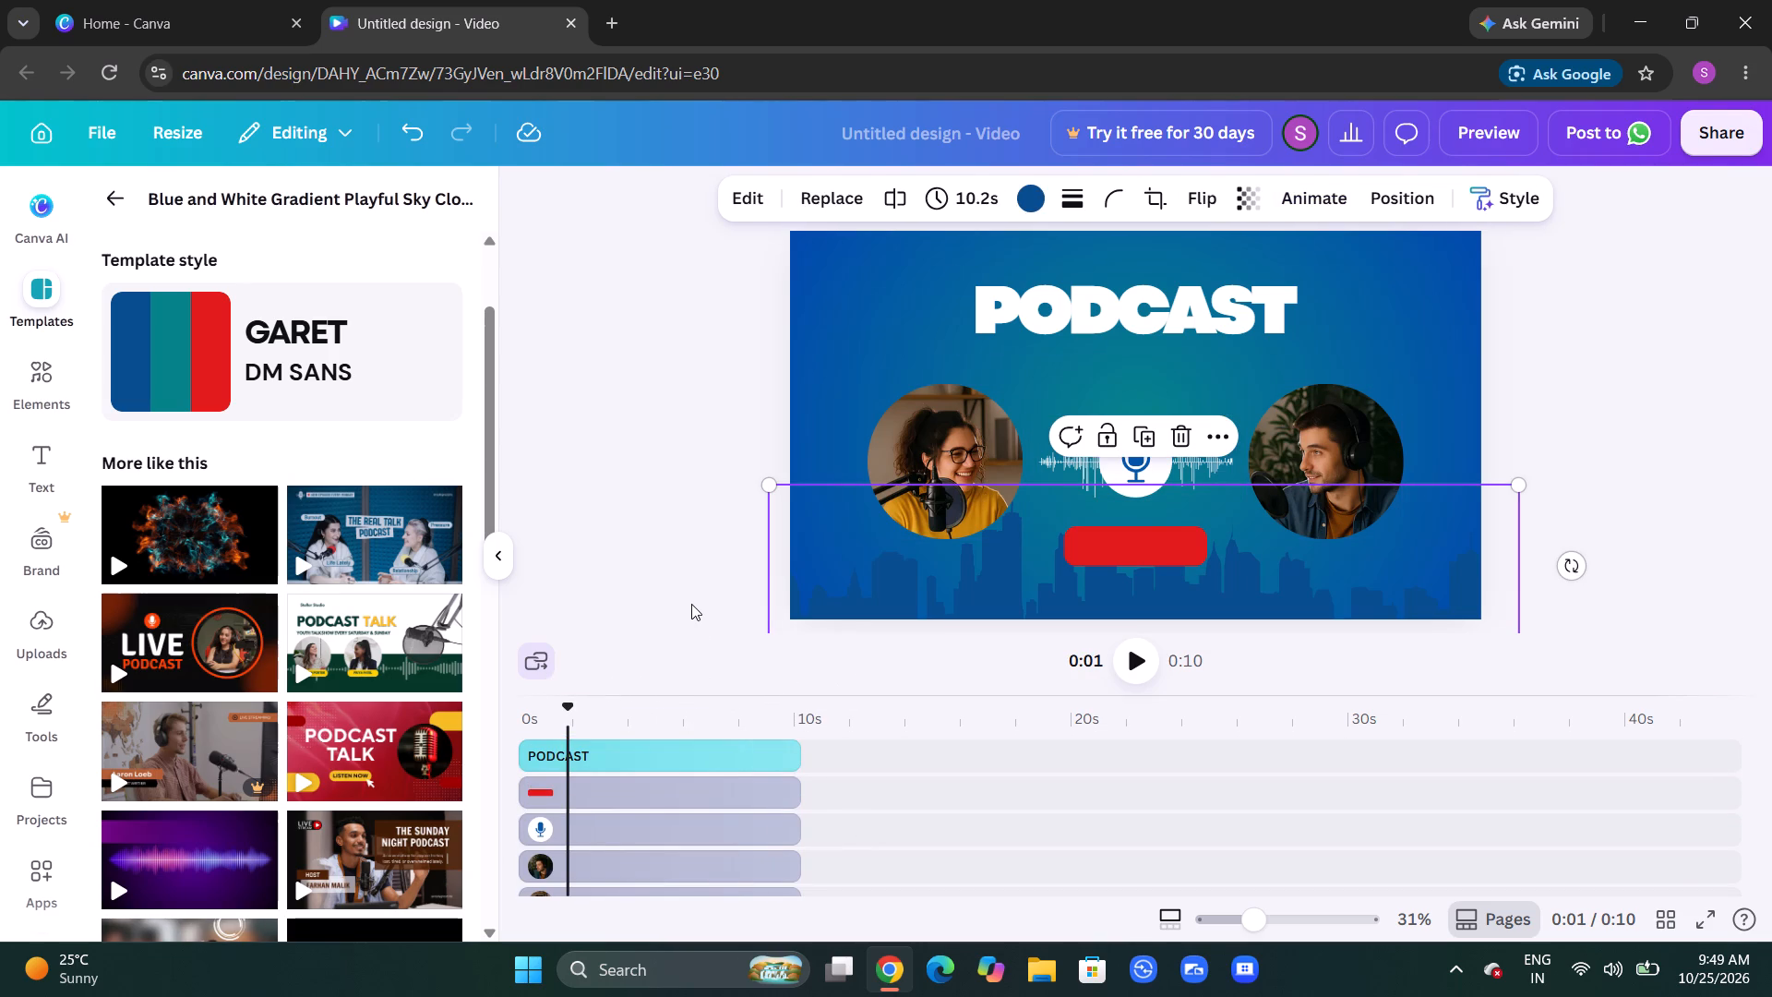
pyautogui.click(1139, 673)
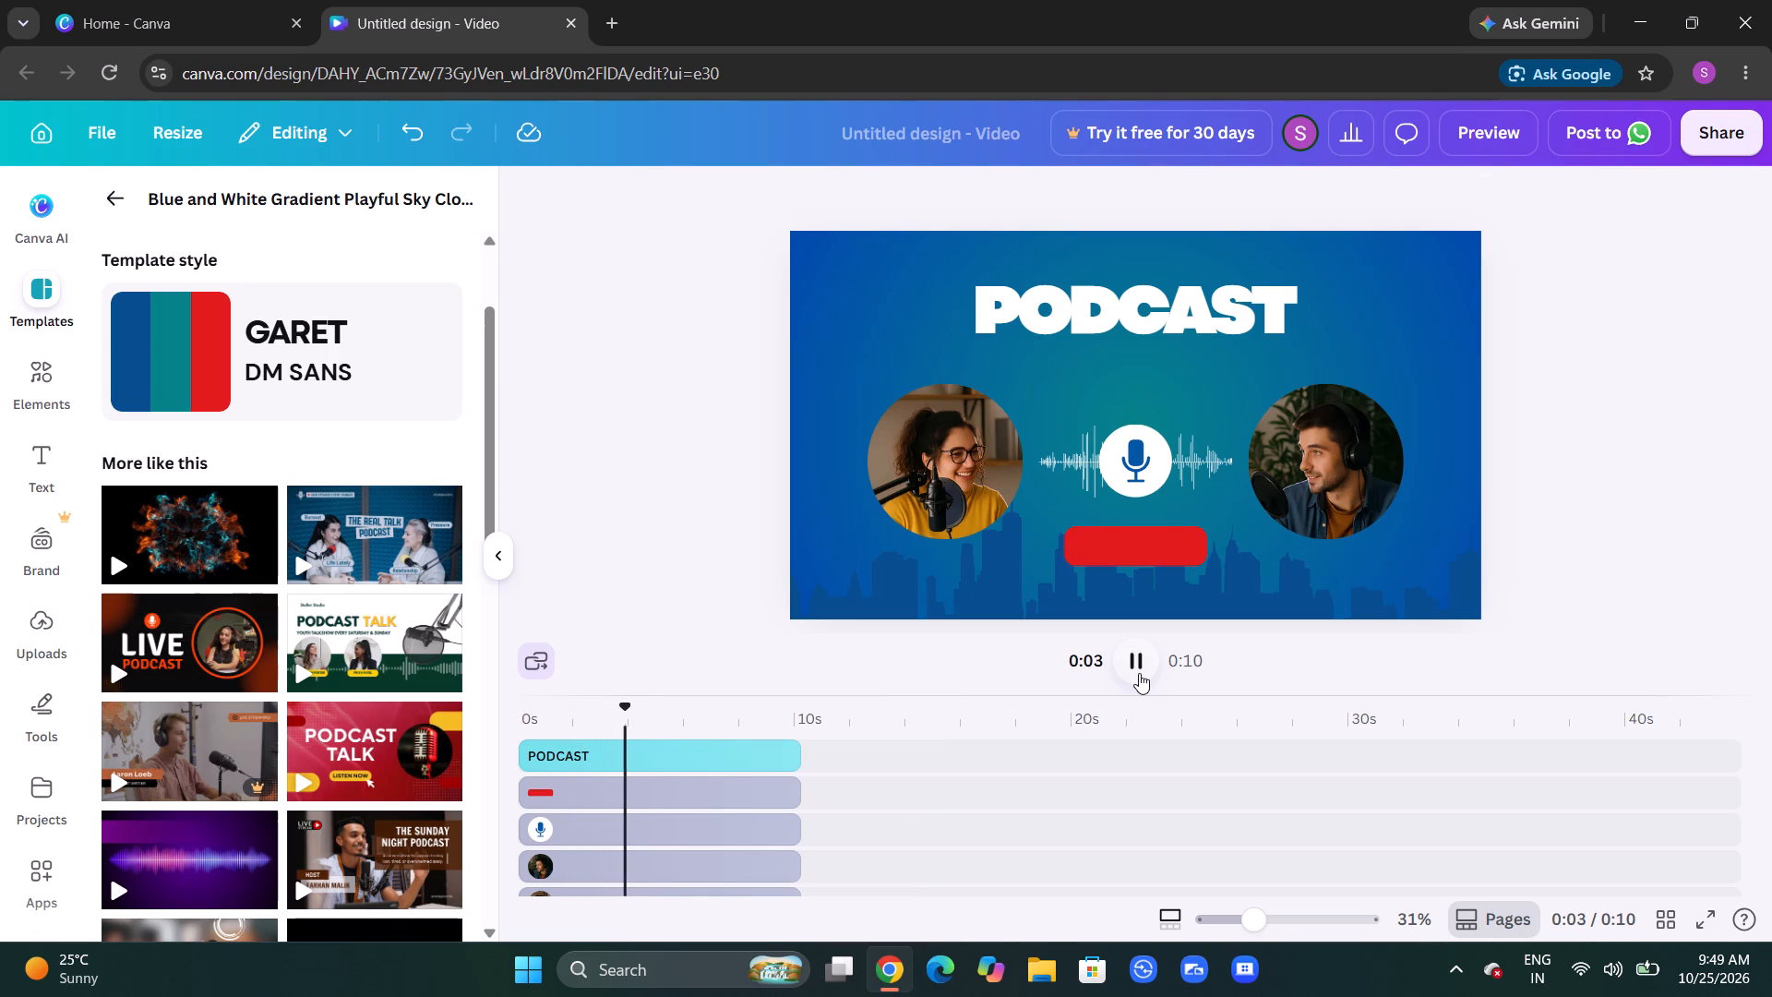
# Delete the microphone icon between the two host photos.
pyautogui.click(604, 828)
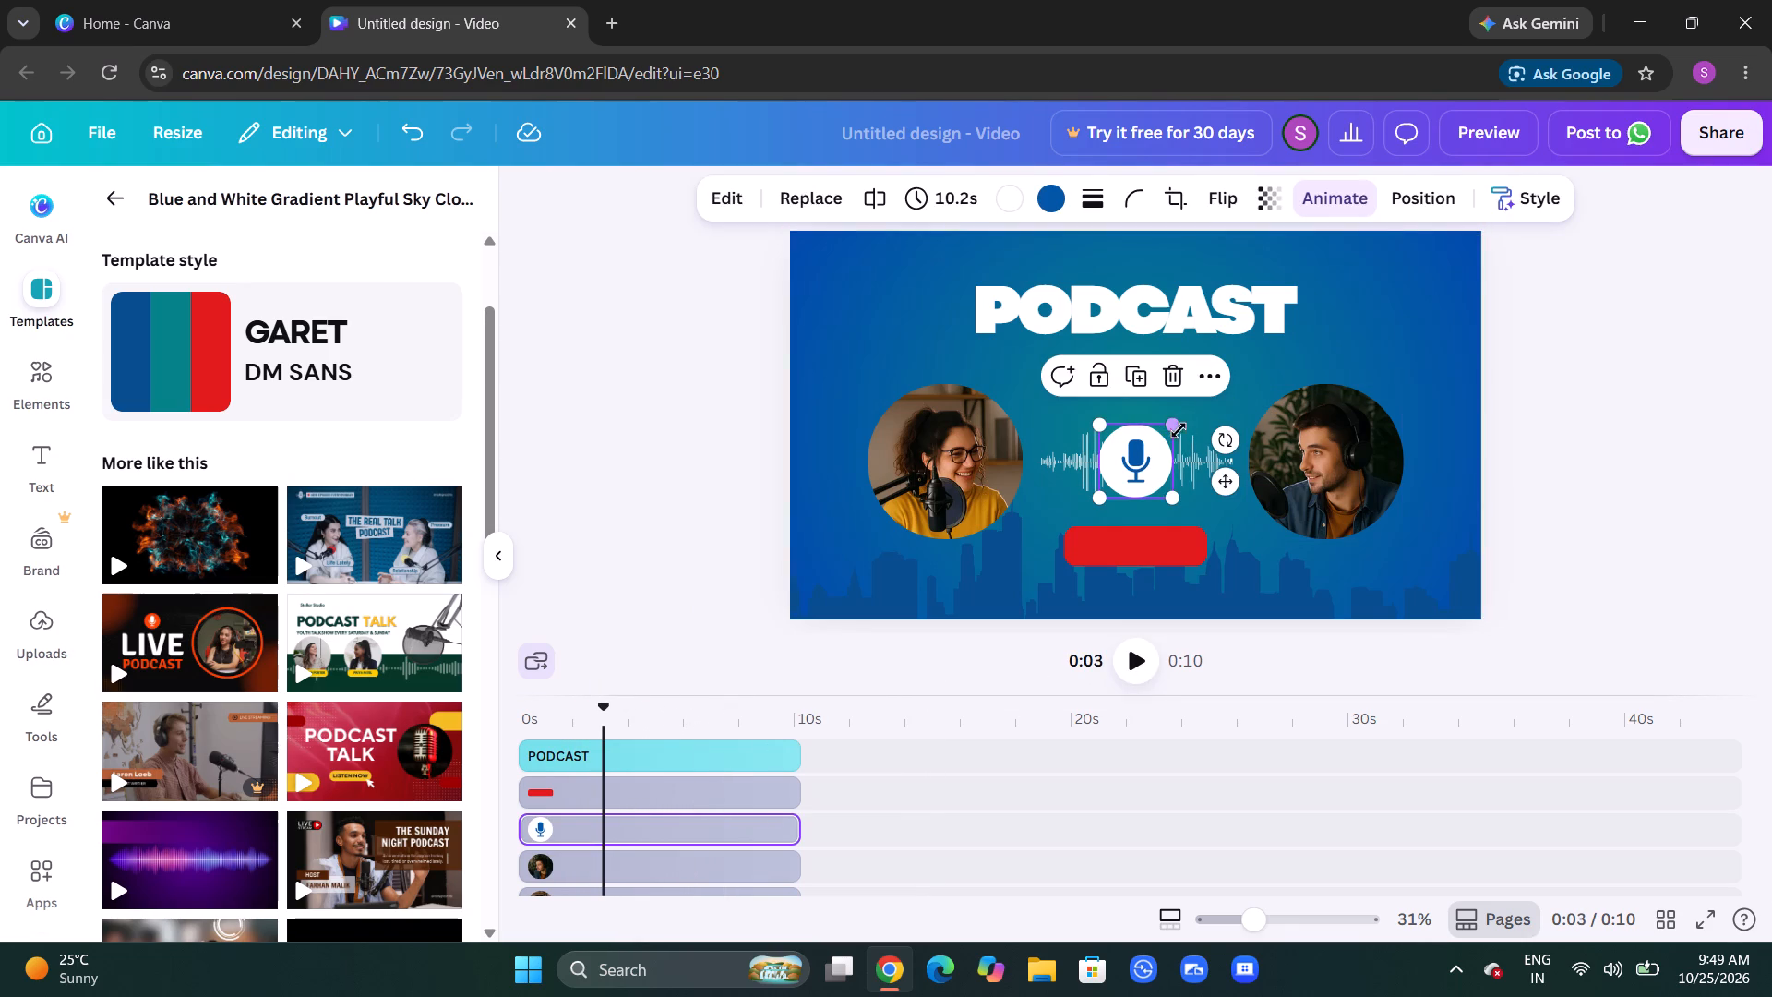
pyautogui.click(1178, 371)
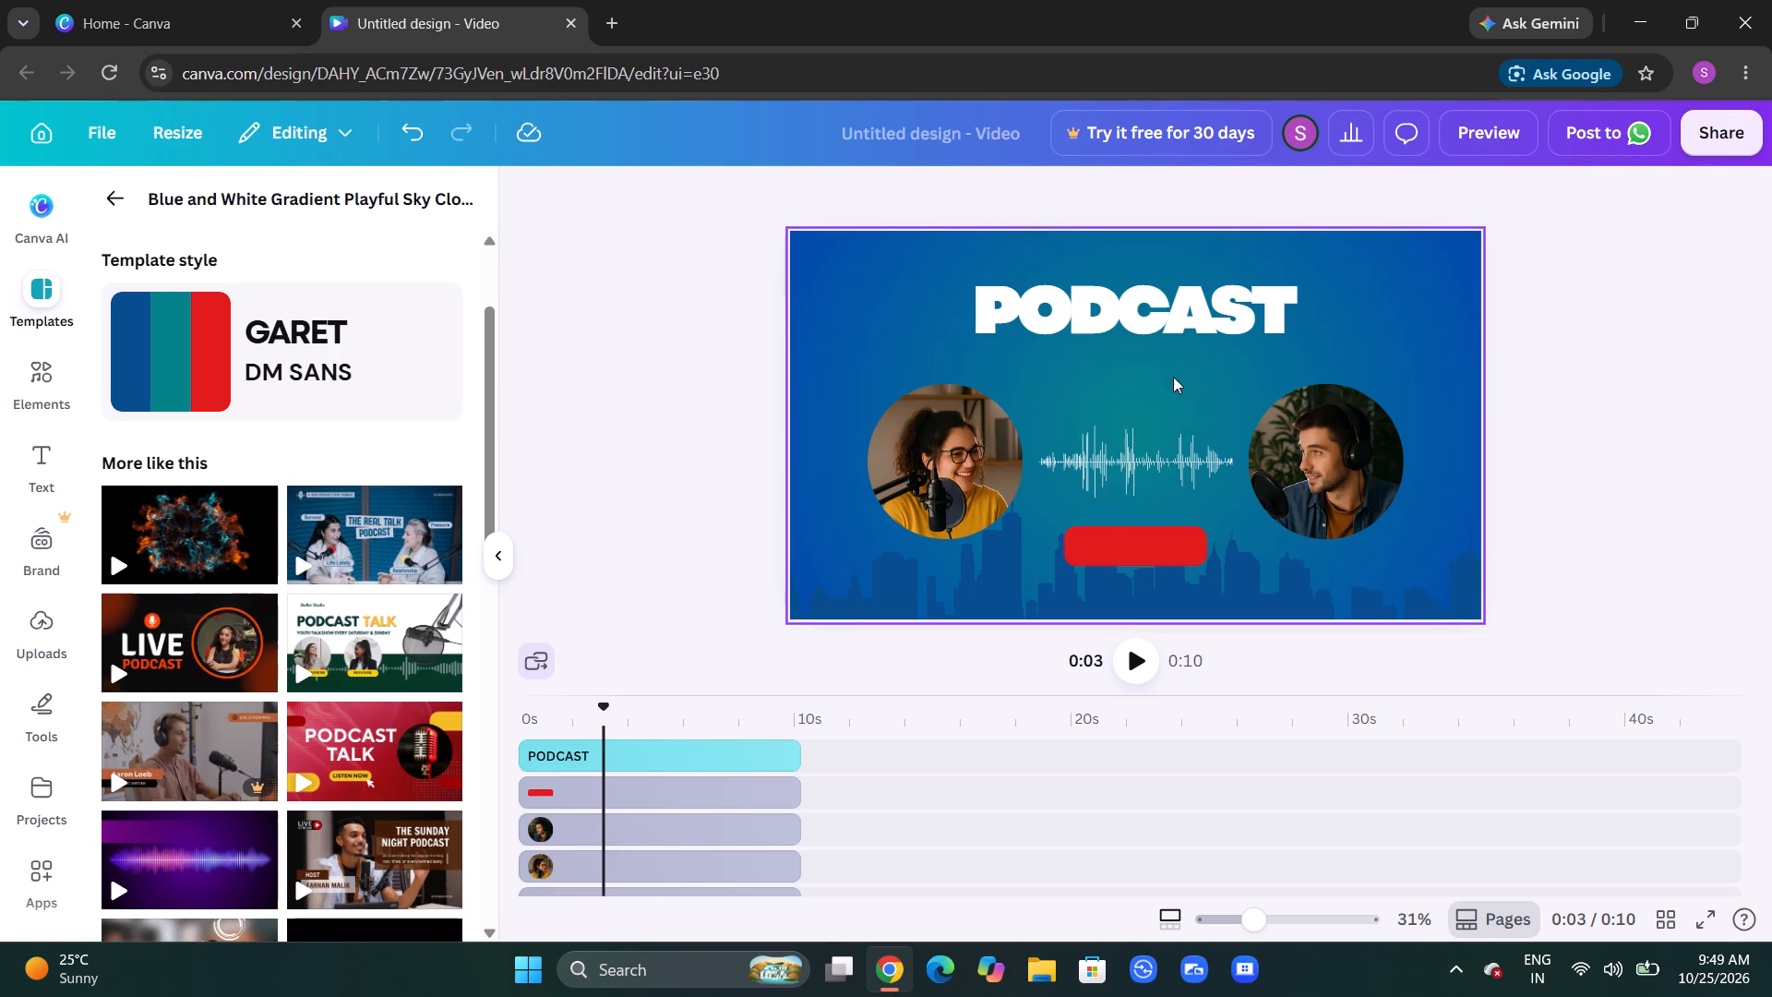
# Add the Black and White Bold Welcome Video template to the timeline after the podcast clip.
pyautogui.scroll(3, 641, 772)
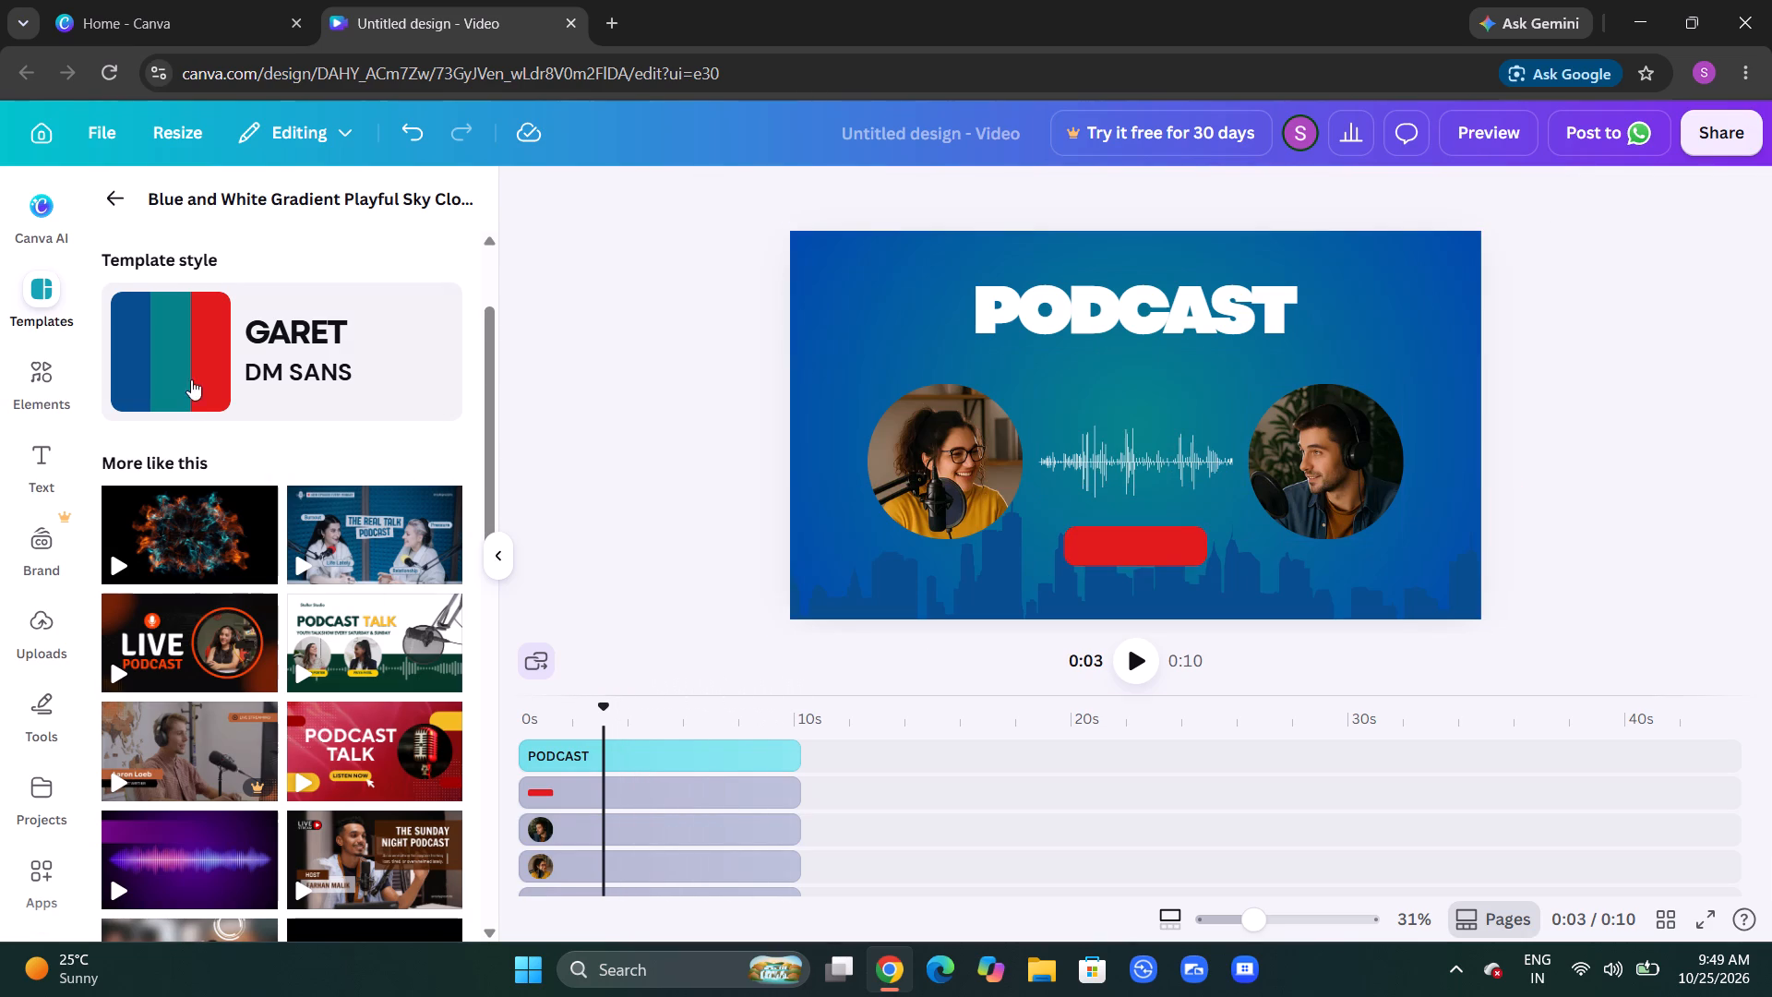
pyautogui.click(227, 535)
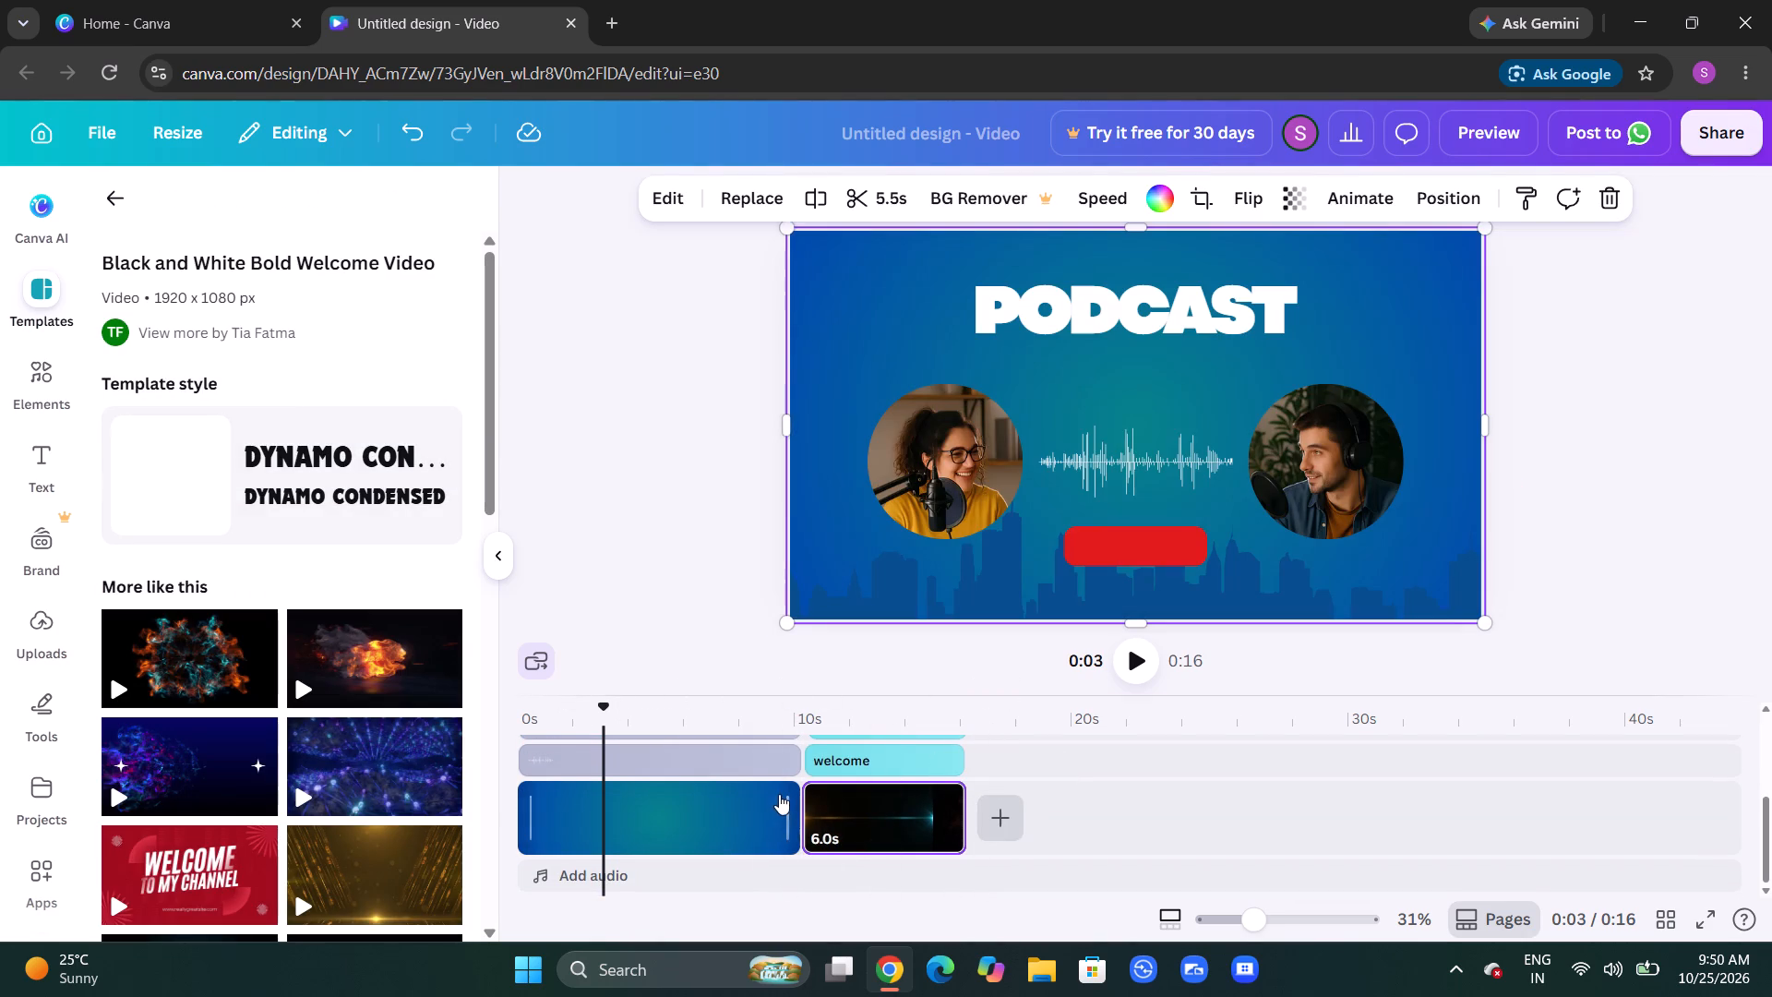
# Delete the 10.2-second blue podcast clip from the timeline, keeping only the welcome video.
pyautogui.click(758, 819)
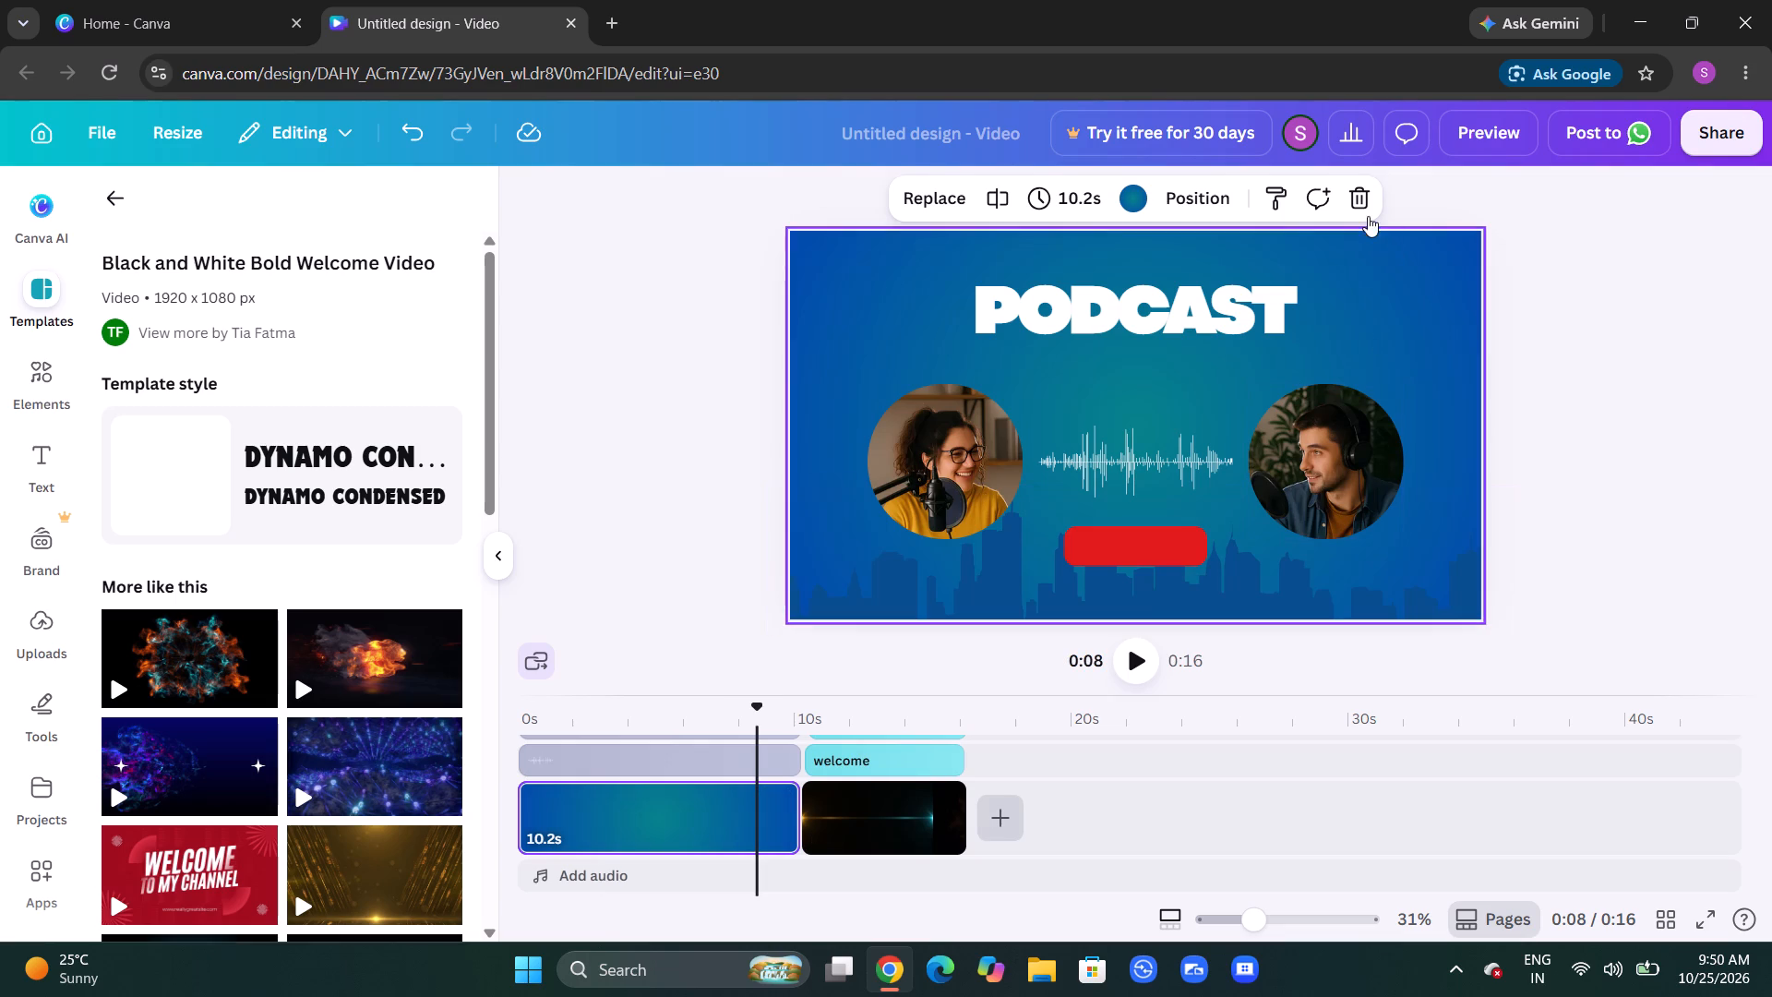
pyautogui.click(1363, 210)
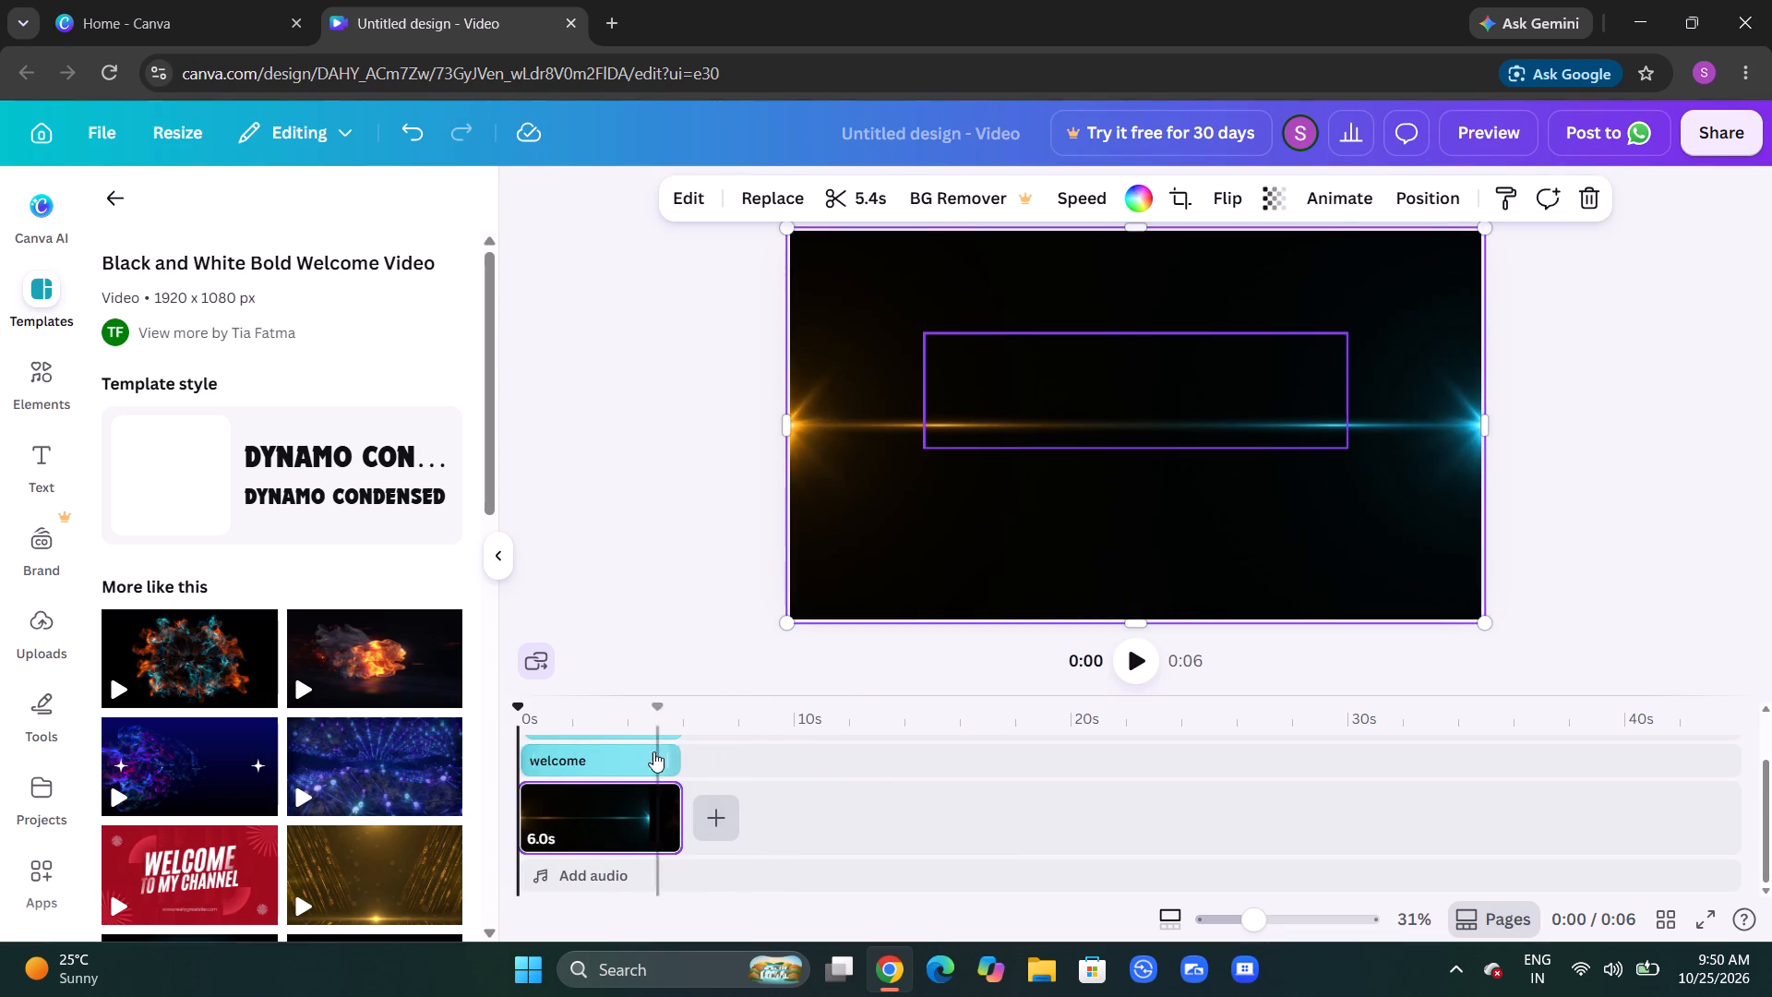
# Review the welcome video's text tracks and play the clip from the start through to its end.
pyautogui.scroll(3, 673, 751)
pyautogui.rightClick(625, 759)
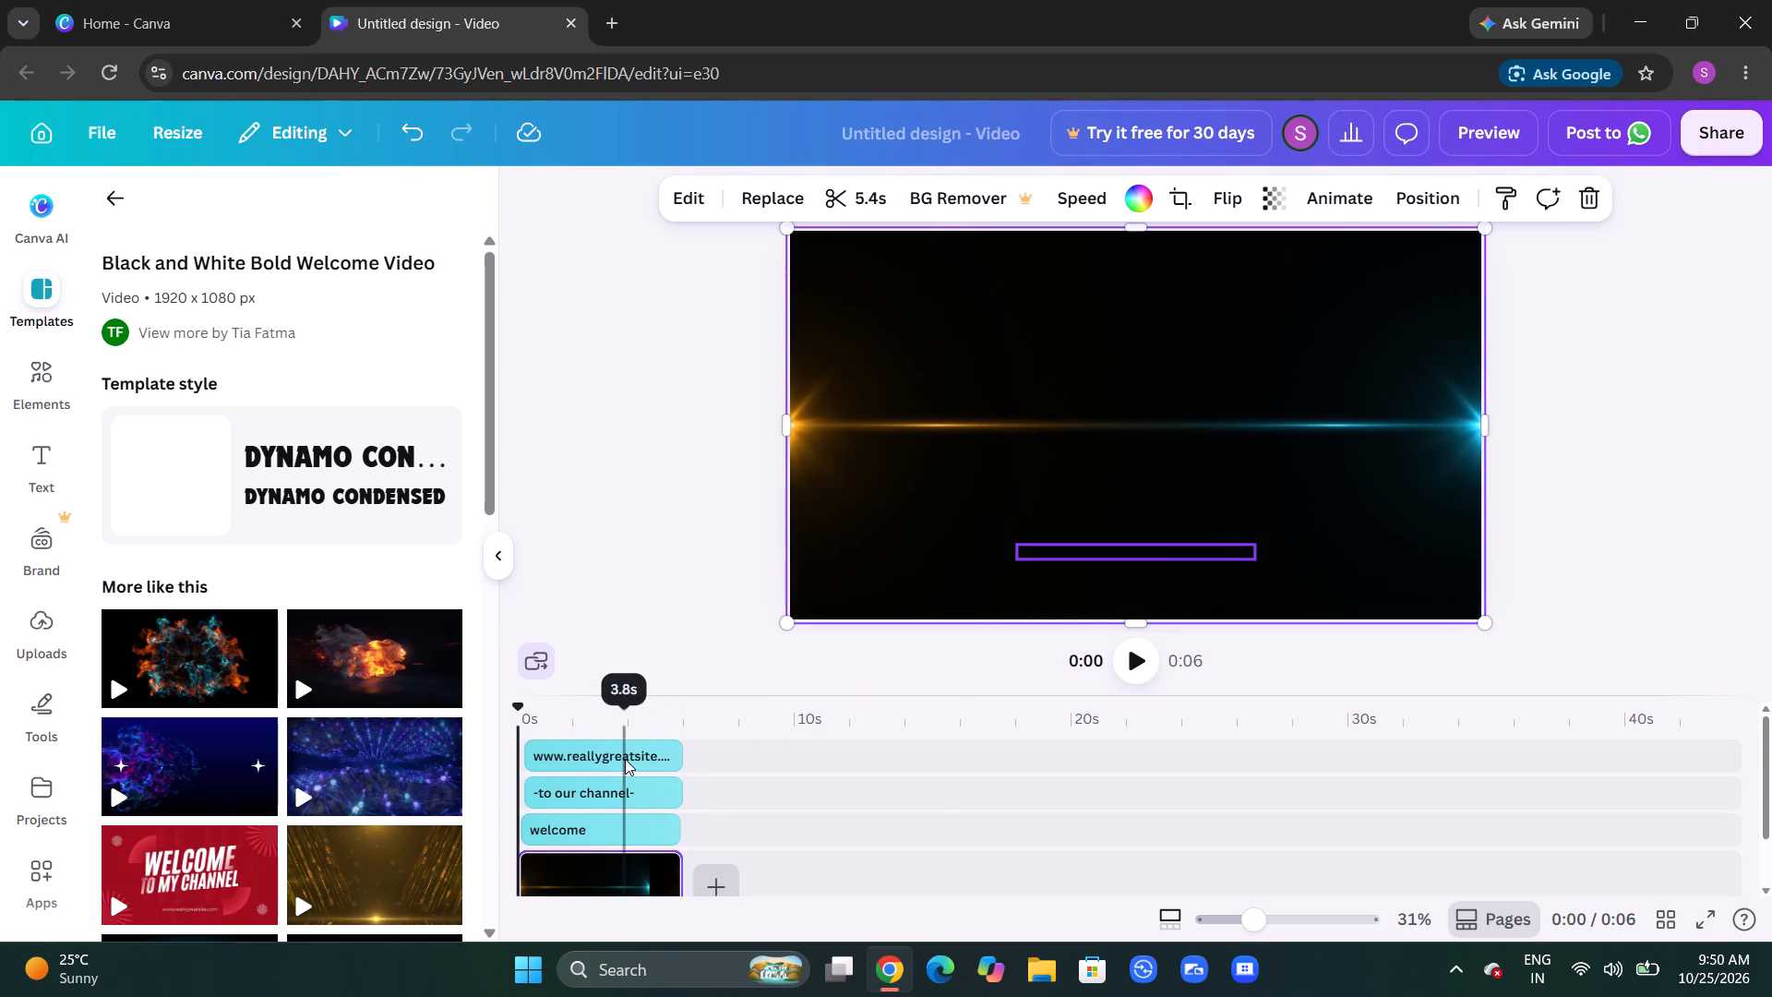
pyautogui.click(461, 488)
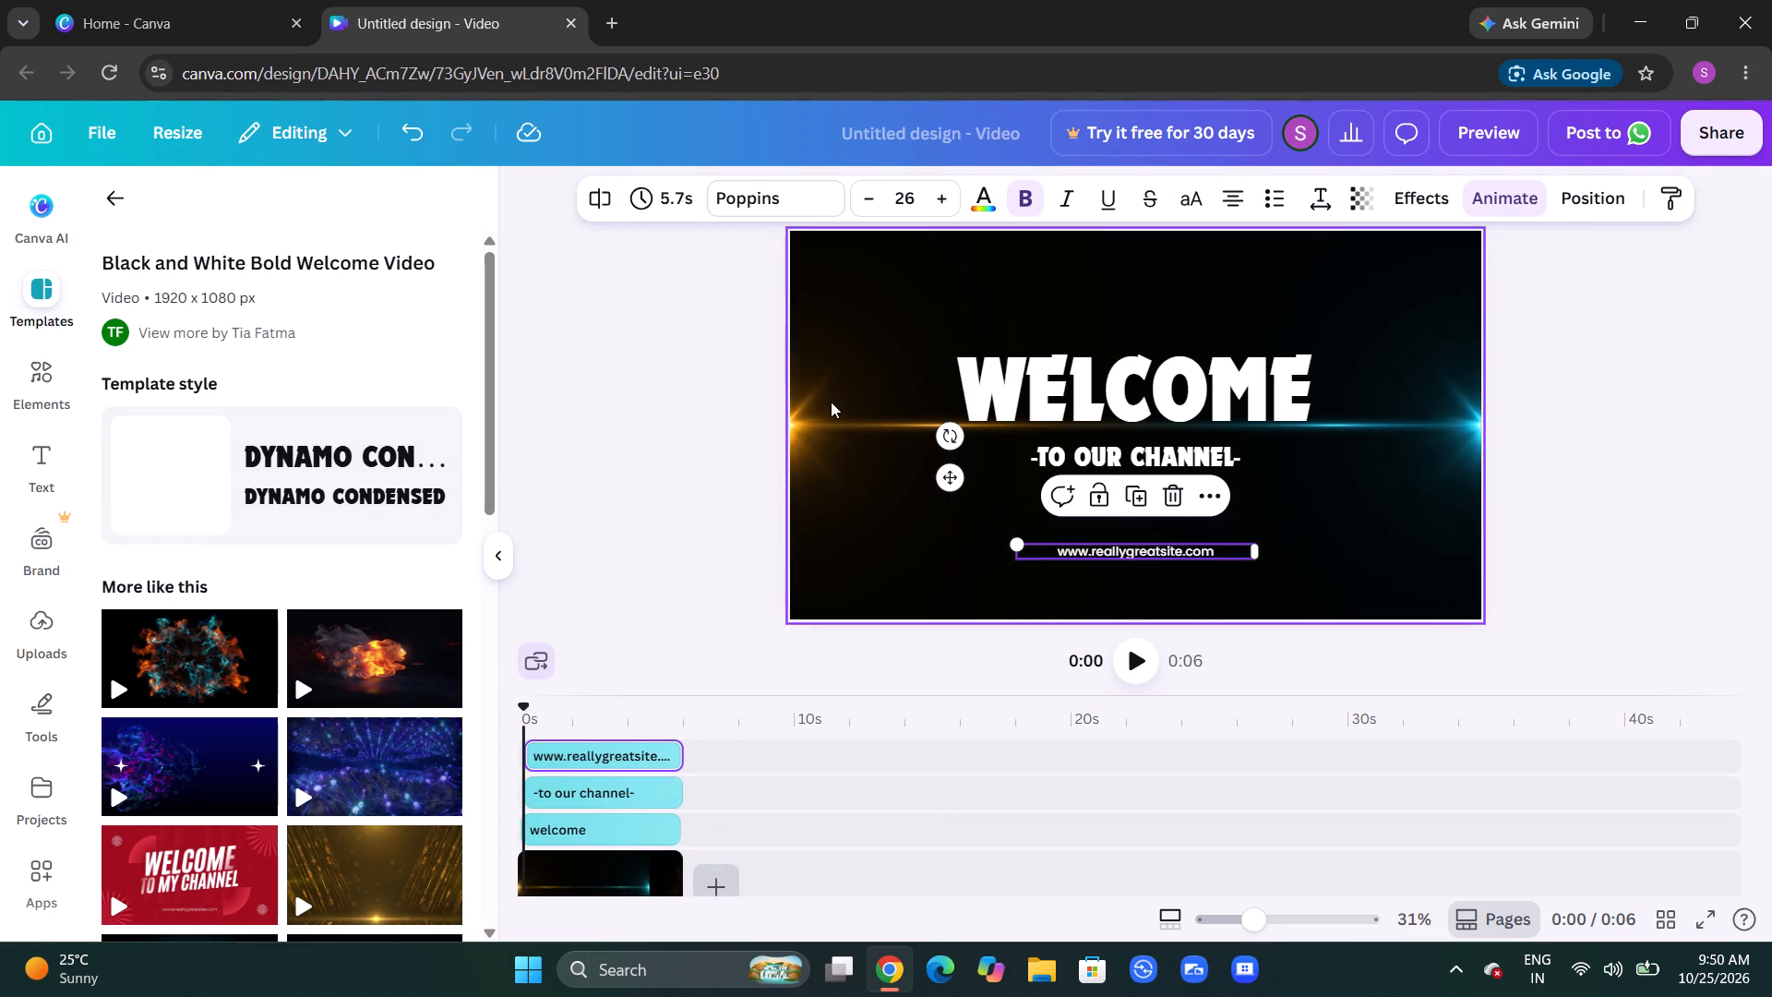
pyautogui.click(1132, 657)
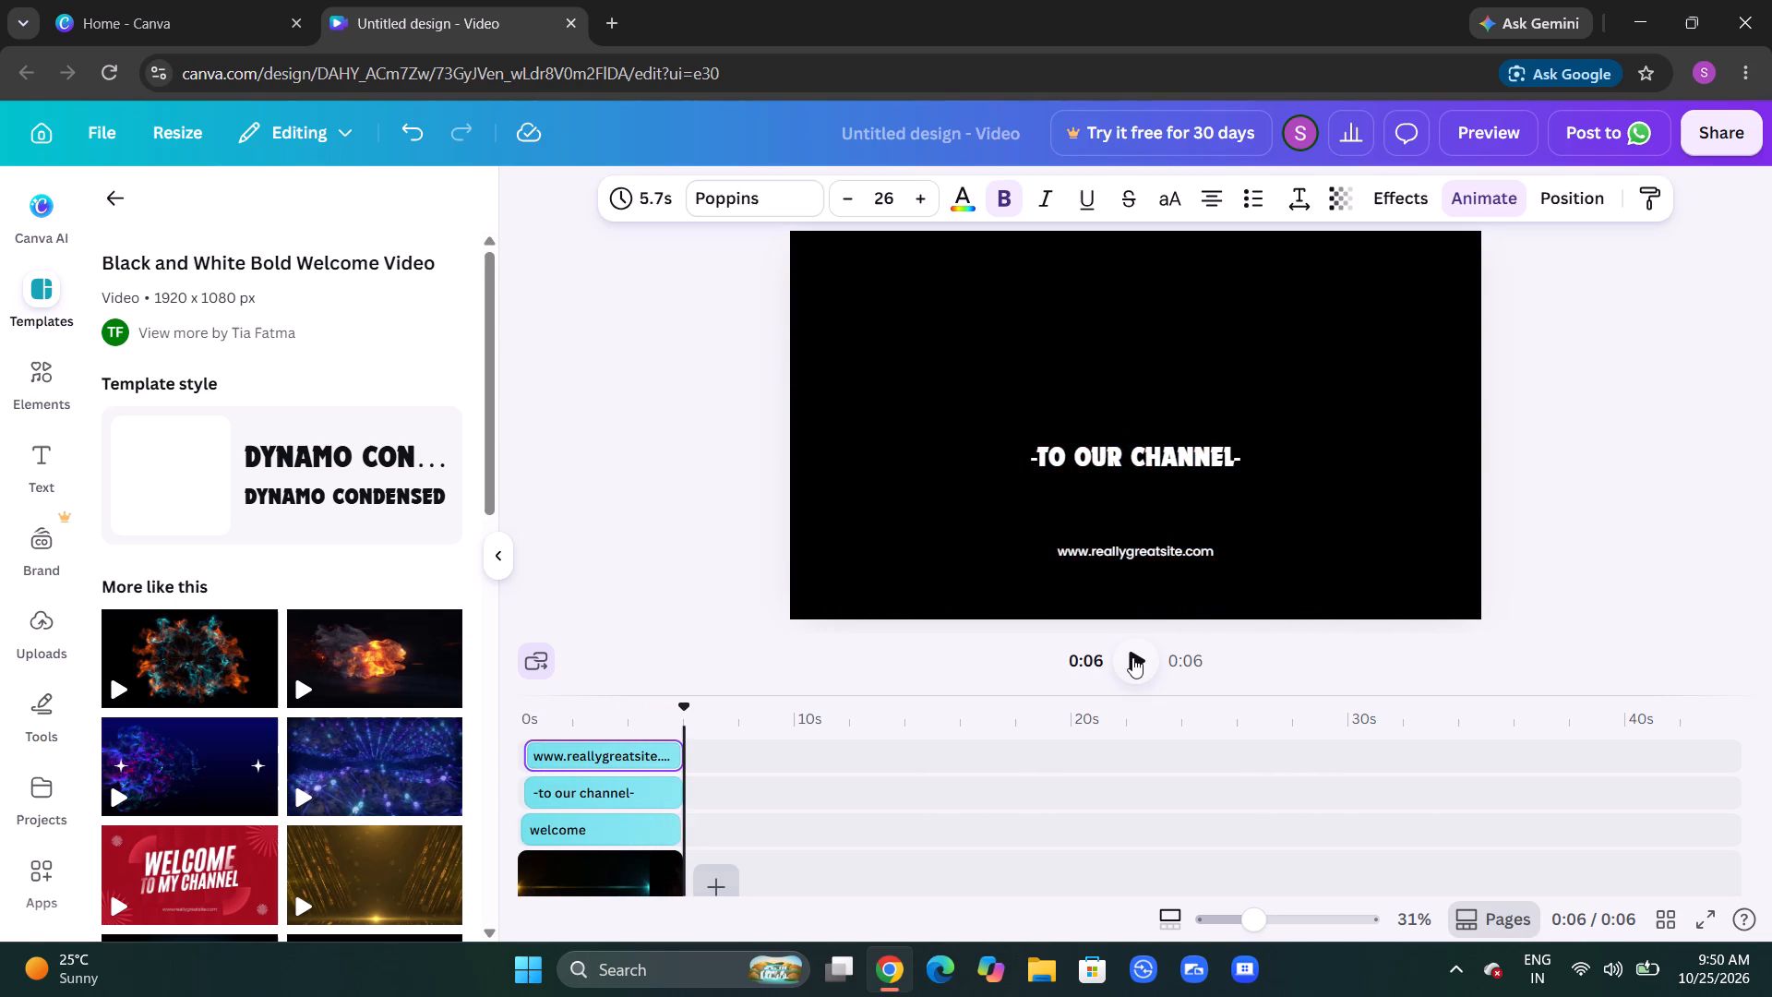
pyautogui.click(653, 627)
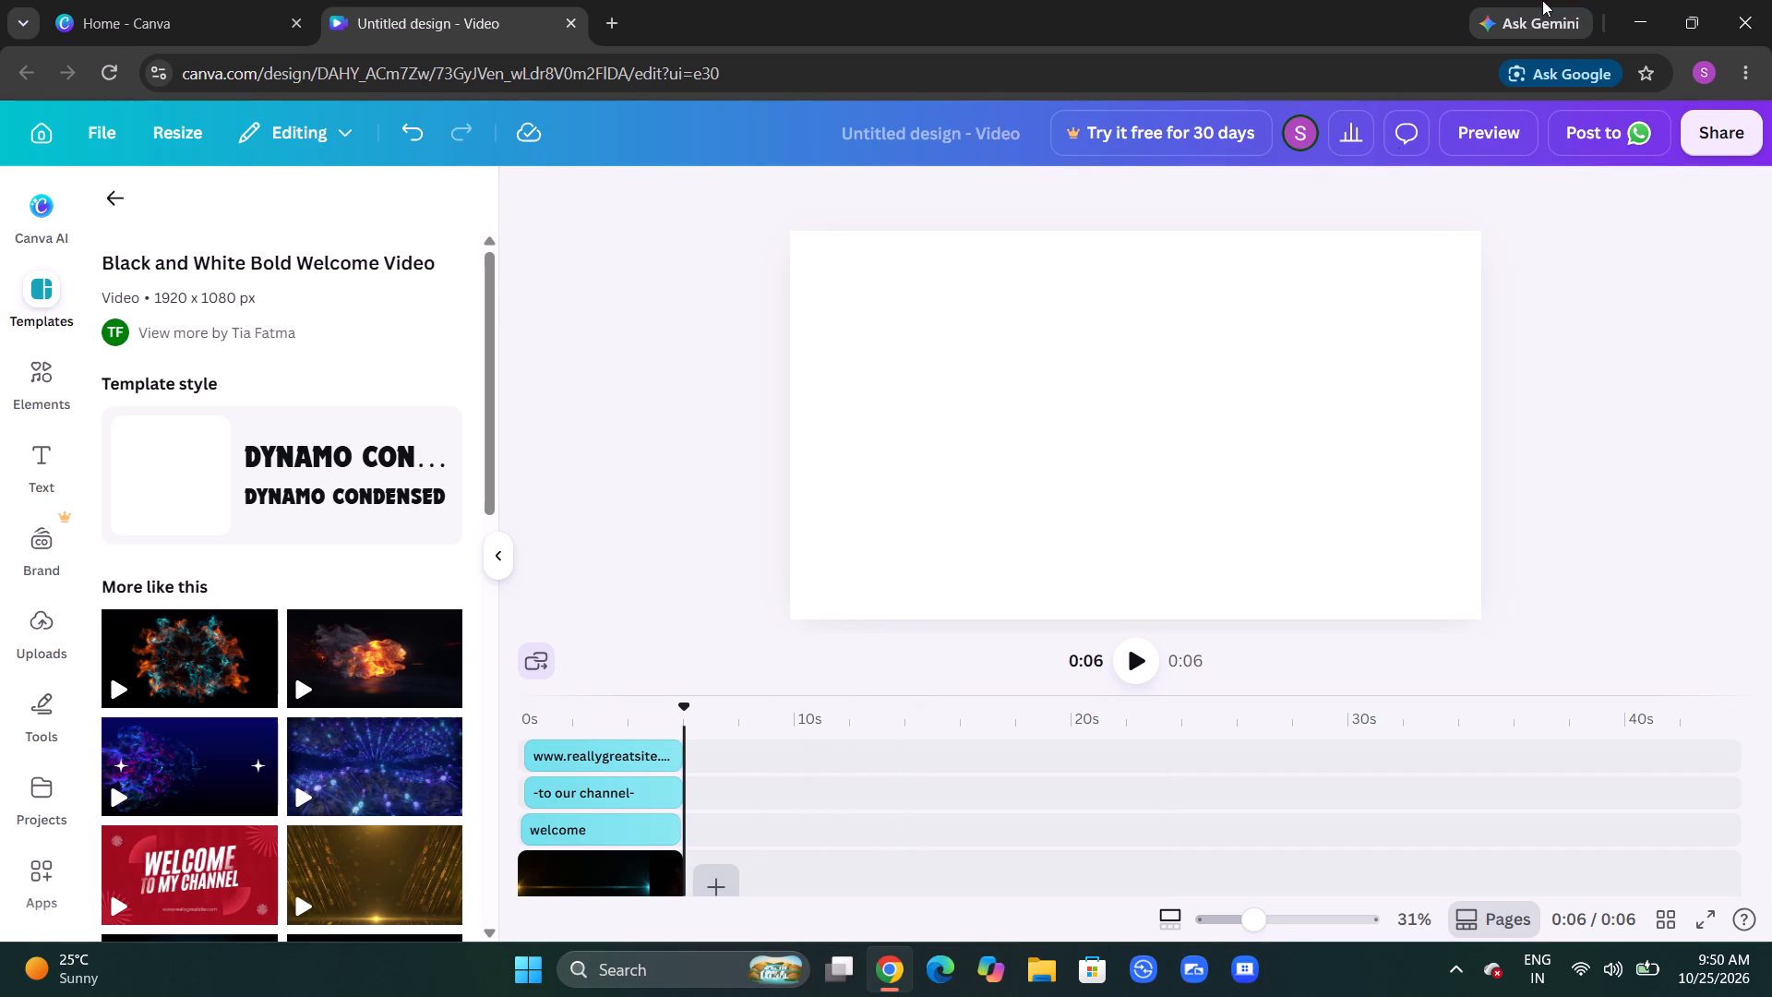
# Minimize the browser window and open the Kuro app from the desktop.
pyautogui.click(1655, 14)
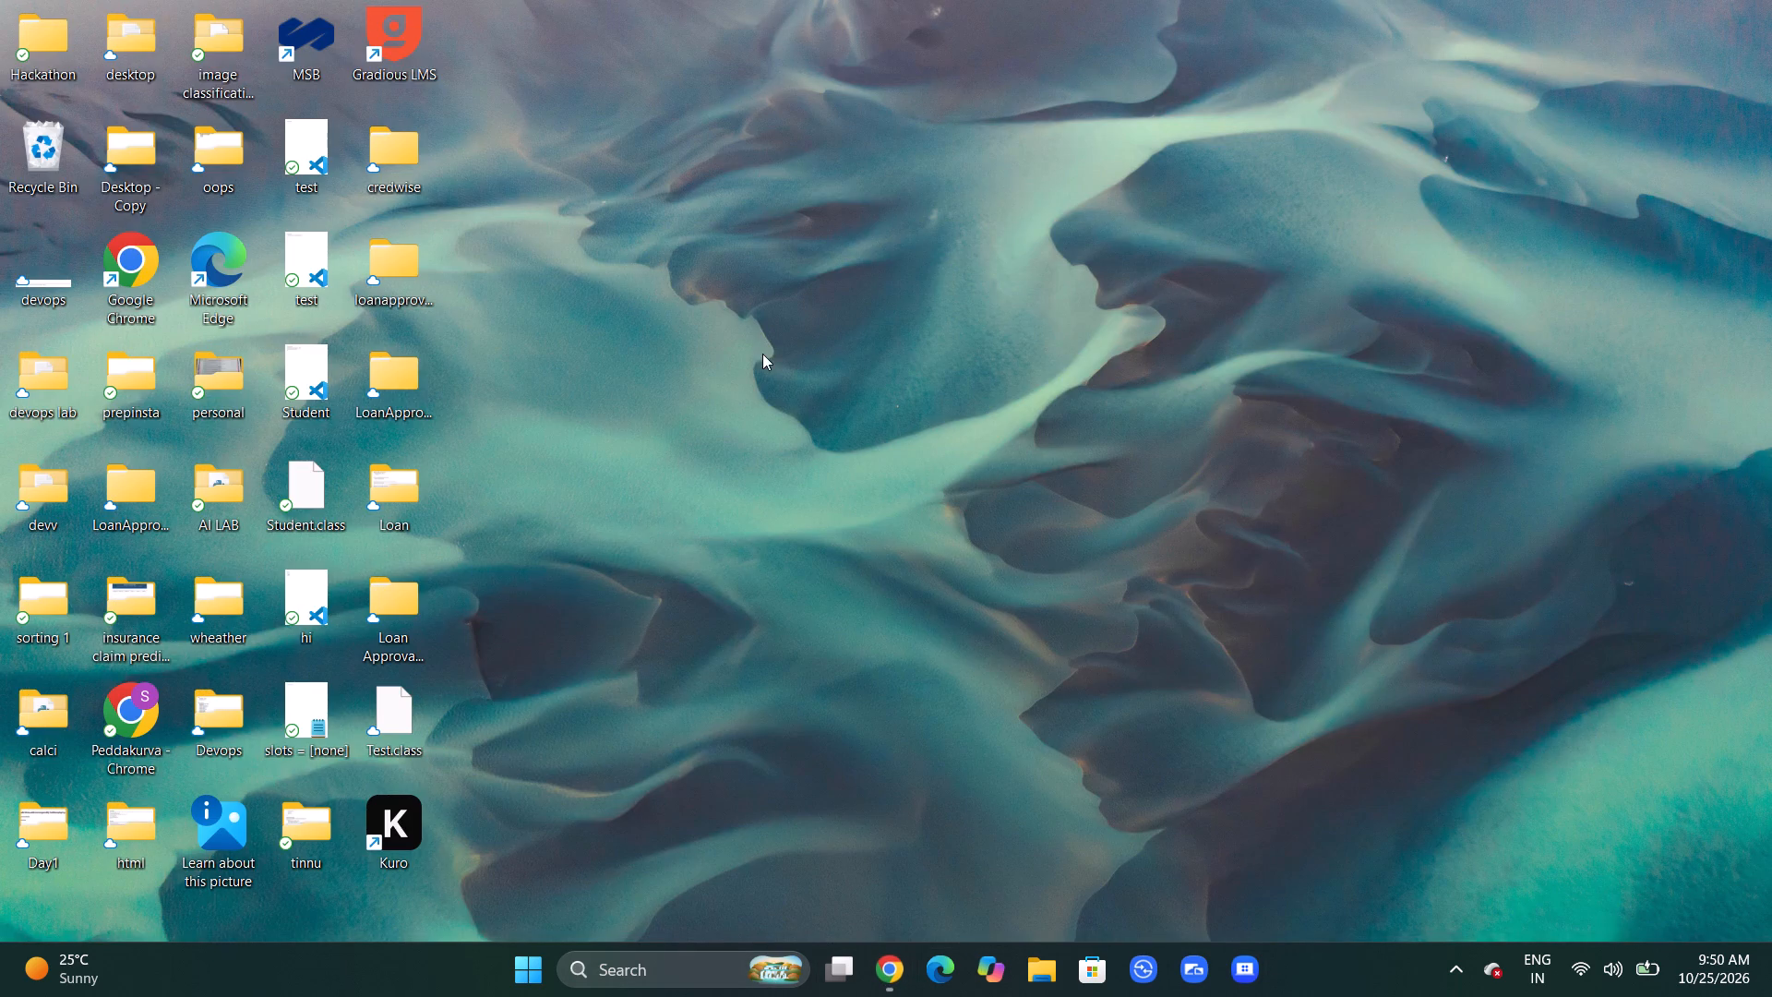
pyautogui.doubleClick(401, 813)
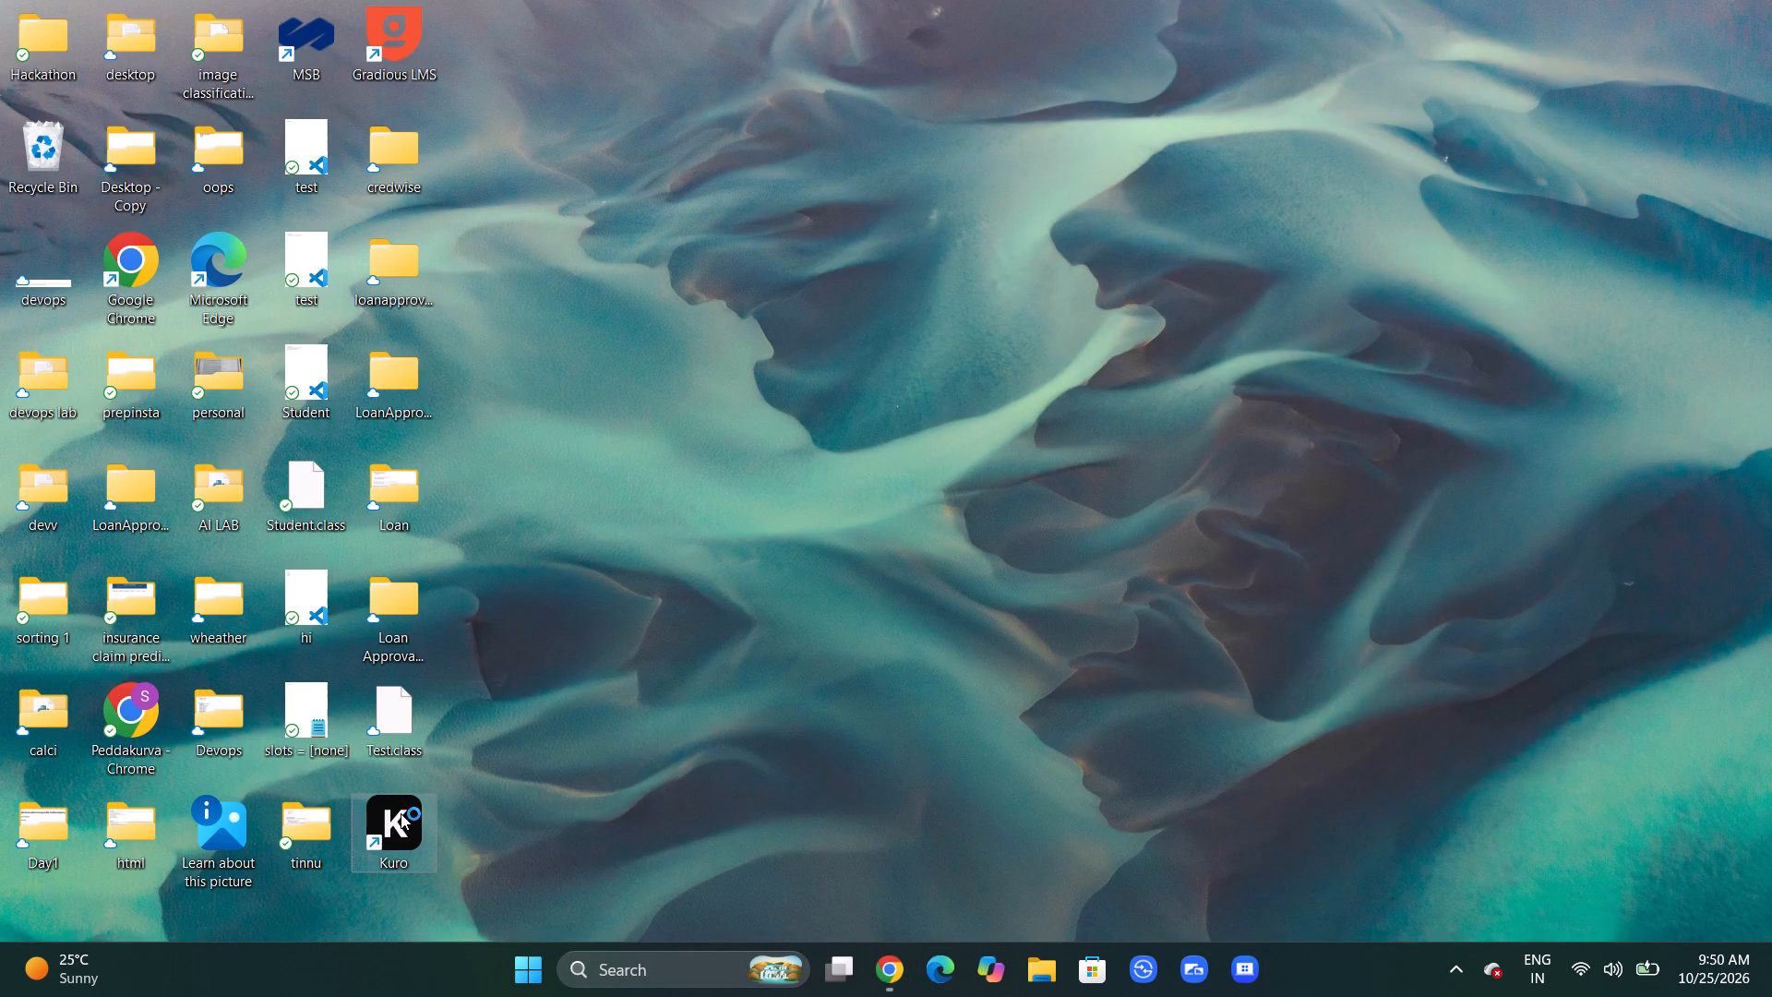
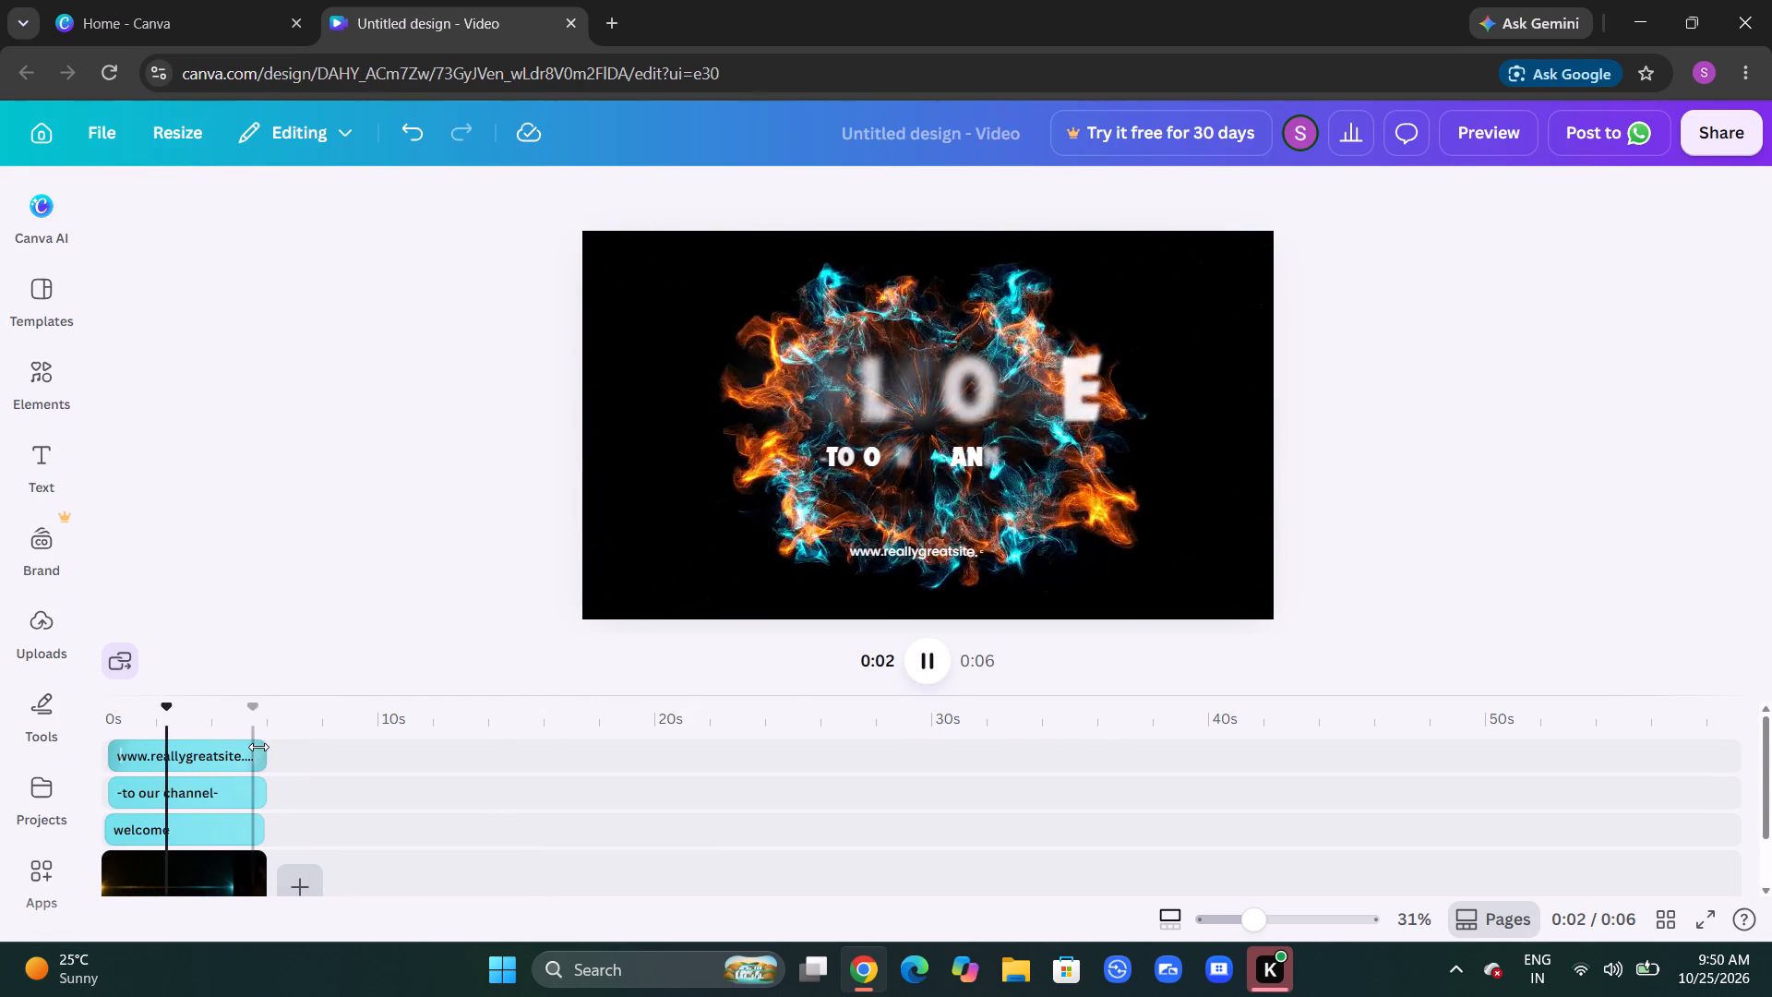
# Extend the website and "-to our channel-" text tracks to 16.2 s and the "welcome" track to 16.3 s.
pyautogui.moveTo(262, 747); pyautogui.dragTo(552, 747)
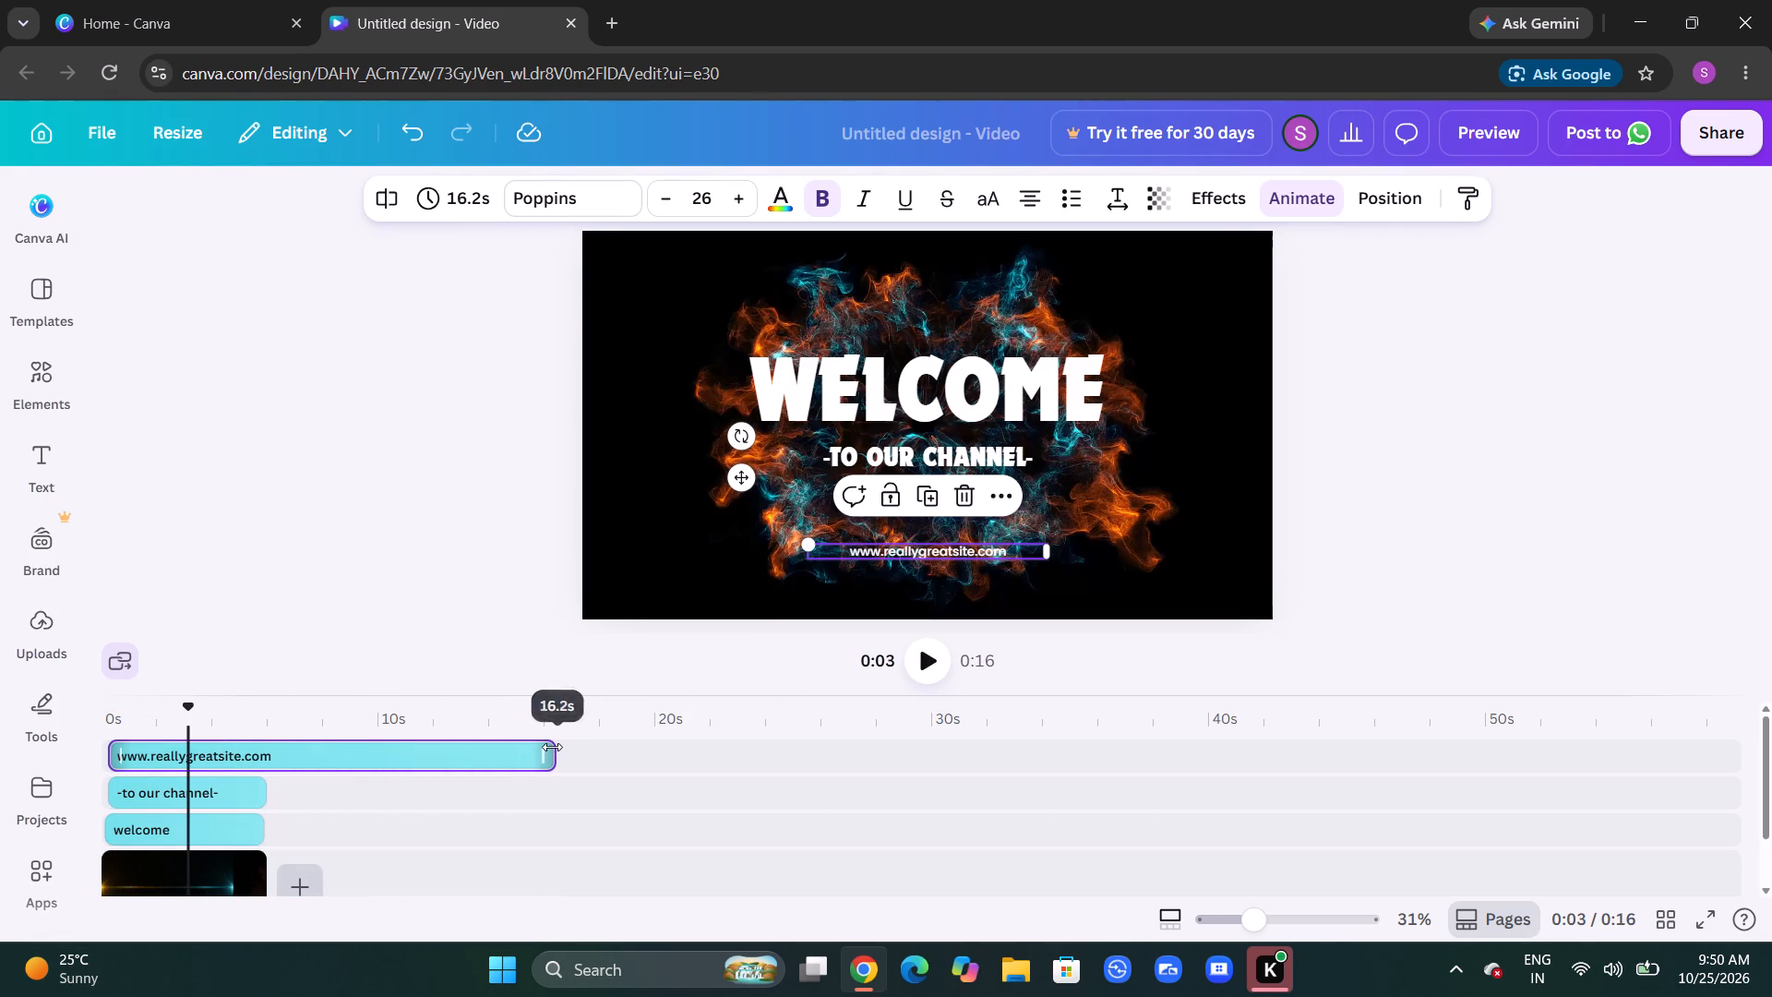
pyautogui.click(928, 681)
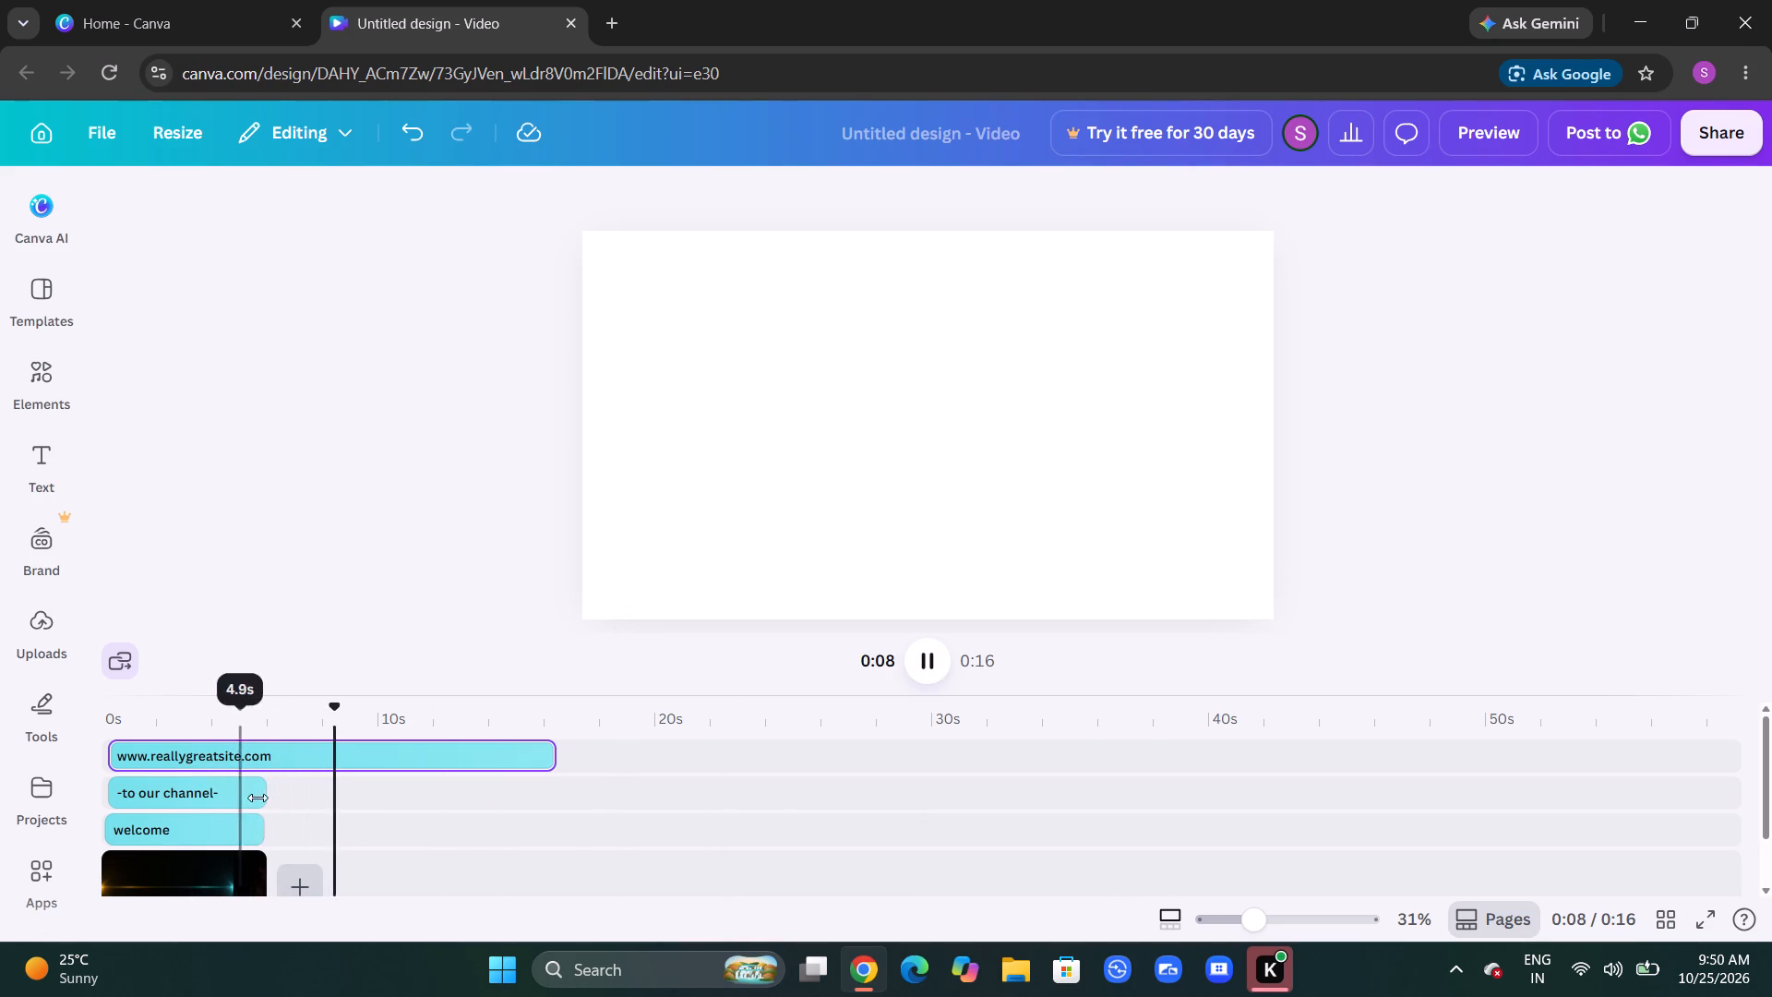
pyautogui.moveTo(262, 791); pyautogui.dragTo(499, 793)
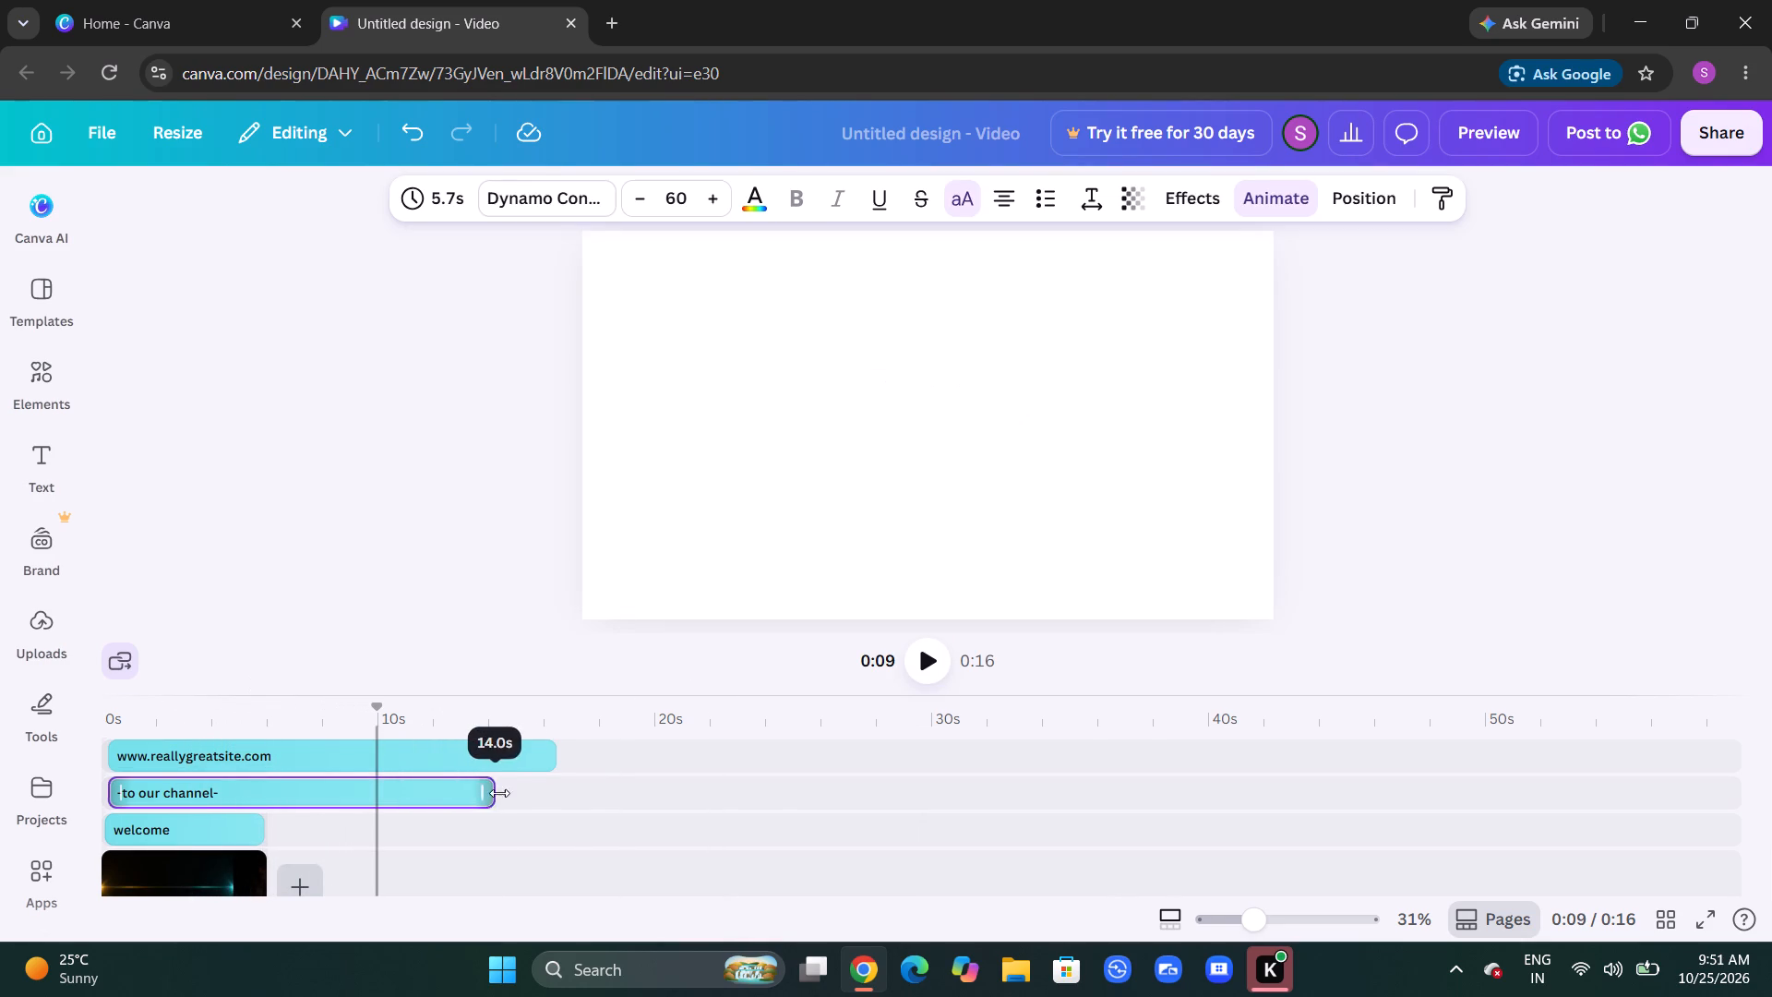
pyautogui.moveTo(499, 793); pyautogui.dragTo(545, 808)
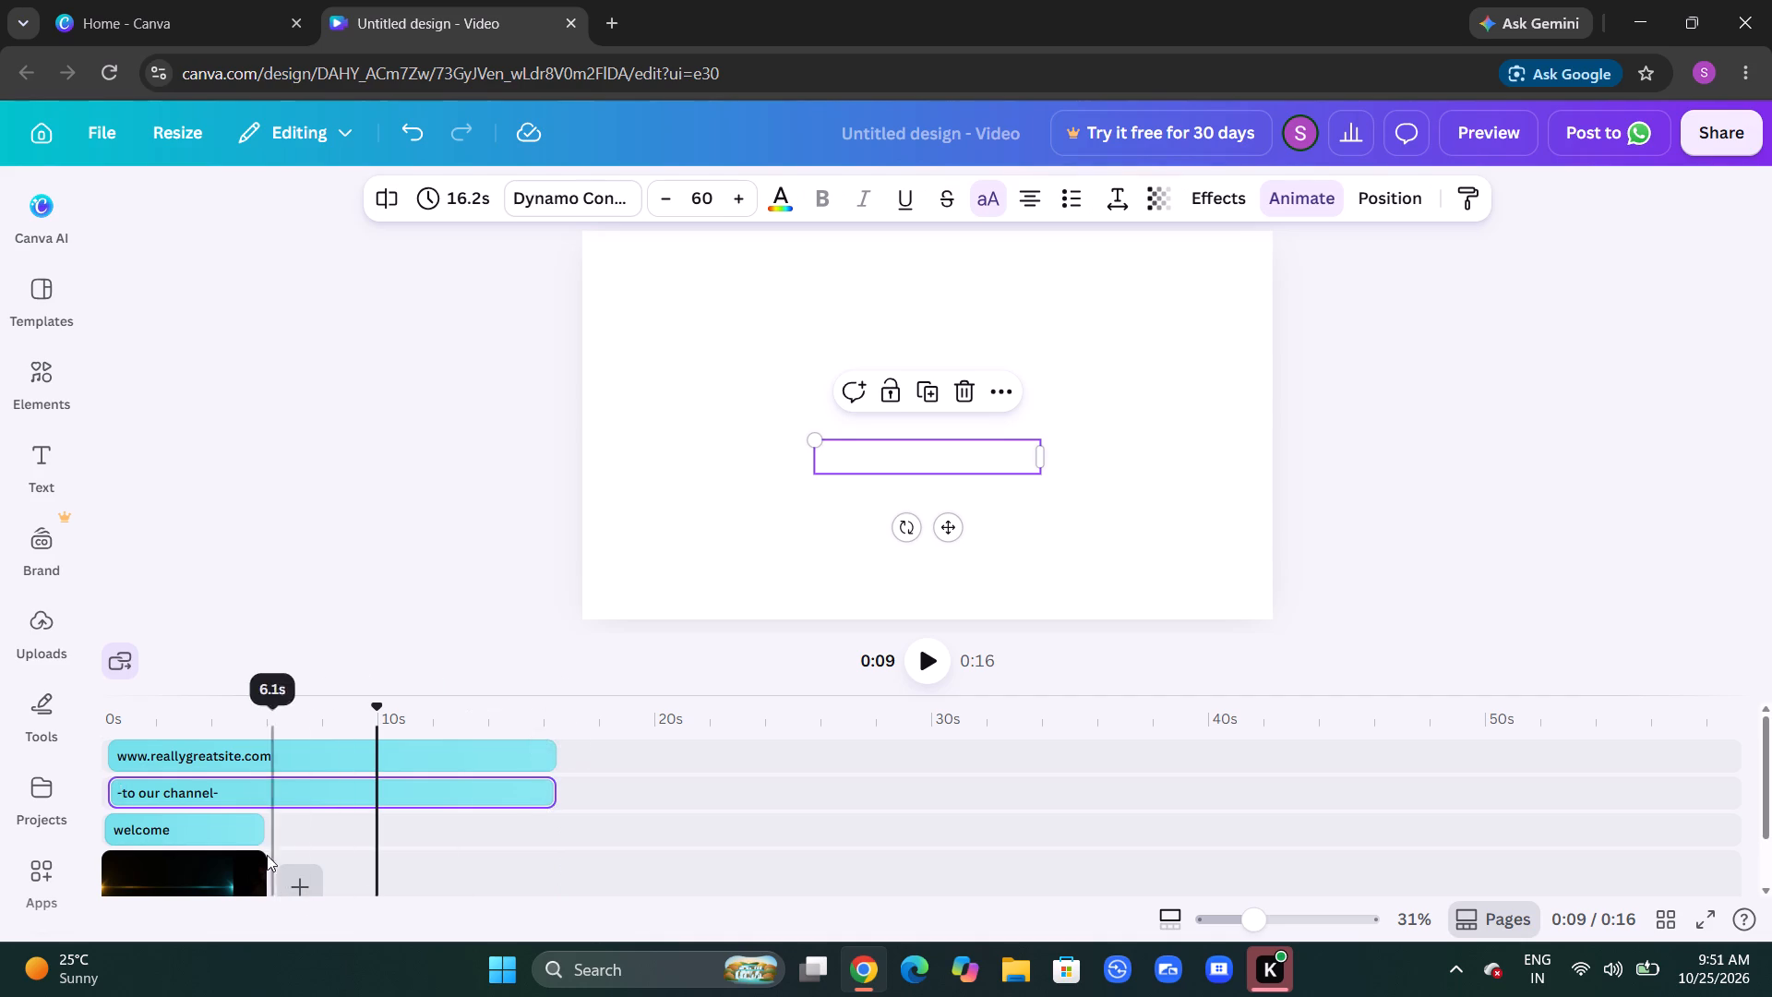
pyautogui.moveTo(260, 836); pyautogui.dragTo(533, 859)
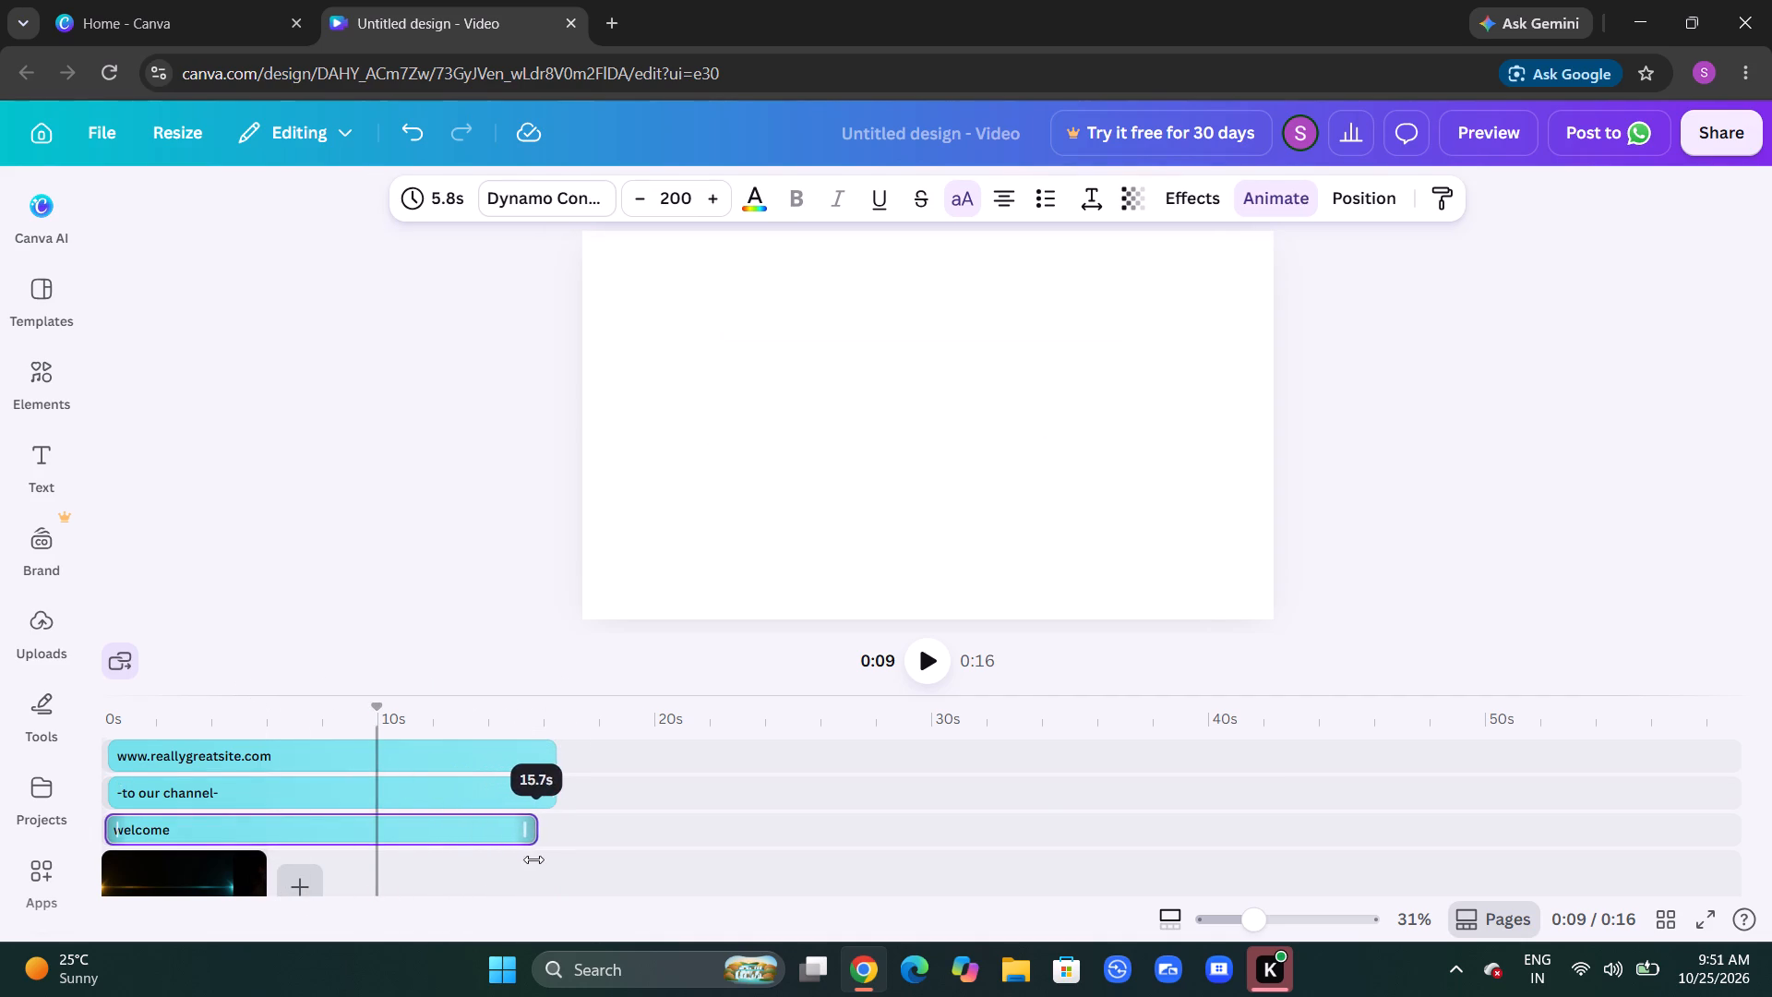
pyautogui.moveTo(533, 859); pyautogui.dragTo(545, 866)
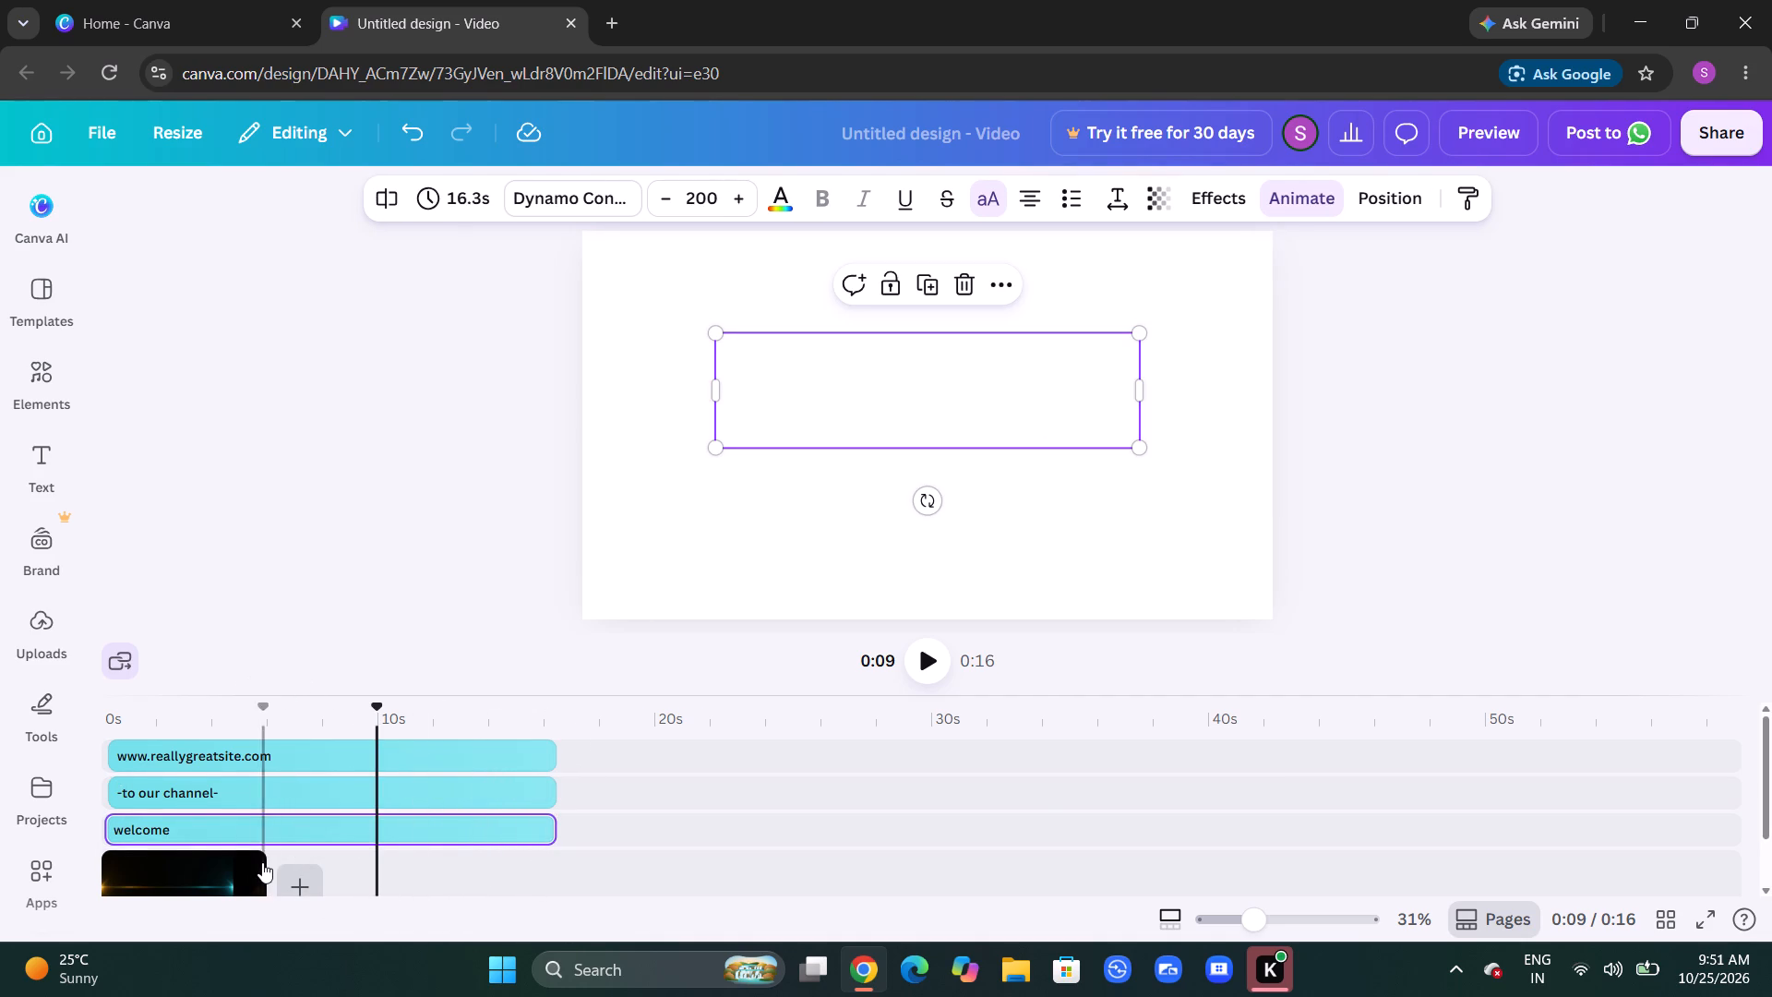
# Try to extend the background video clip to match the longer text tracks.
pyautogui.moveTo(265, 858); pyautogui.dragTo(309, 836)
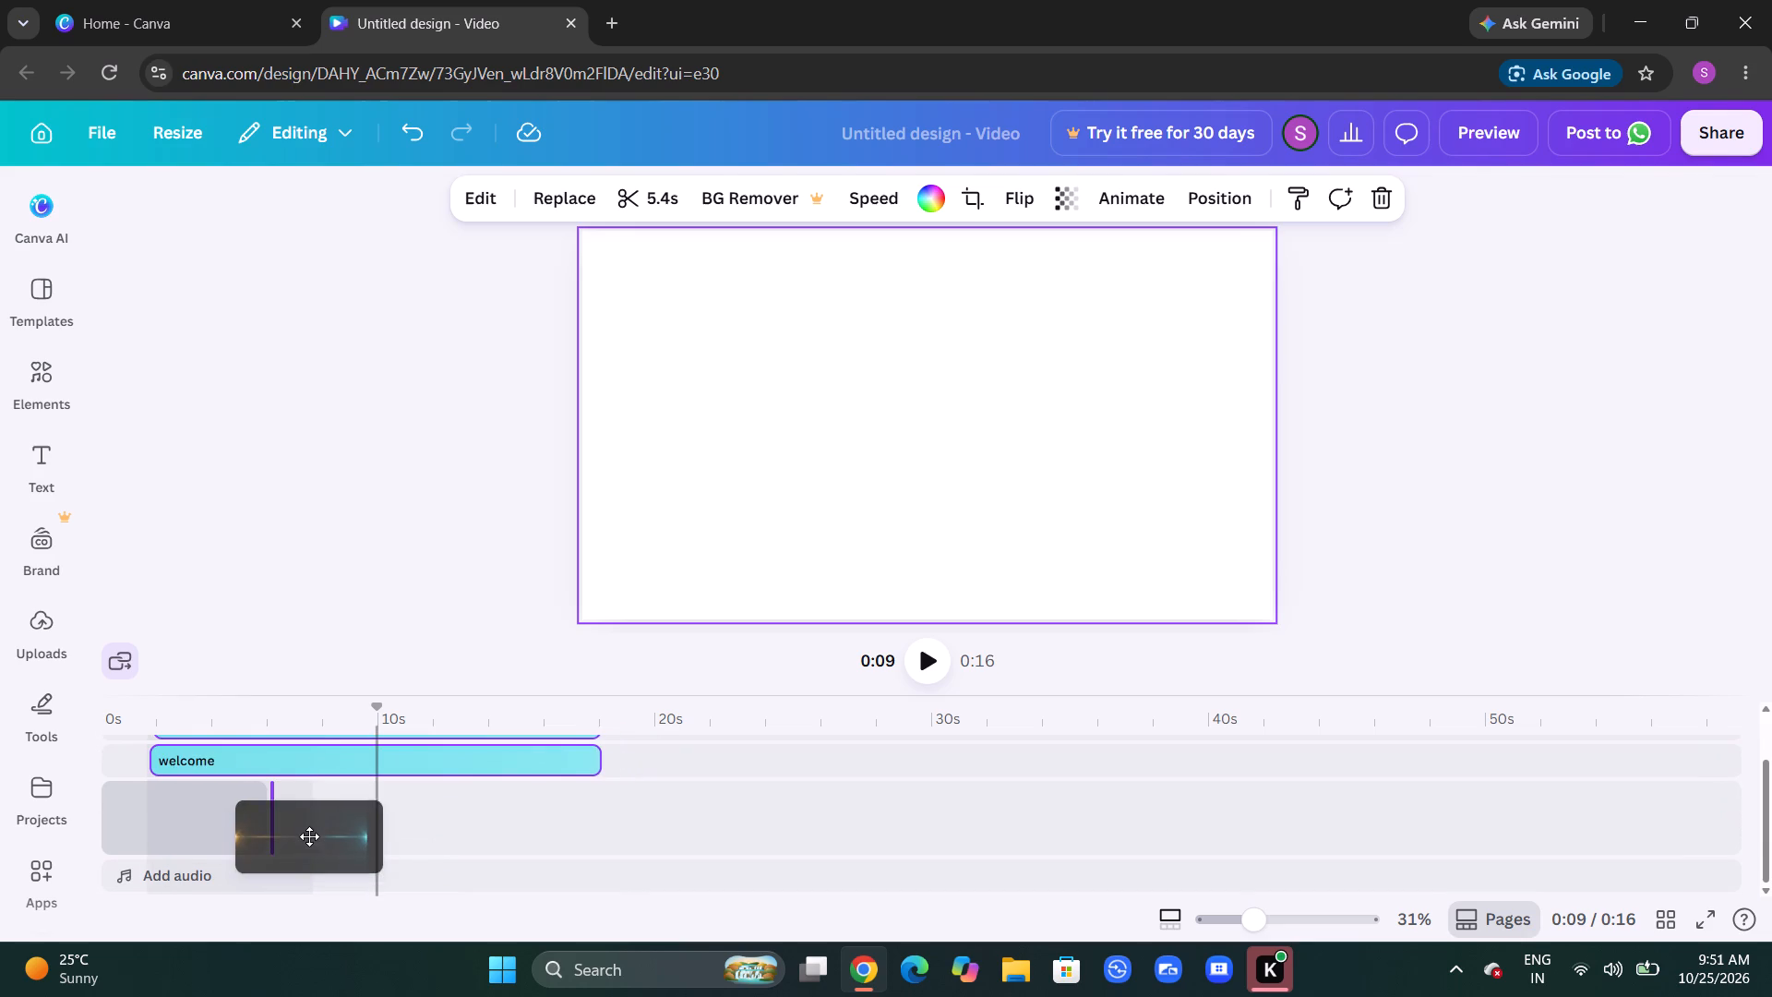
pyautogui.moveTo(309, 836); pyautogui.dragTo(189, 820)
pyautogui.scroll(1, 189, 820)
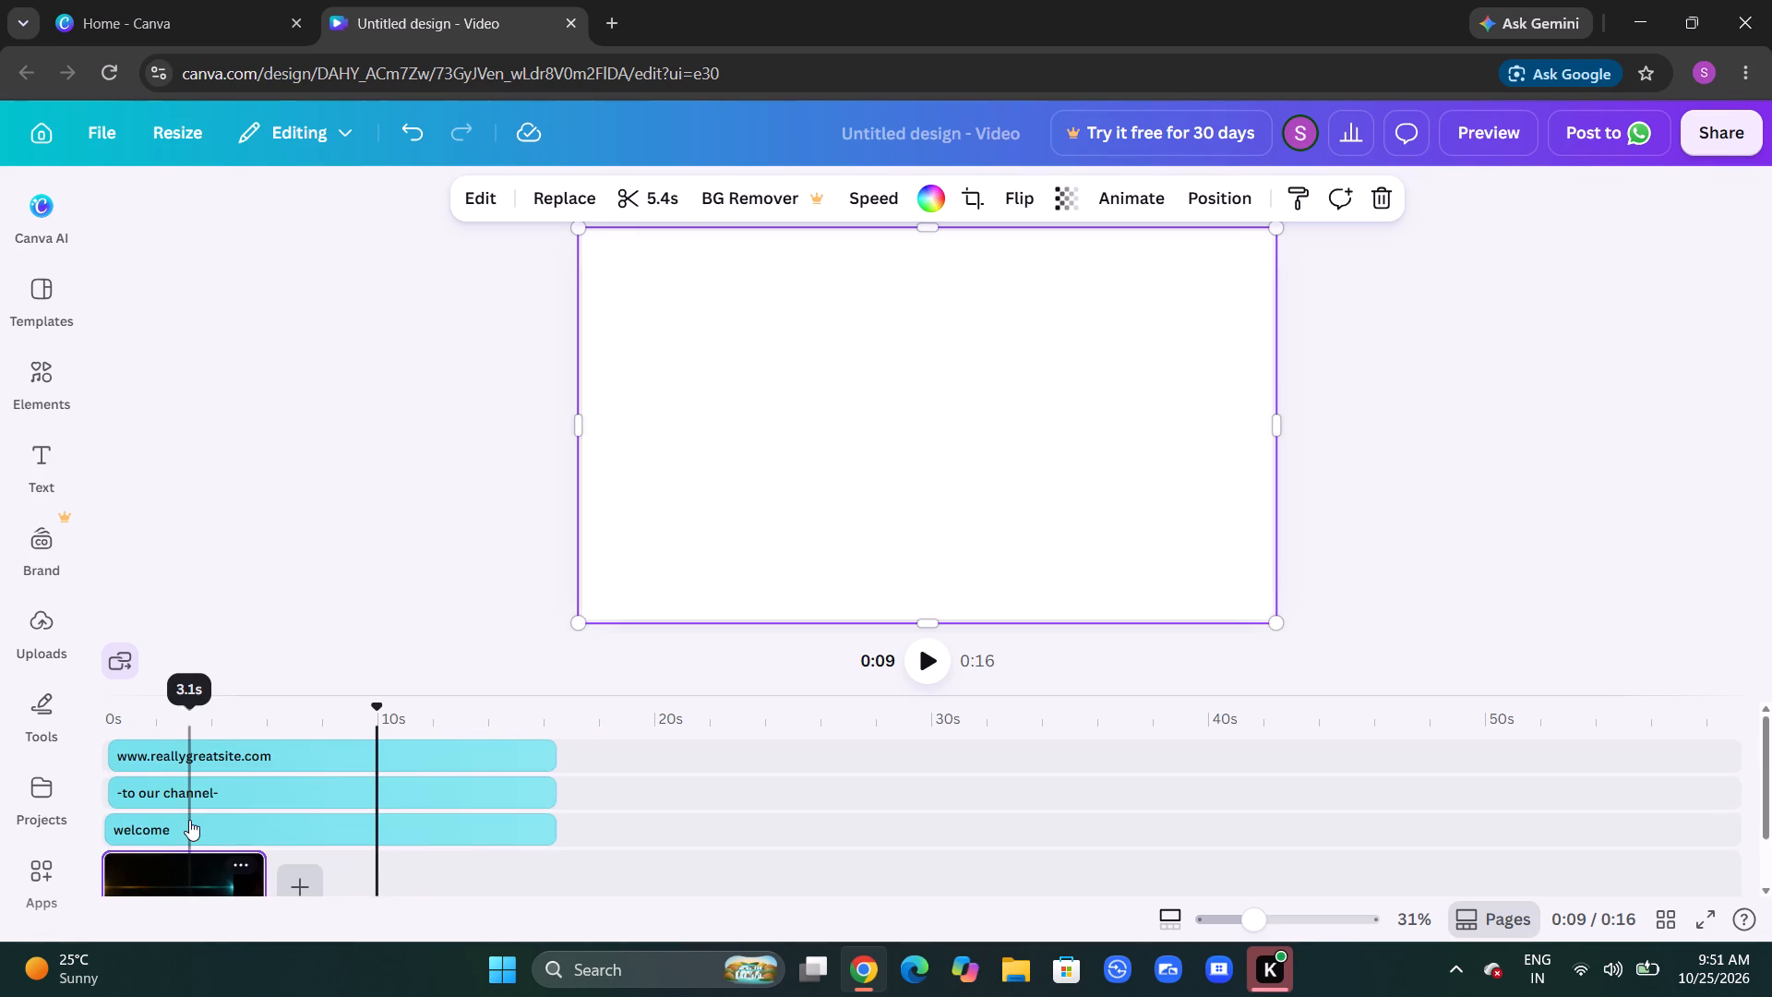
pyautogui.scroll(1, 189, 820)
# Shorten the website and "-to our channel-" text tracks to 5.7 s and the "welcome" track to 5.9 s.
pyautogui.moveTo(556, 763); pyautogui.dragTo(528, 760)
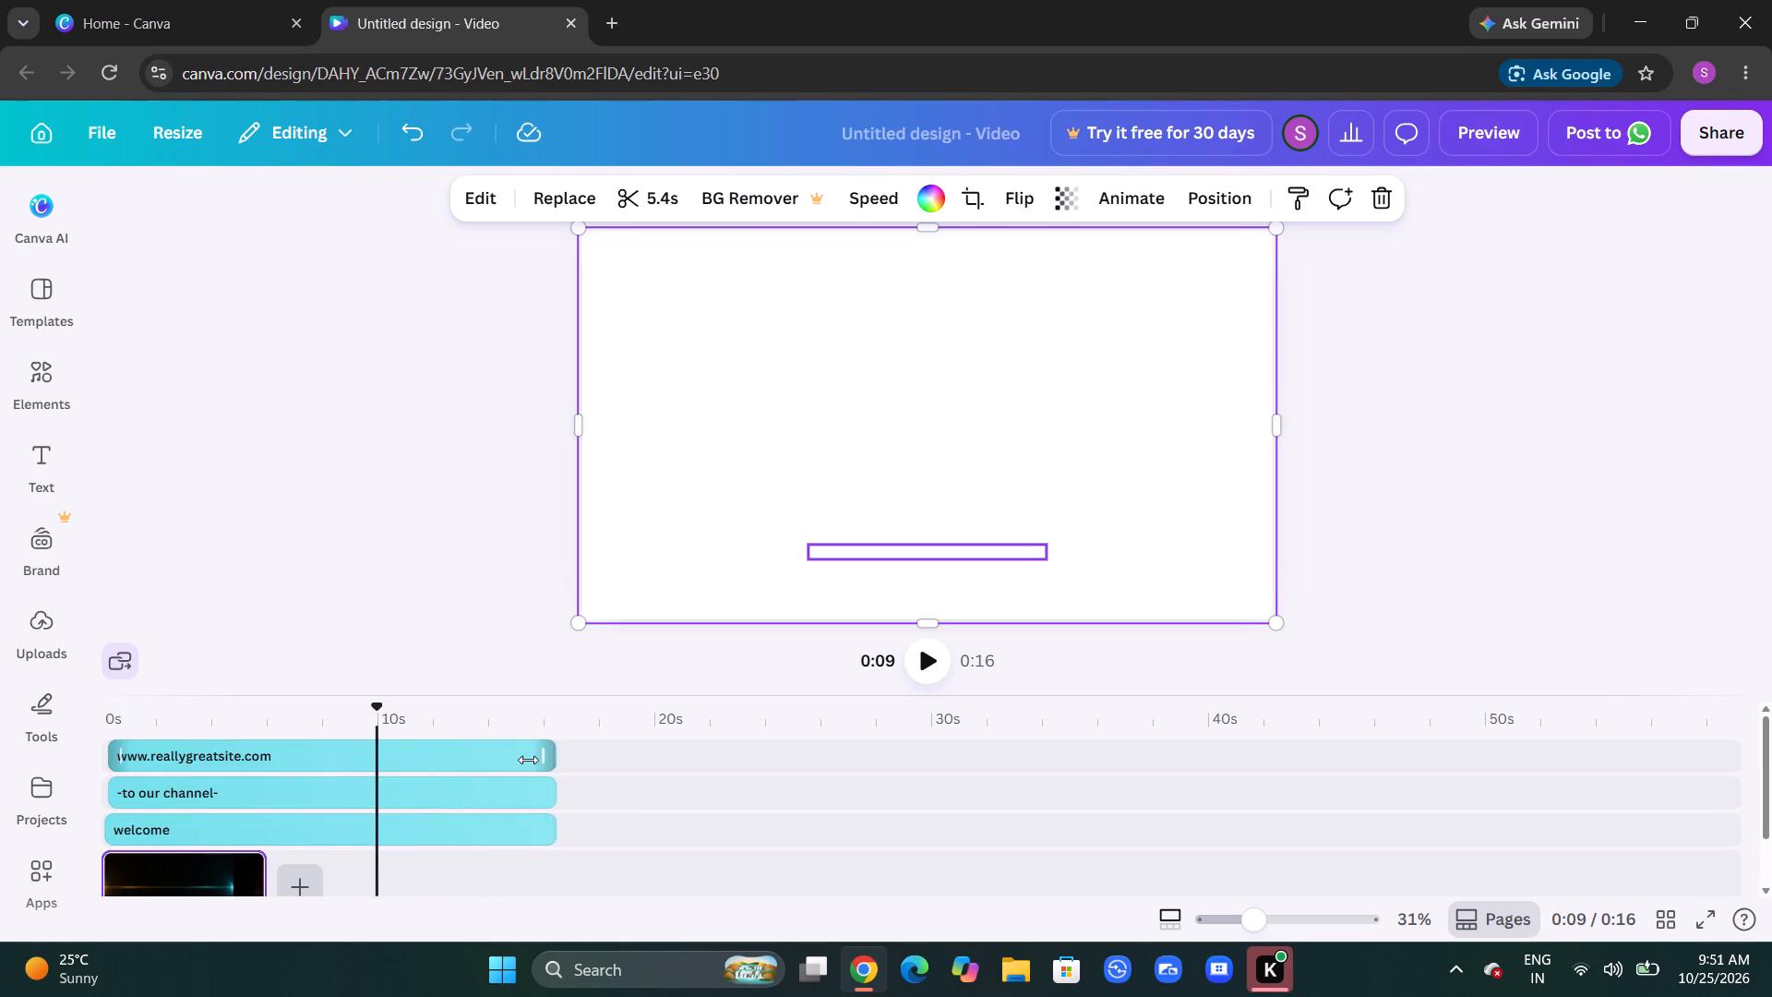
pyautogui.moveTo(528, 760); pyautogui.dragTo(264, 770)
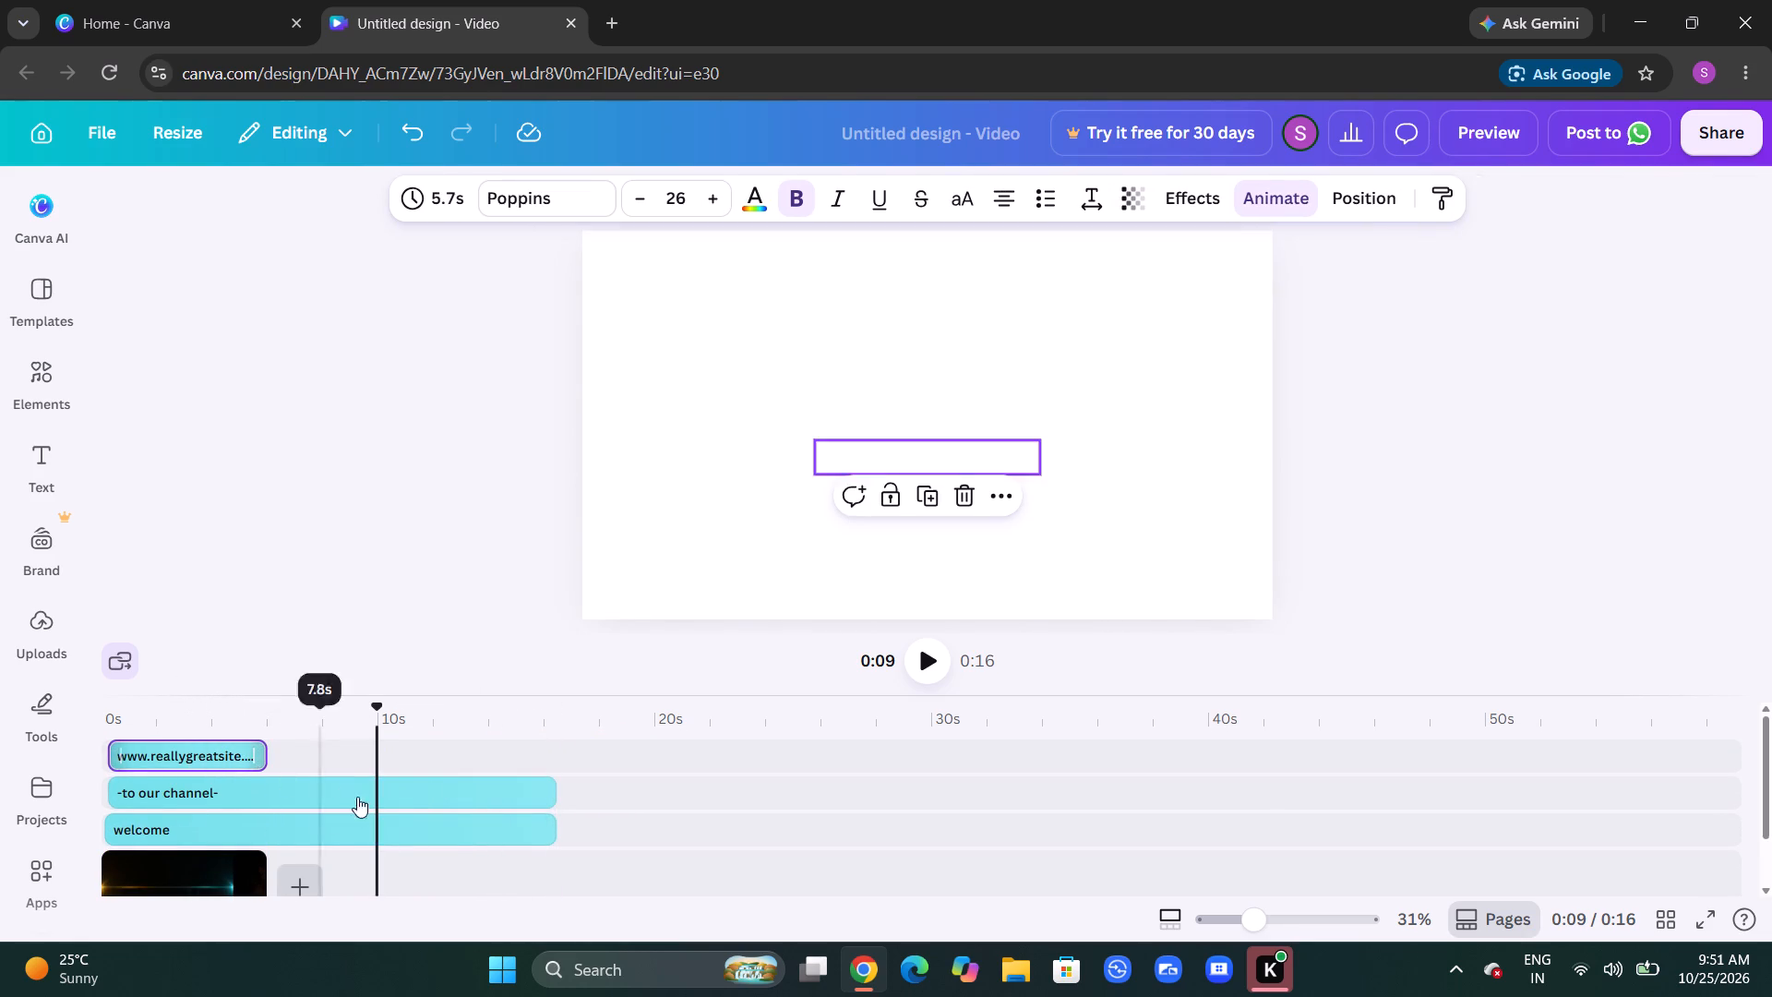
pyautogui.moveTo(555, 789); pyautogui.dragTo(270, 792)
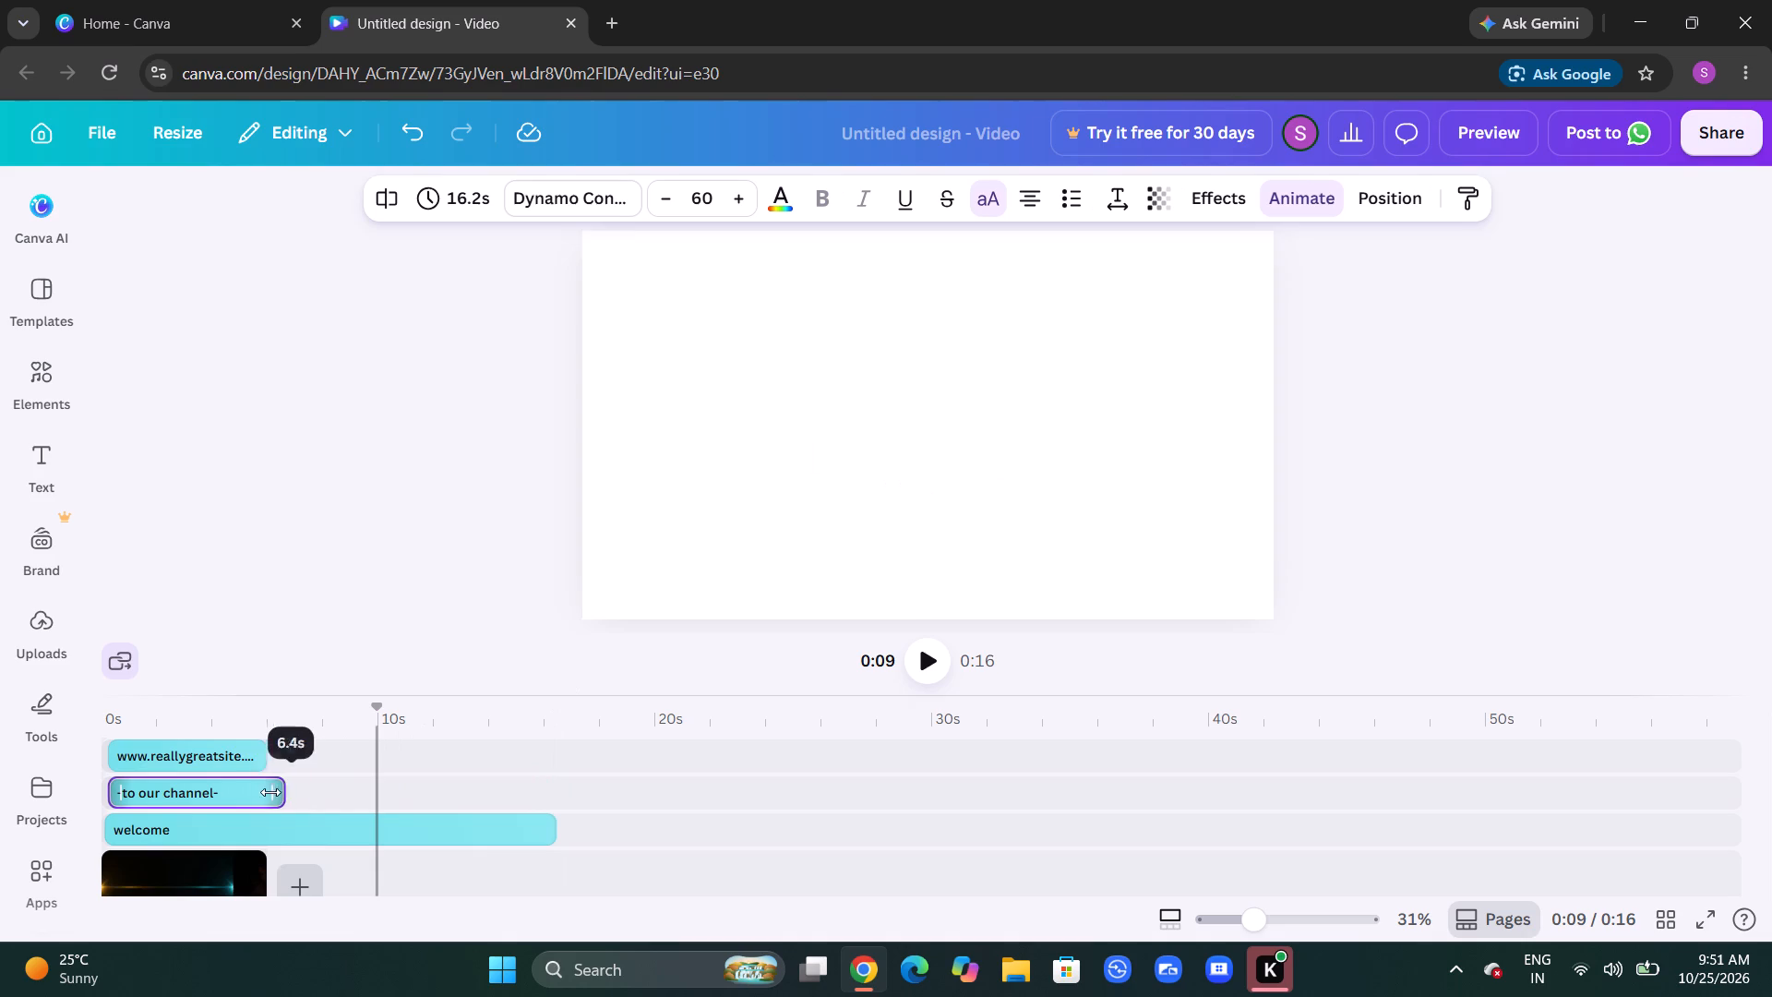
pyautogui.moveTo(270, 792); pyautogui.dragTo(264, 793)
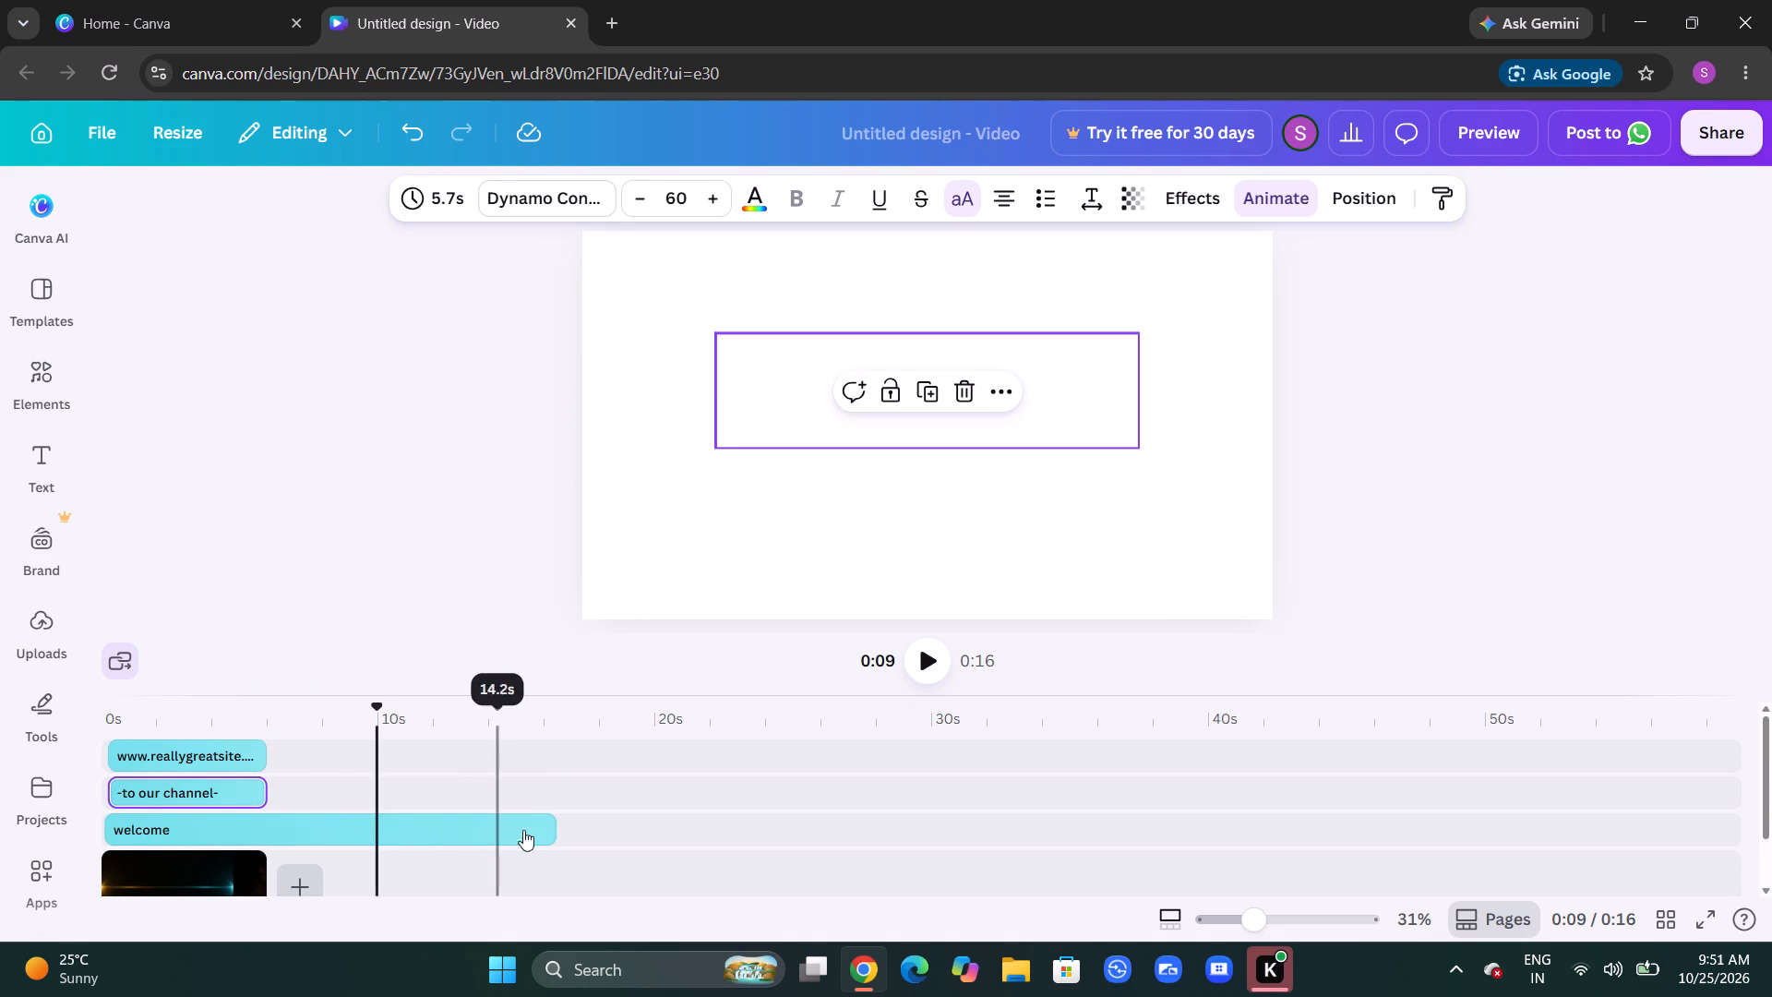
pyautogui.moveTo(549, 826); pyautogui.dragTo(254, 835)
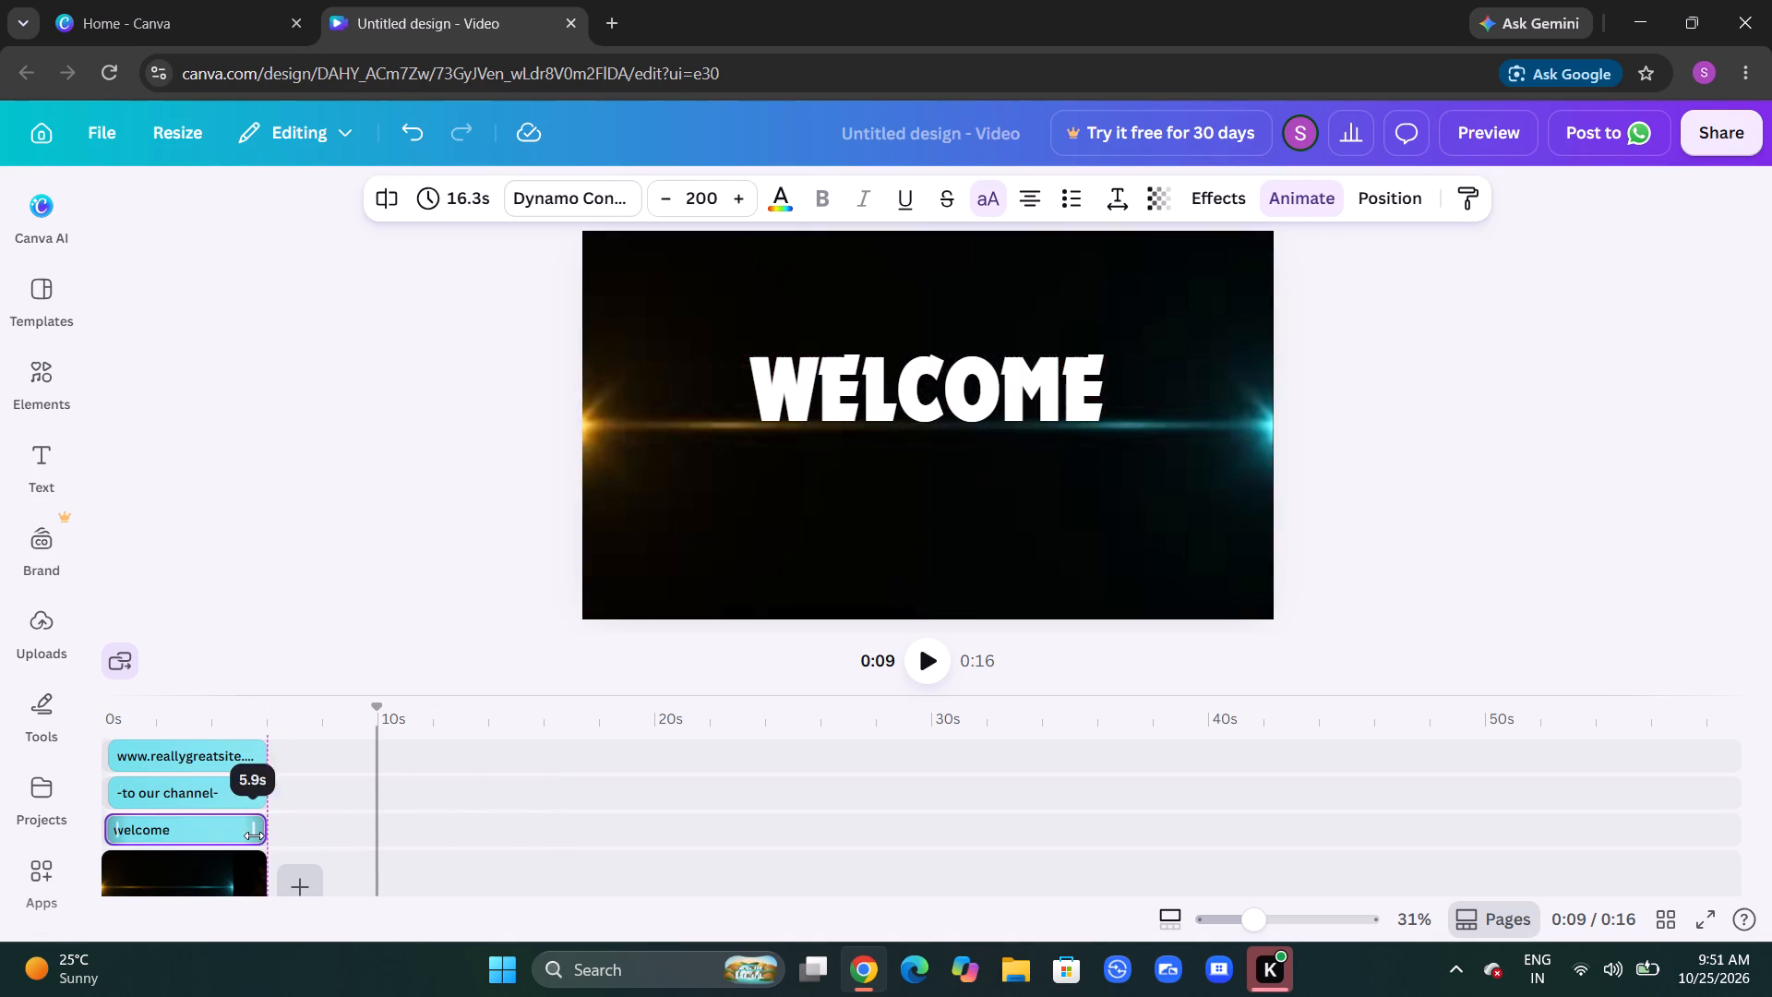
pyautogui.moveTo(254, 835); pyautogui.dragTo(261, 835)
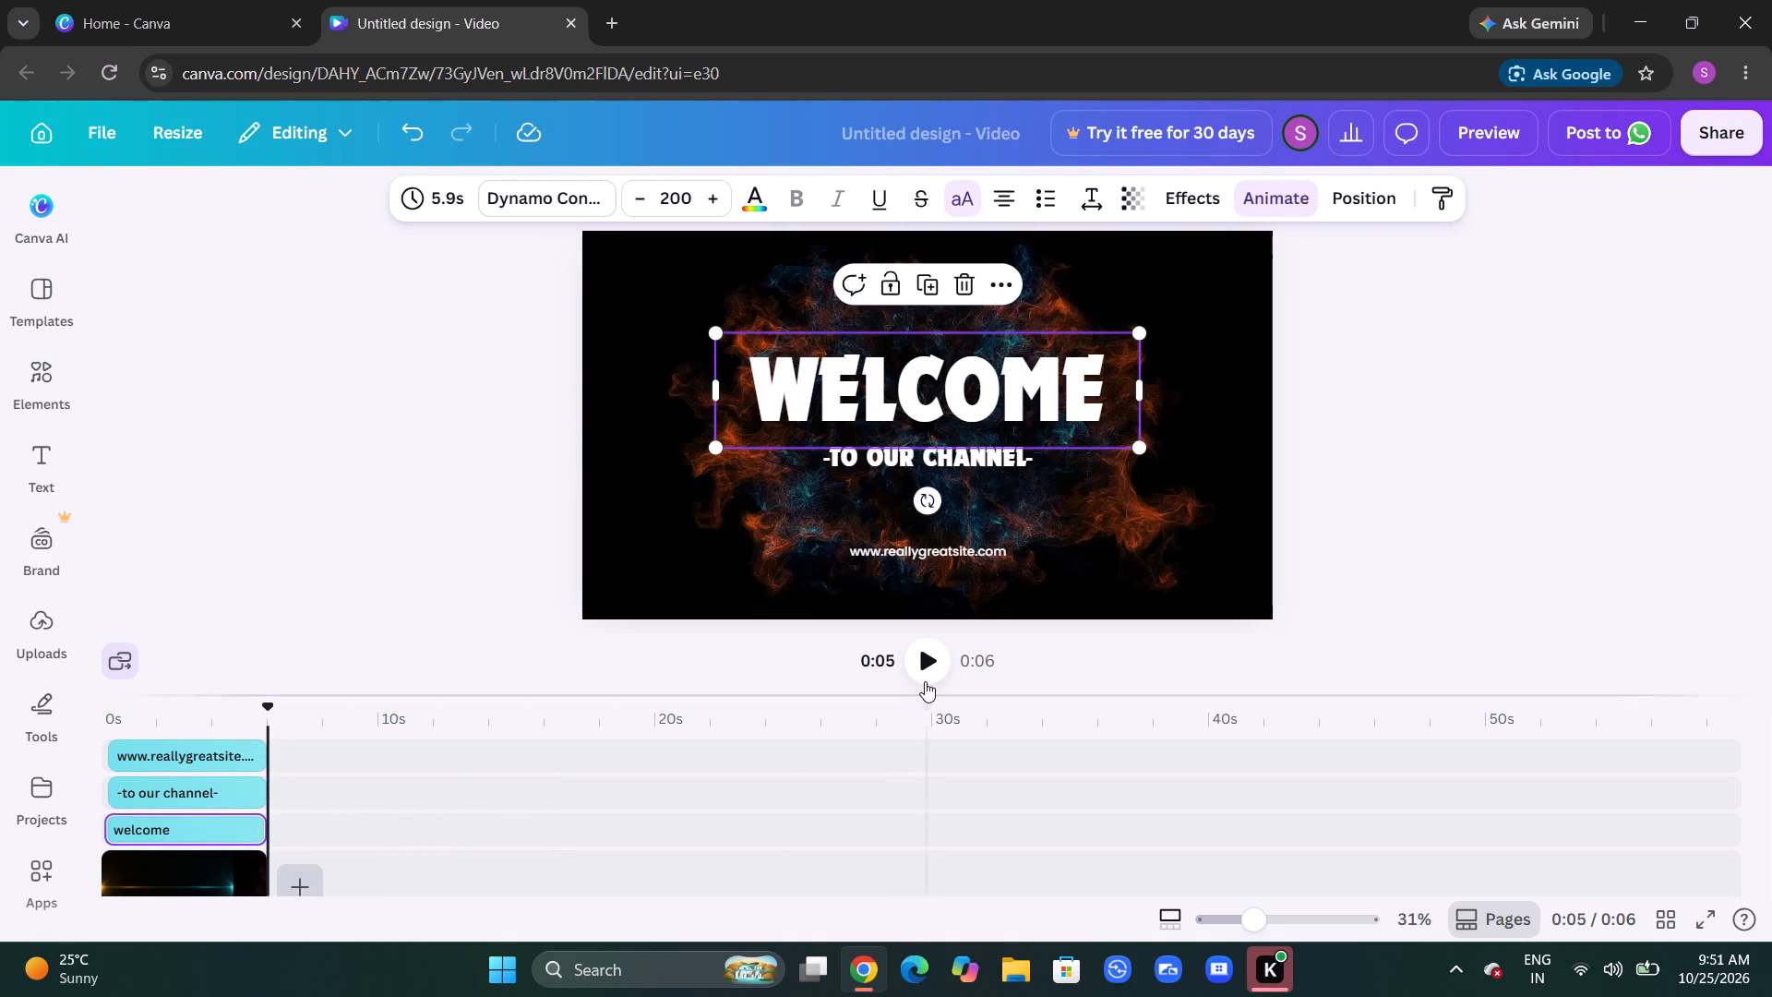
# Play the welcome video through to its end to check the text timing.
pyautogui.click(925, 675)
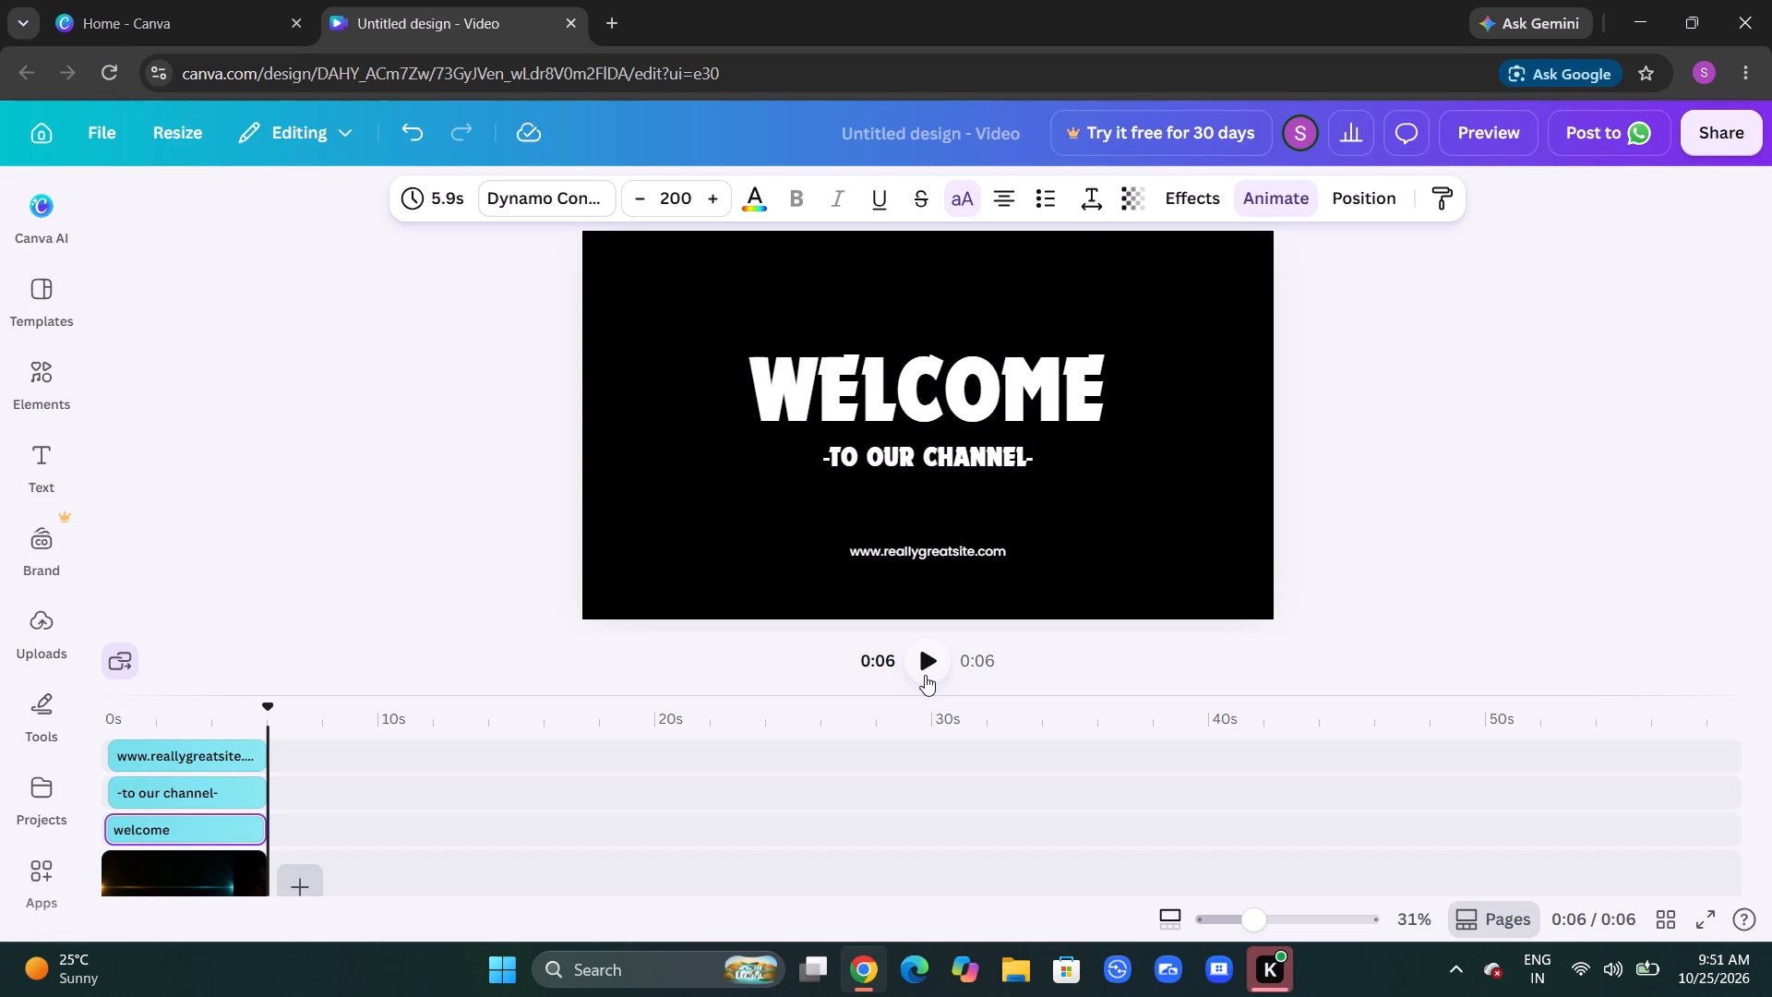
# Apply the Spread animation to the WELCOME text.
pyautogui.click(1334, 198)
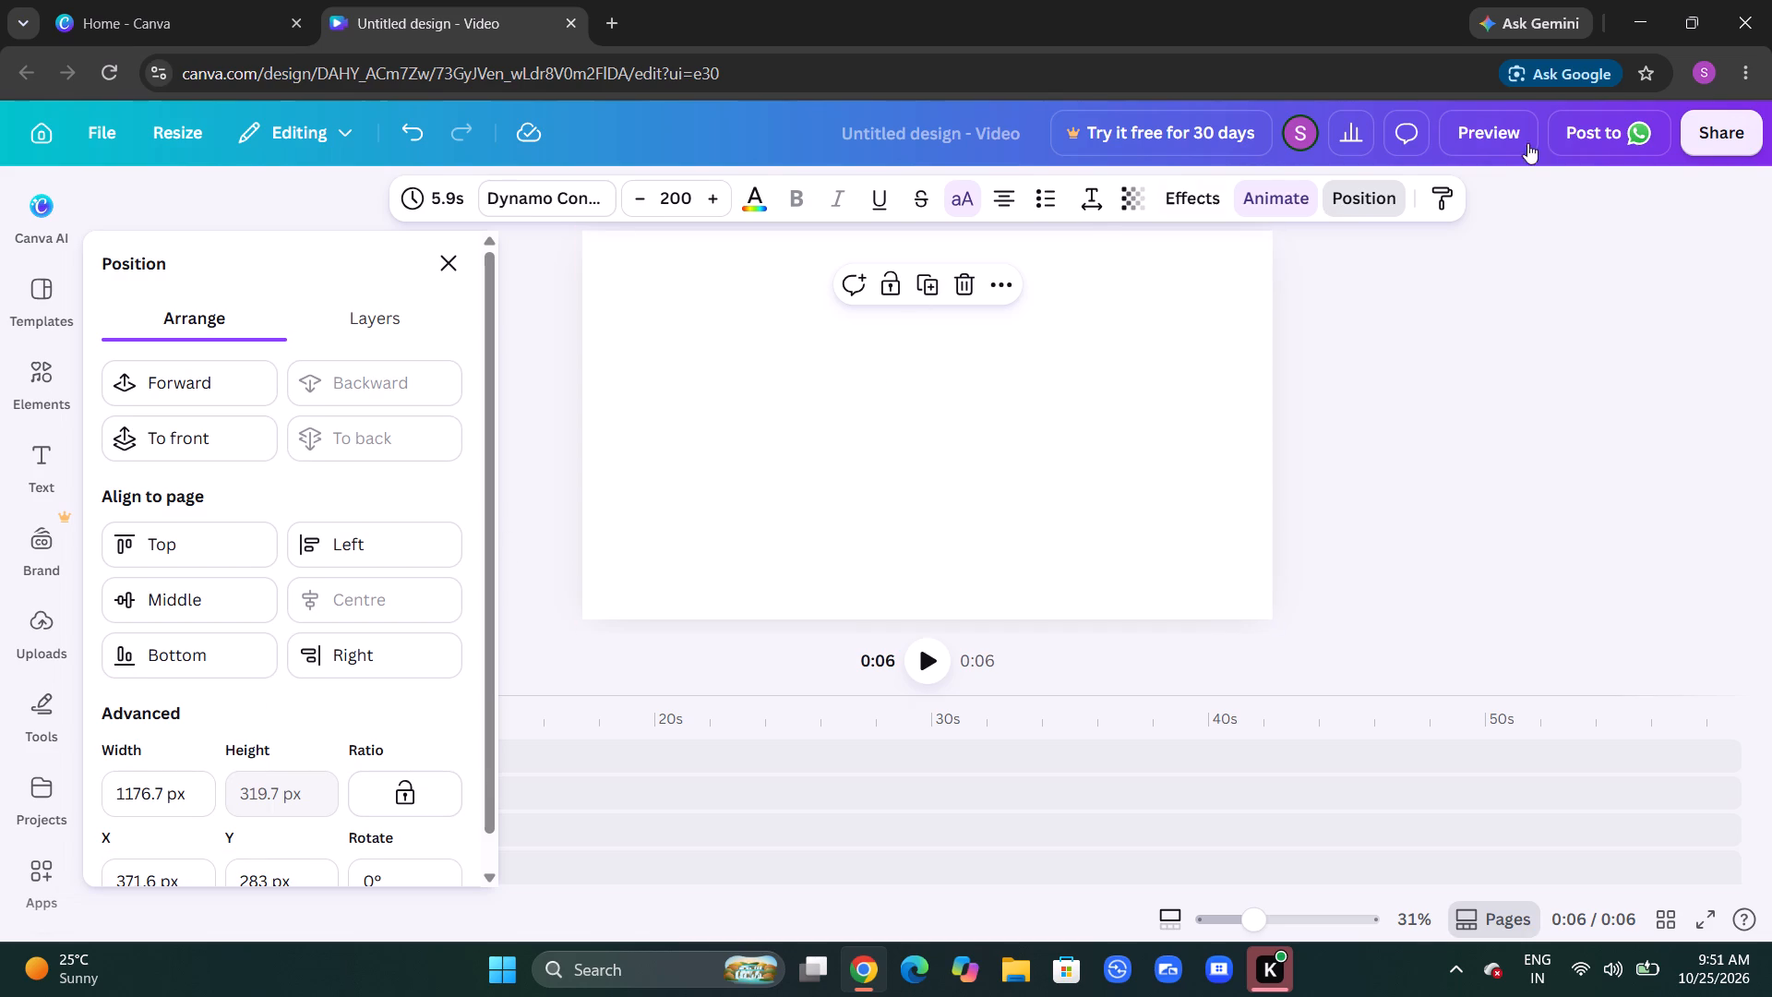
pyautogui.click(1254, 192)
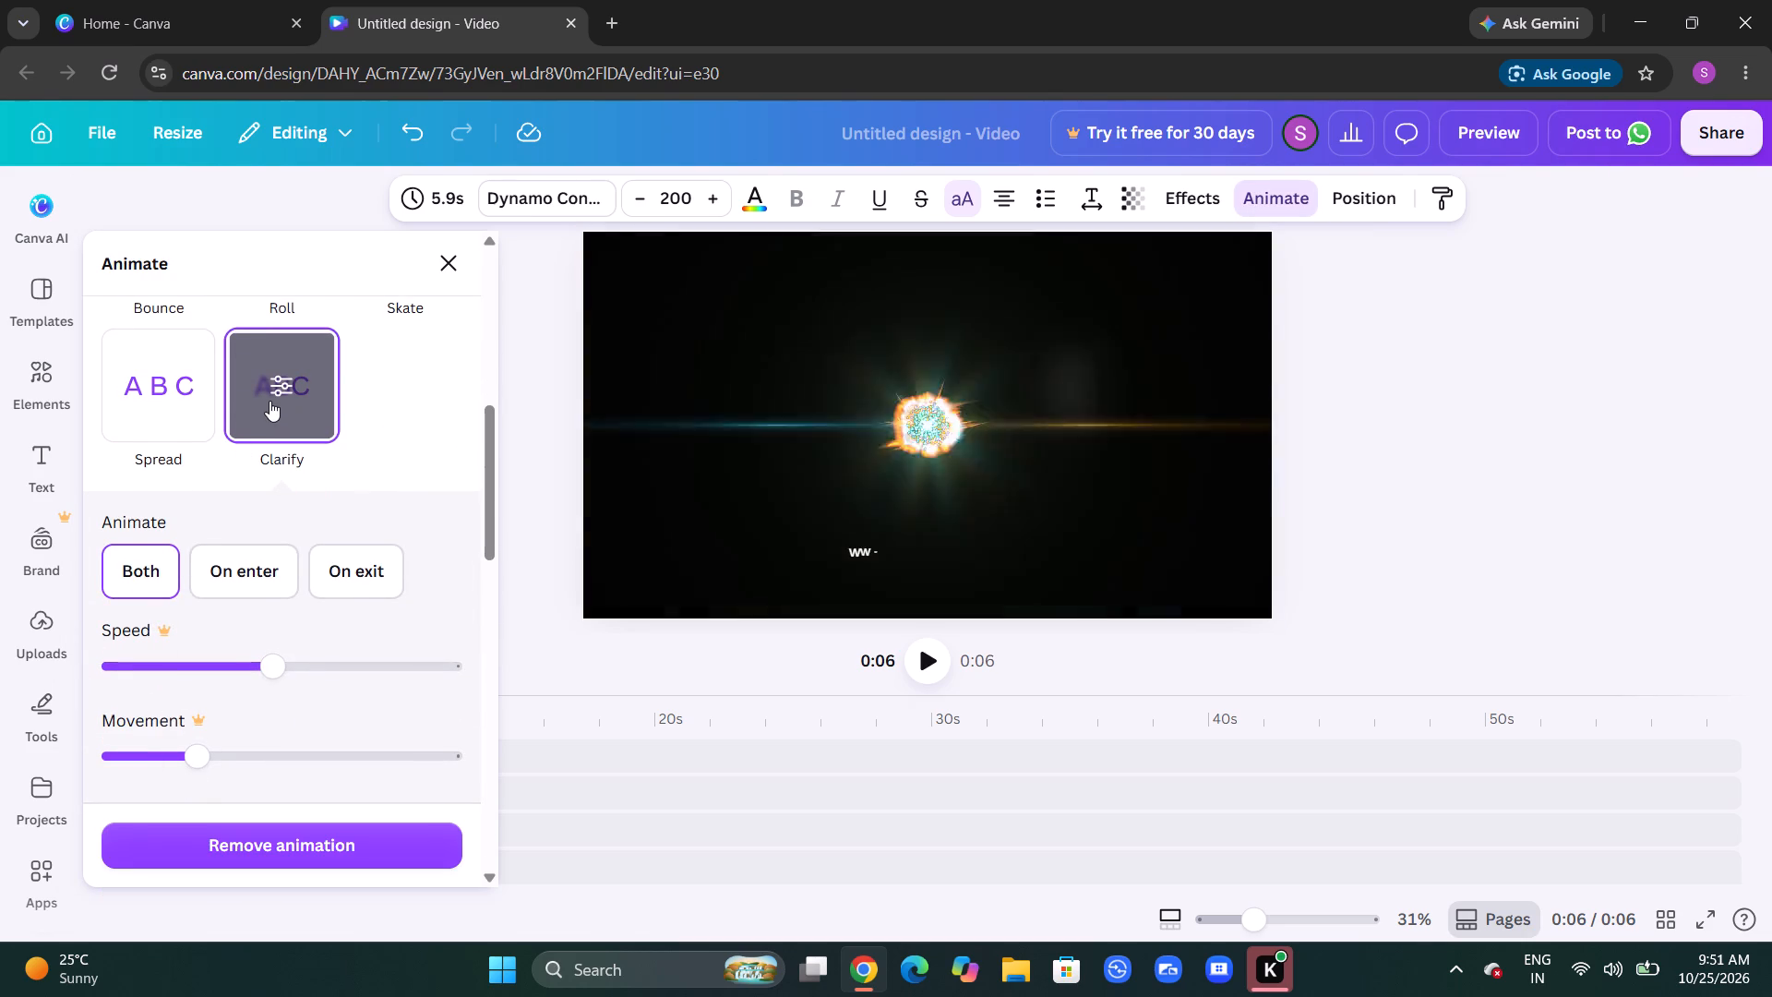
pyautogui.click(119, 392)
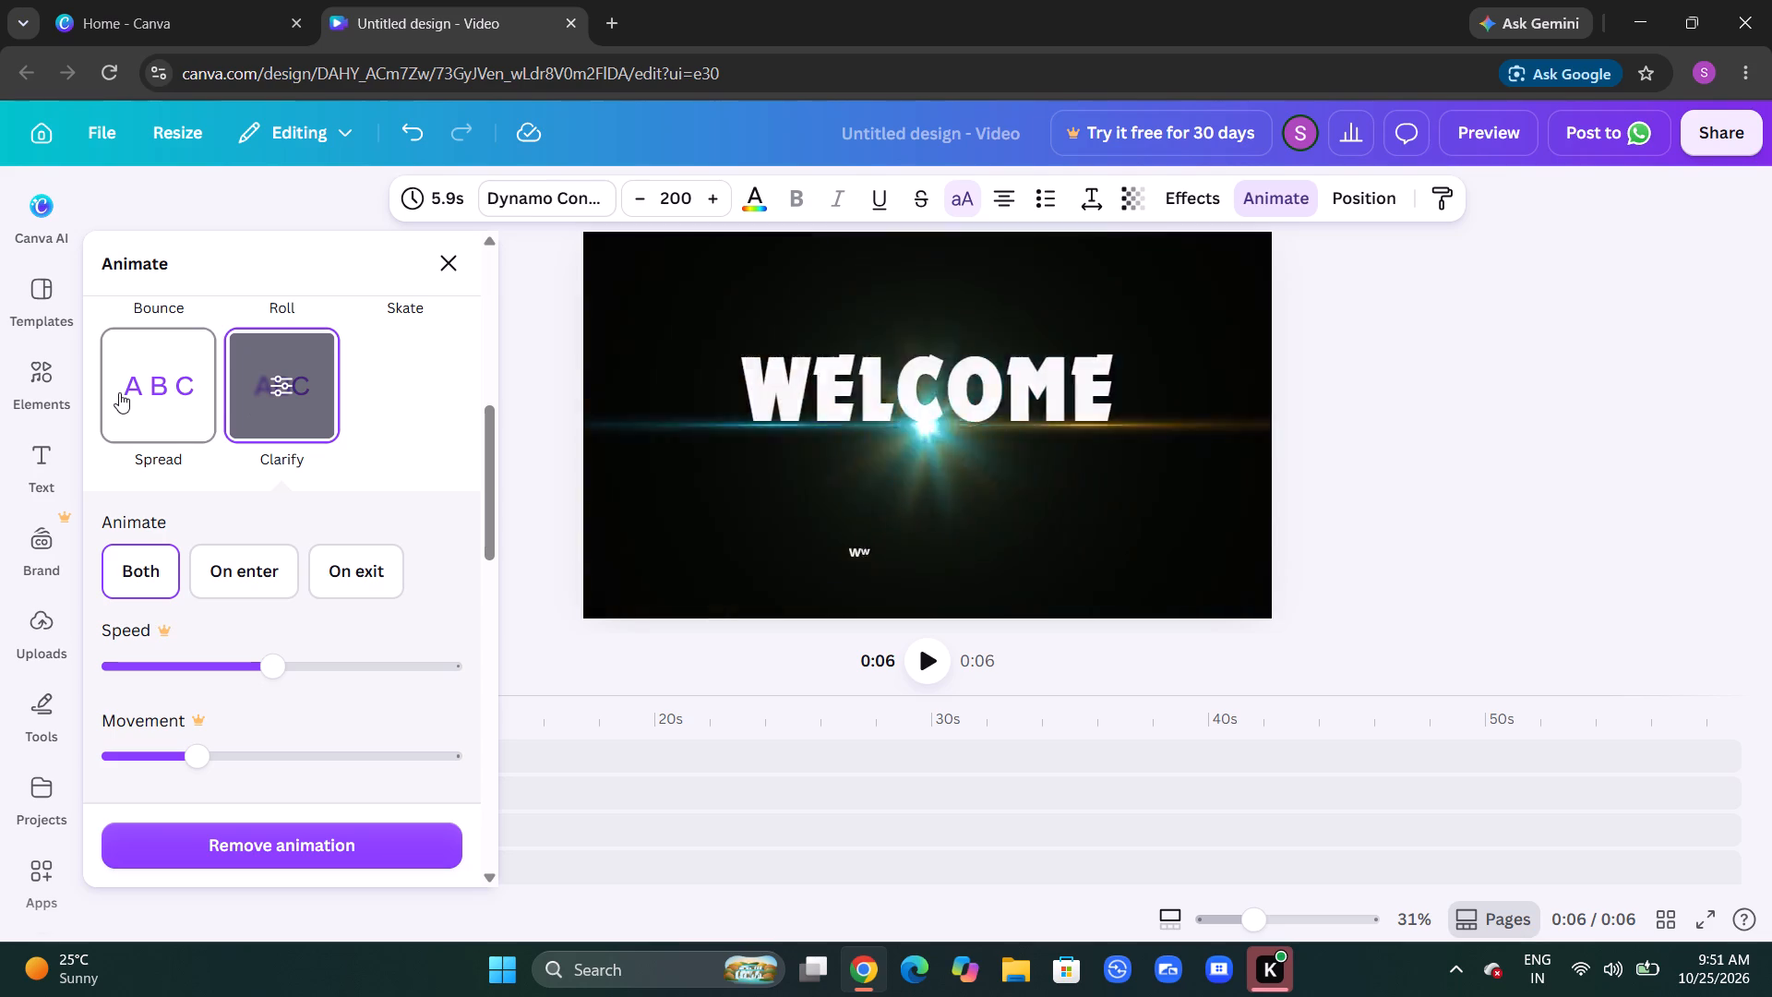
pyautogui.click(119, 392)
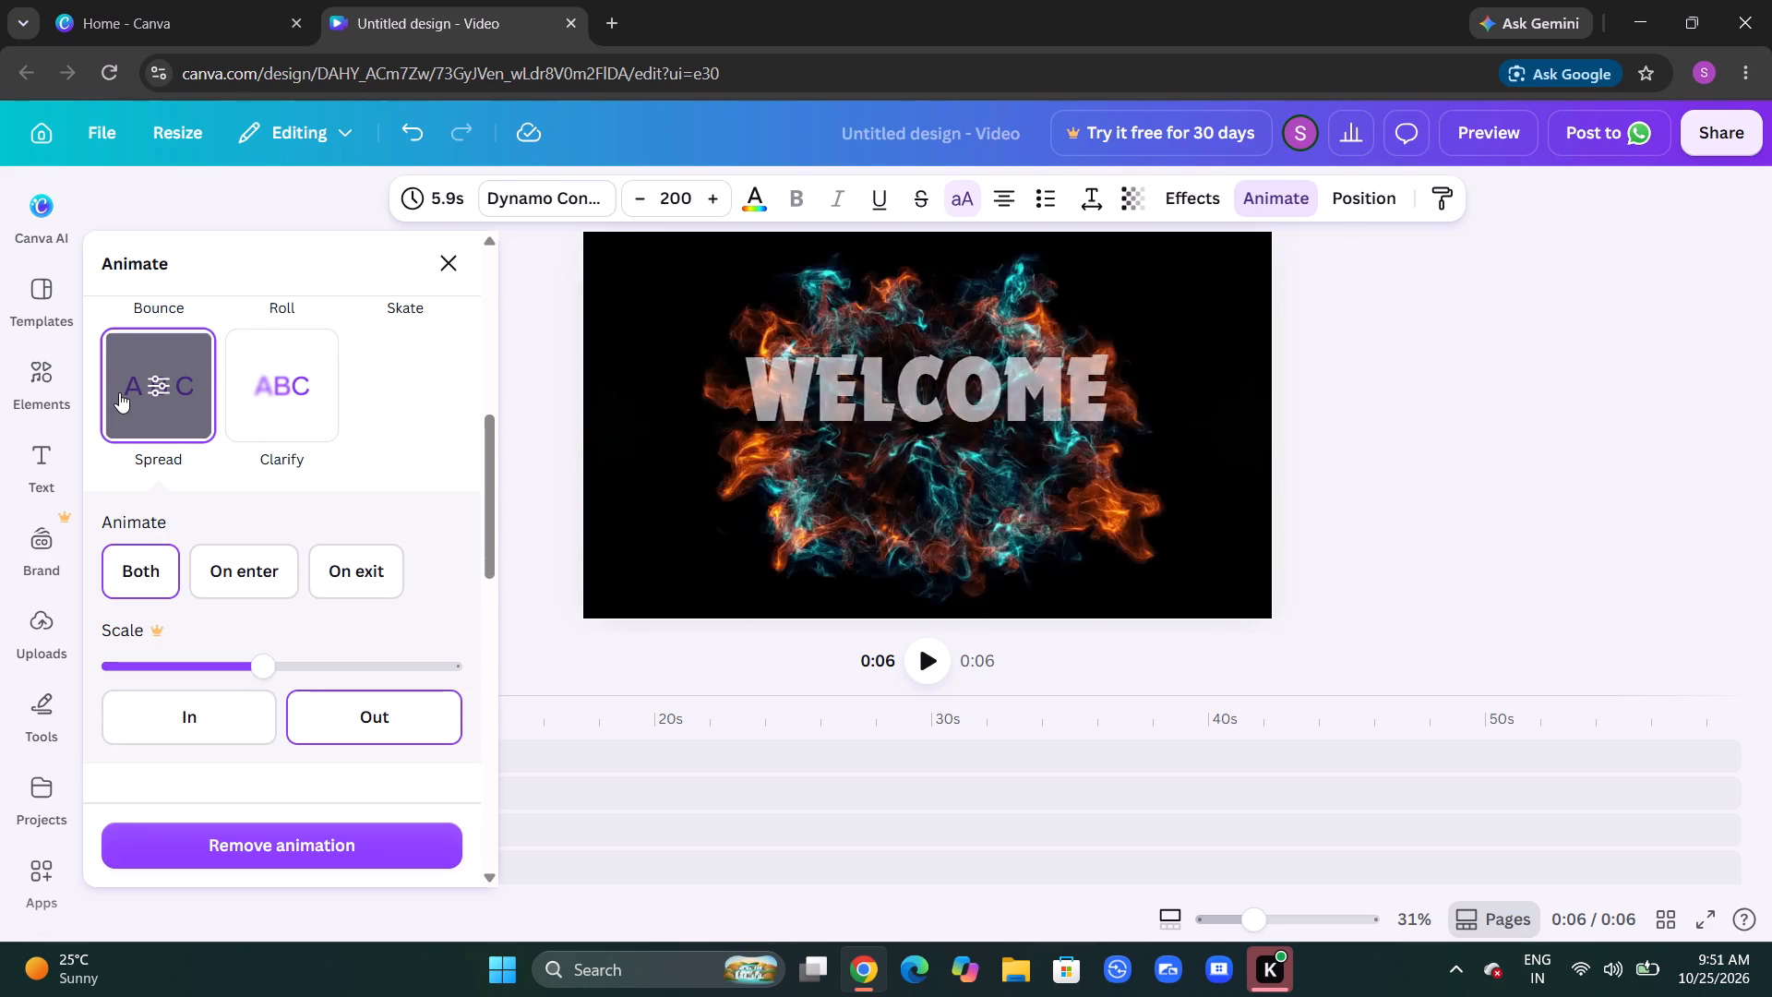
pyautogui.click(119, 392)
pyautogui.click(119, 392)
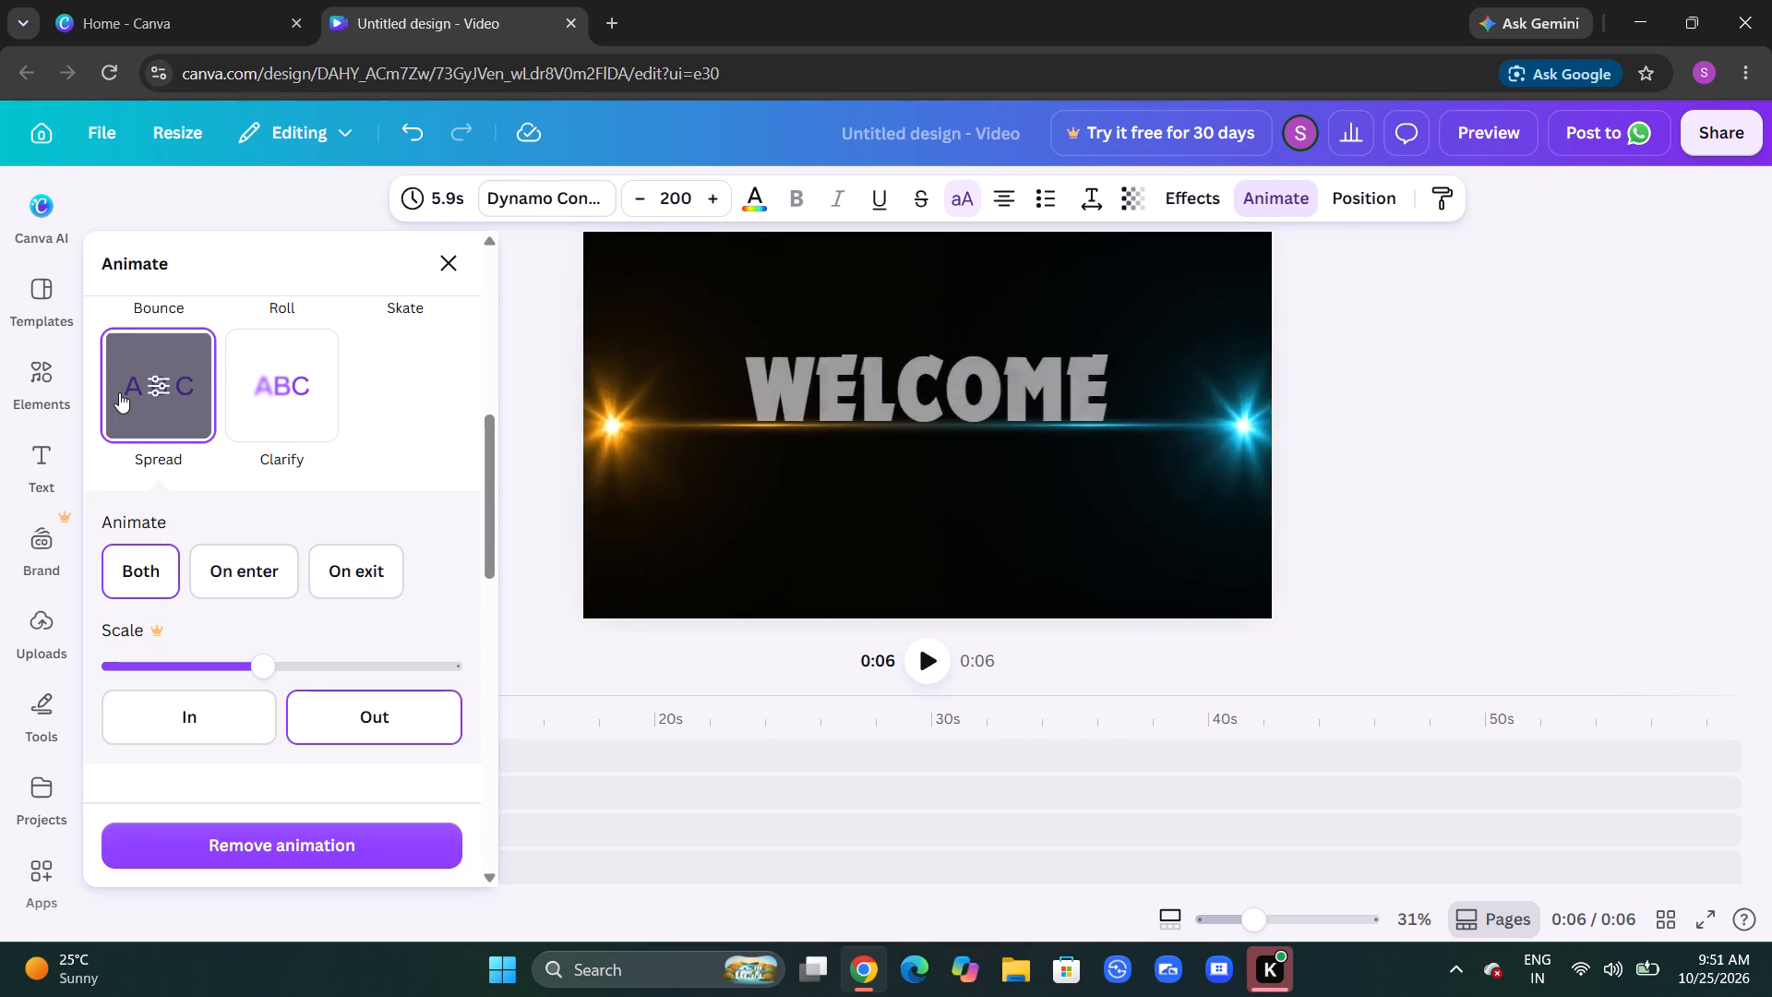
pyautogui.rightClick(119, 392)
pyautogui.click(119, 392)
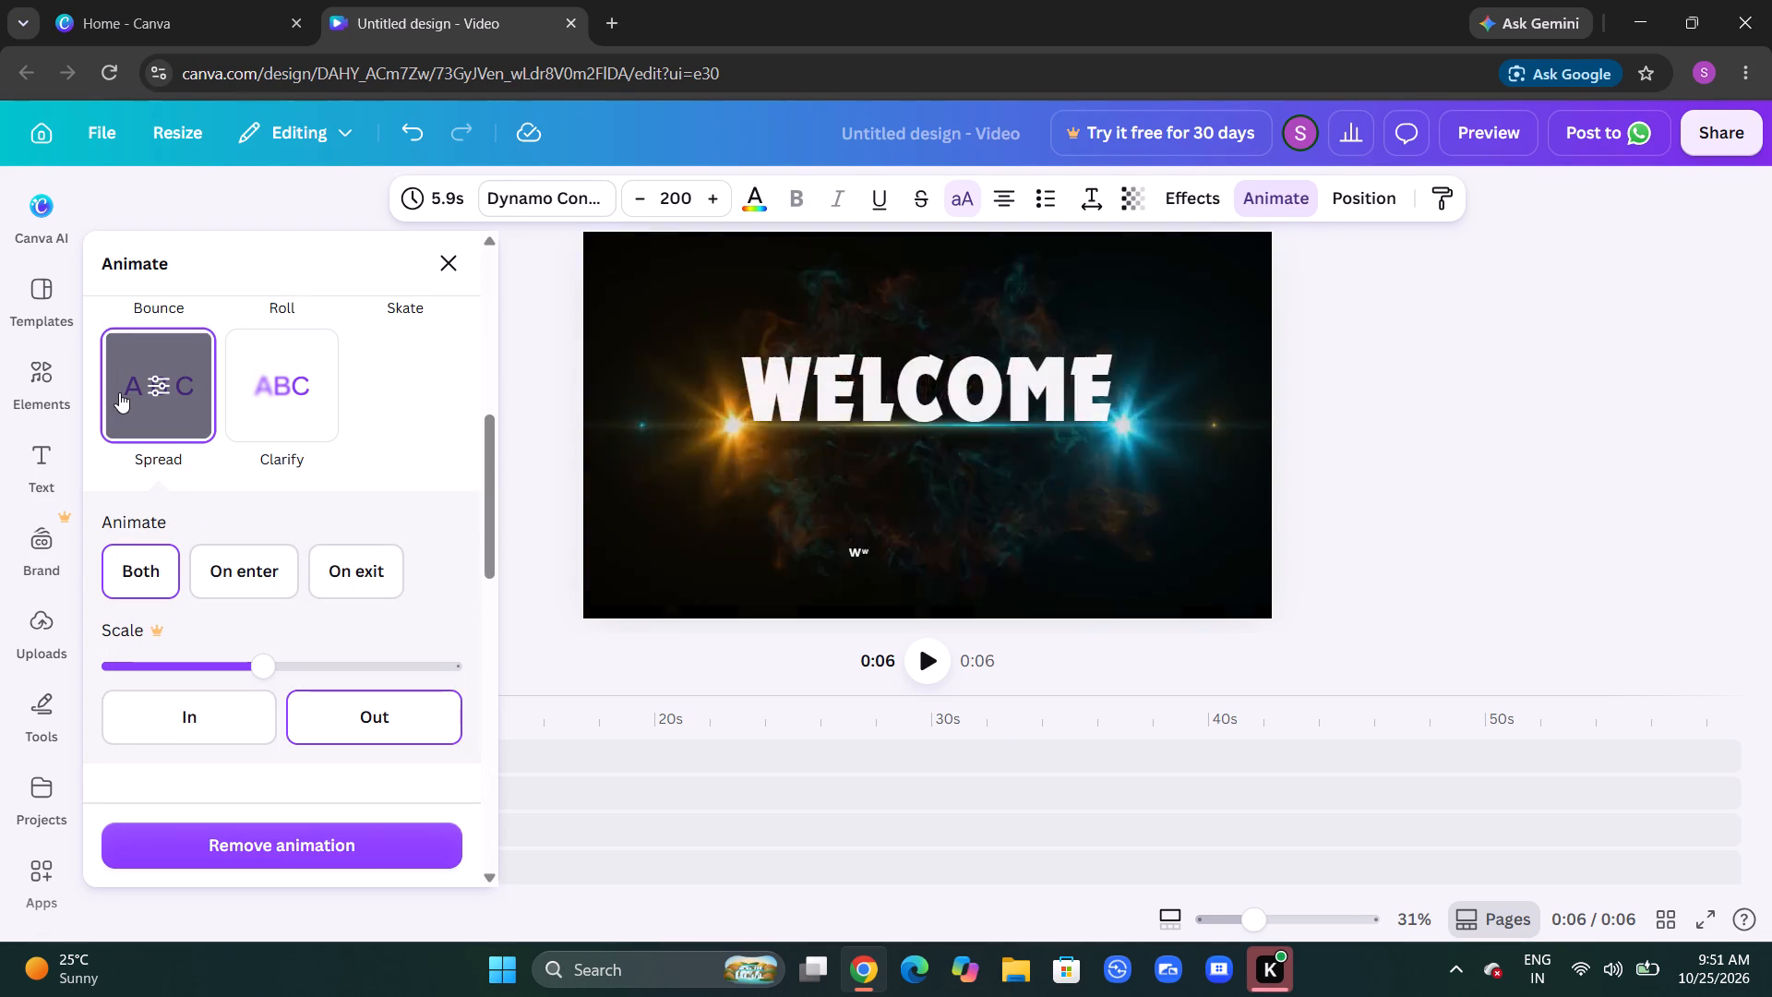
pyautogui.click(119, 392)
pyautogui.click(119, 392)
pyautogui.click(119, 392)
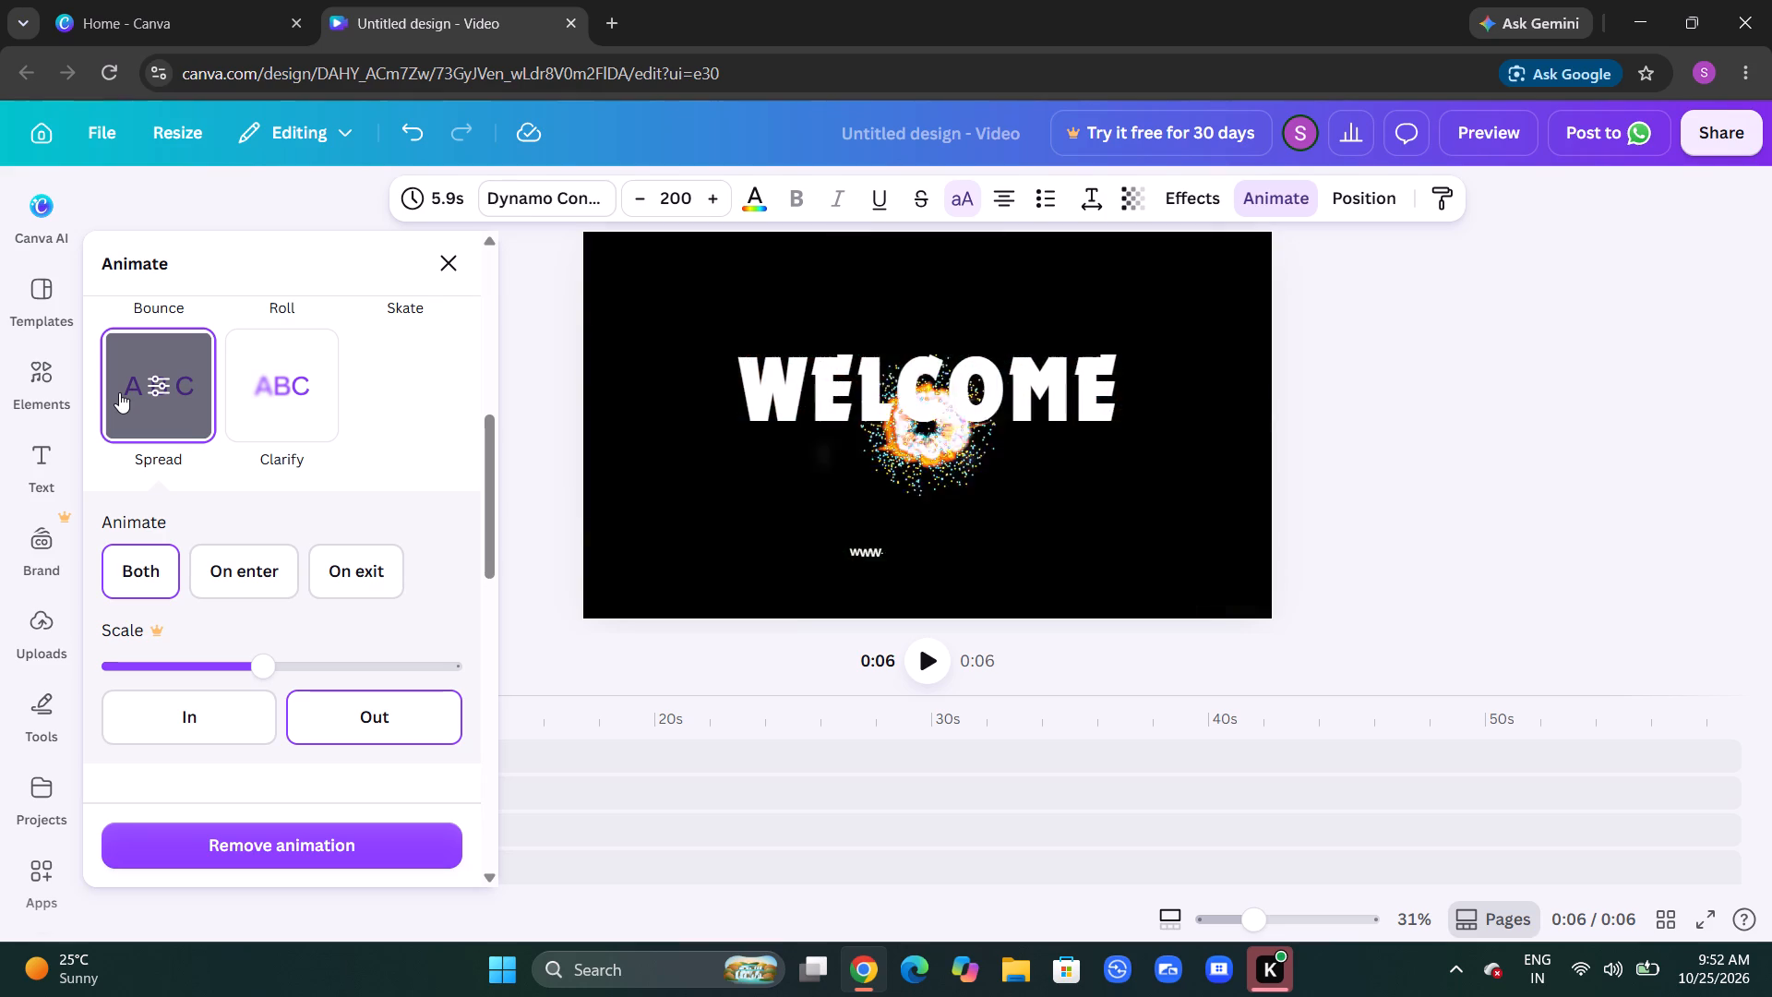
pyautogui.click(119, 392)
pyautogui.click(119, 392)
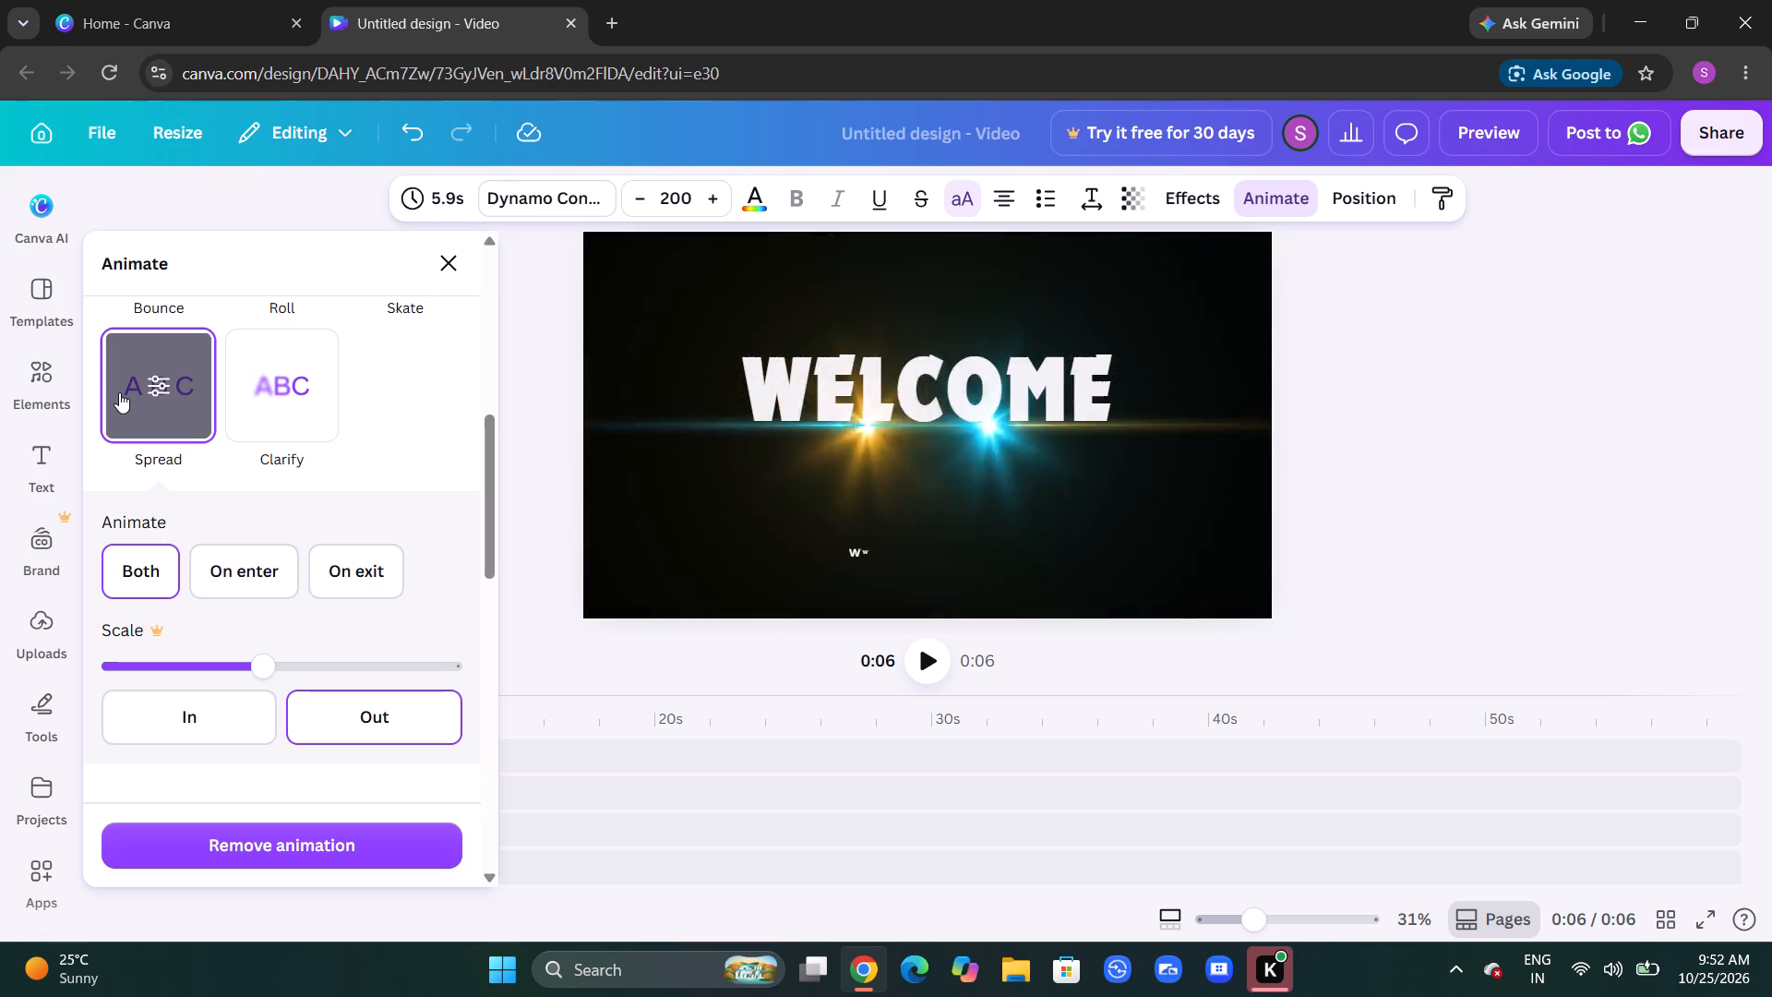
# Set the WELCOME text's Spread animation to run on exit only, after trying it on enter.
pyautogui.click(234, 556)
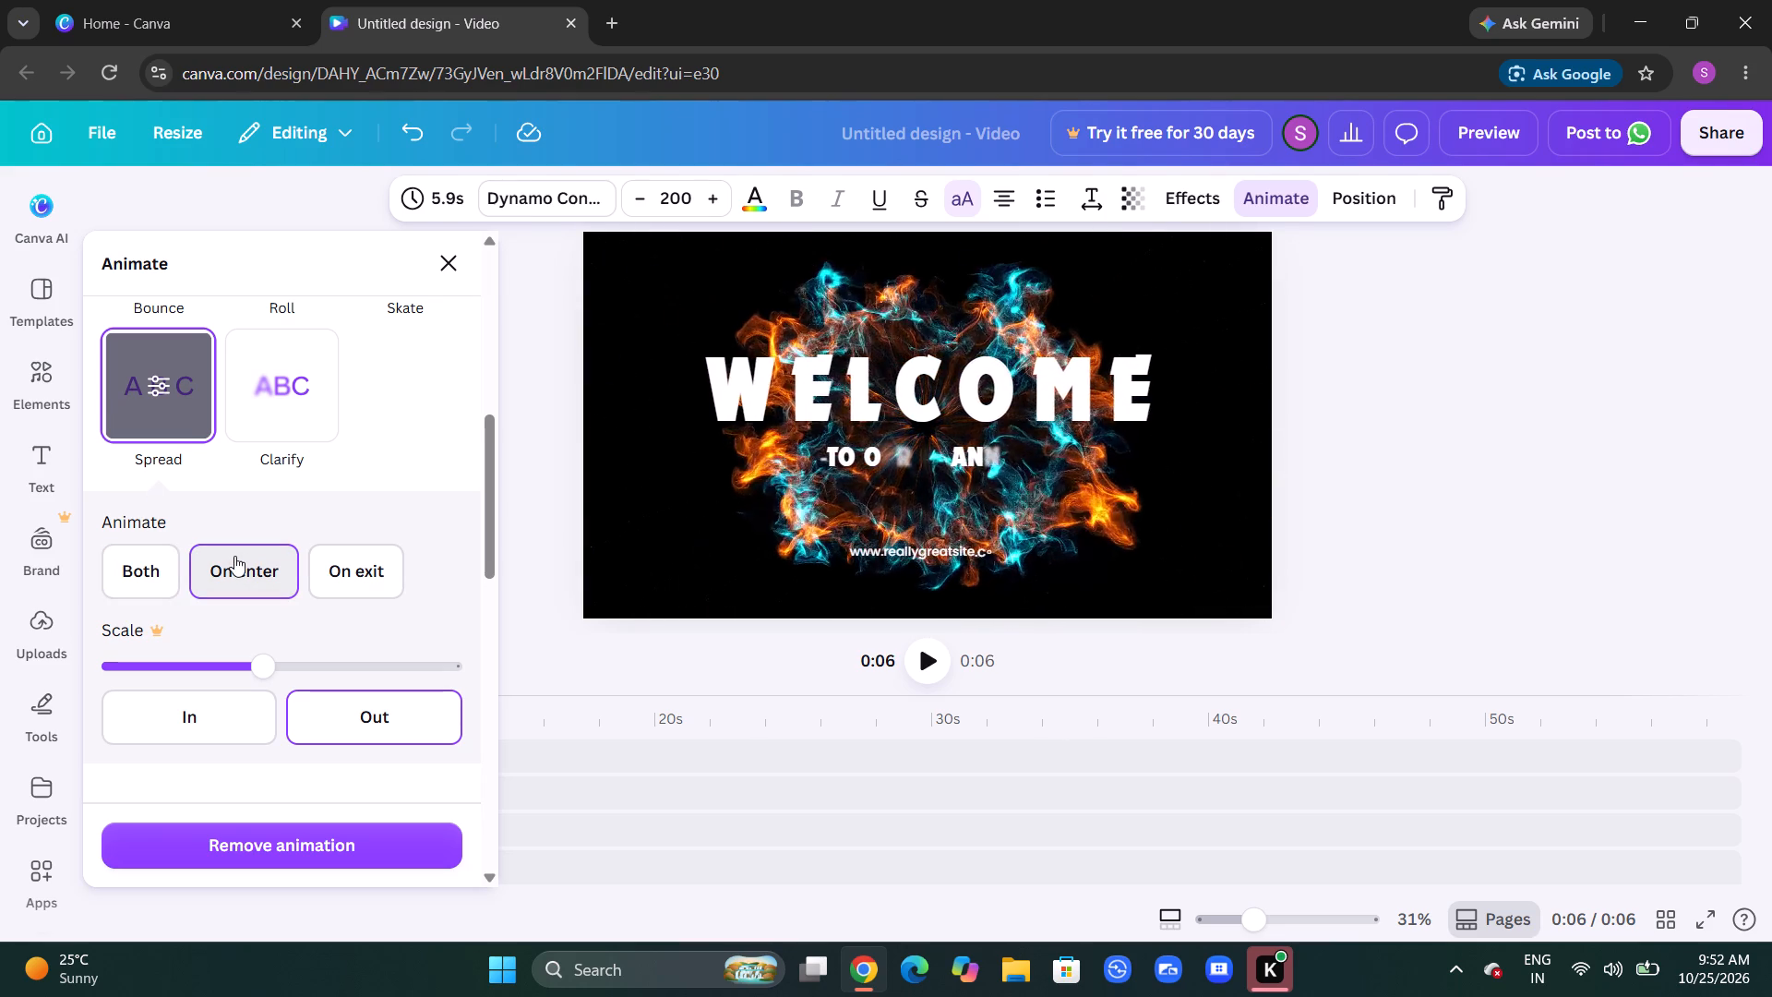
pyautogui.click(360, 571)
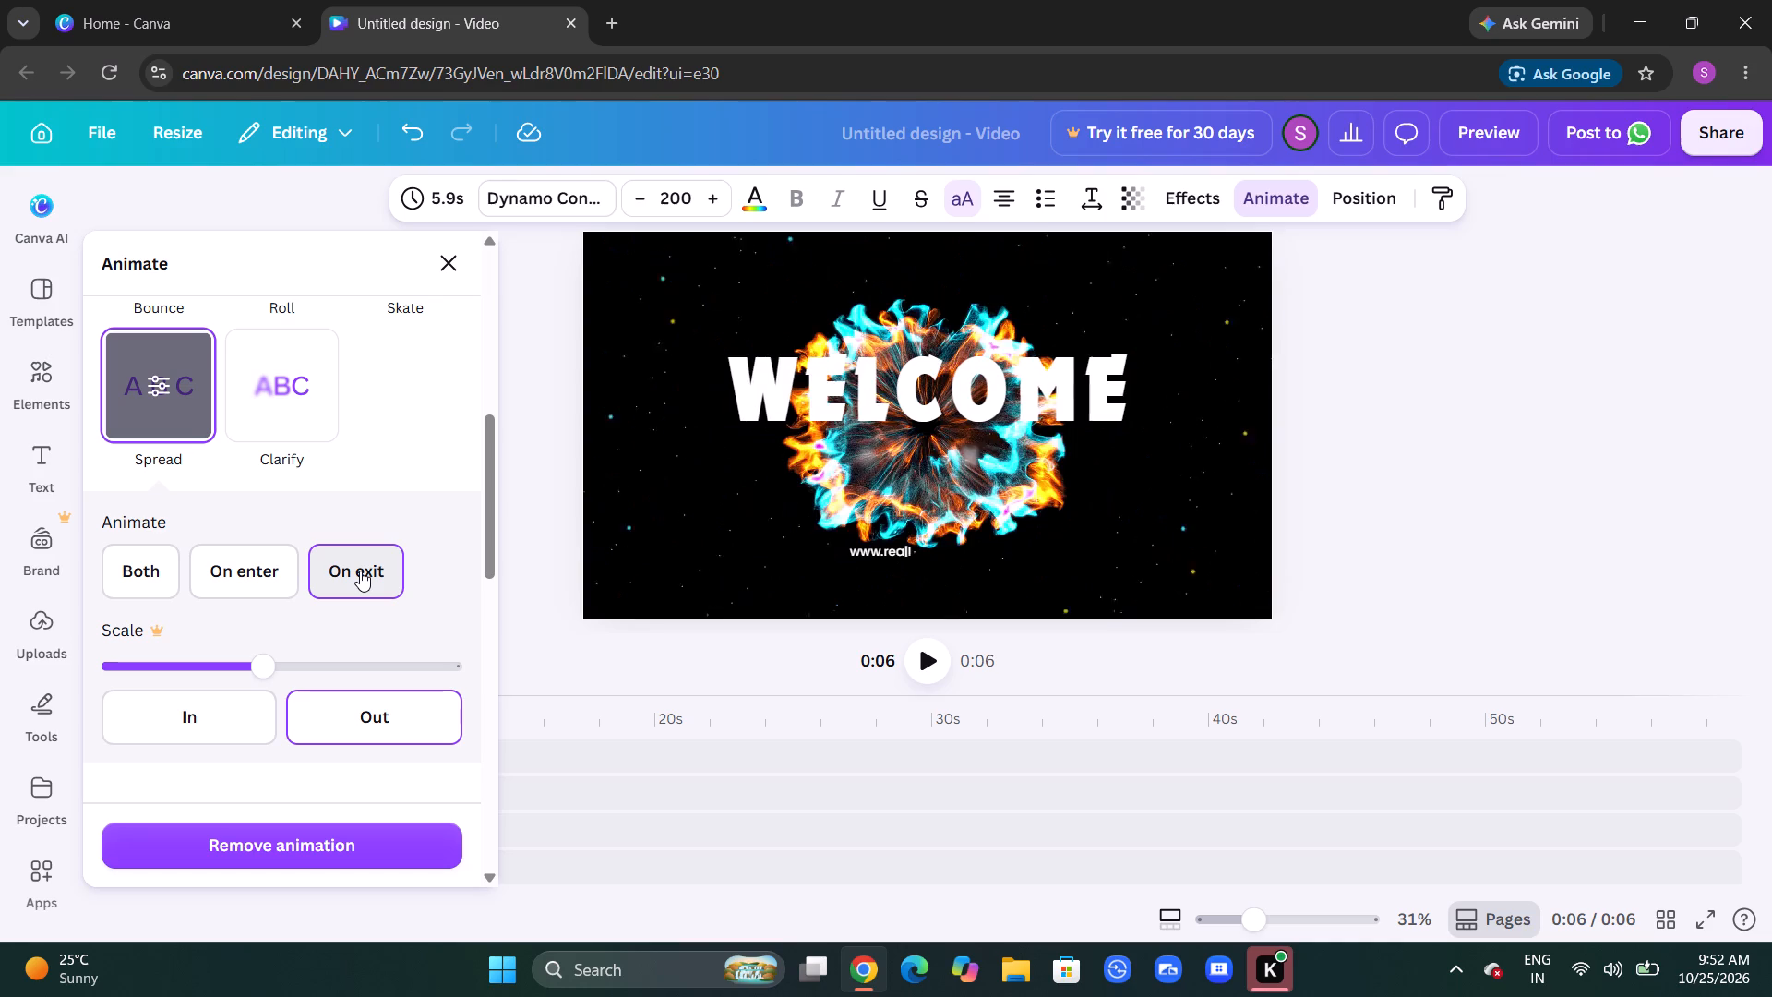
pyautogui.click(360, 571)
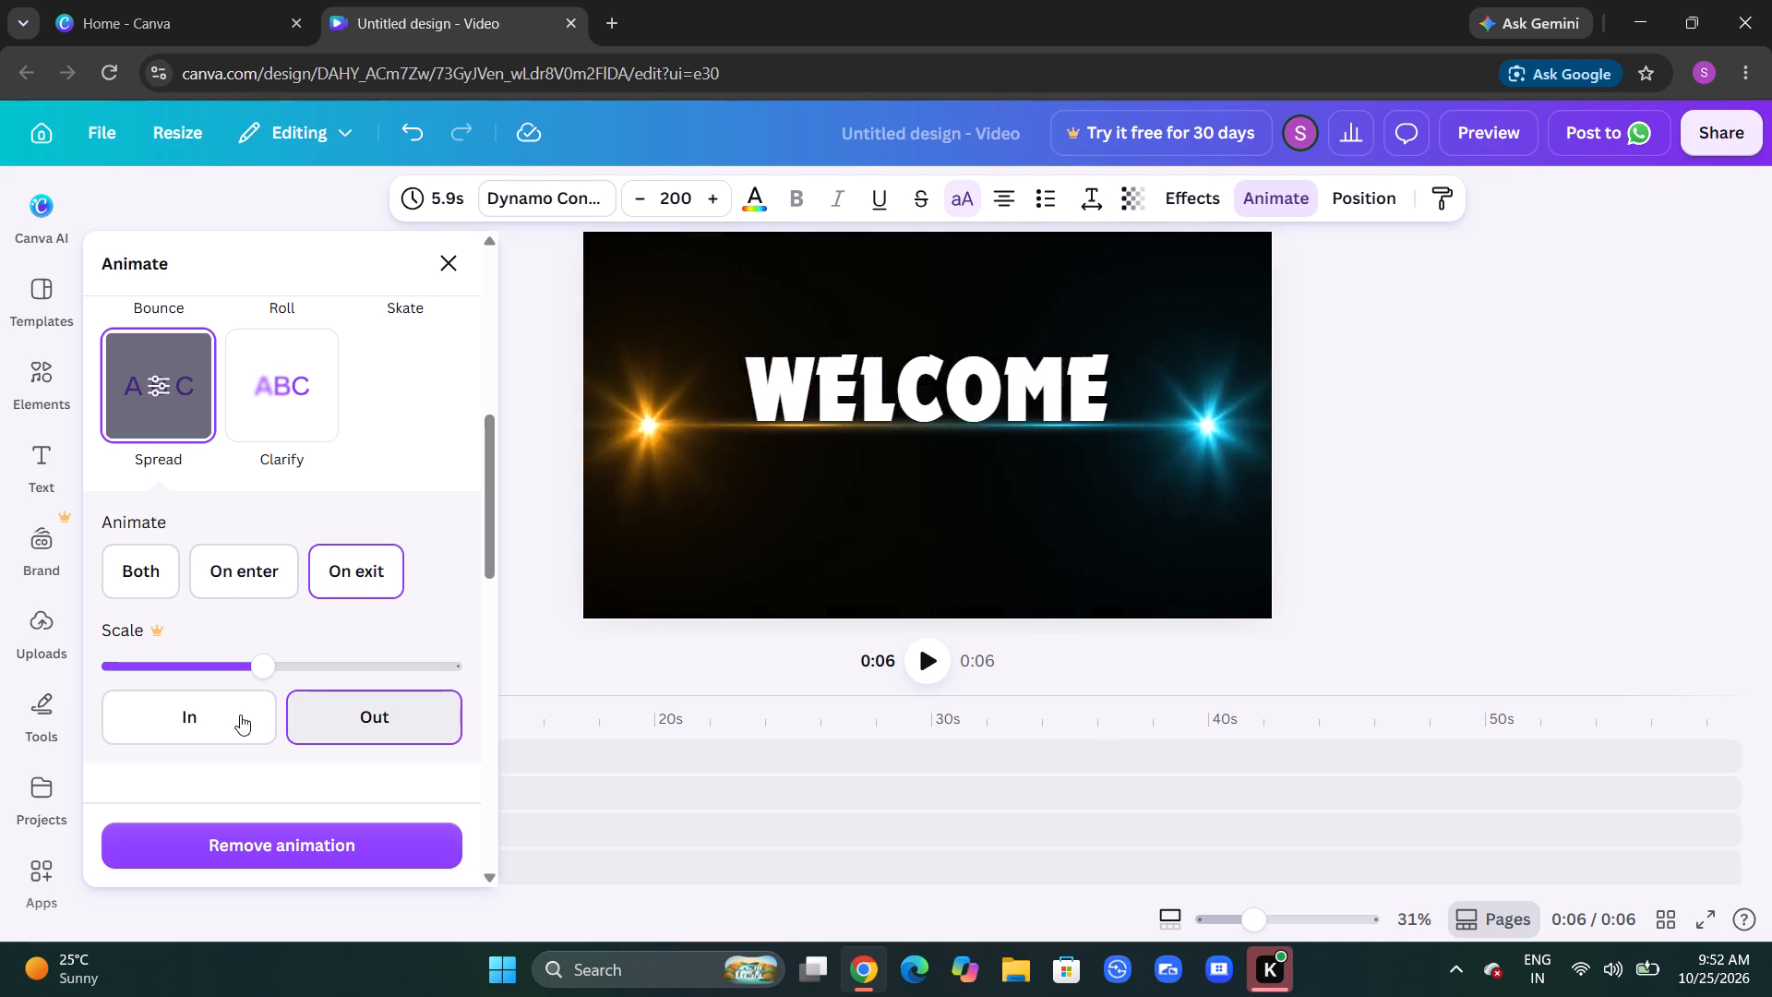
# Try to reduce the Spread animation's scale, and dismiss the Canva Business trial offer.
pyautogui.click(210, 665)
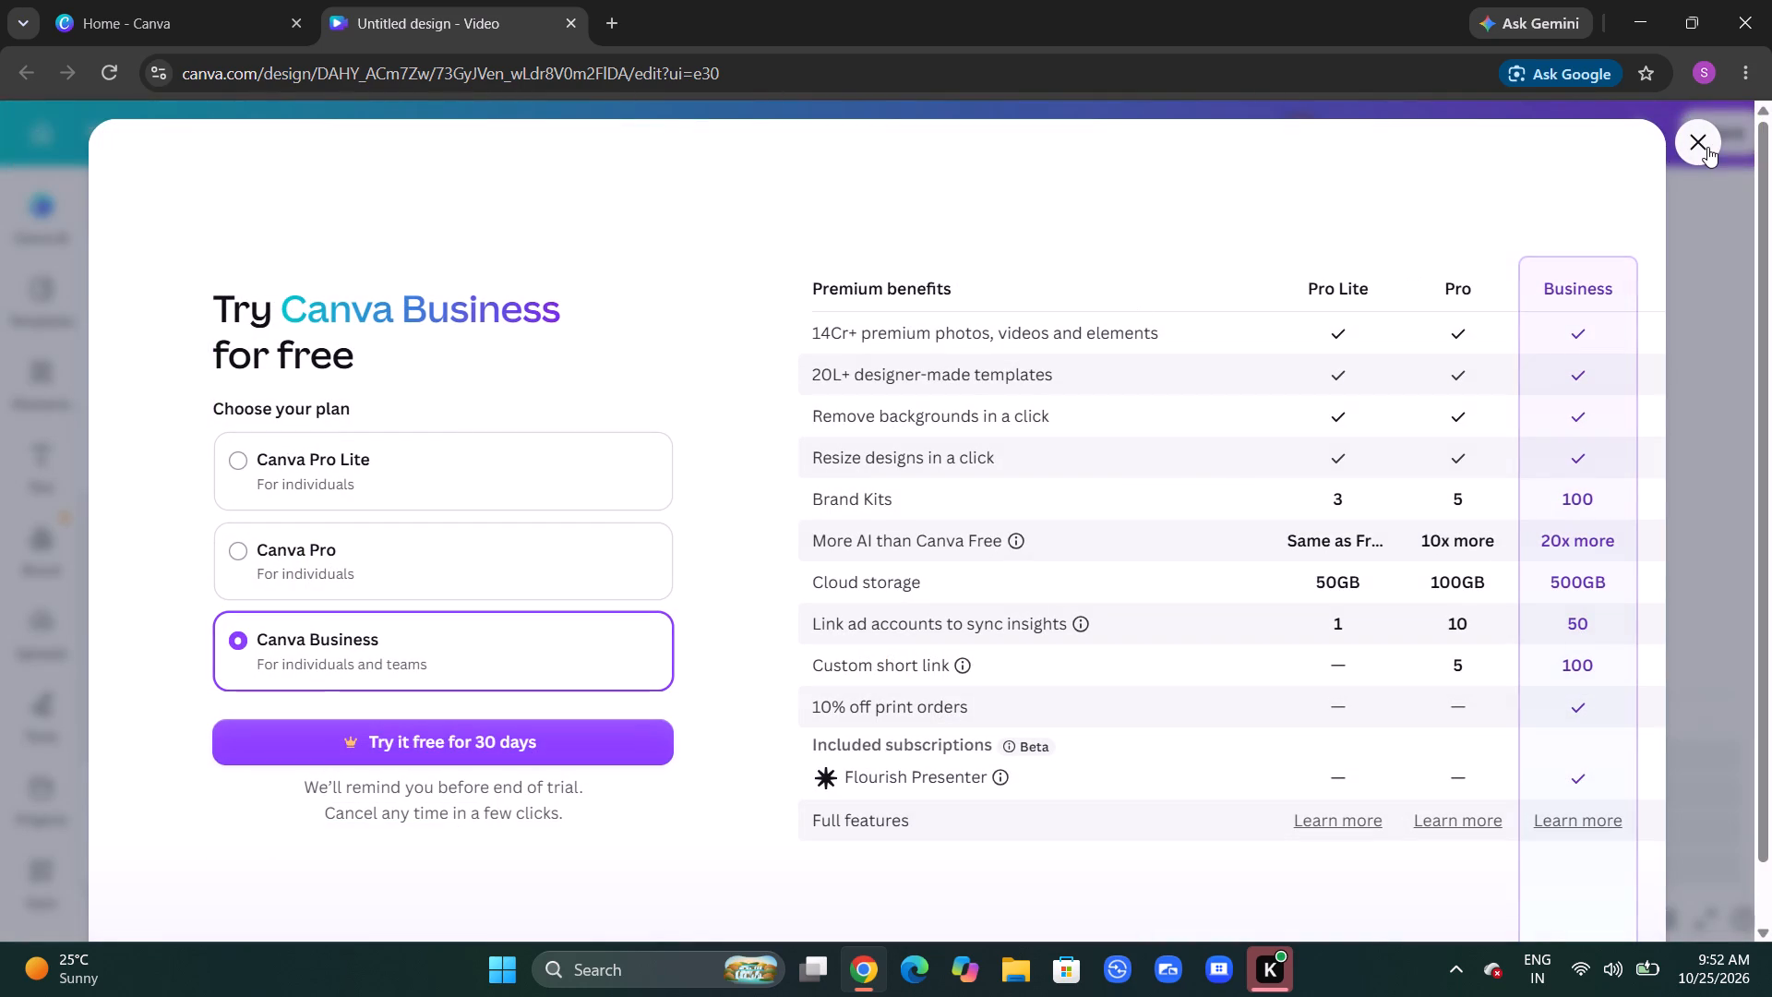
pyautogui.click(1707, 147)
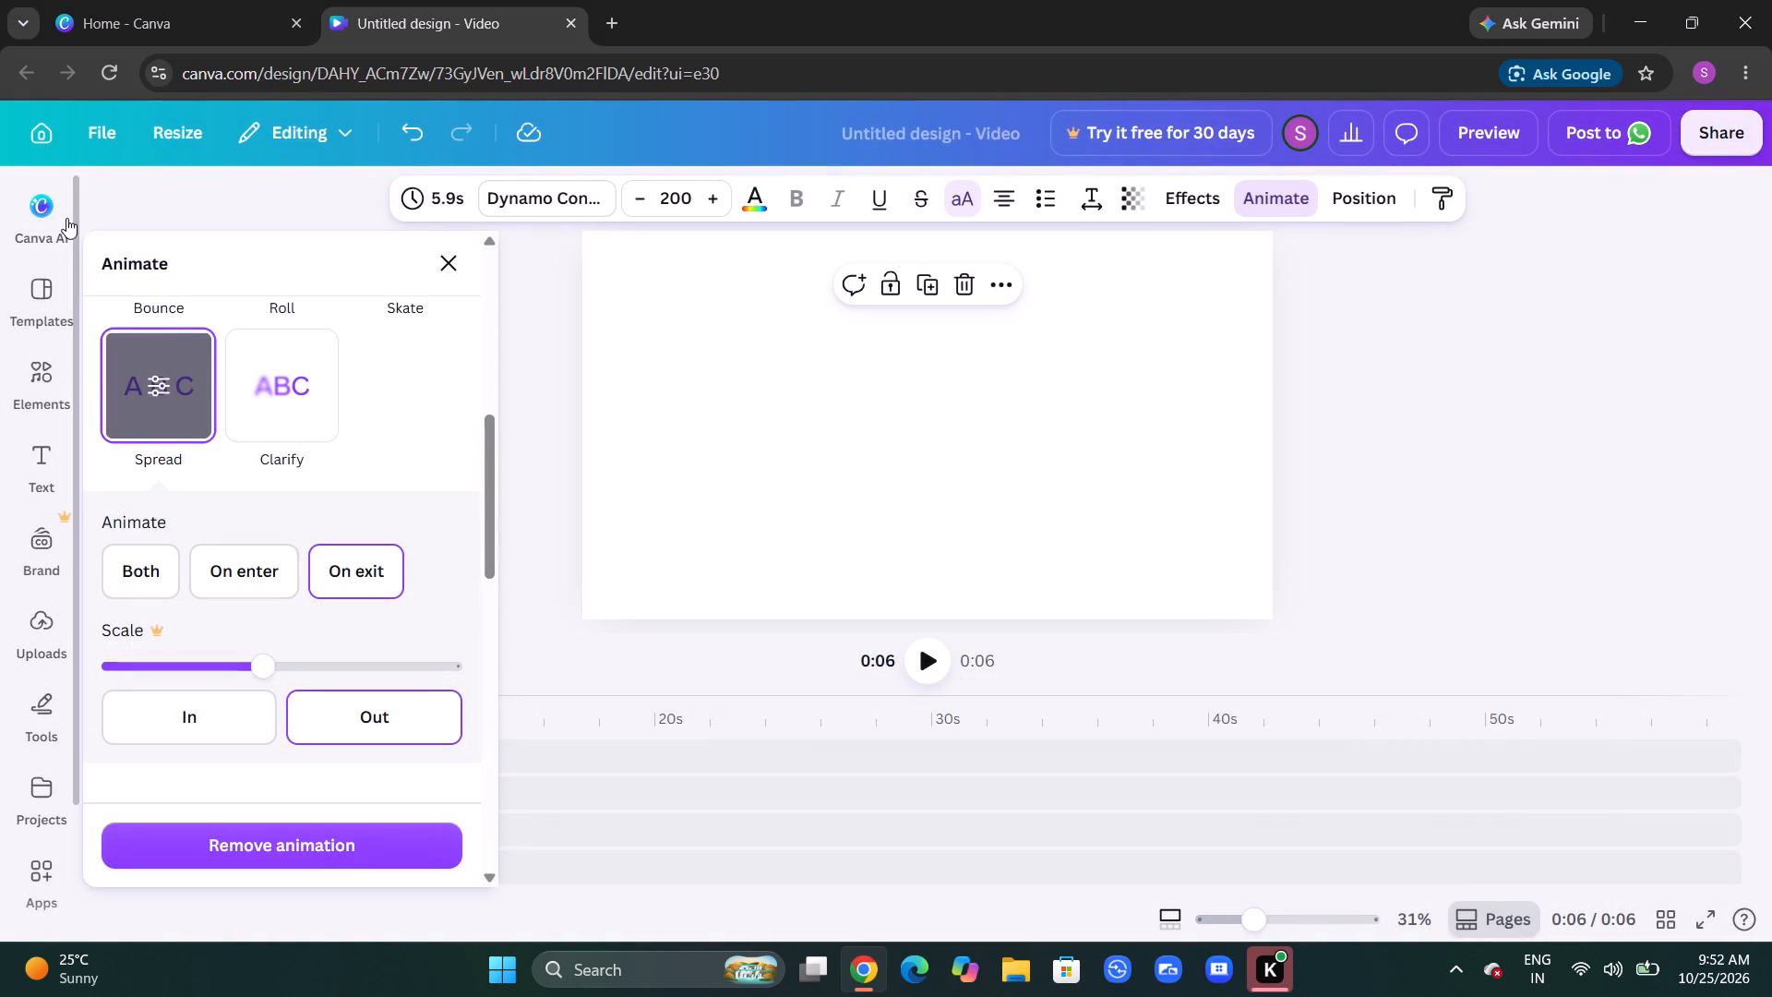
# Add the White and Black Modern Simple Circle Geometric Microphone Podcast Talk YouTube Intro template after the welcome clip and play it.
pyautogui.click(37, 296)
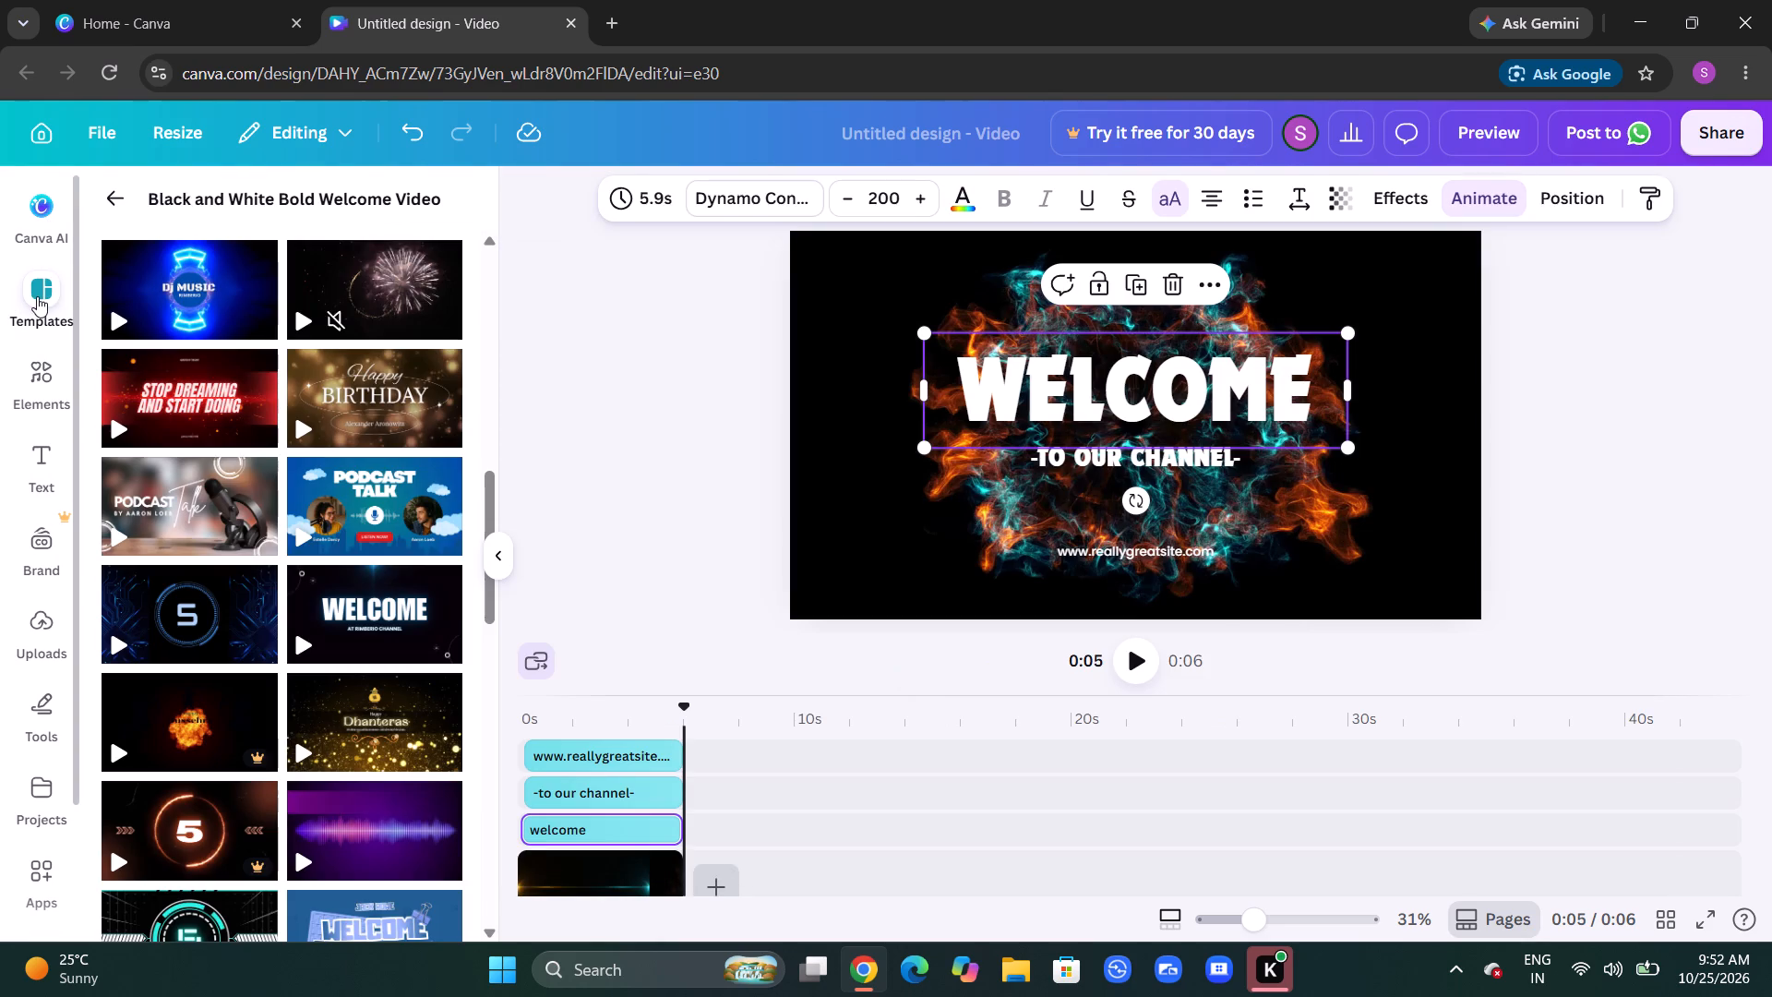
pyautogui.click(37, 296)
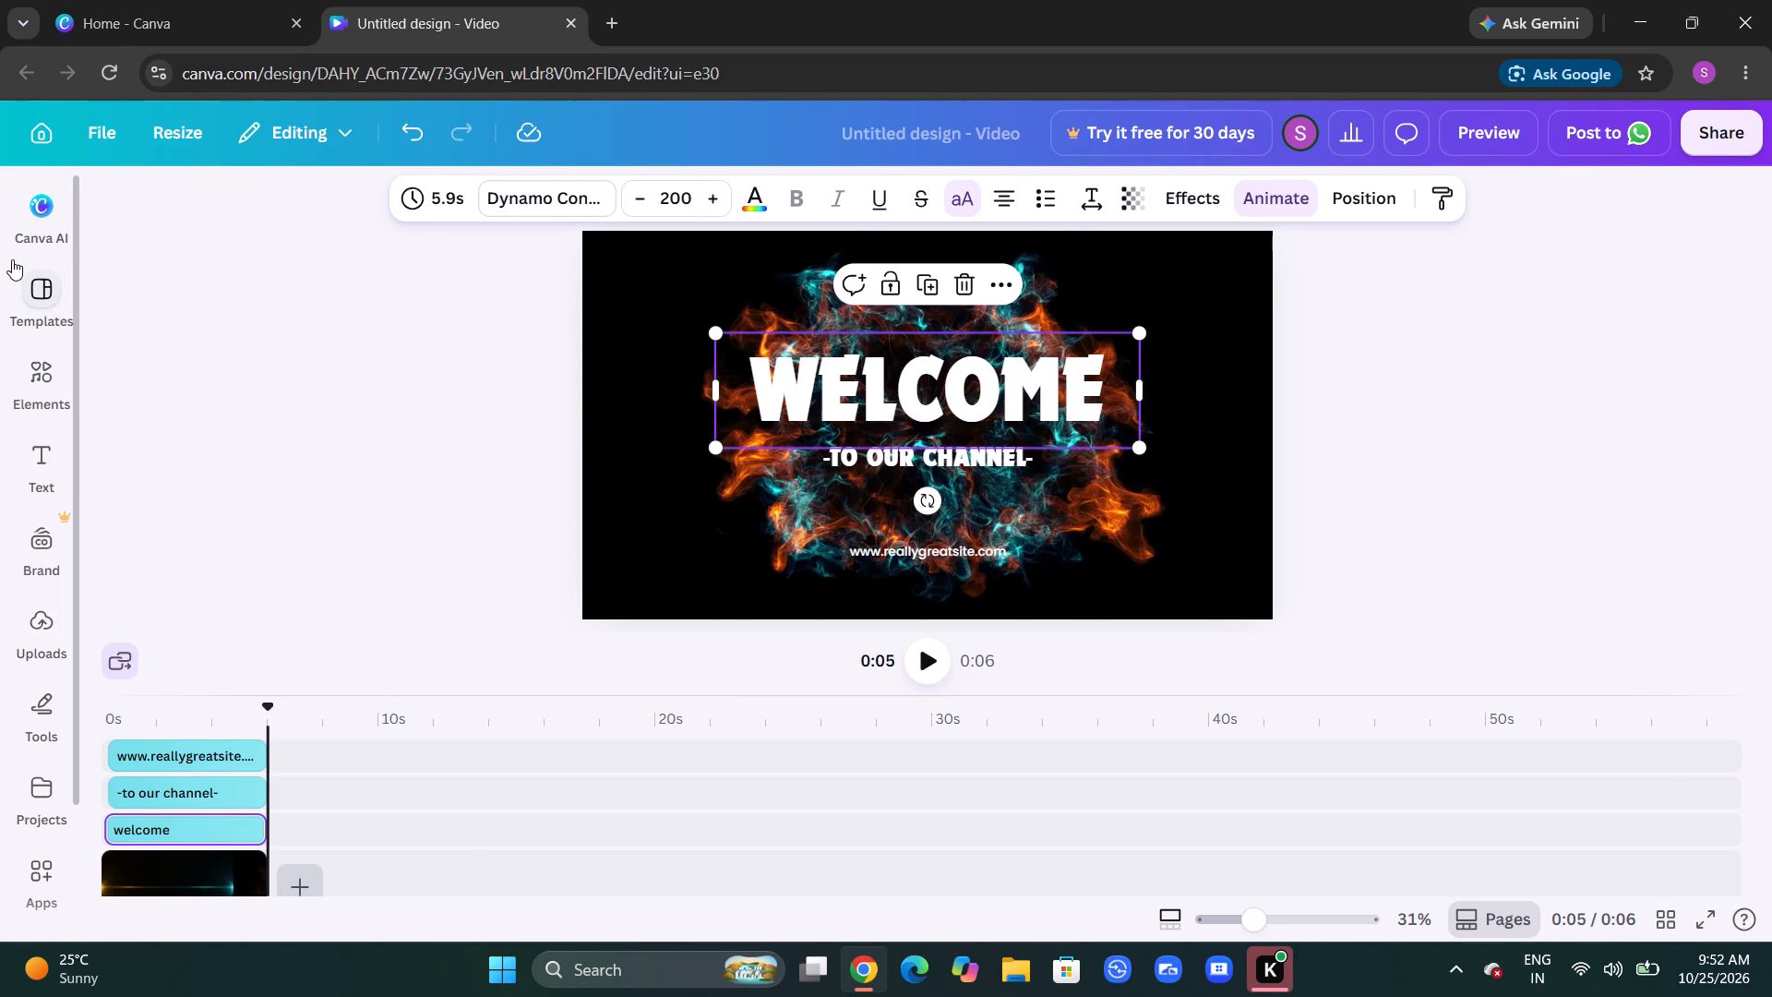
pyautogui.click(12, 259)
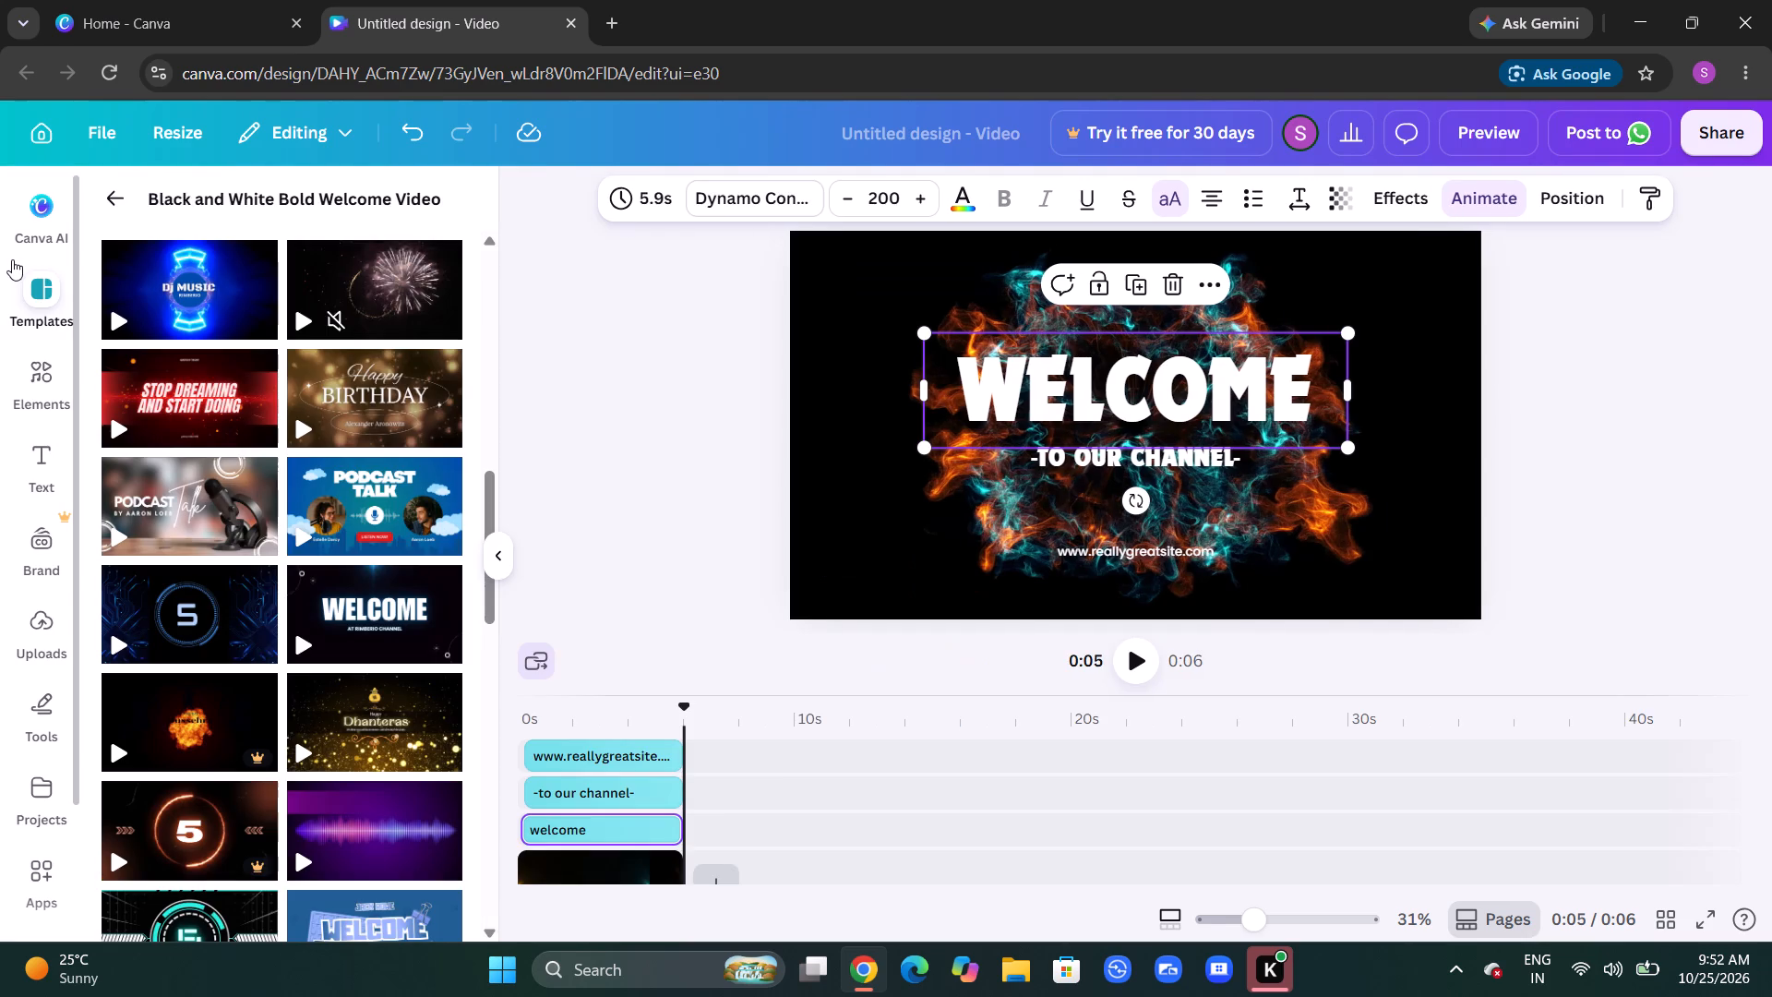
pyautogui.scroll(-1, 12, 259)
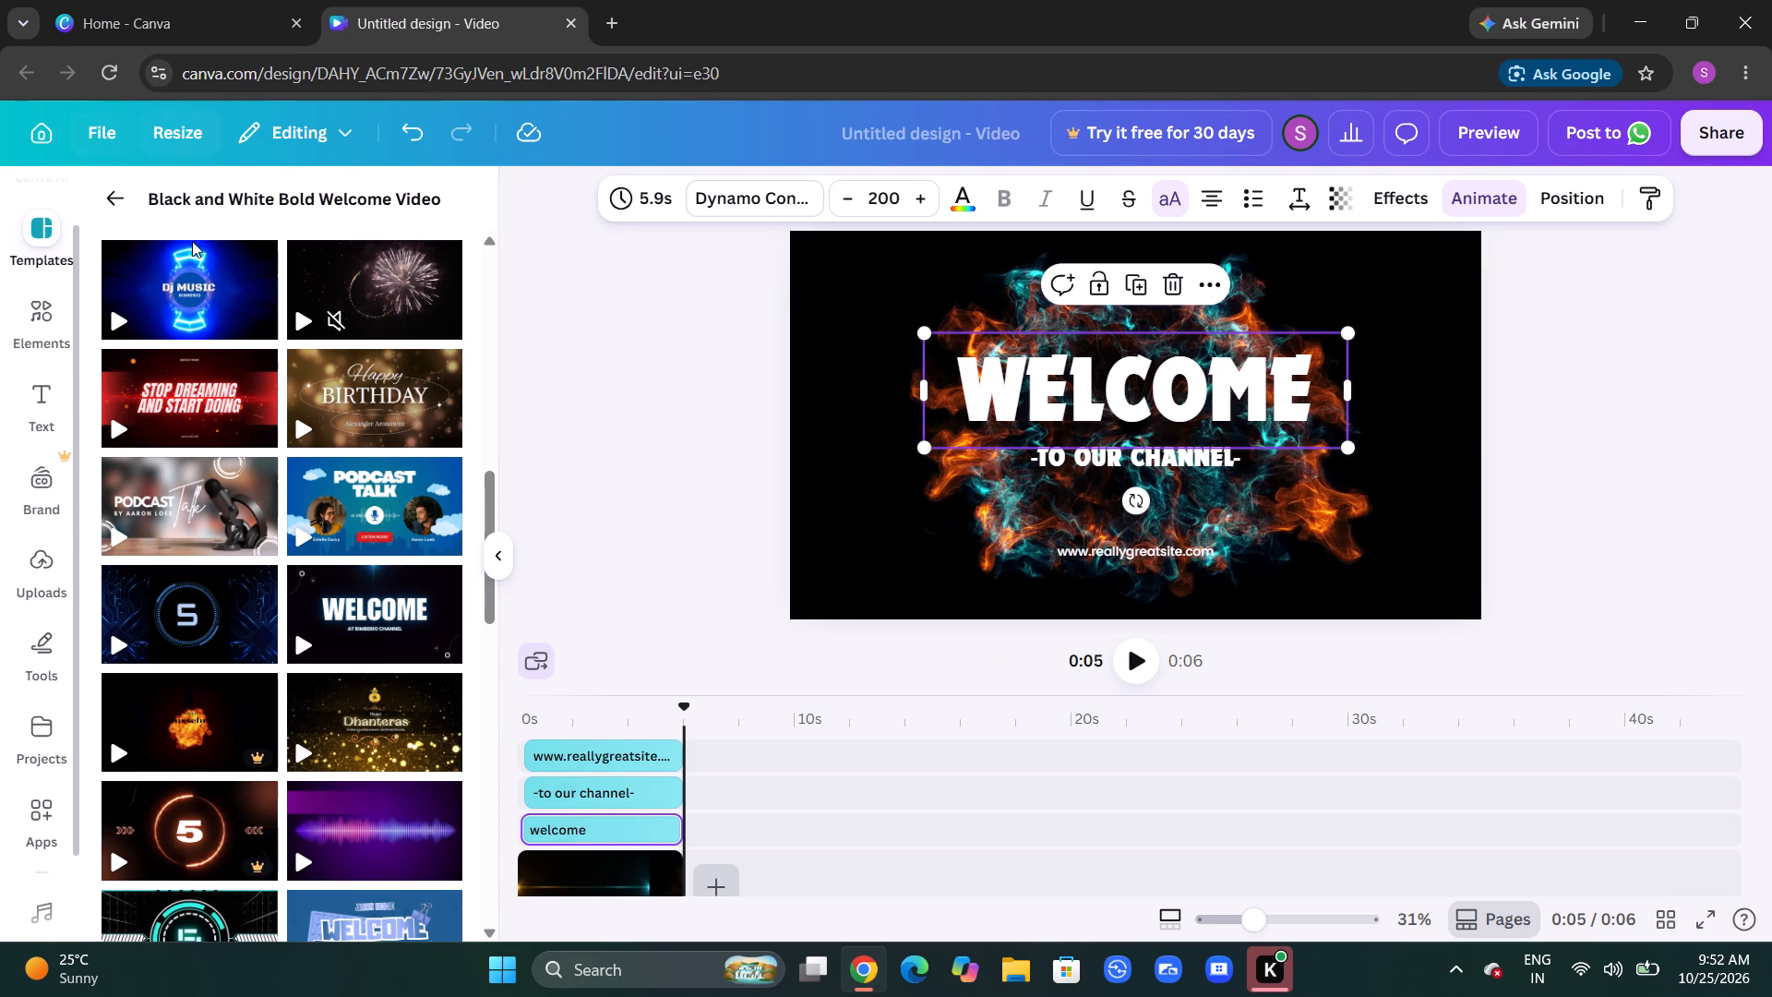
pyautogui.click(209, 484)
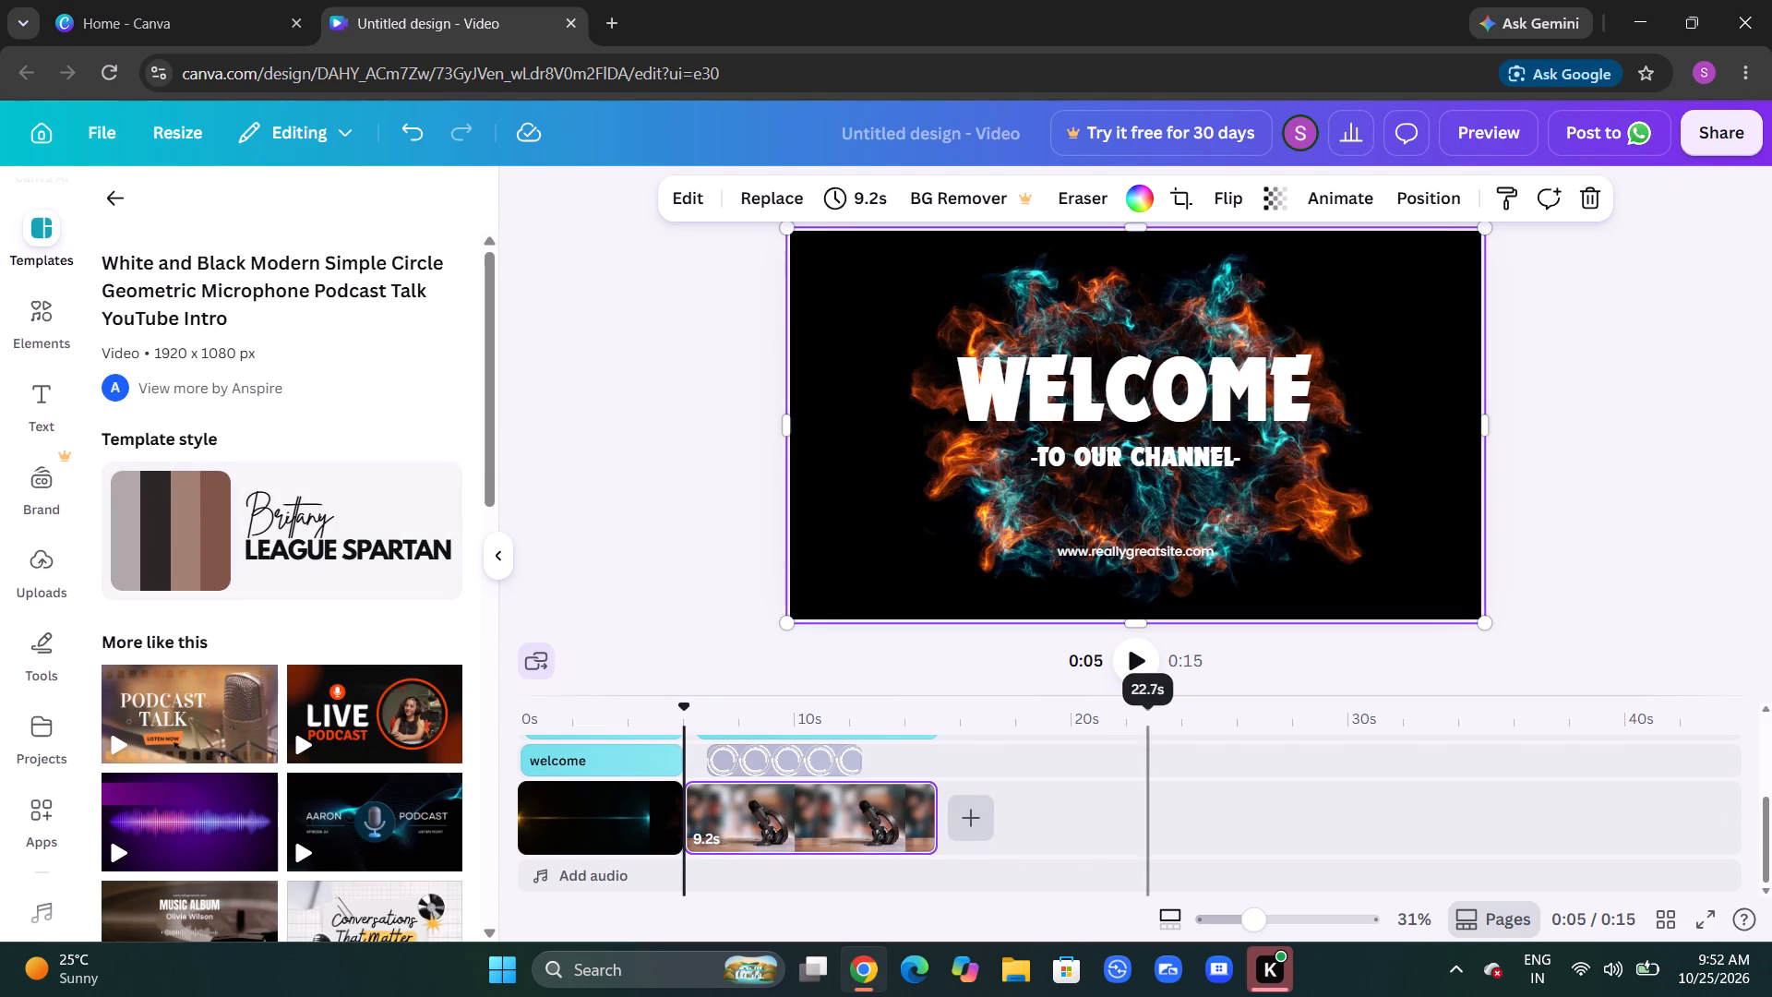
pyautogui.click(1140, 672)
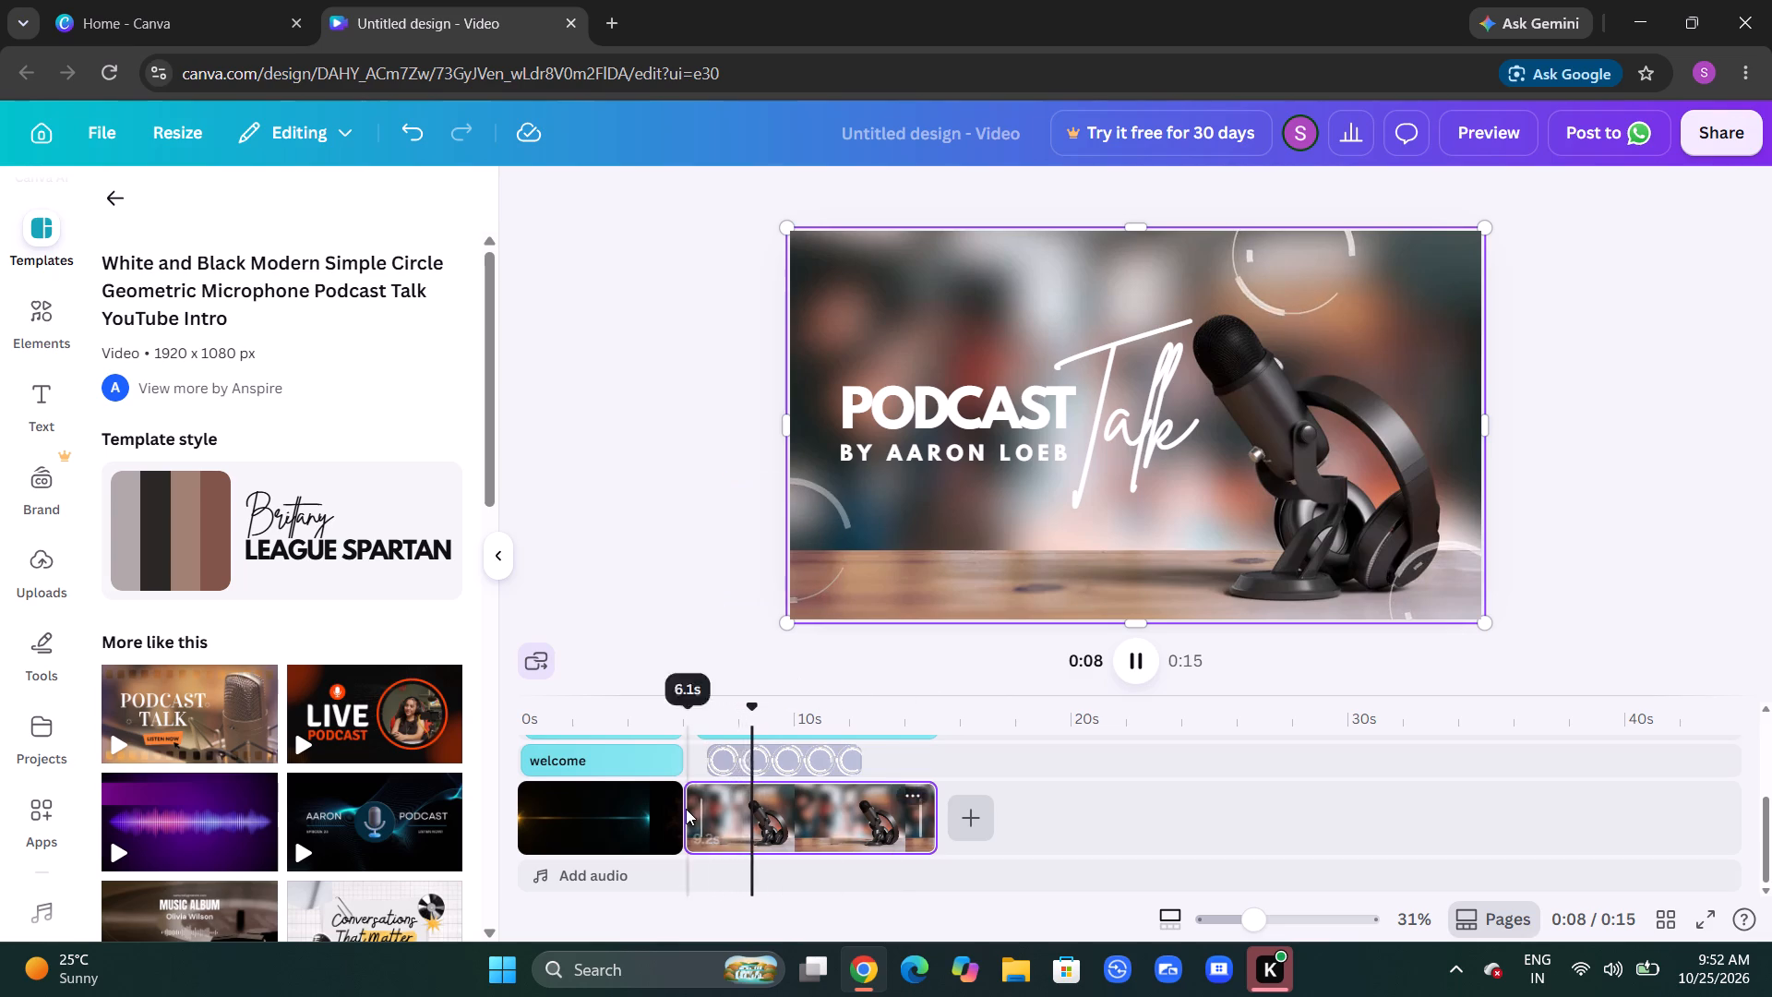
# Delete the welcome clip from the timeline, keeping only the podcast clip.
pyautogui.rightClick(637, 792)
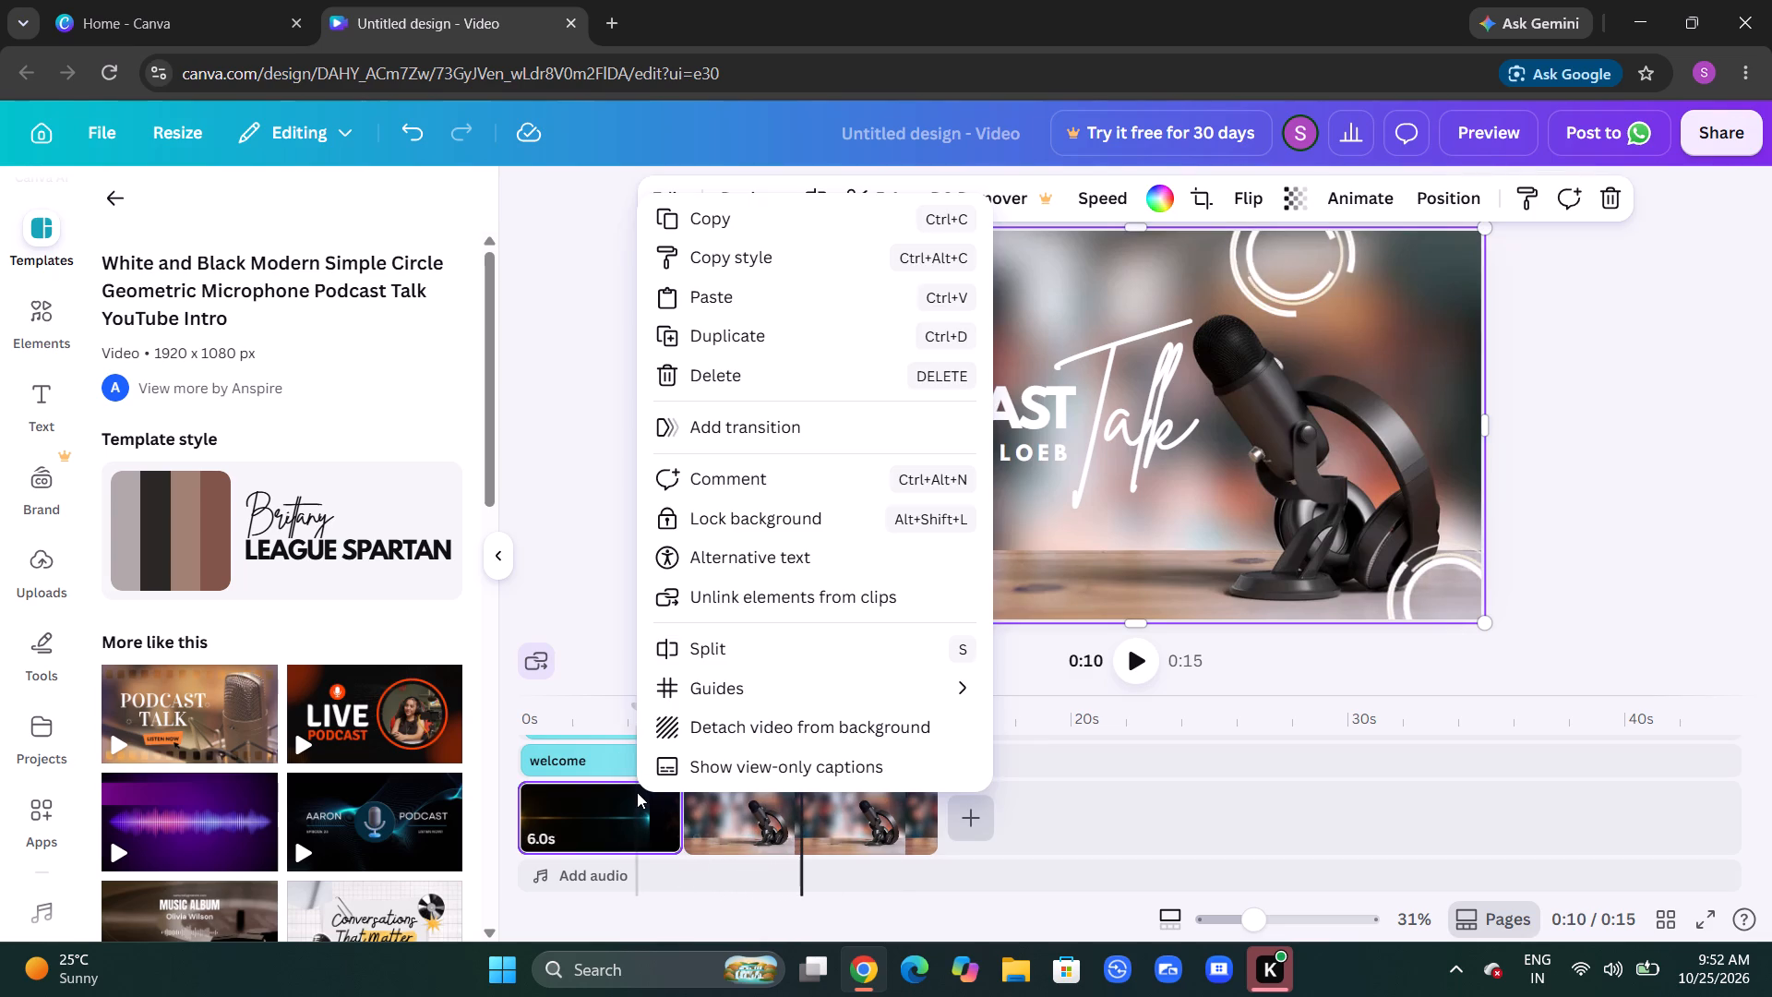
pyautogui.click(626, 806)
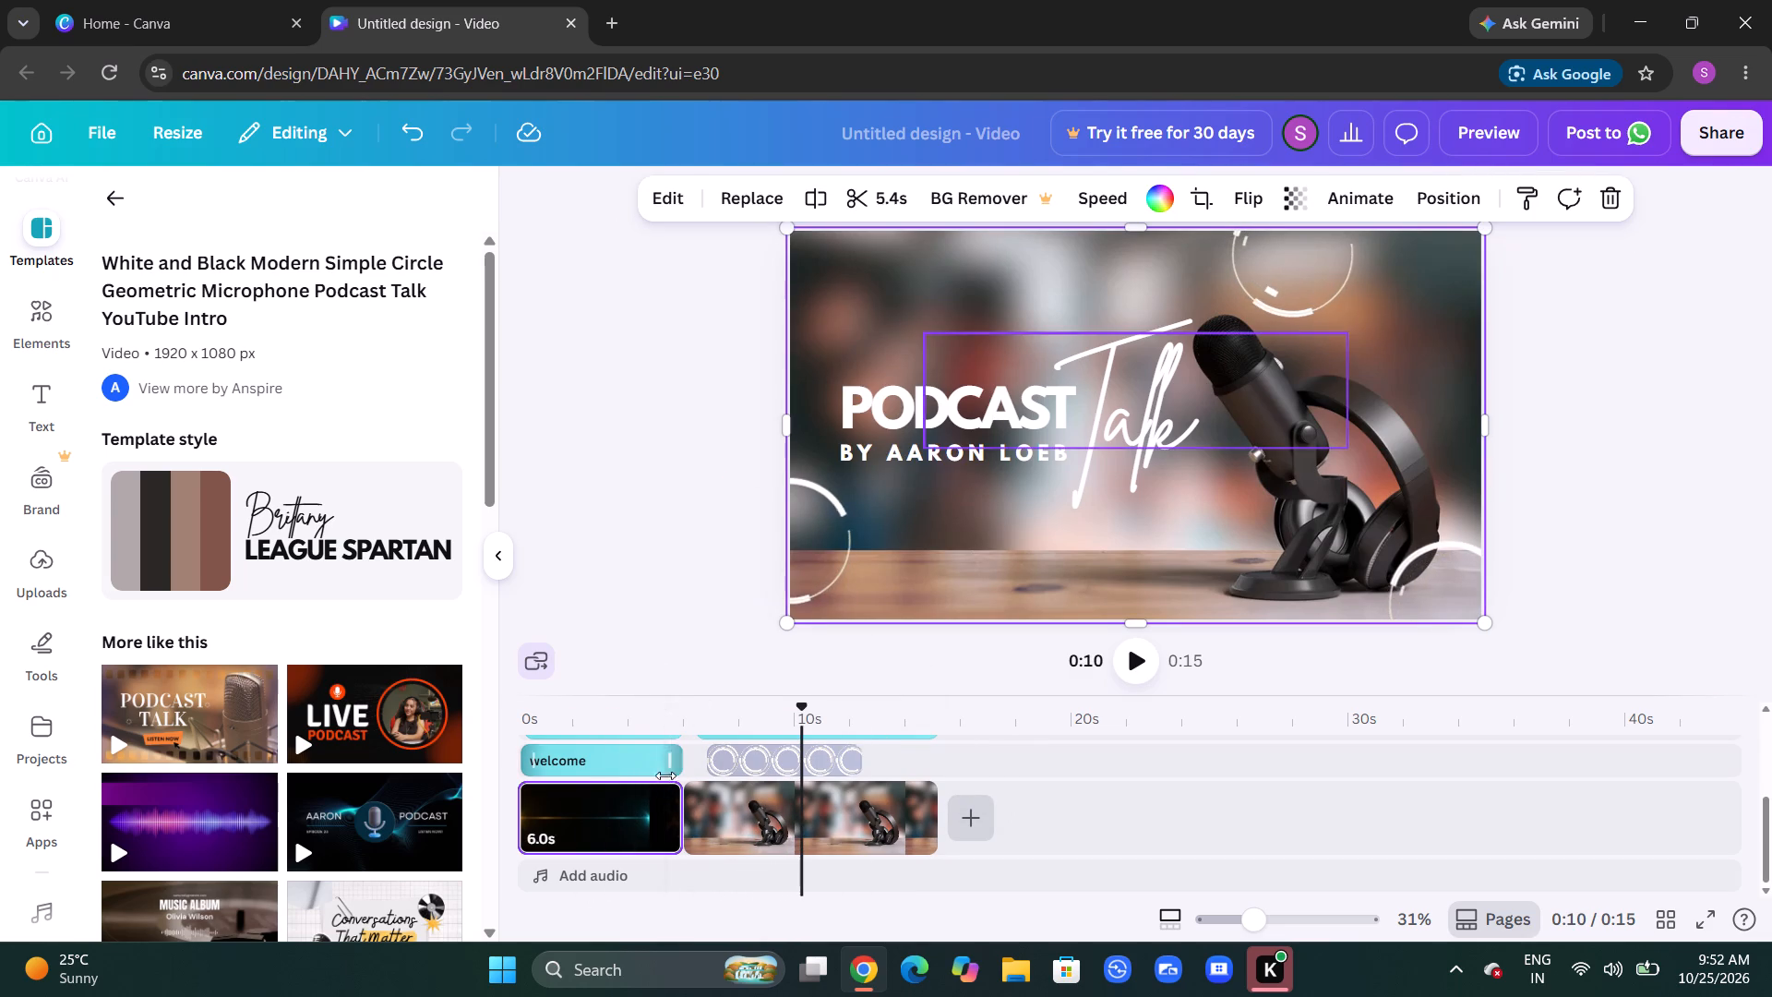
pyautogui.click(656, 811)
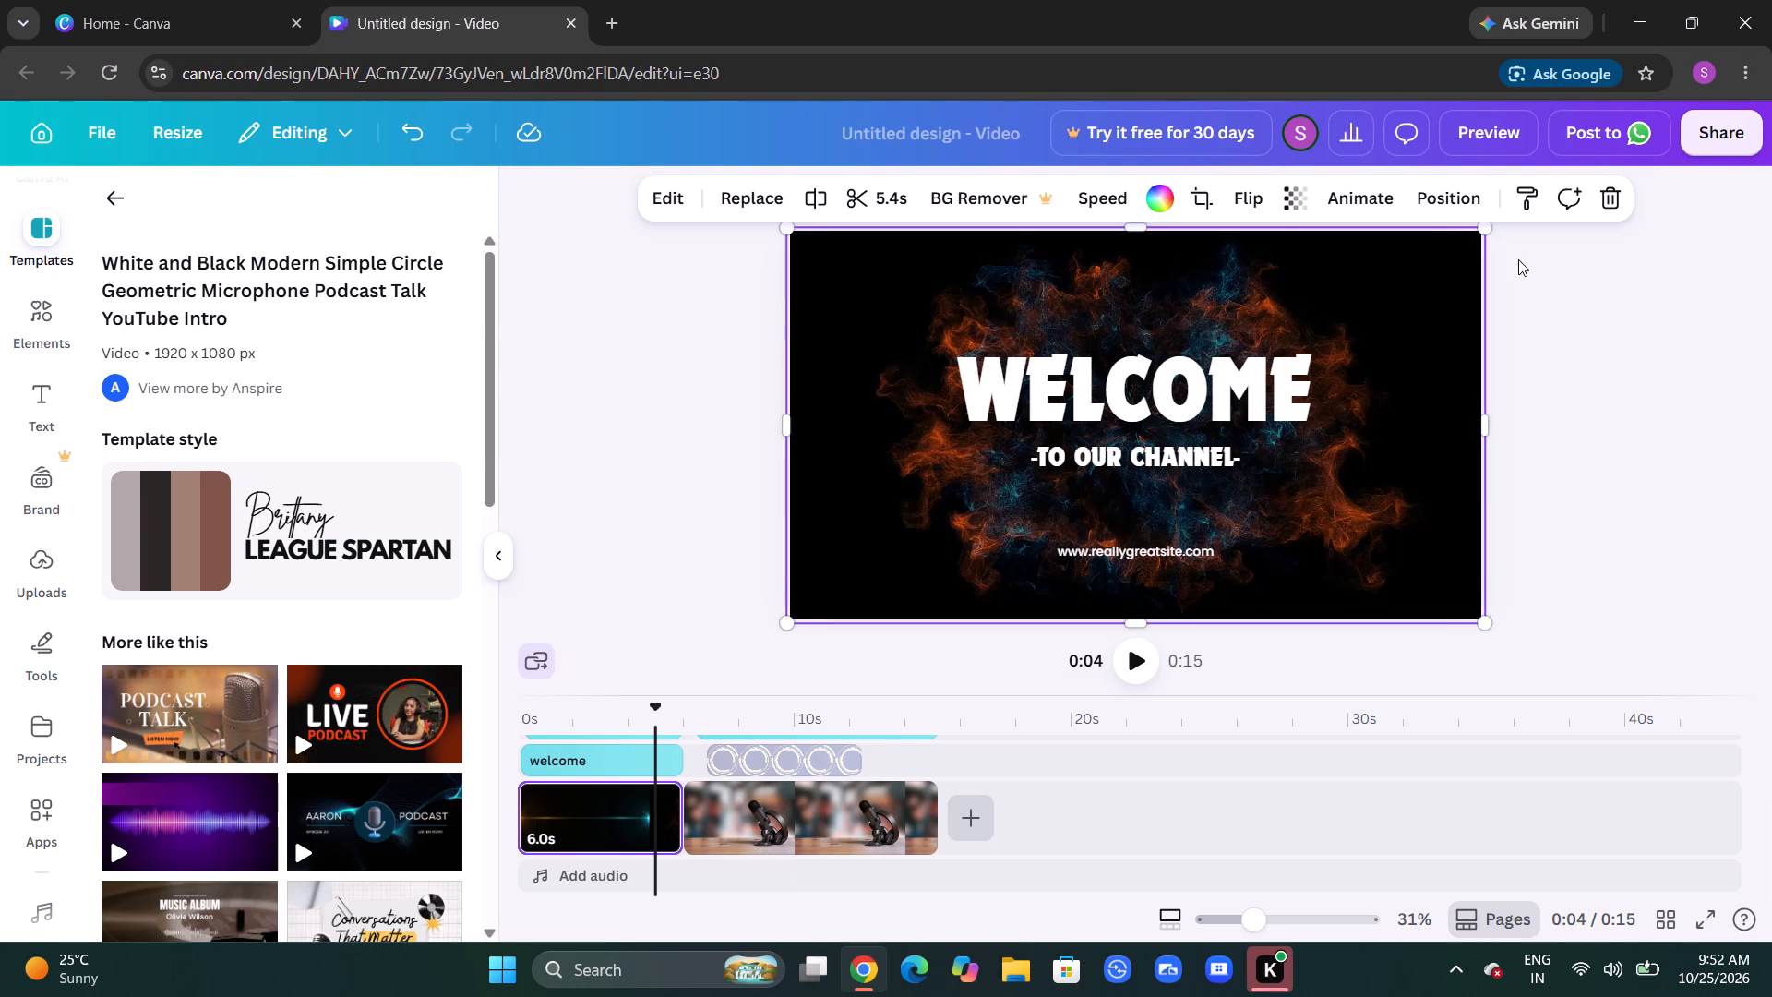
pyautogui.click(1602, 198)
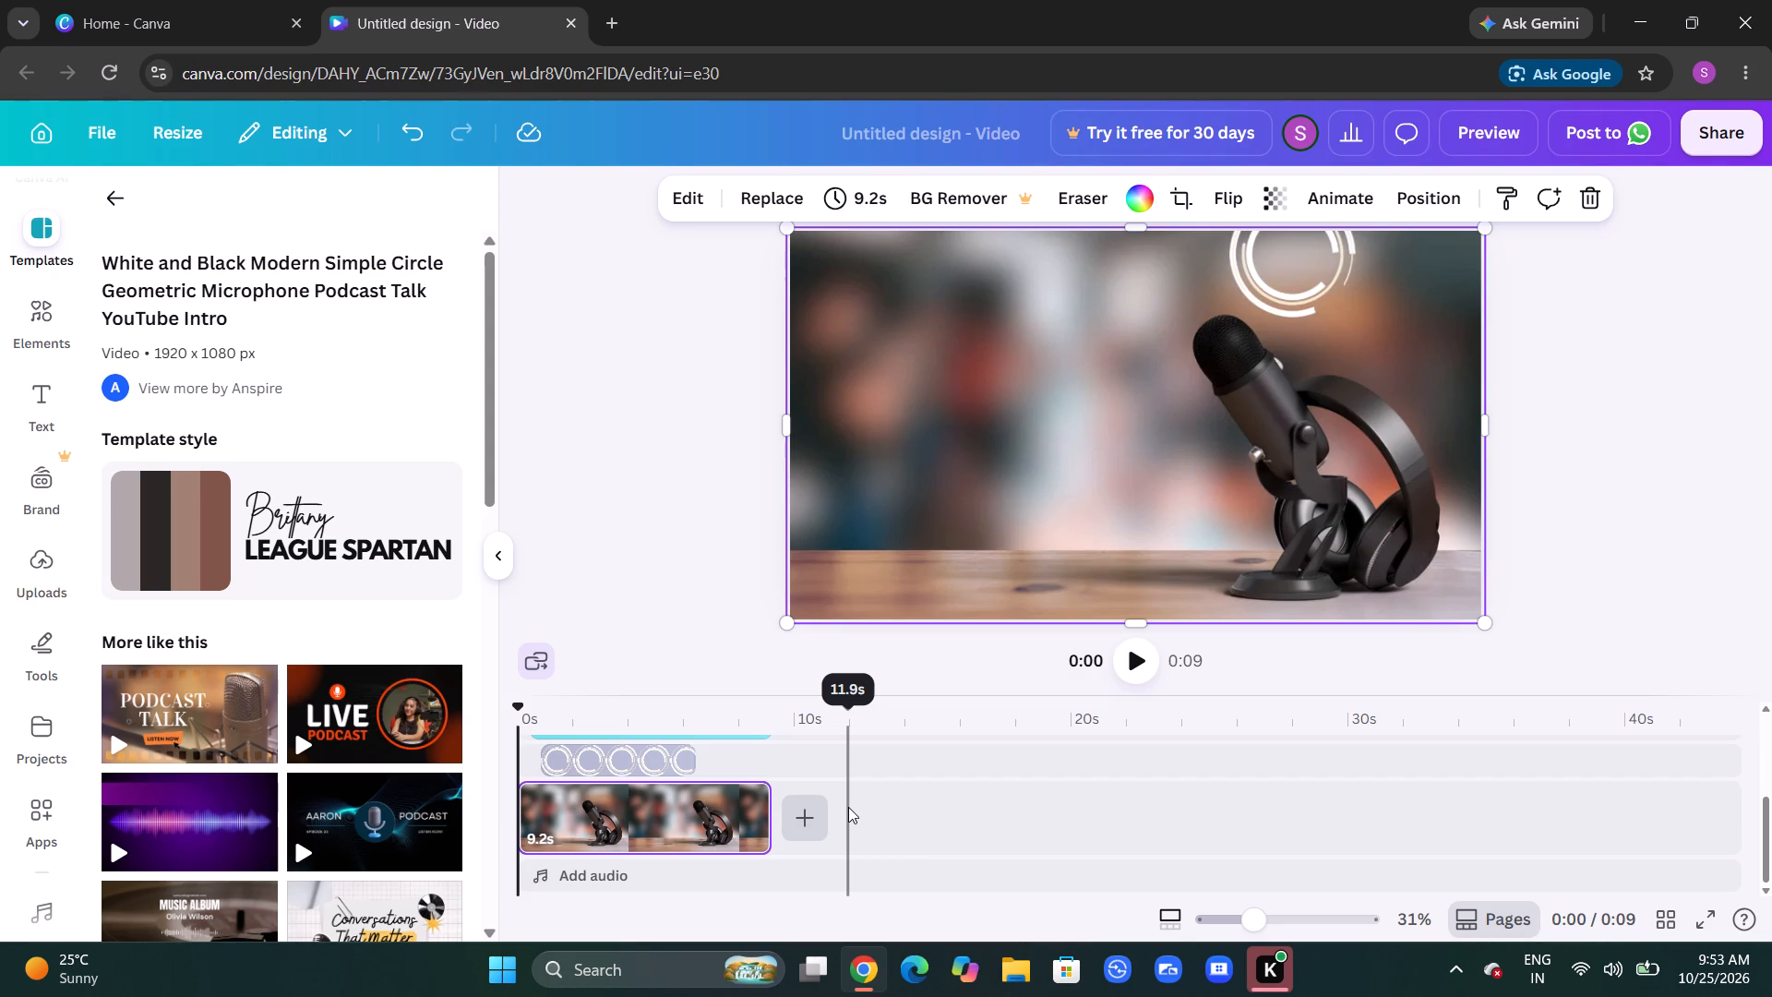
# Play the podcast intro clip from its start to check its text and circle animations.
pyautogui.click(1123, 652)
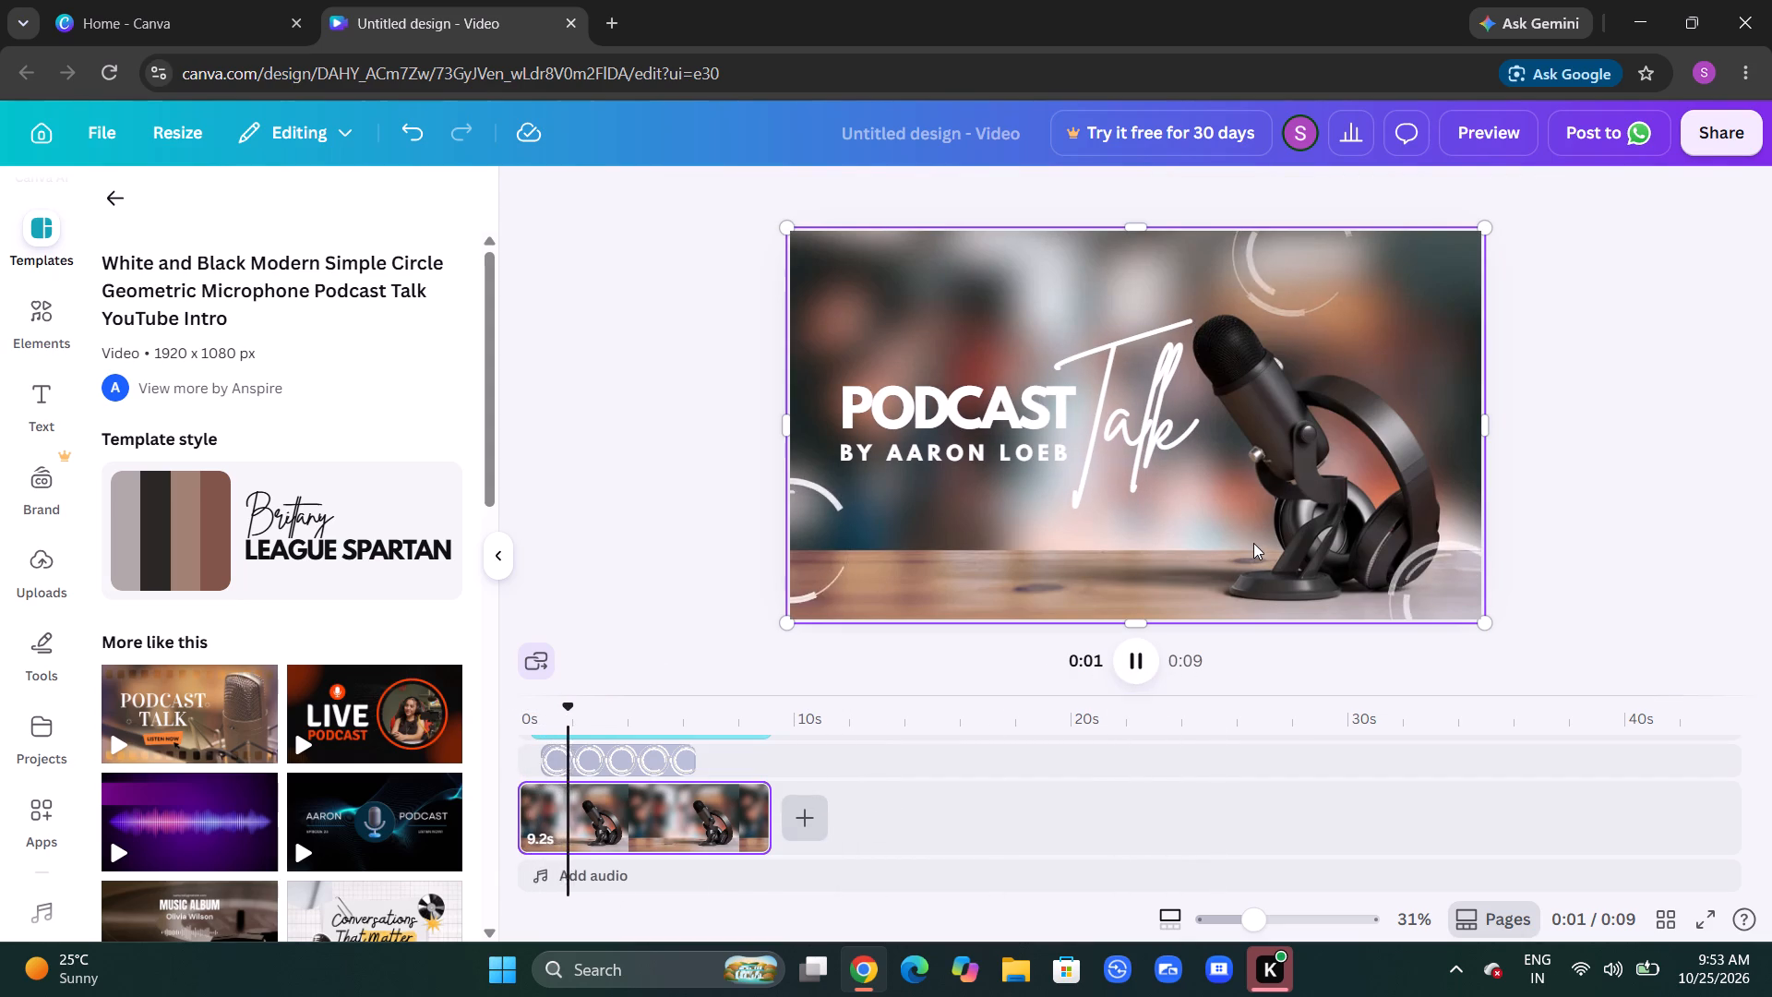
pyautogui.click(1022, 458)
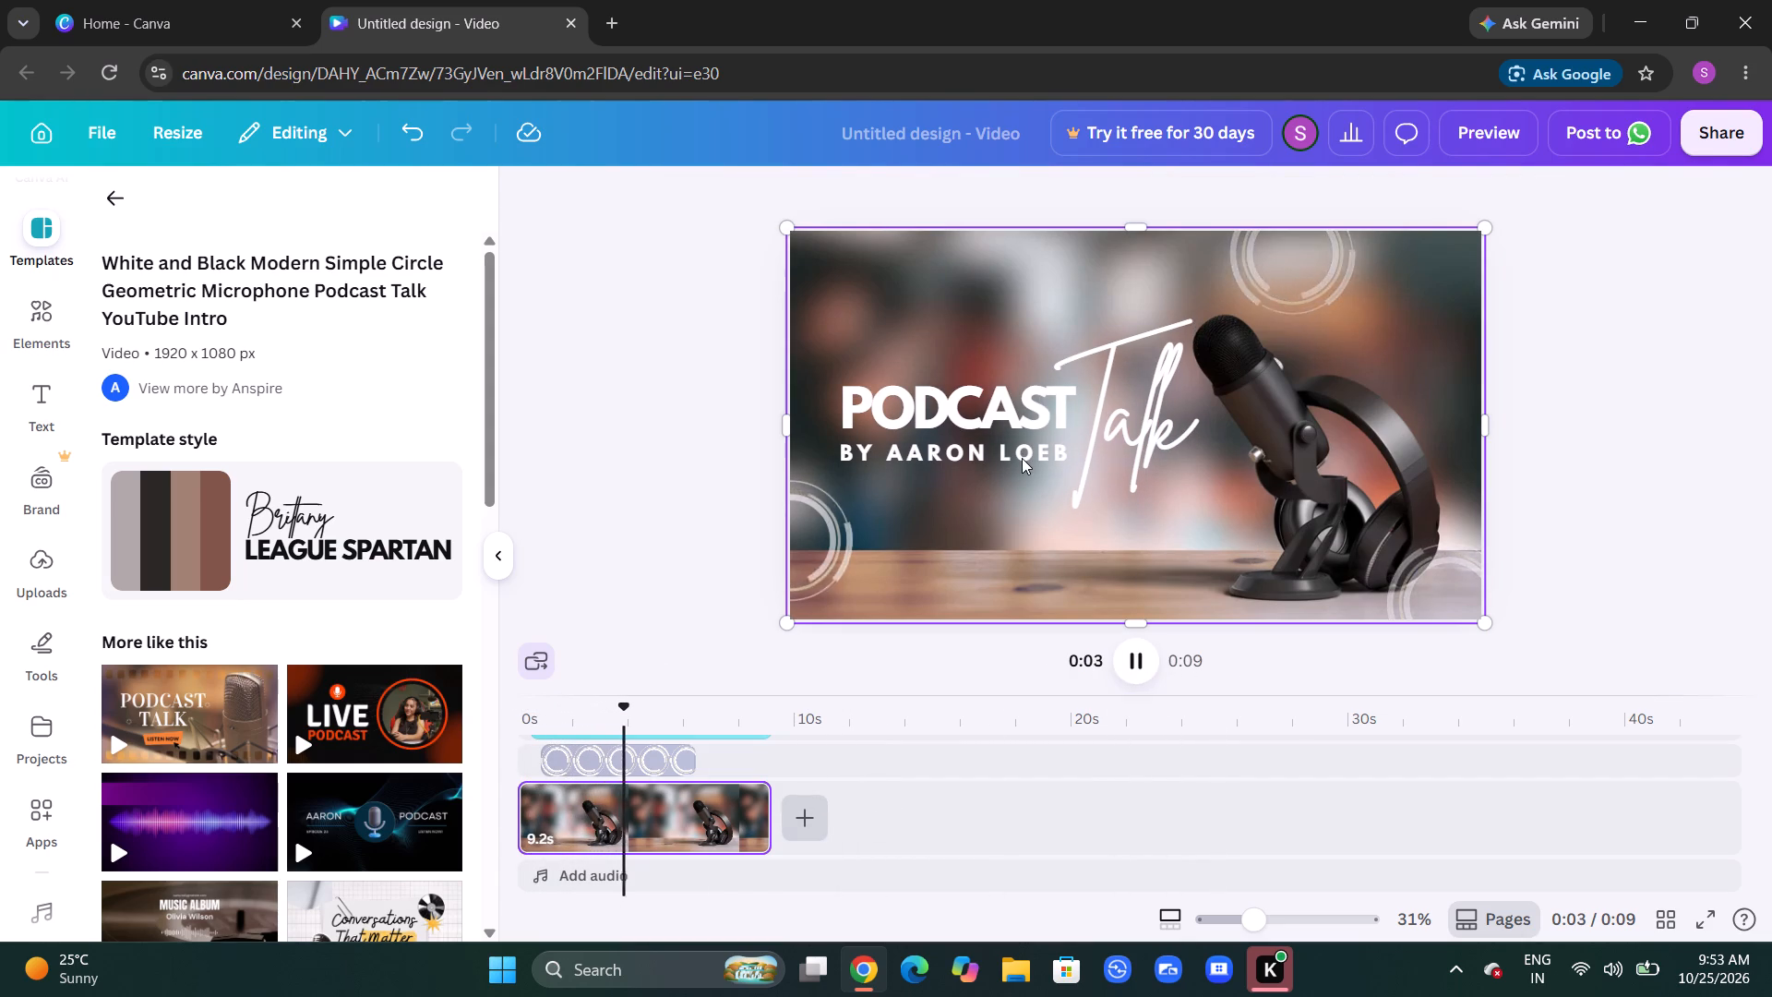
# Add the Chill Version 4 track from the Chill audio collection to the podcast video.
pyautogui.scroll(-3, 162, 799)
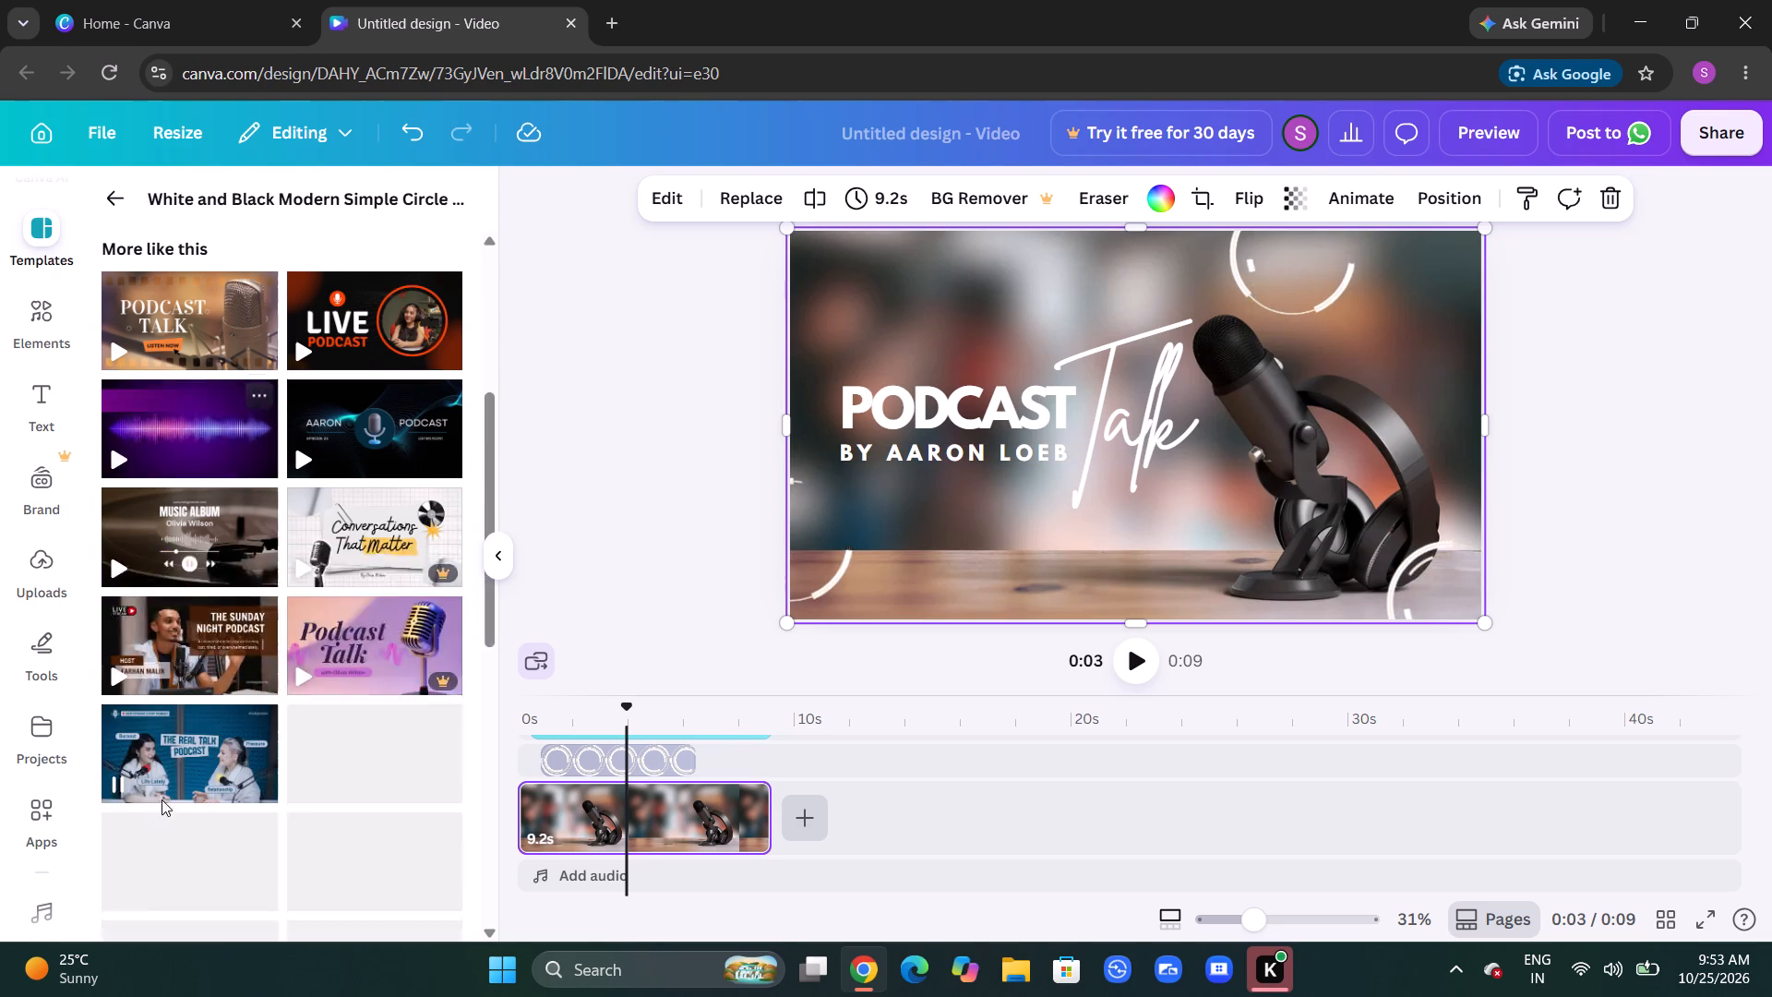
pyautogui.click(44, 902)
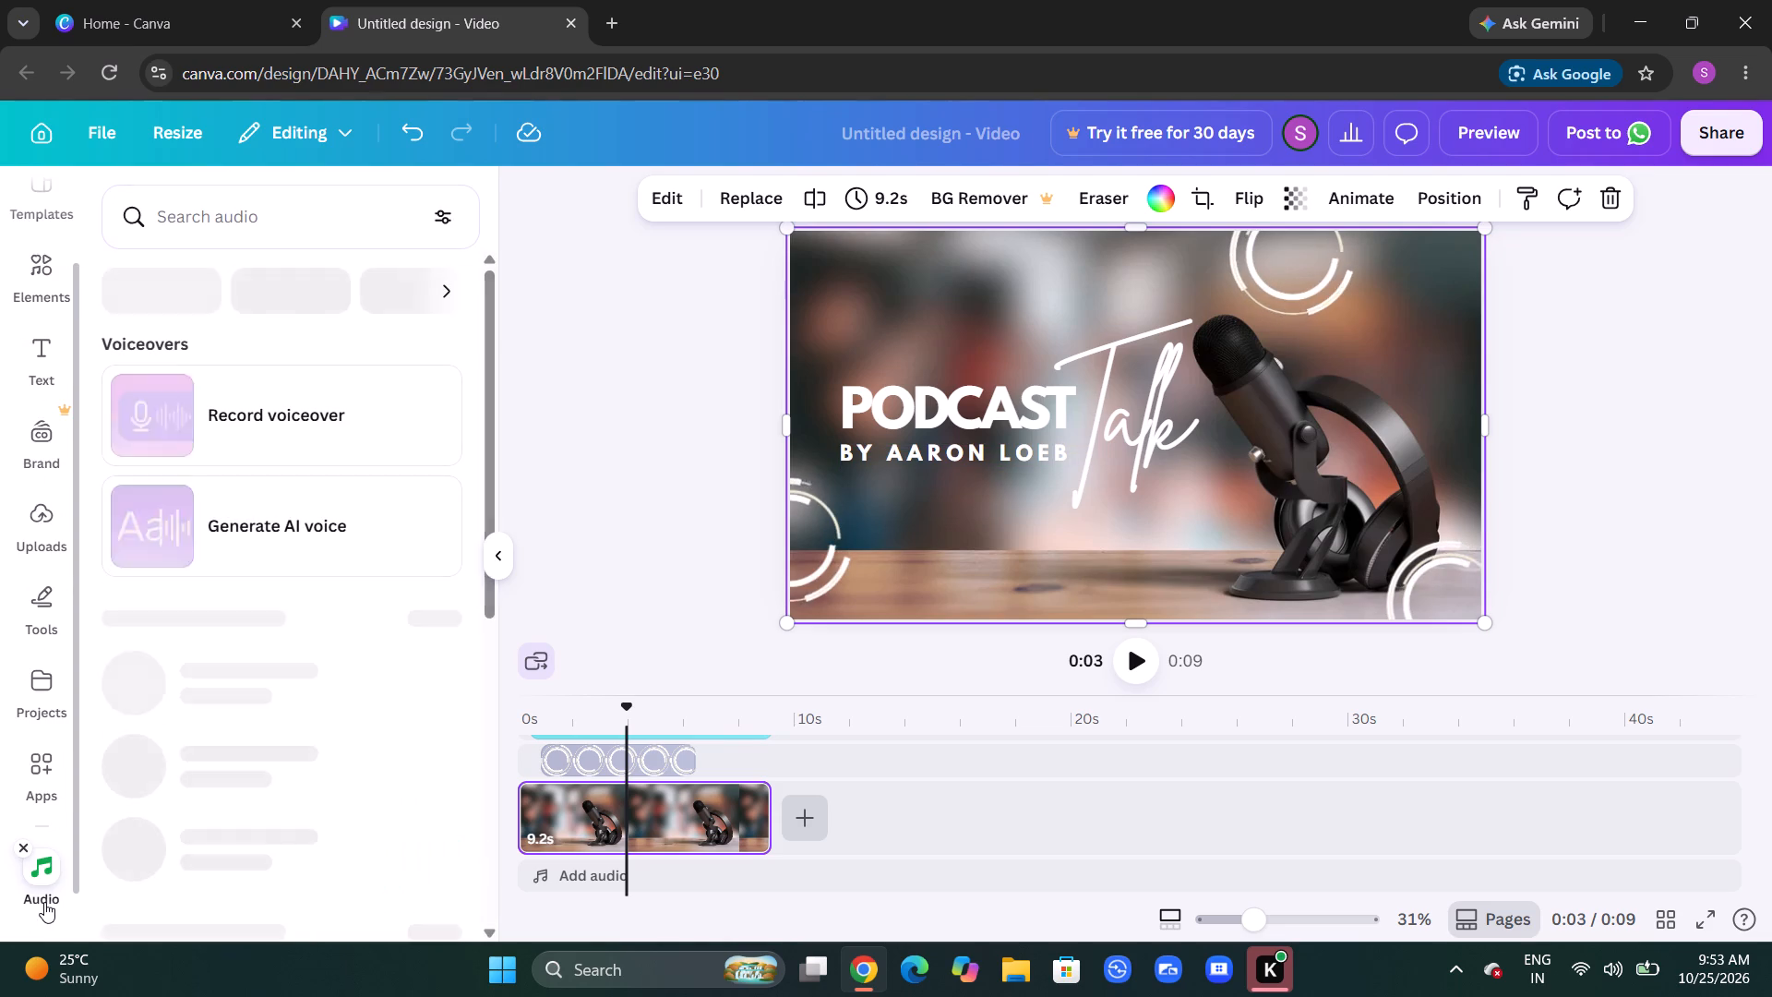
pyautogui.scroll(-3, 221, 716)
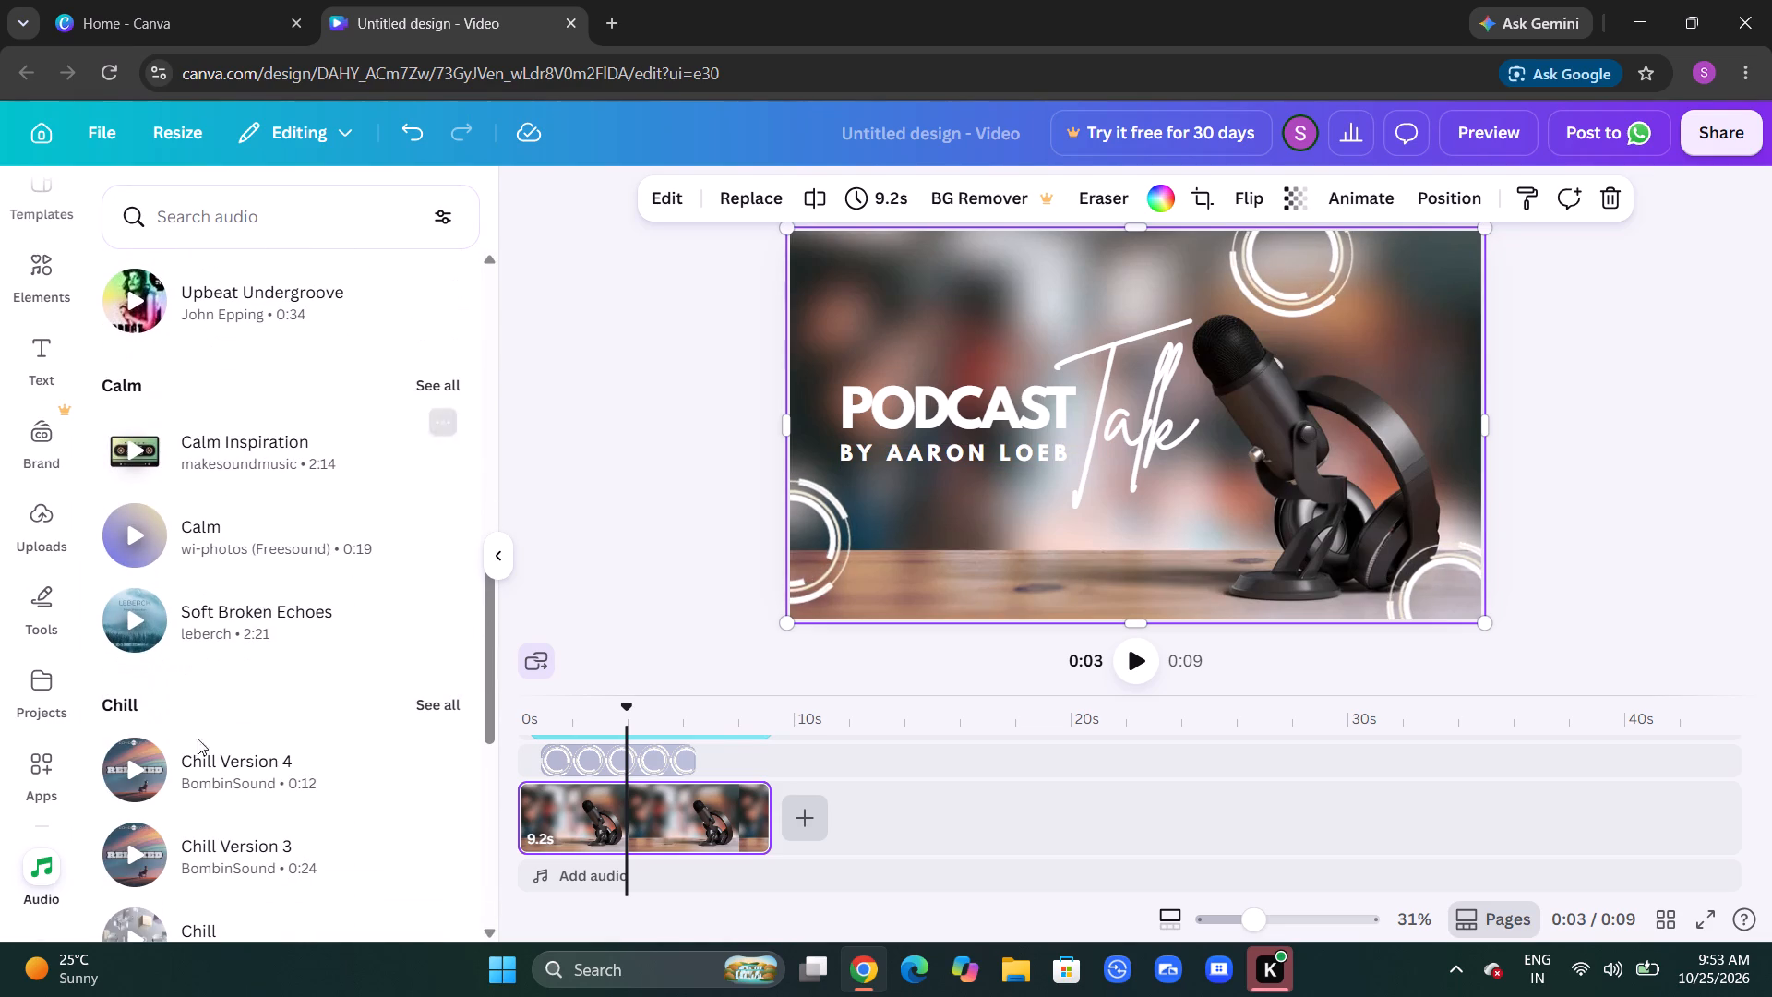
pyautogui.click(198, 802)
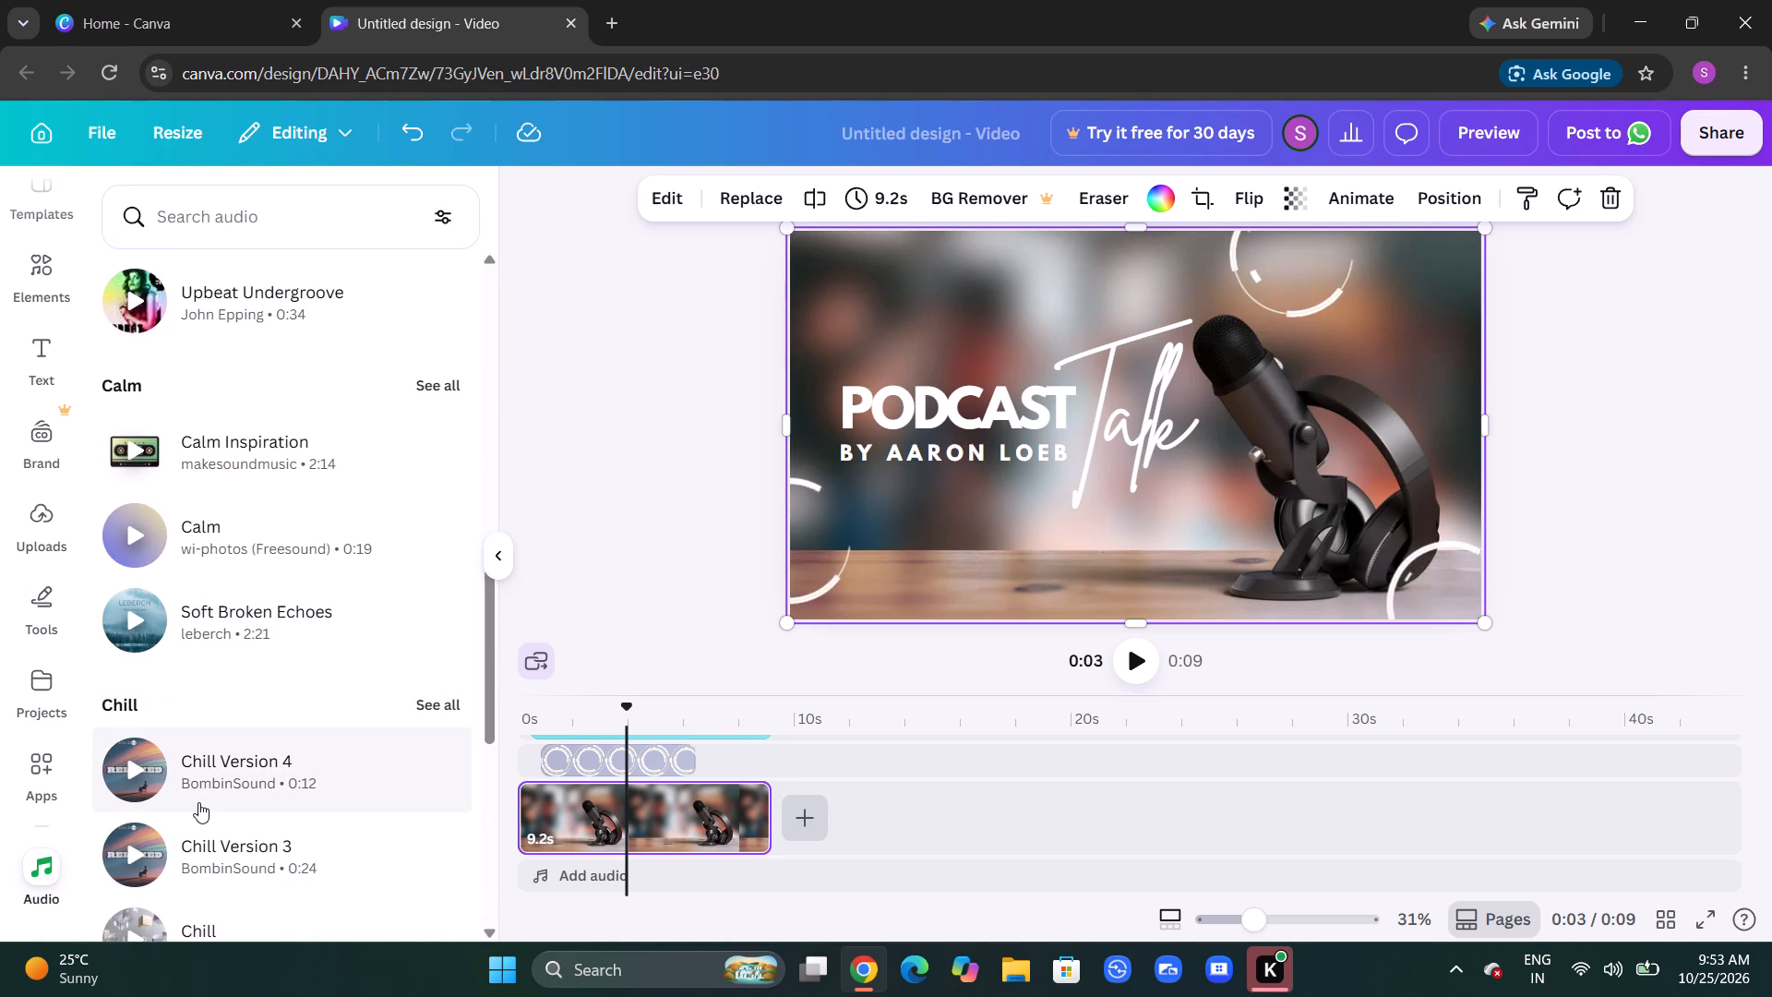
pyautogui.click(191, 773)
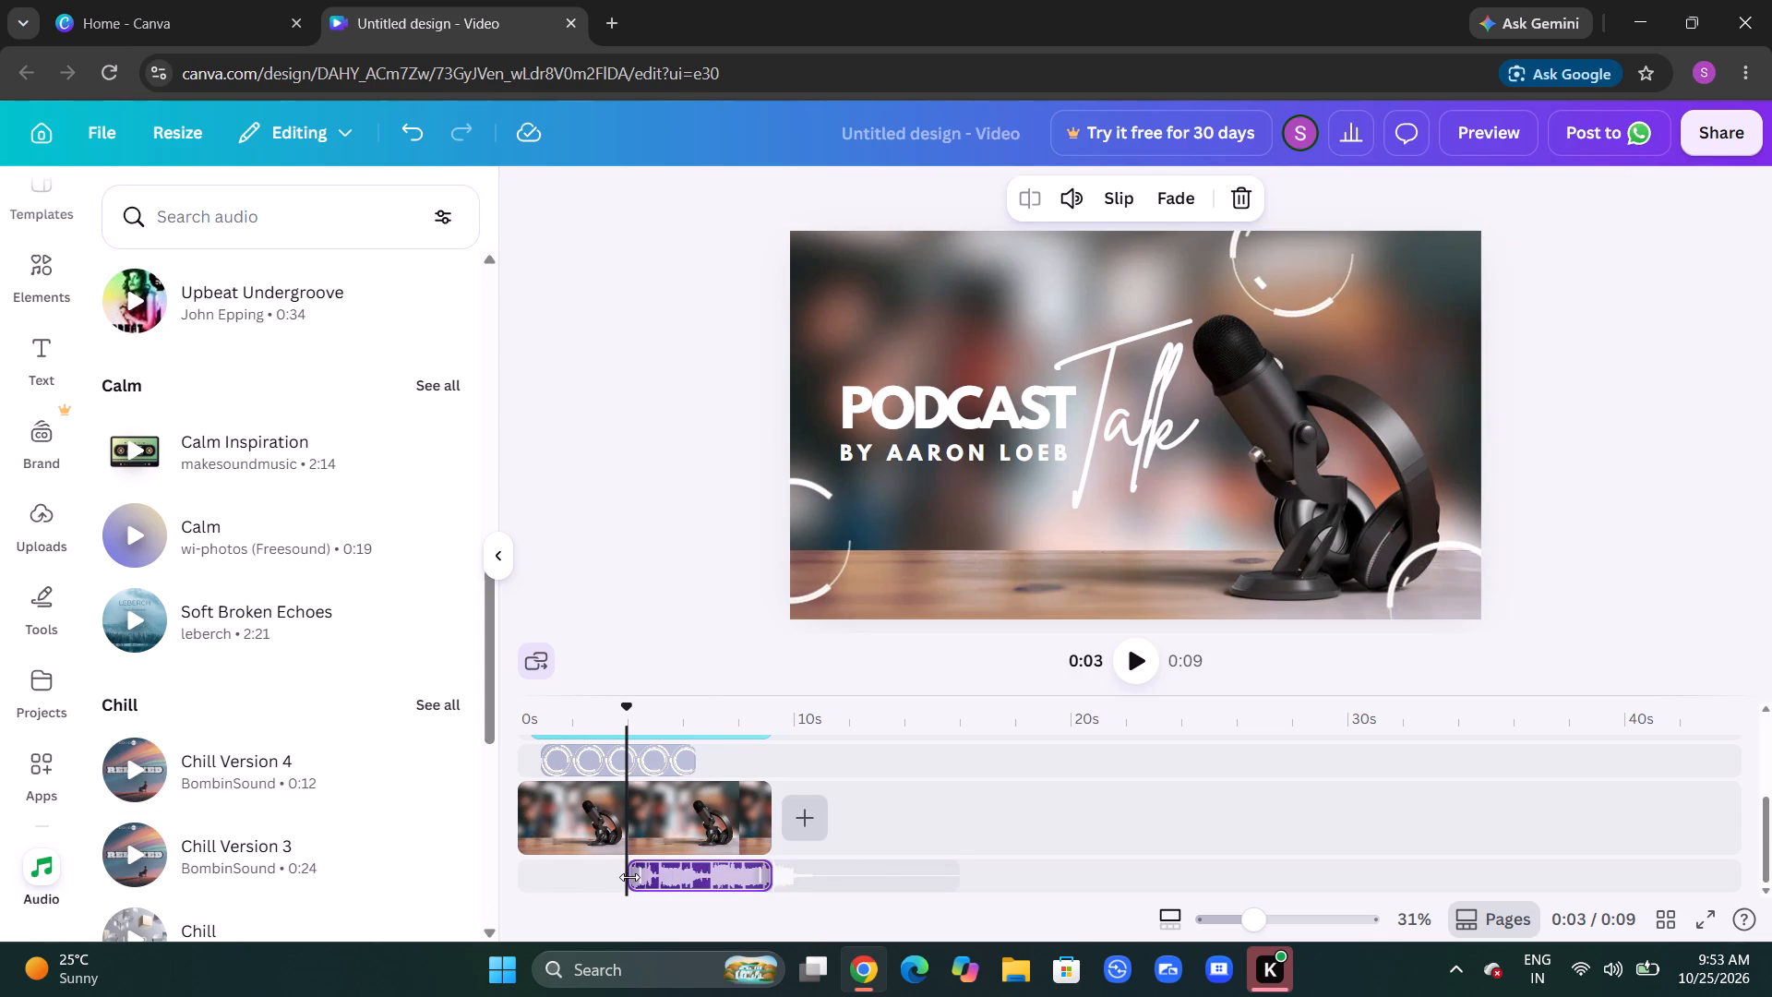
# Move the Chill Version 4 track's start to 0 s and extend its end to match the 9.2 s podcast clip.
pyautogui.moveTo(629, 877); pyautogui.dragTo(509, 875)
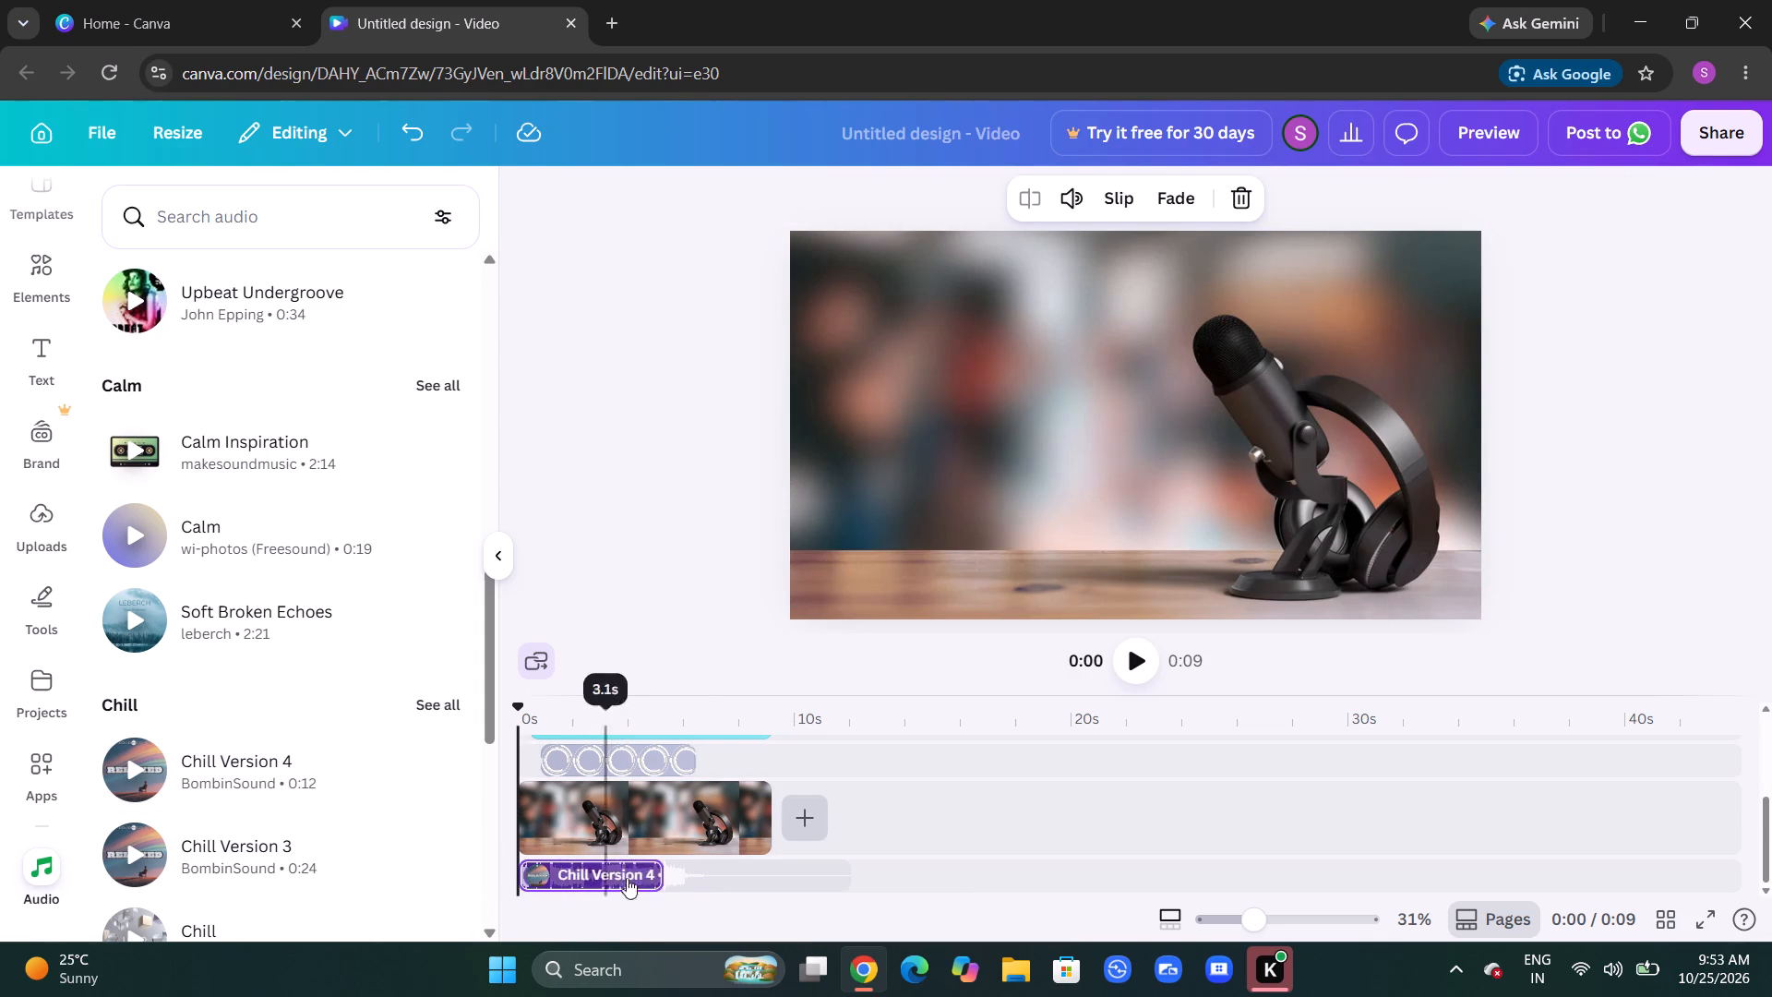
pyautogui.moveTo(663, 877); pyautogui.dragTo(753, 883)
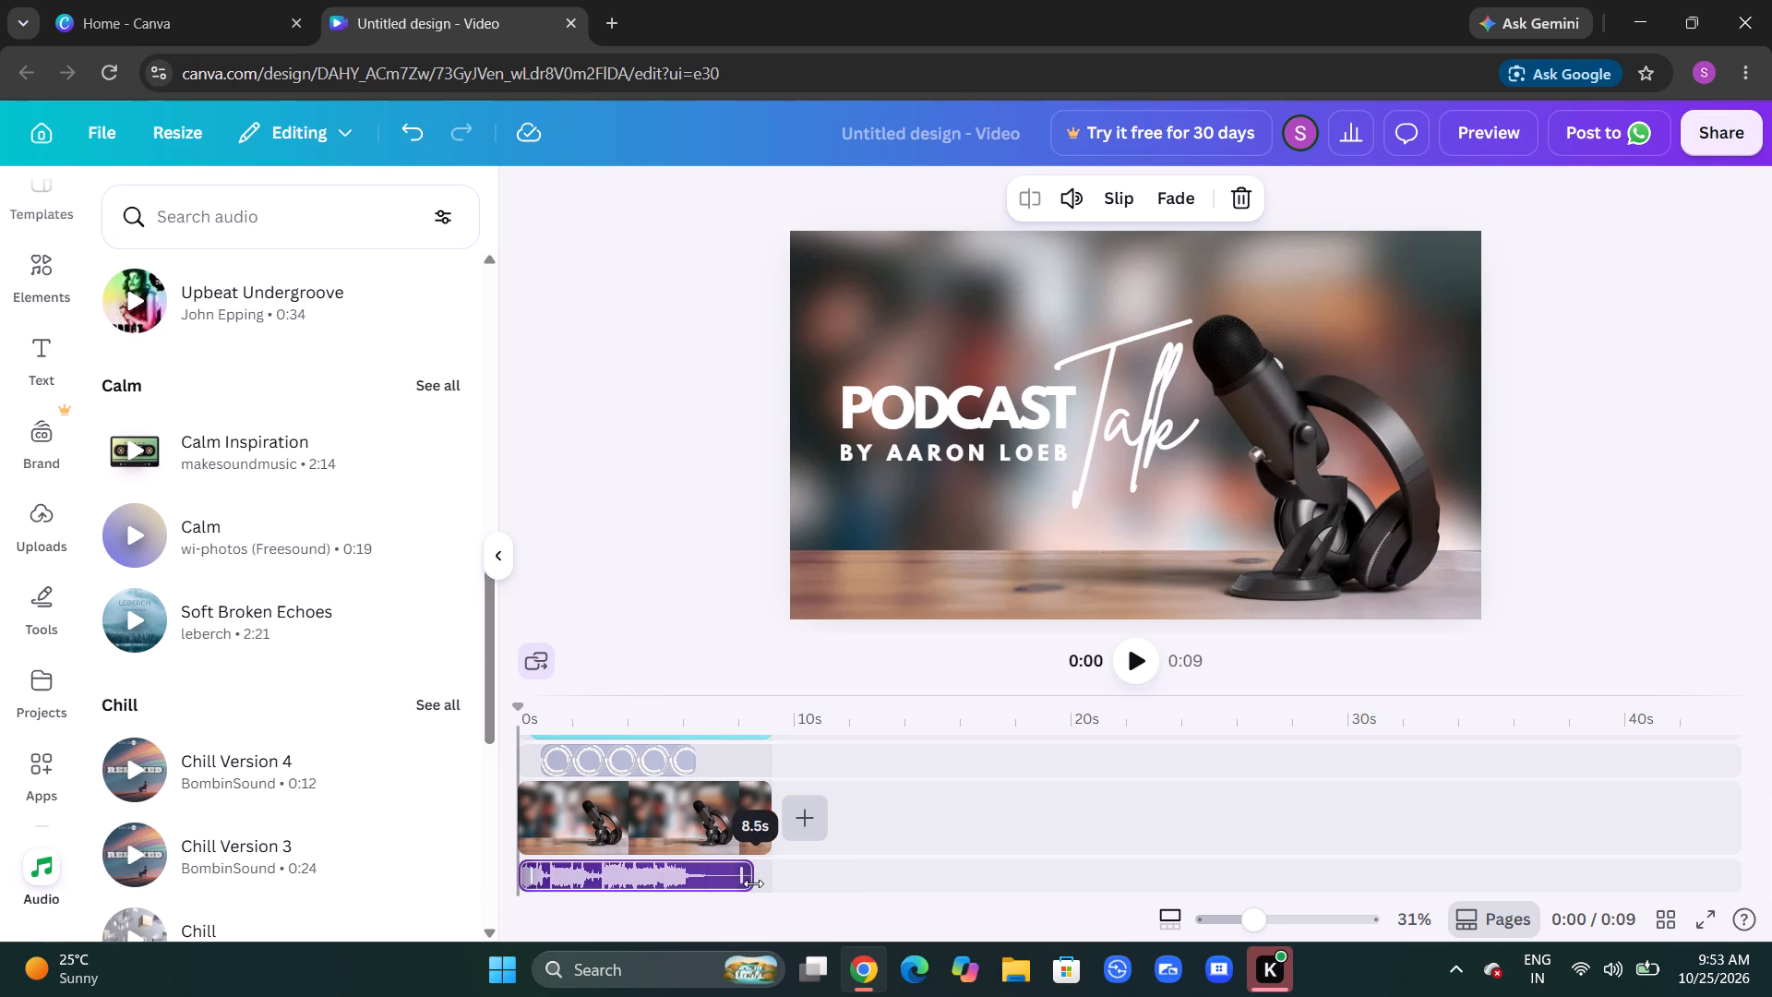
pyautogui.moveTo(753, 883); pyautogui.dragTo(763, 885)
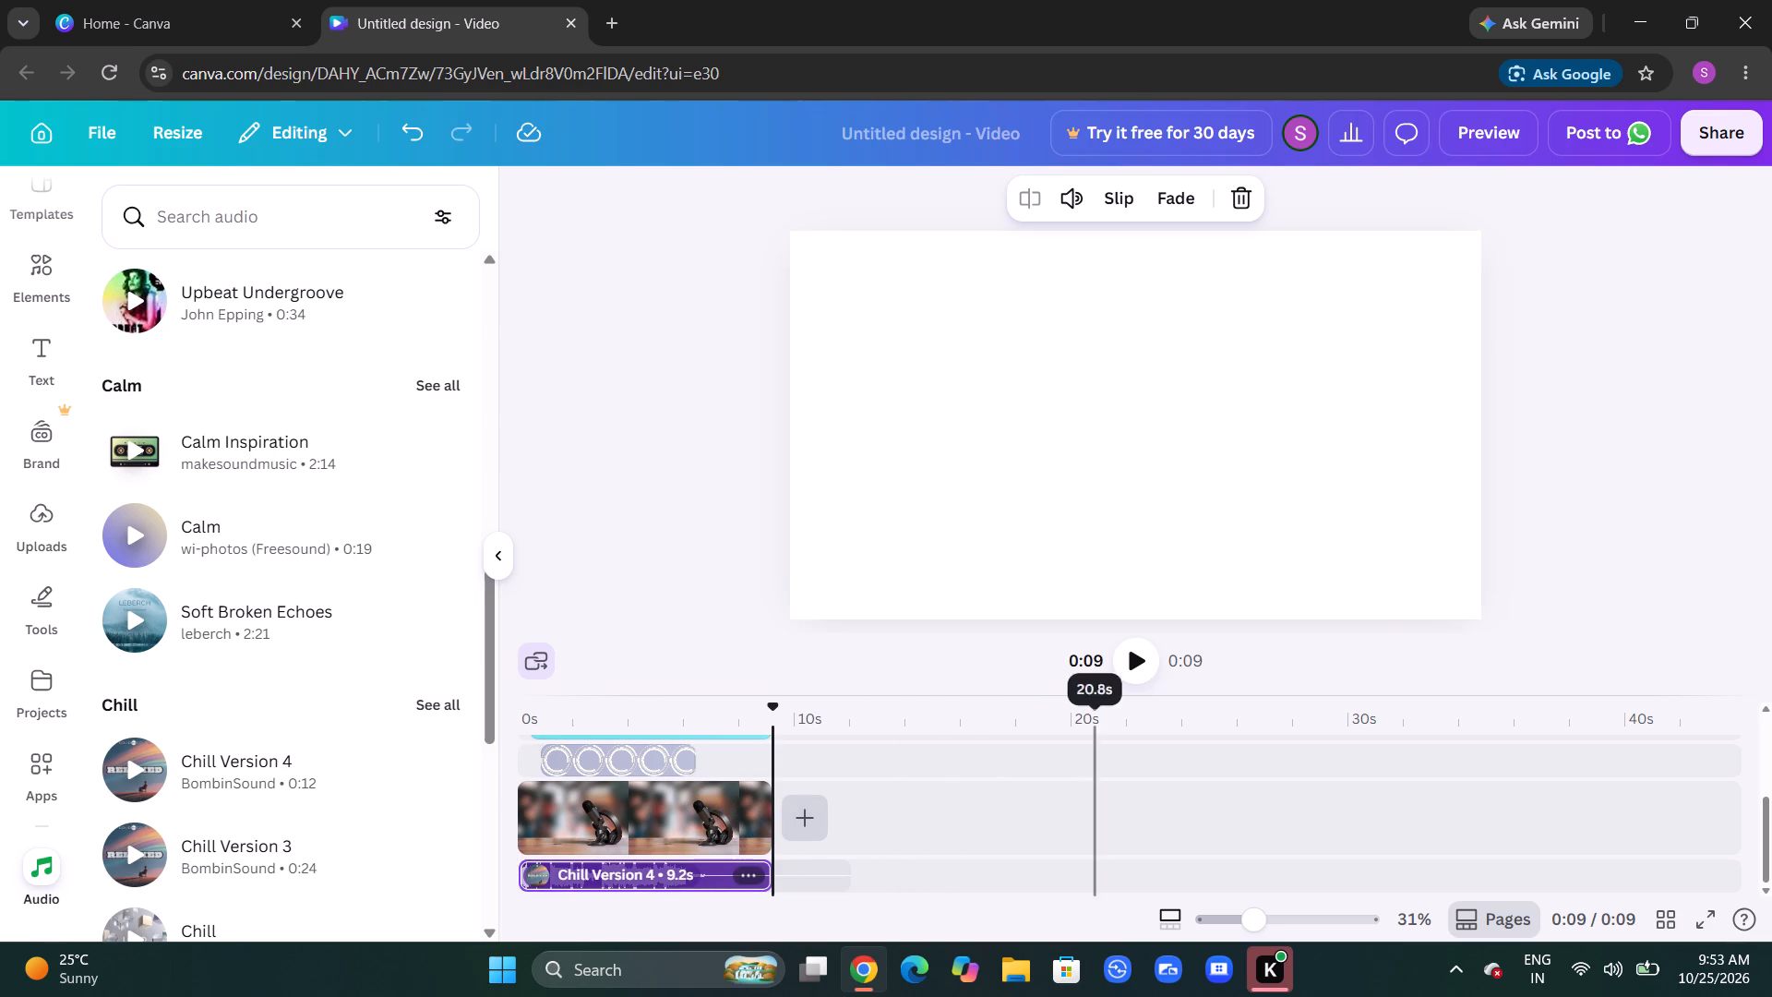
# Play the podcast video together with its audio track to check the result.
pyautogui.click(1141, 654)
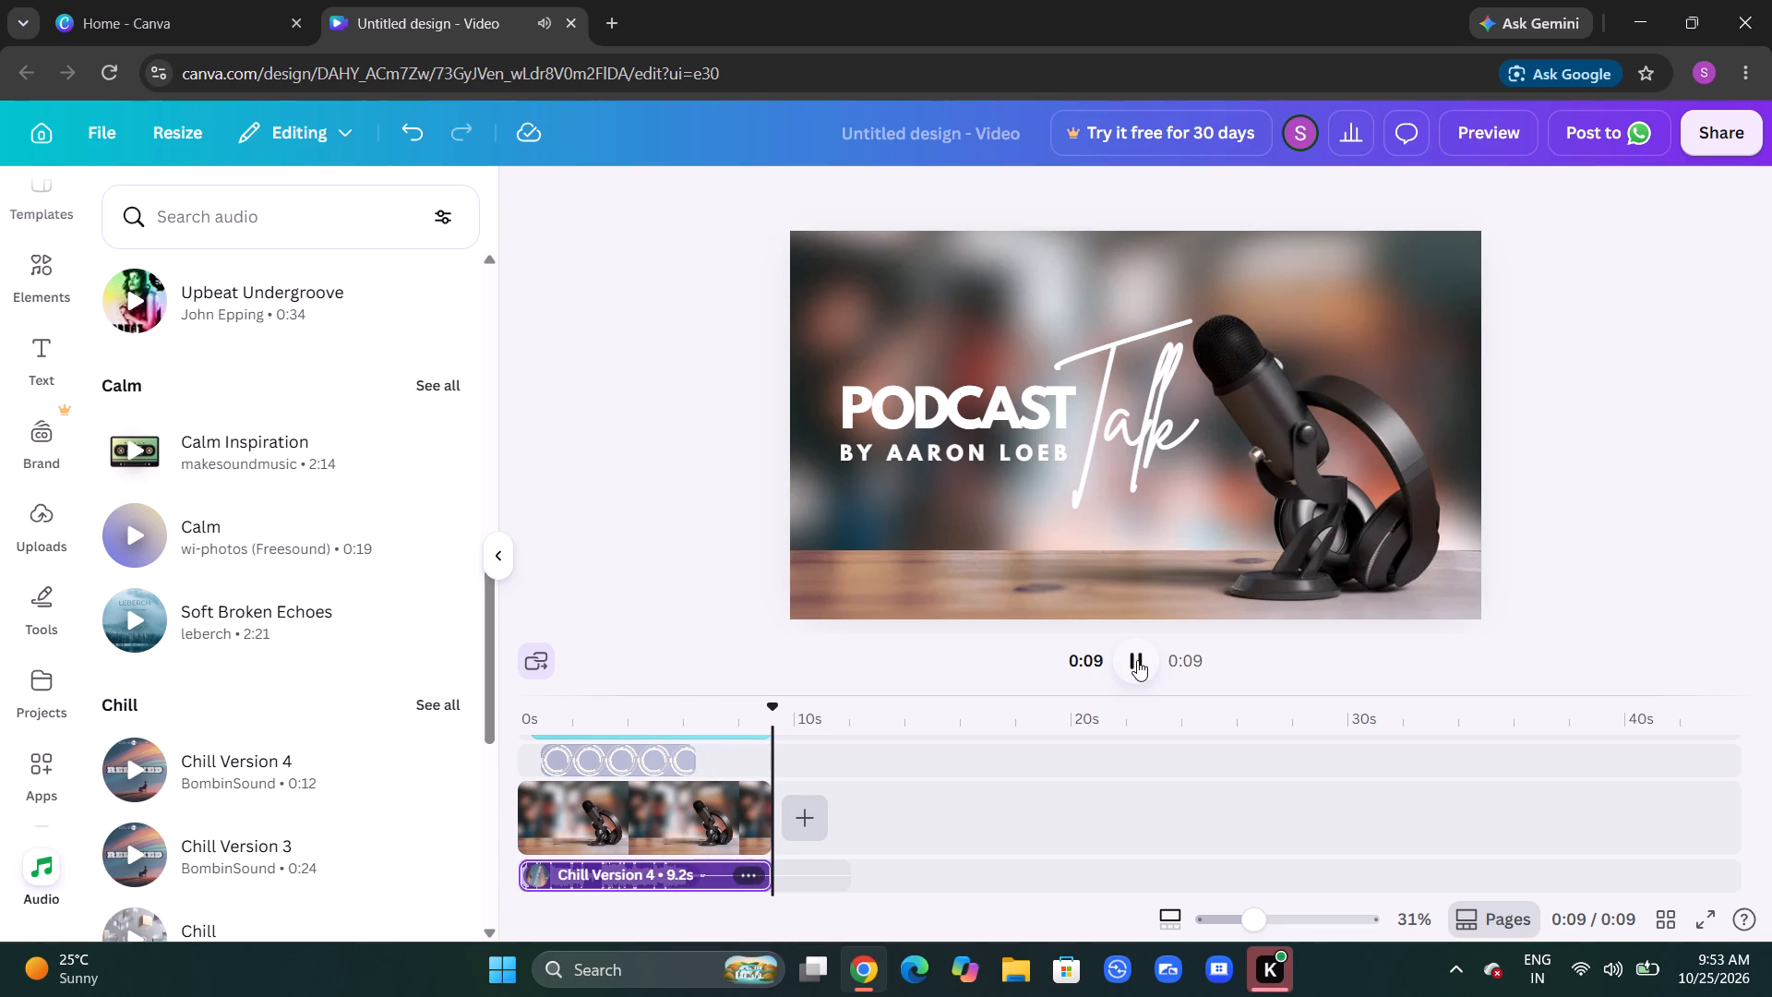
pyautogui.click(1137, 660)
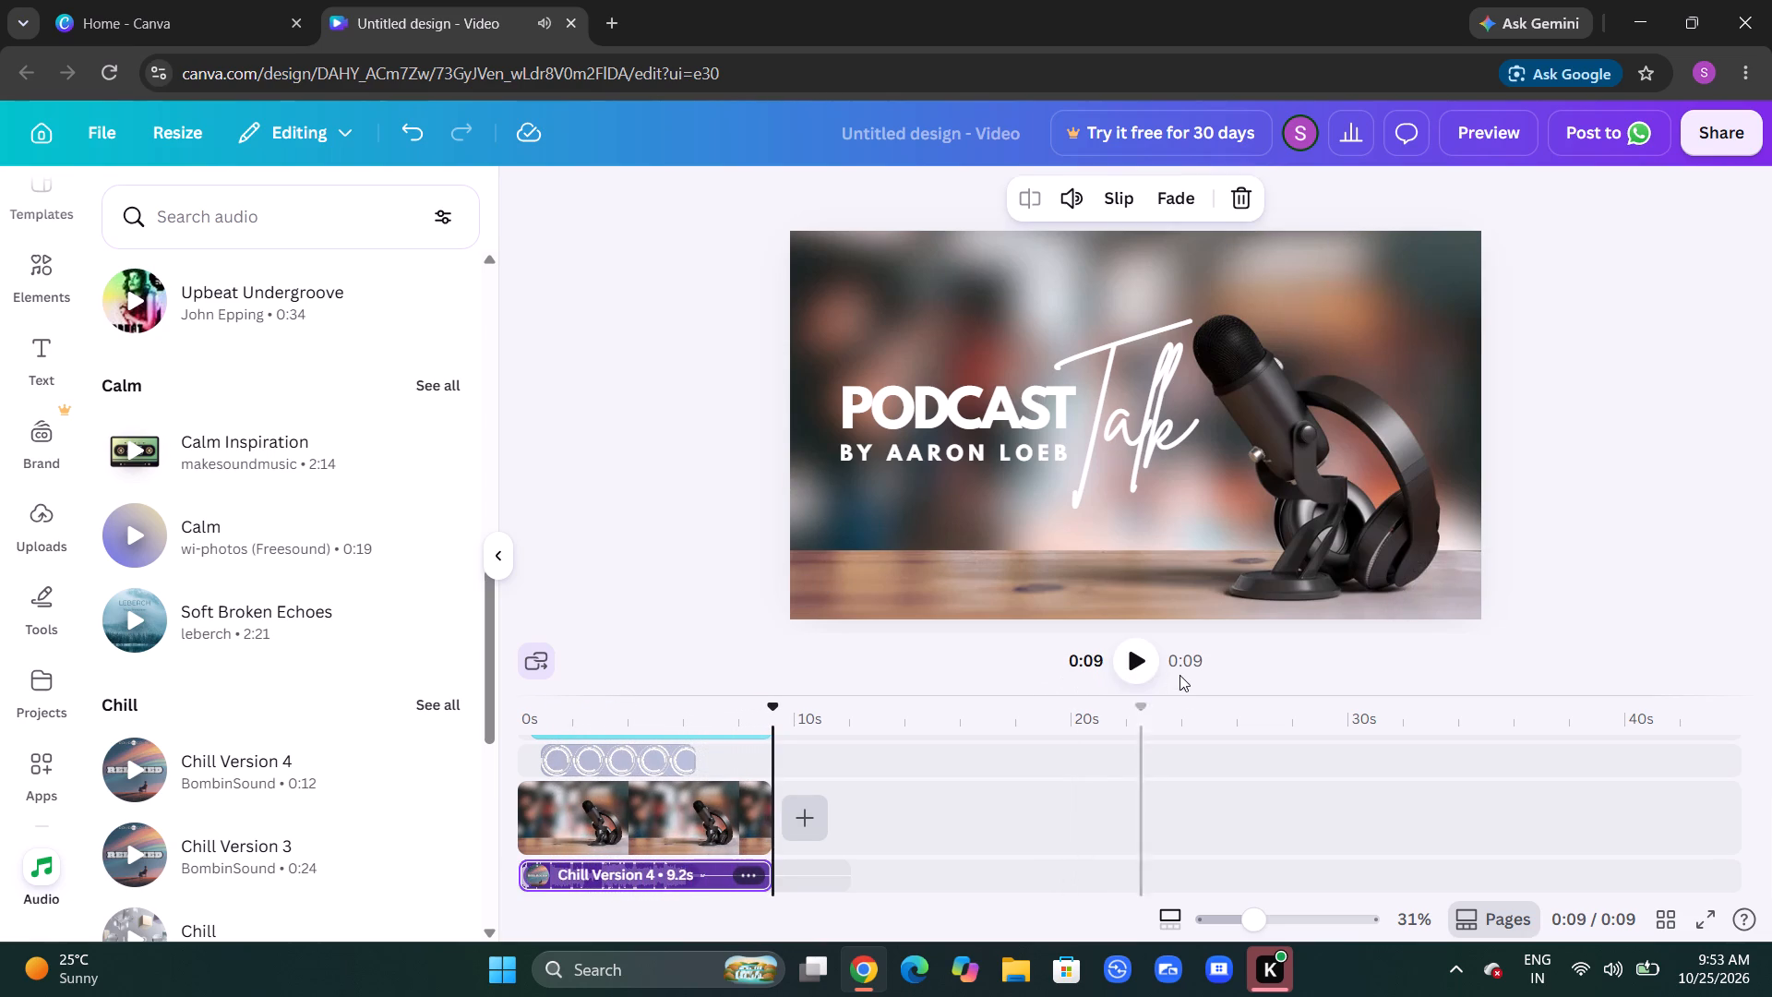
# Replay the podcast video from its start to check the animations together with the music.
pyautogui.click(1143, 659)
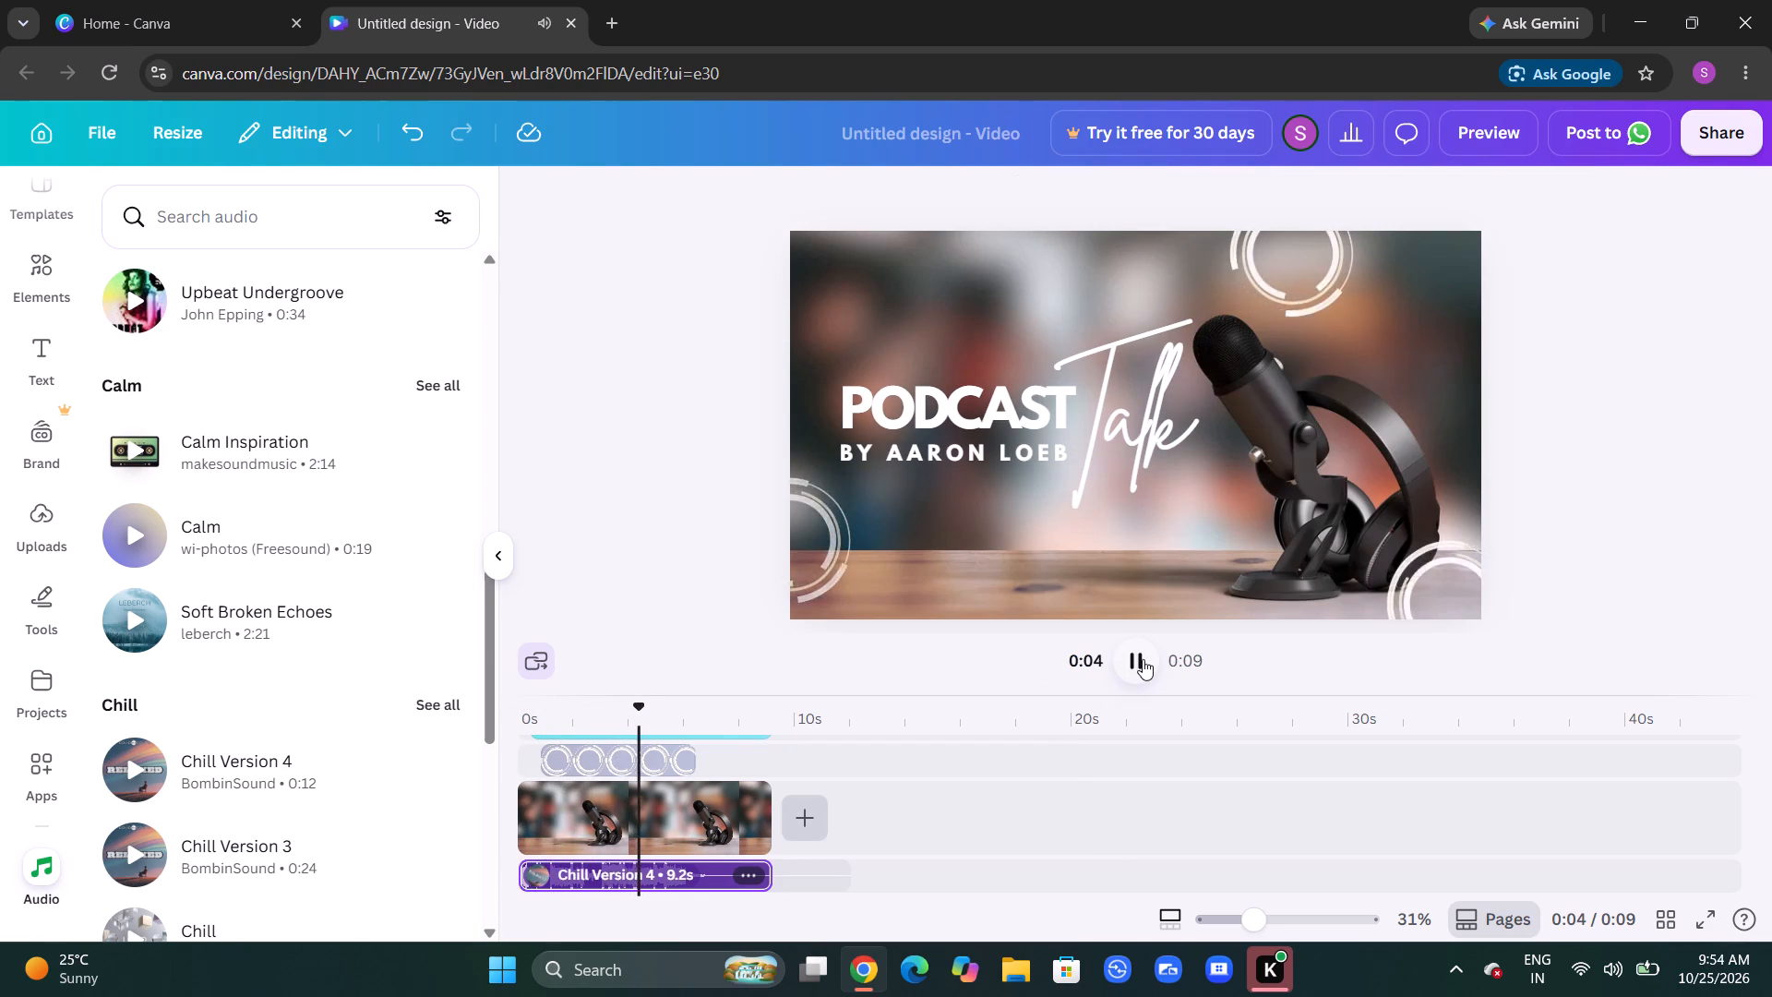
pyautogui.scroll(1, 1143, 659)
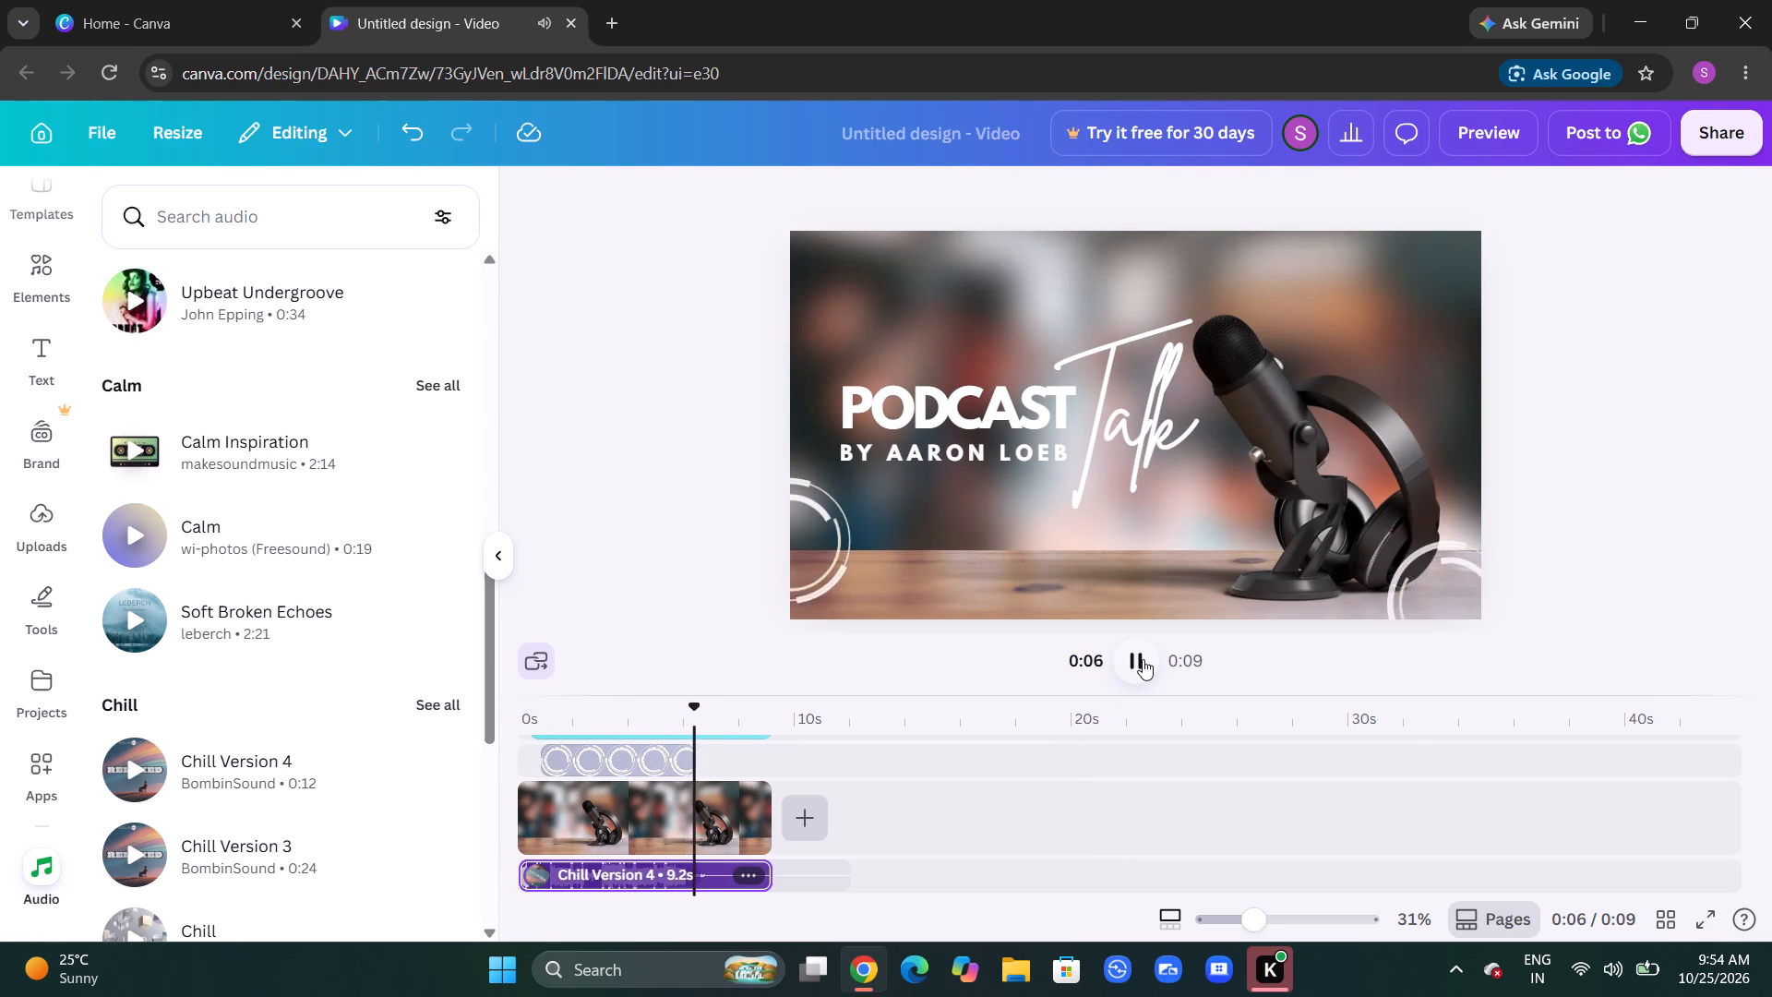
pyautogui.scroll(1, 1143, 659)
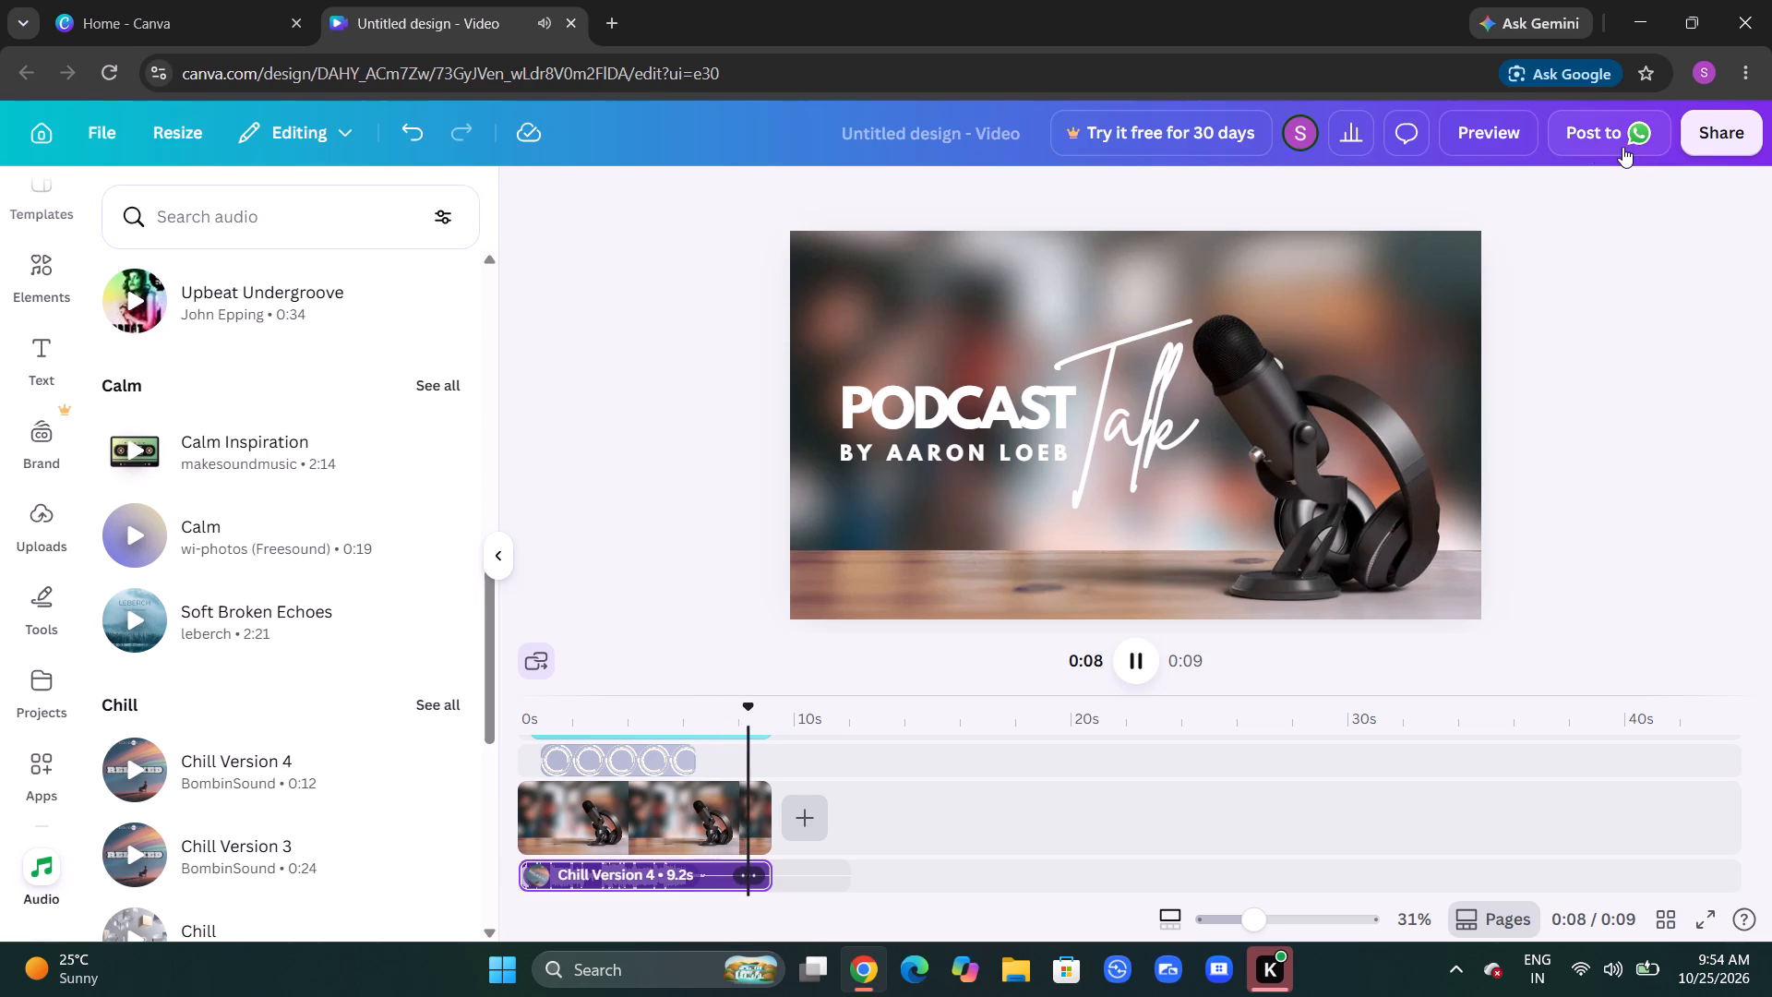
# Download the podcast video as an MP4 file at 1080p quality.
pyautogui.click(1603, 126)
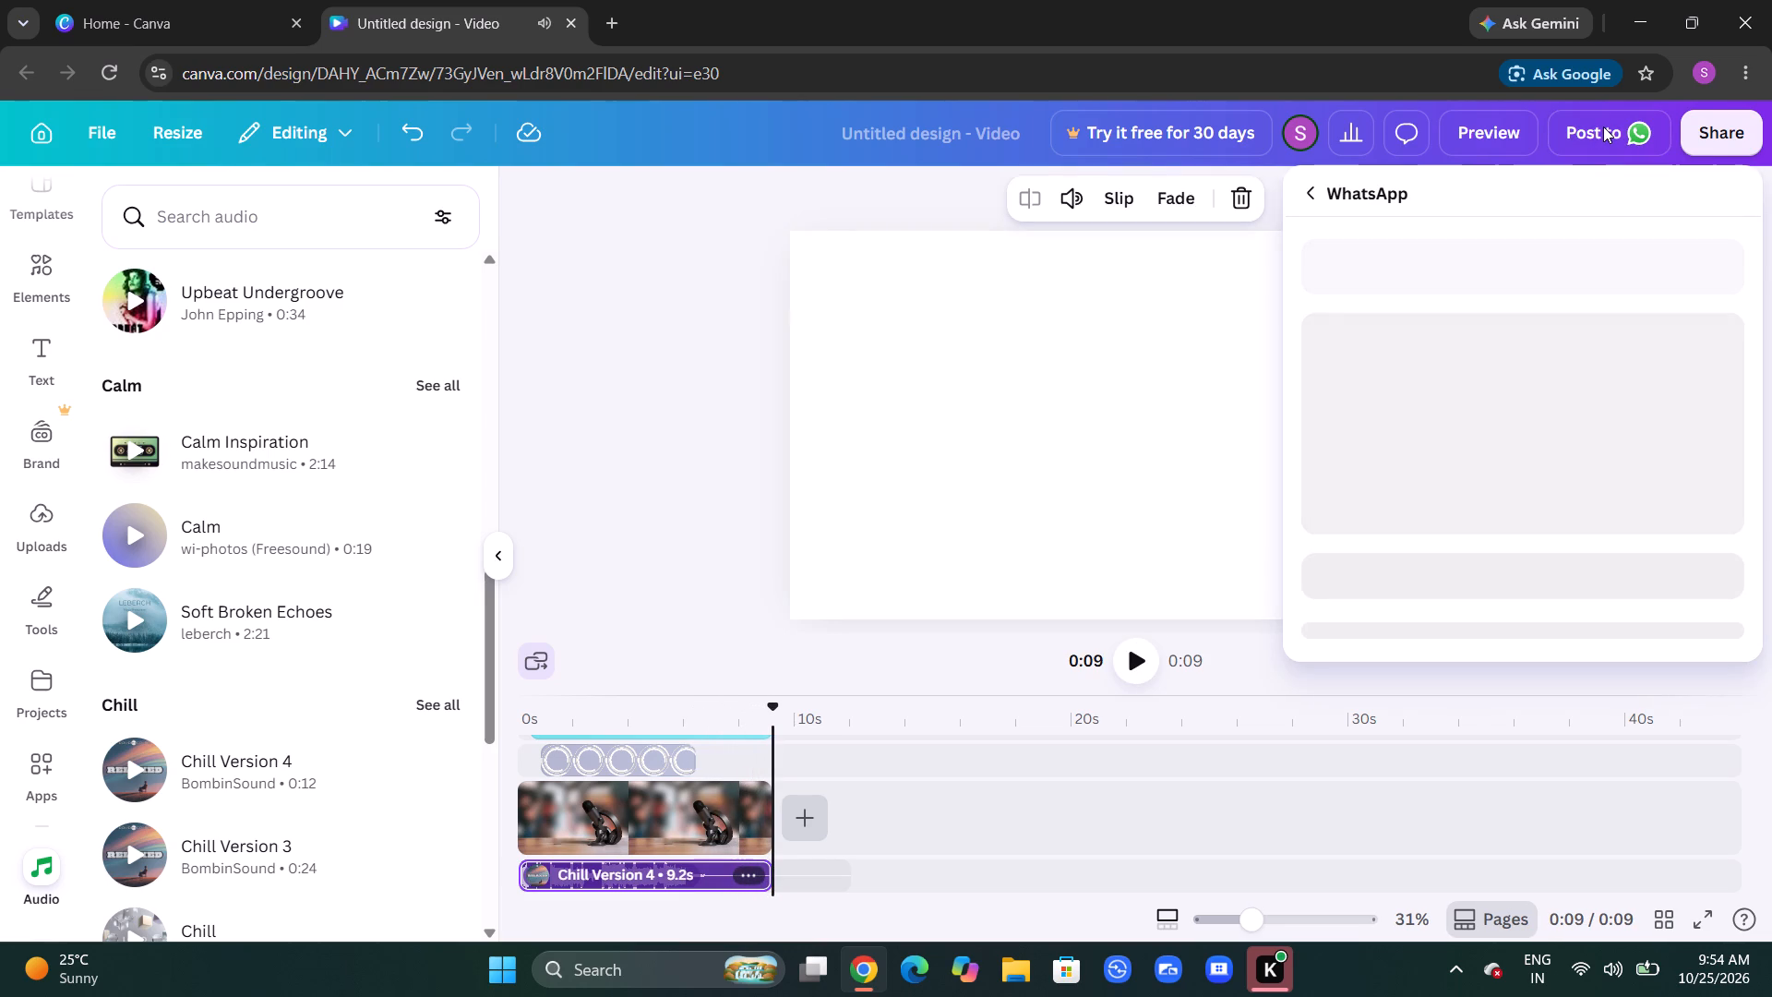
pyautogui.click(1222, 498)
pyautogui.click(1740, 132)
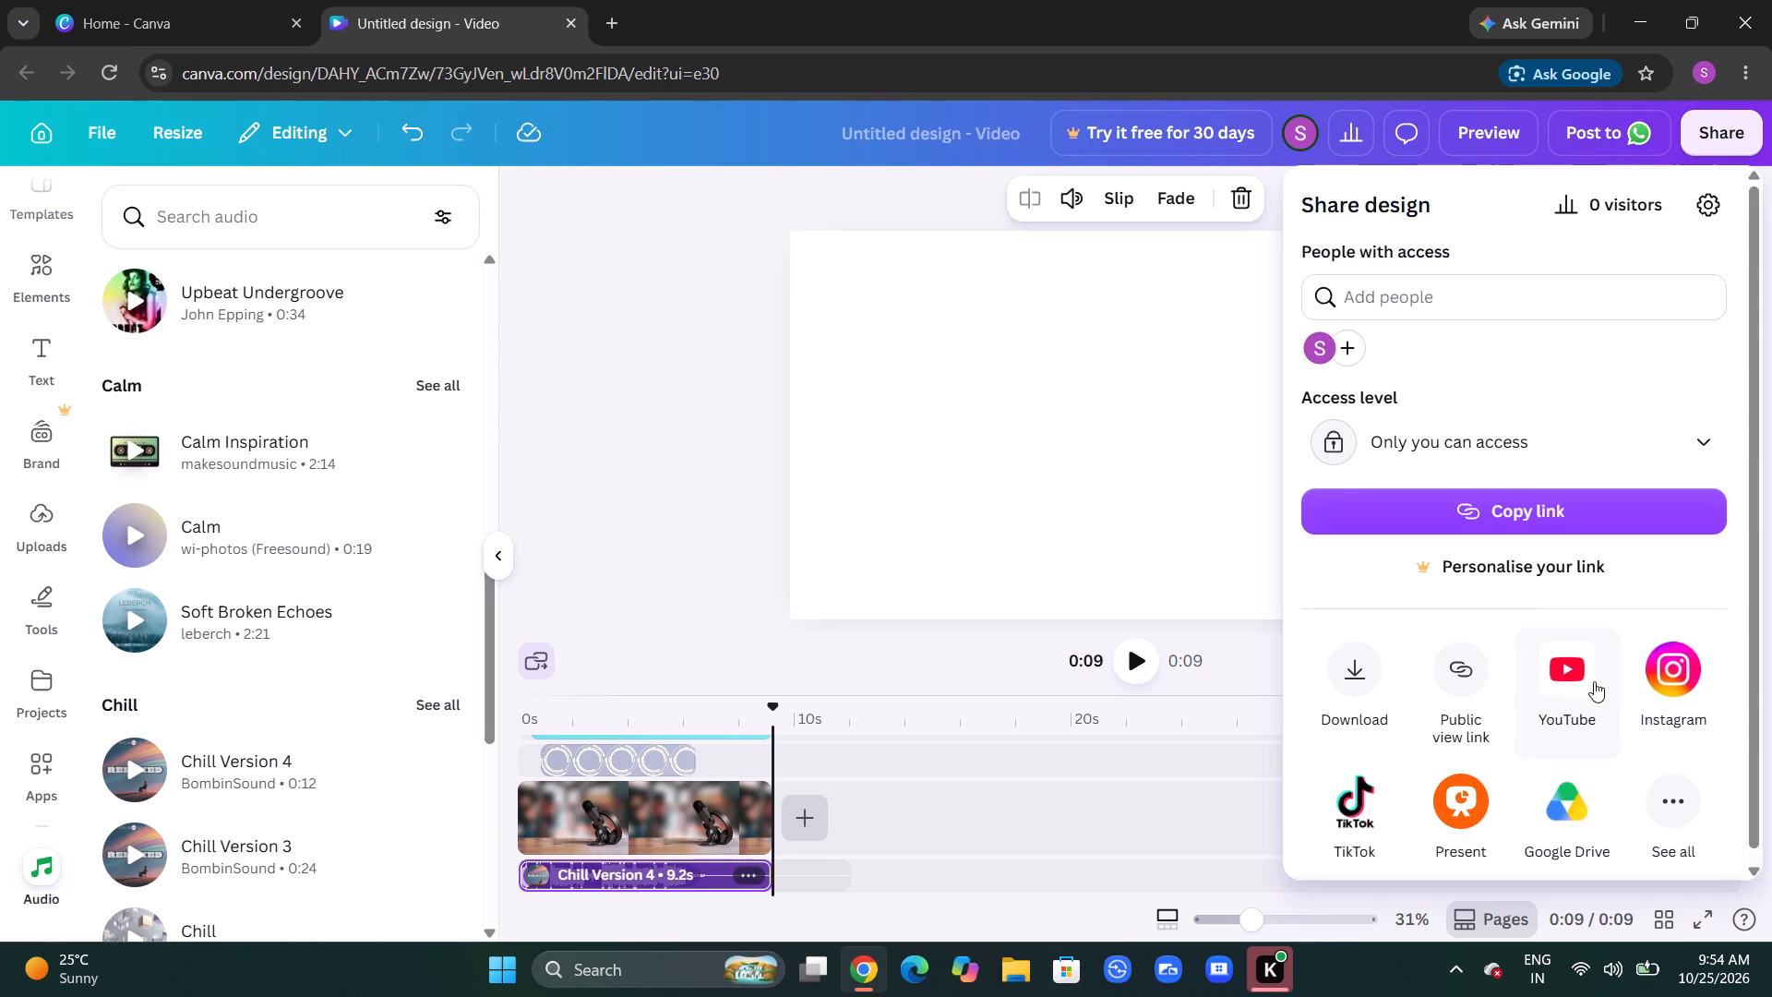
pyautogui.scroll(-2, 1514, 692)
pyautogui.scroll(1, 1514, 692)
pyautogui.click(1339, 678)
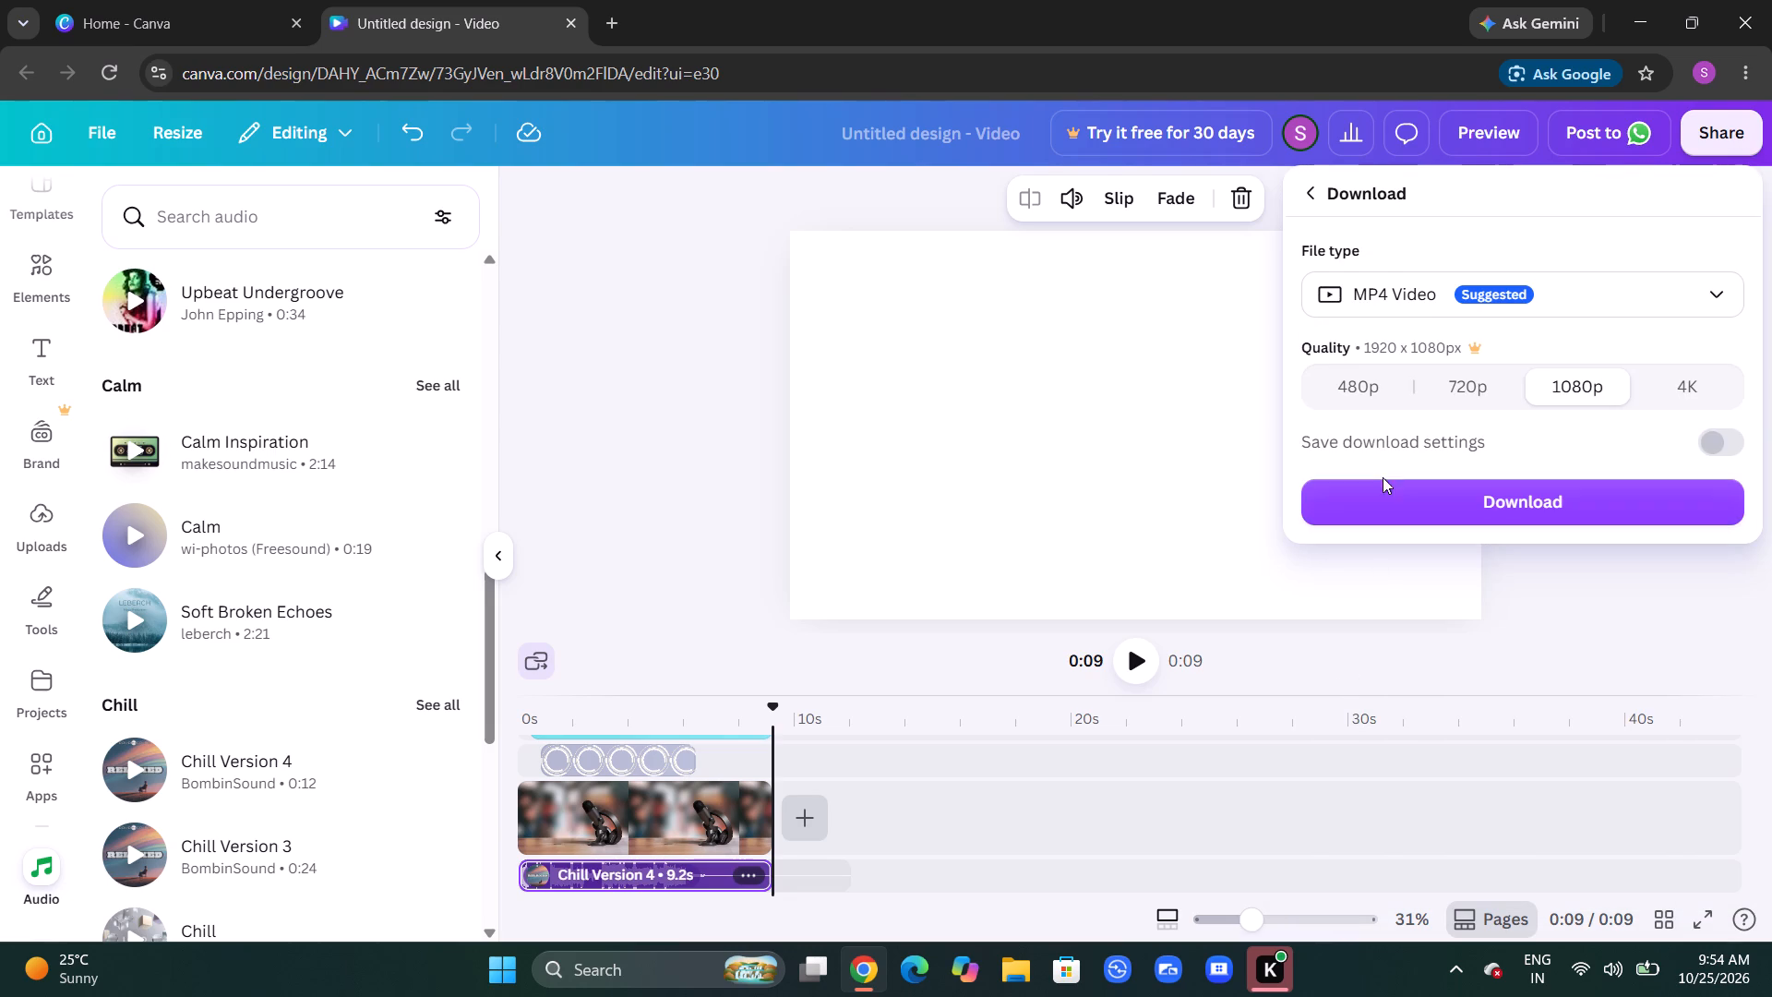
pyautogui.click(1450, 484)
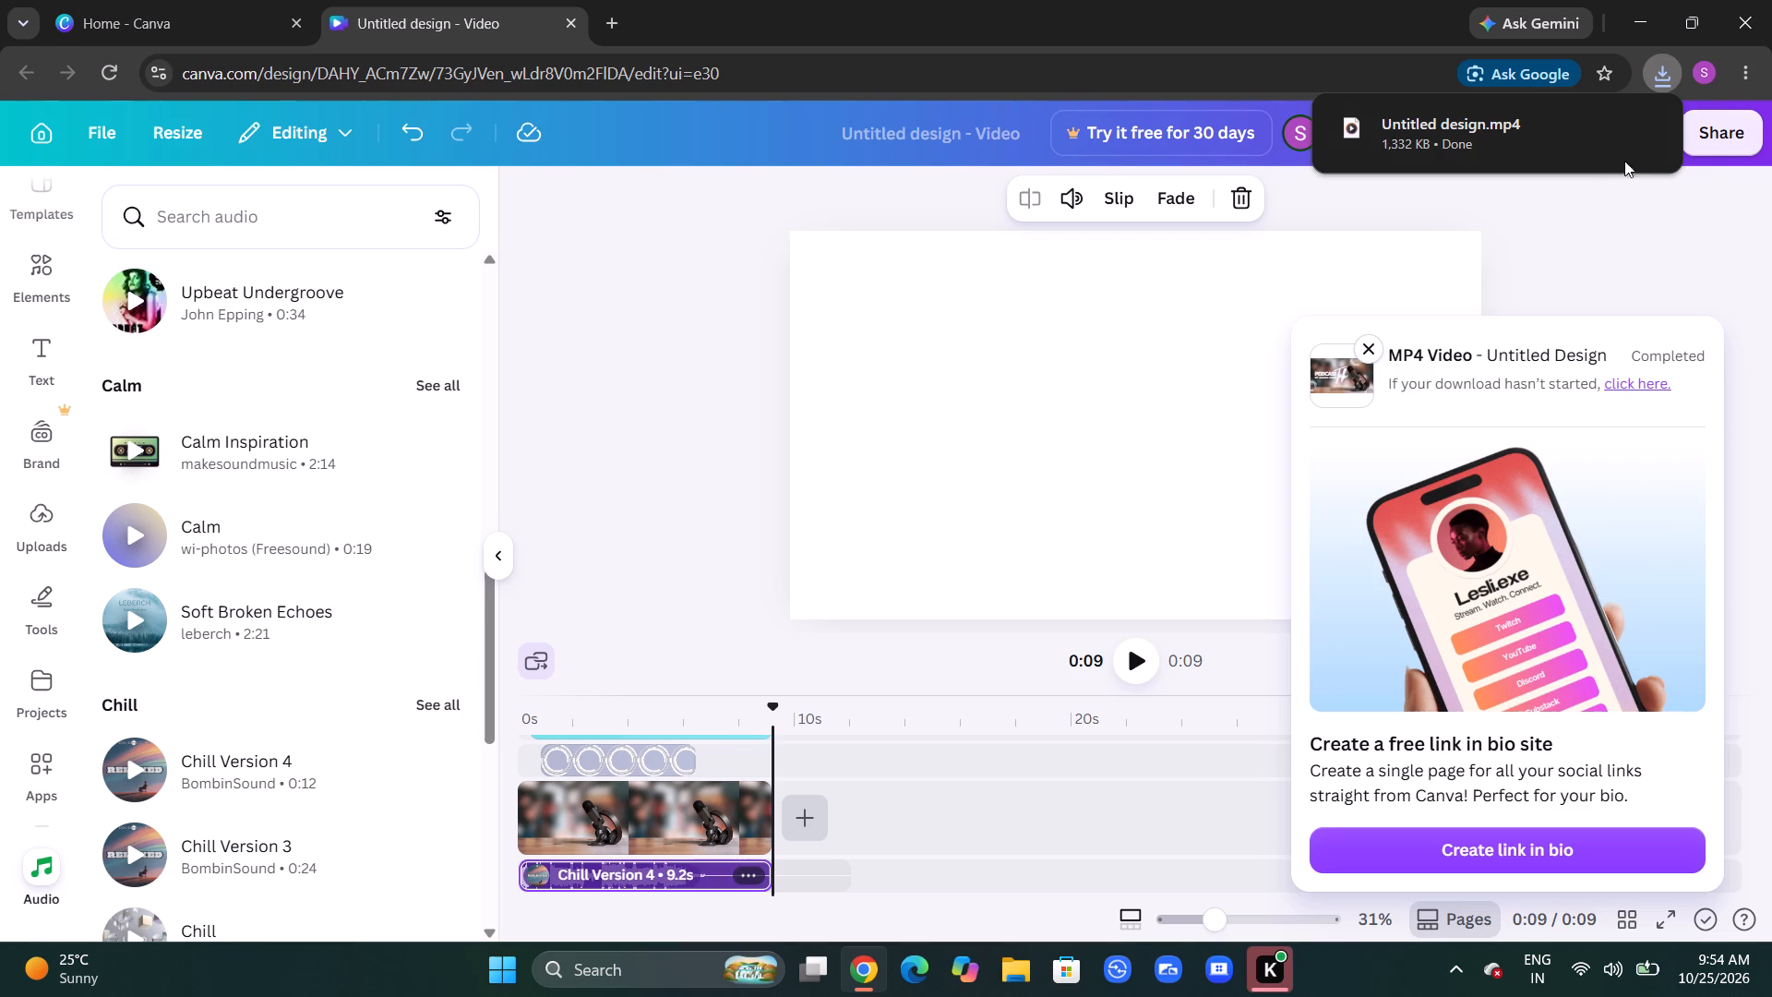
# Open the downloaded Untitled design.mp4 in Media Player, play it through to check the exported video, and close the player.
pyautogui.doubleClick(1521, 137)
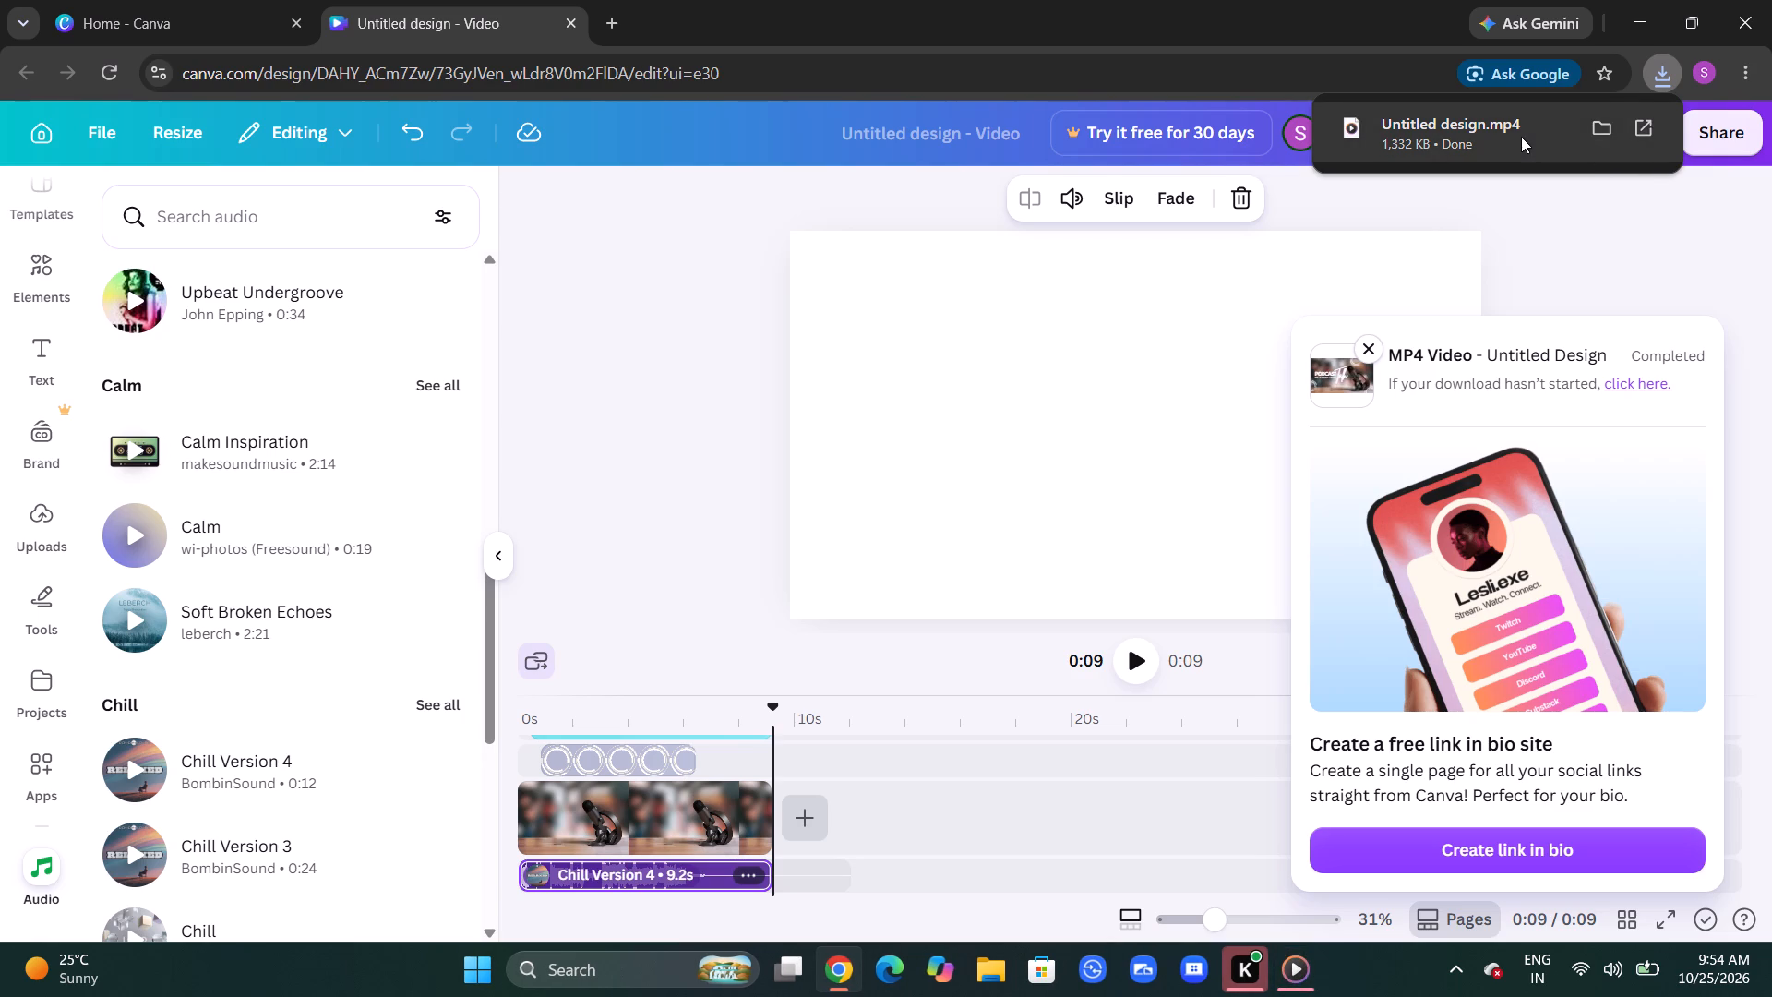
pyautogui.click(1521, 137)
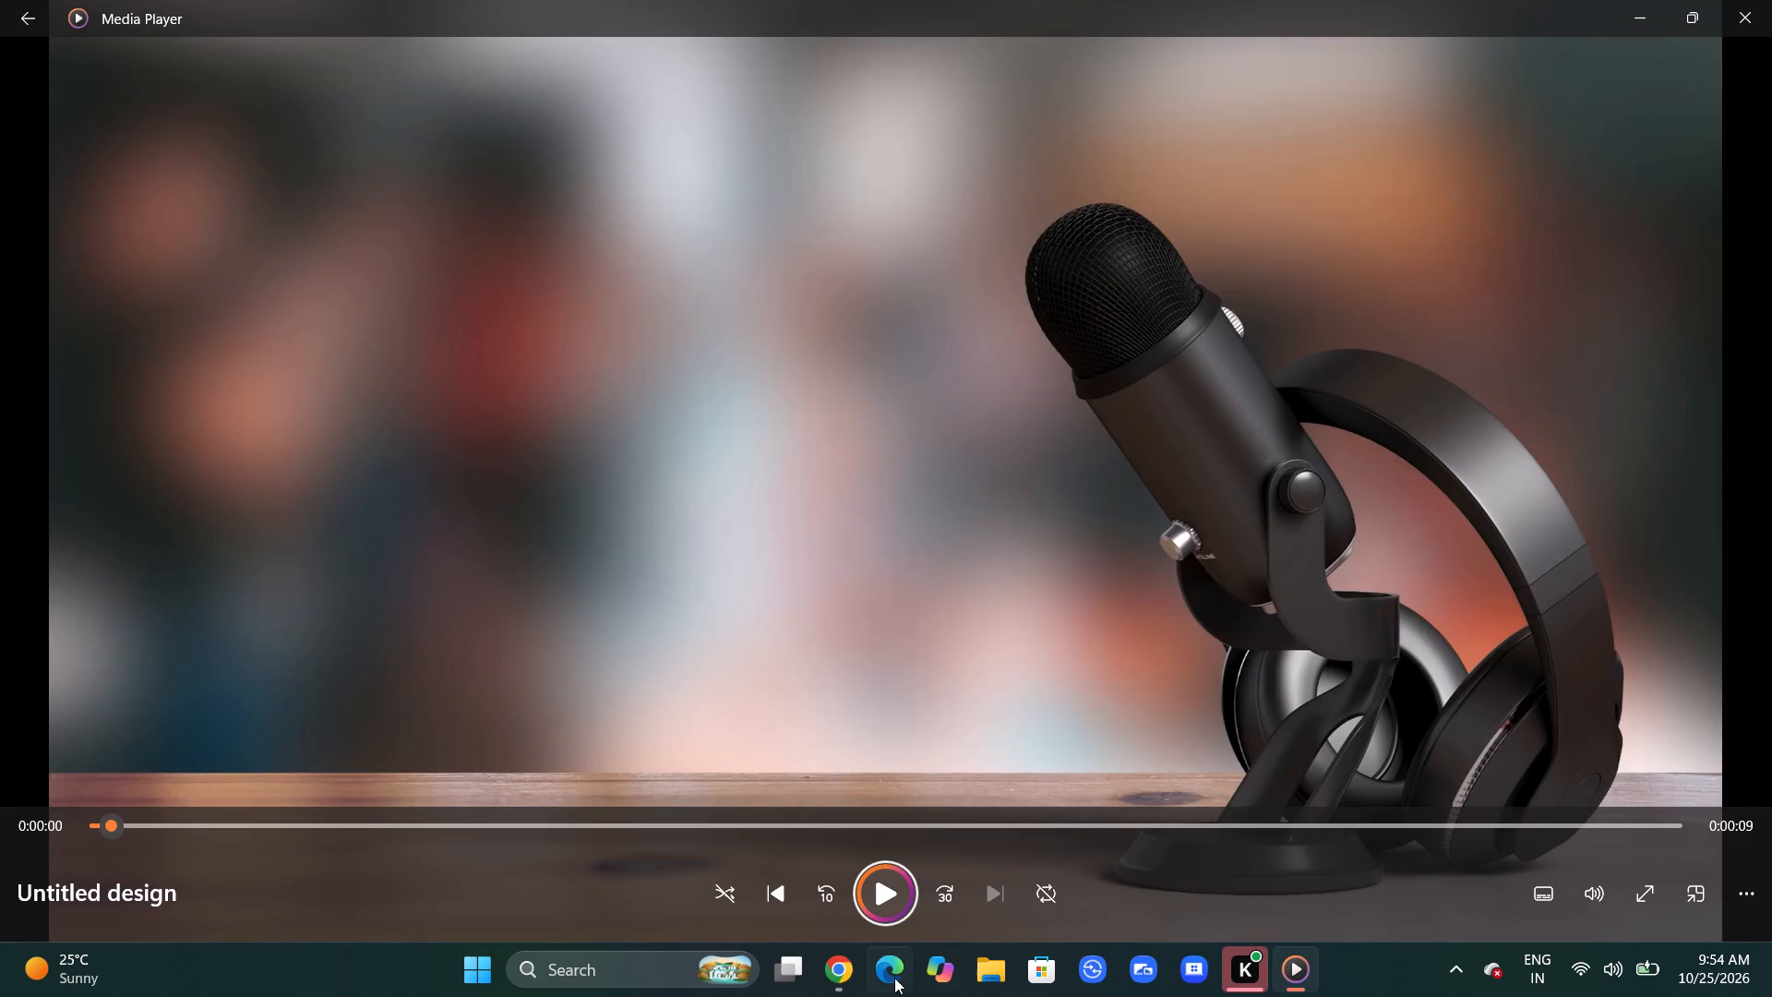
pyautogui.click(891, 887)
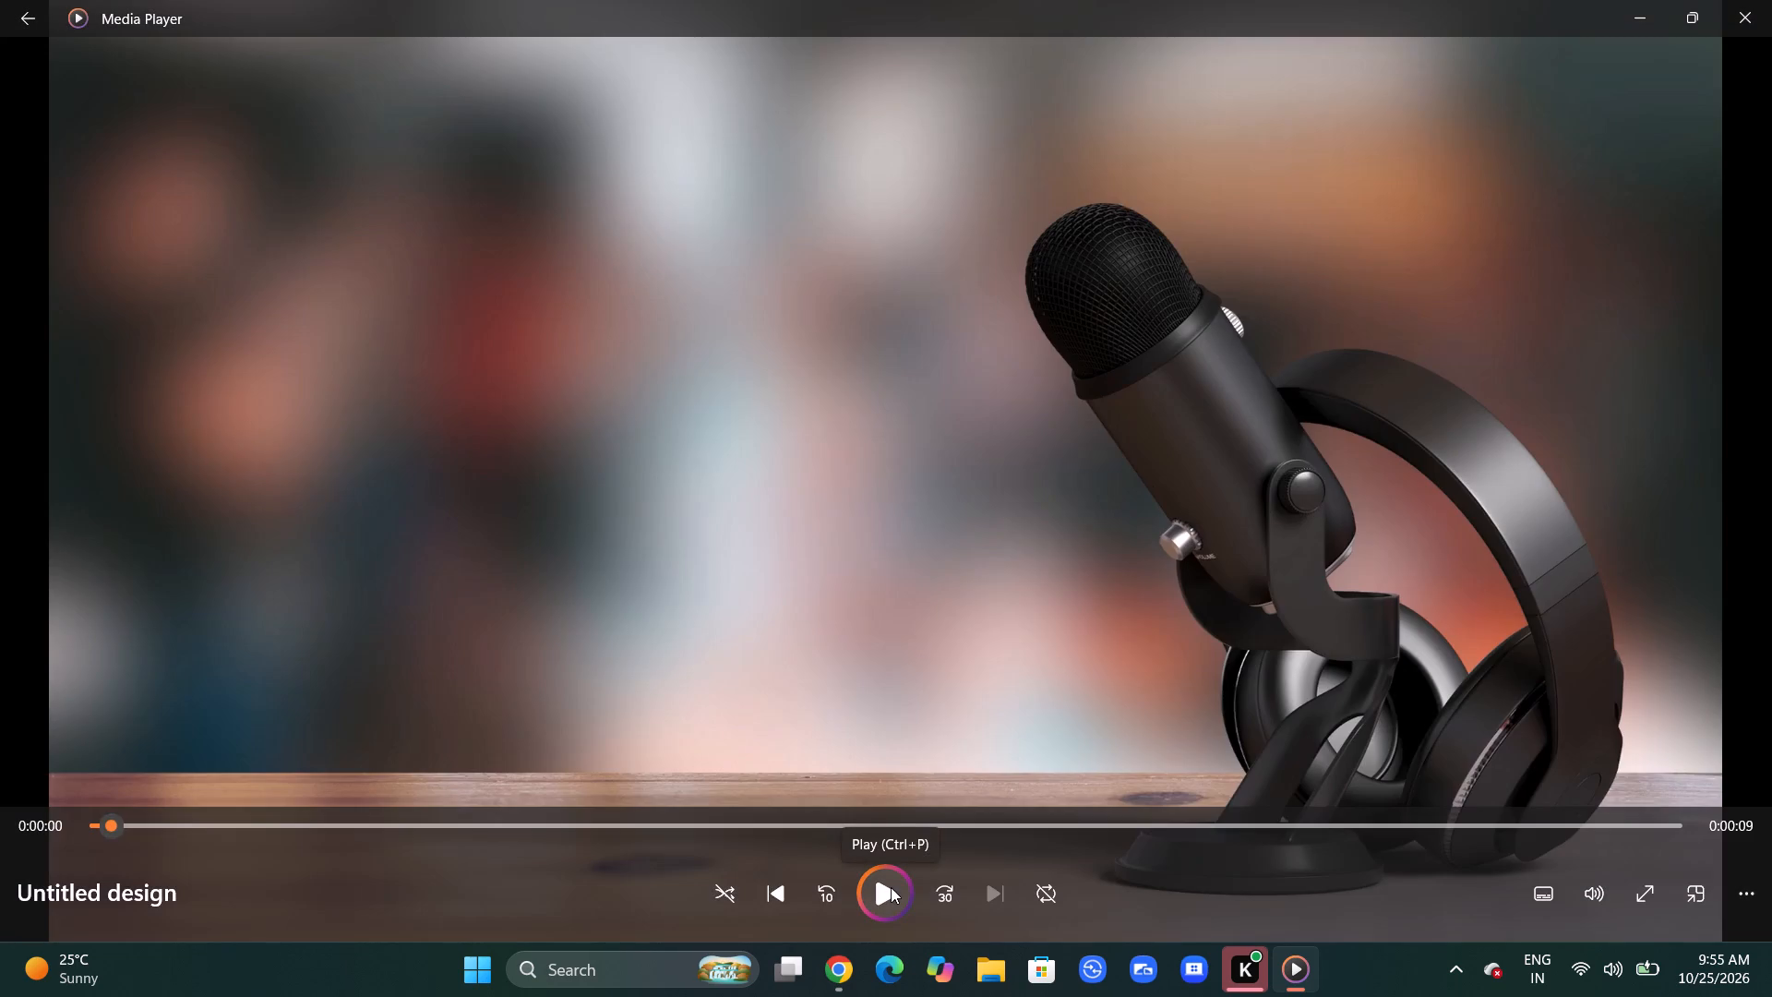
pyautogui.click(891, 887)
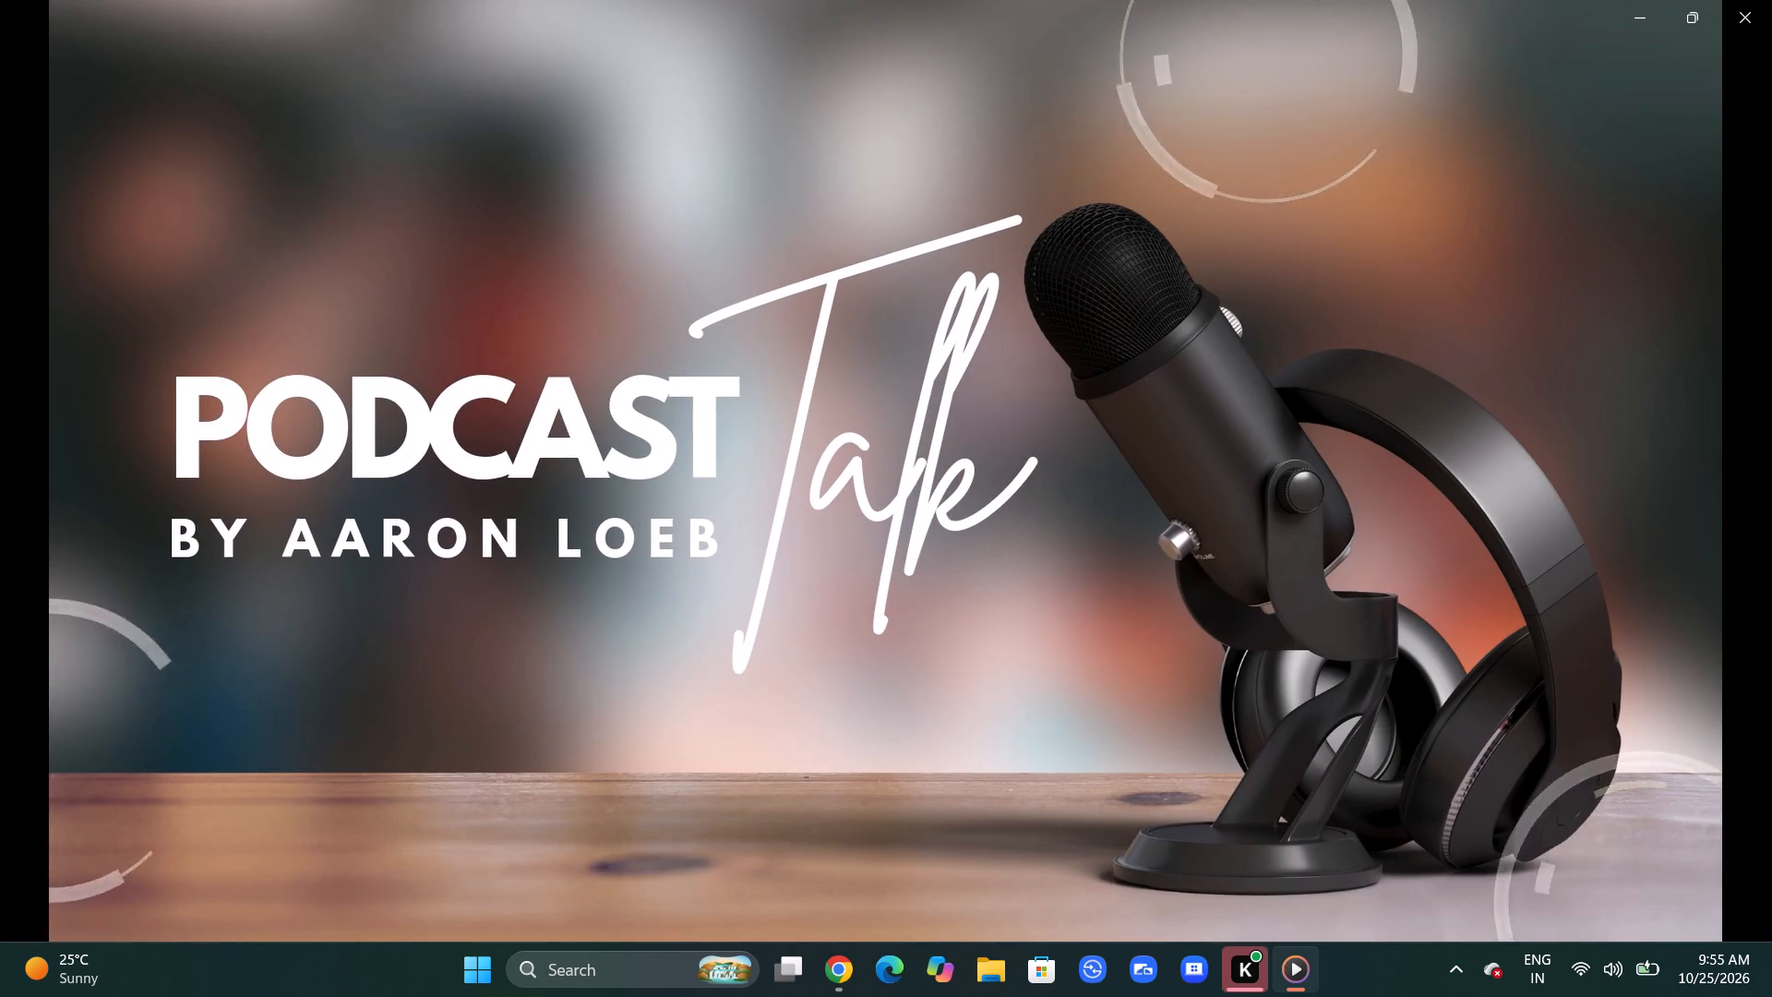
pyautogui.click(891, 887)
pyautogui.click(891, 887)
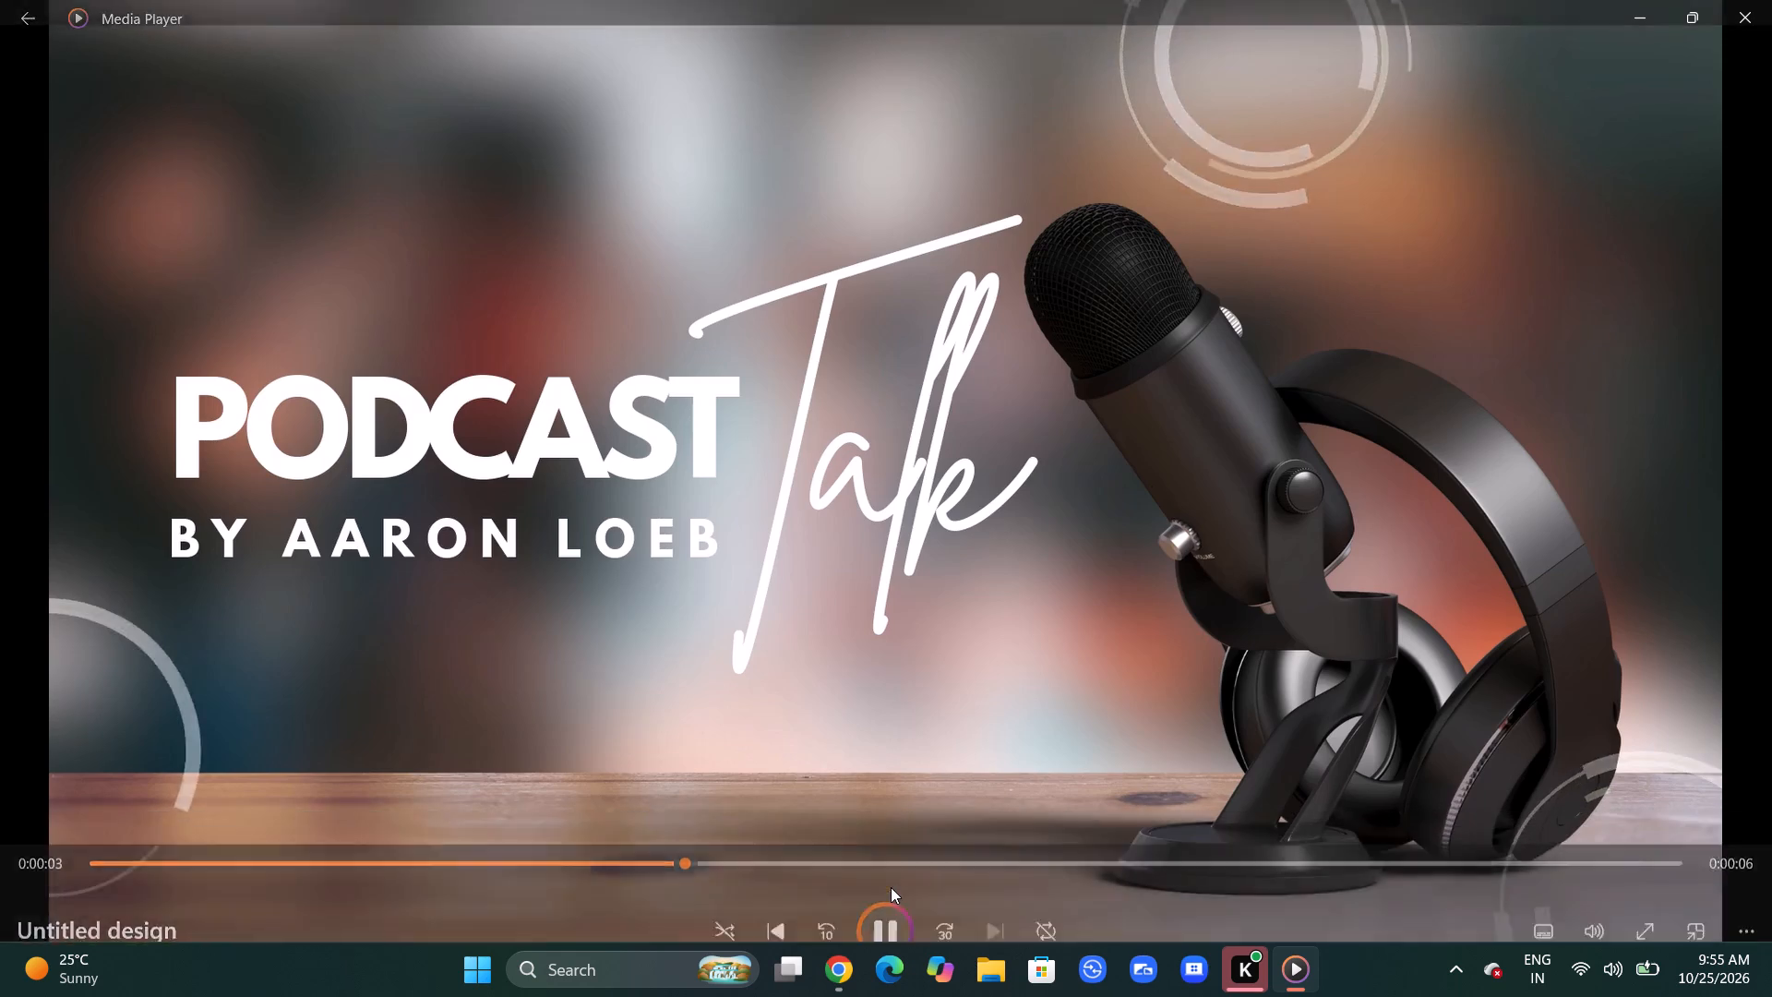
pyautogui.click(891, 887)
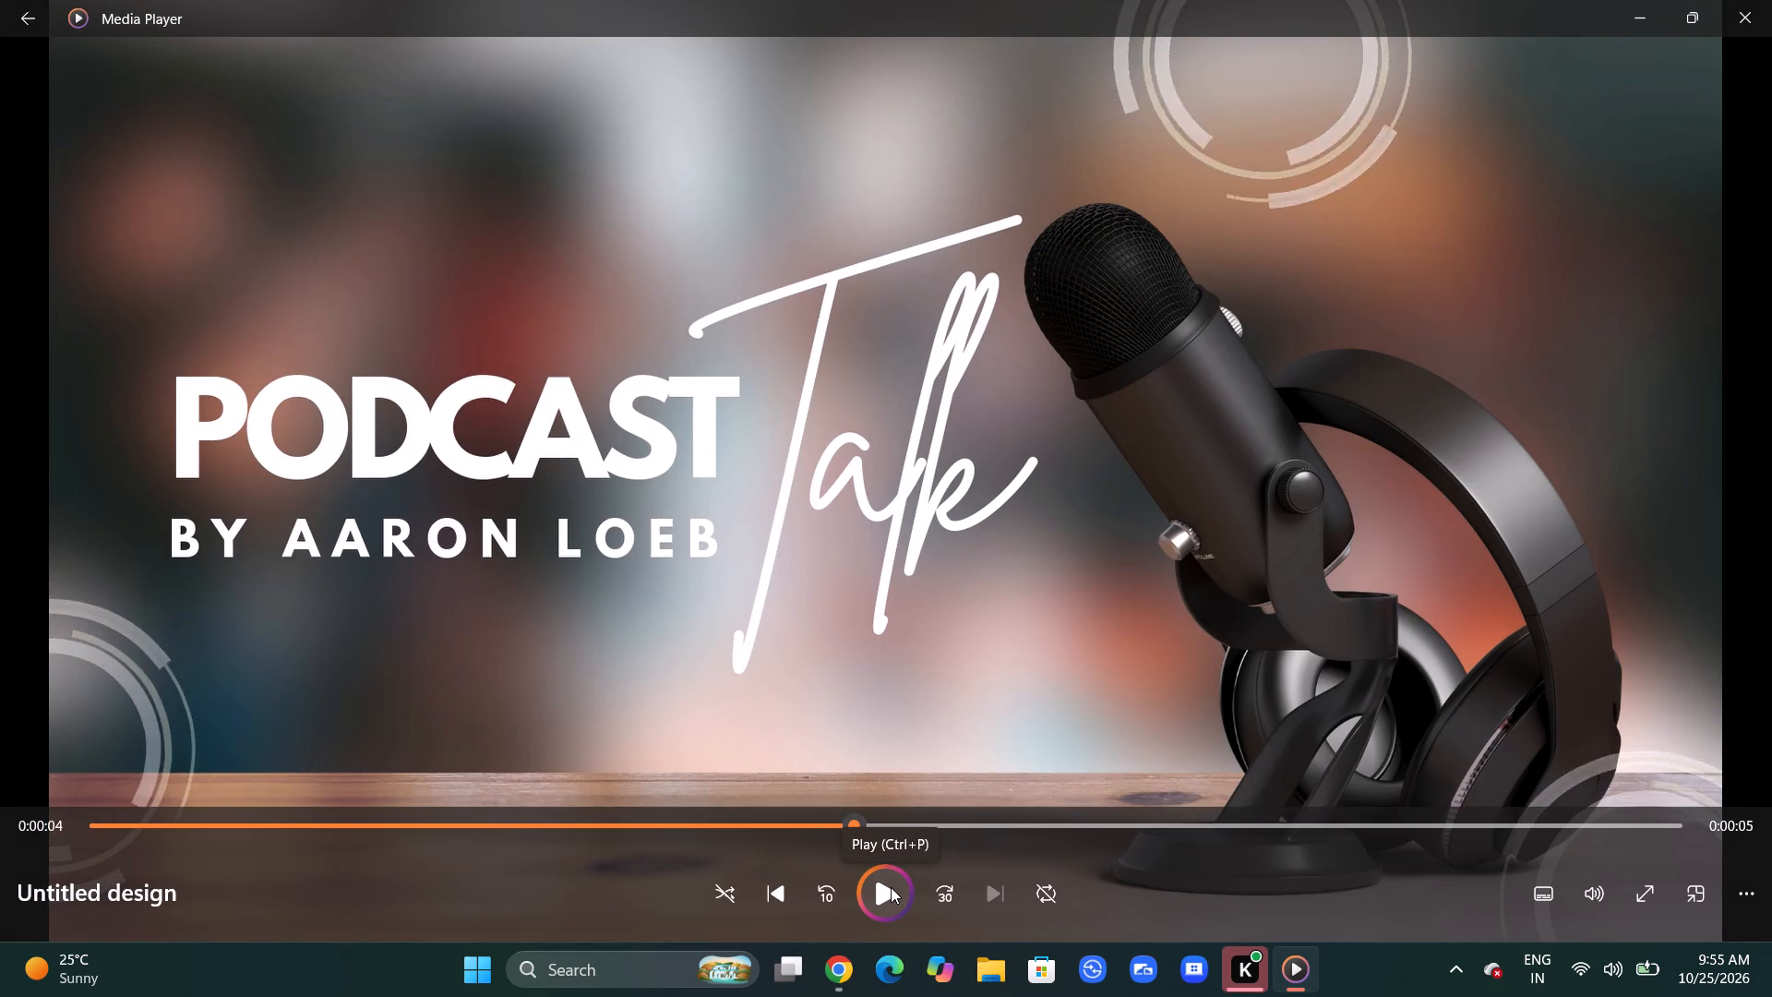
pyautogui.click(891, 887)
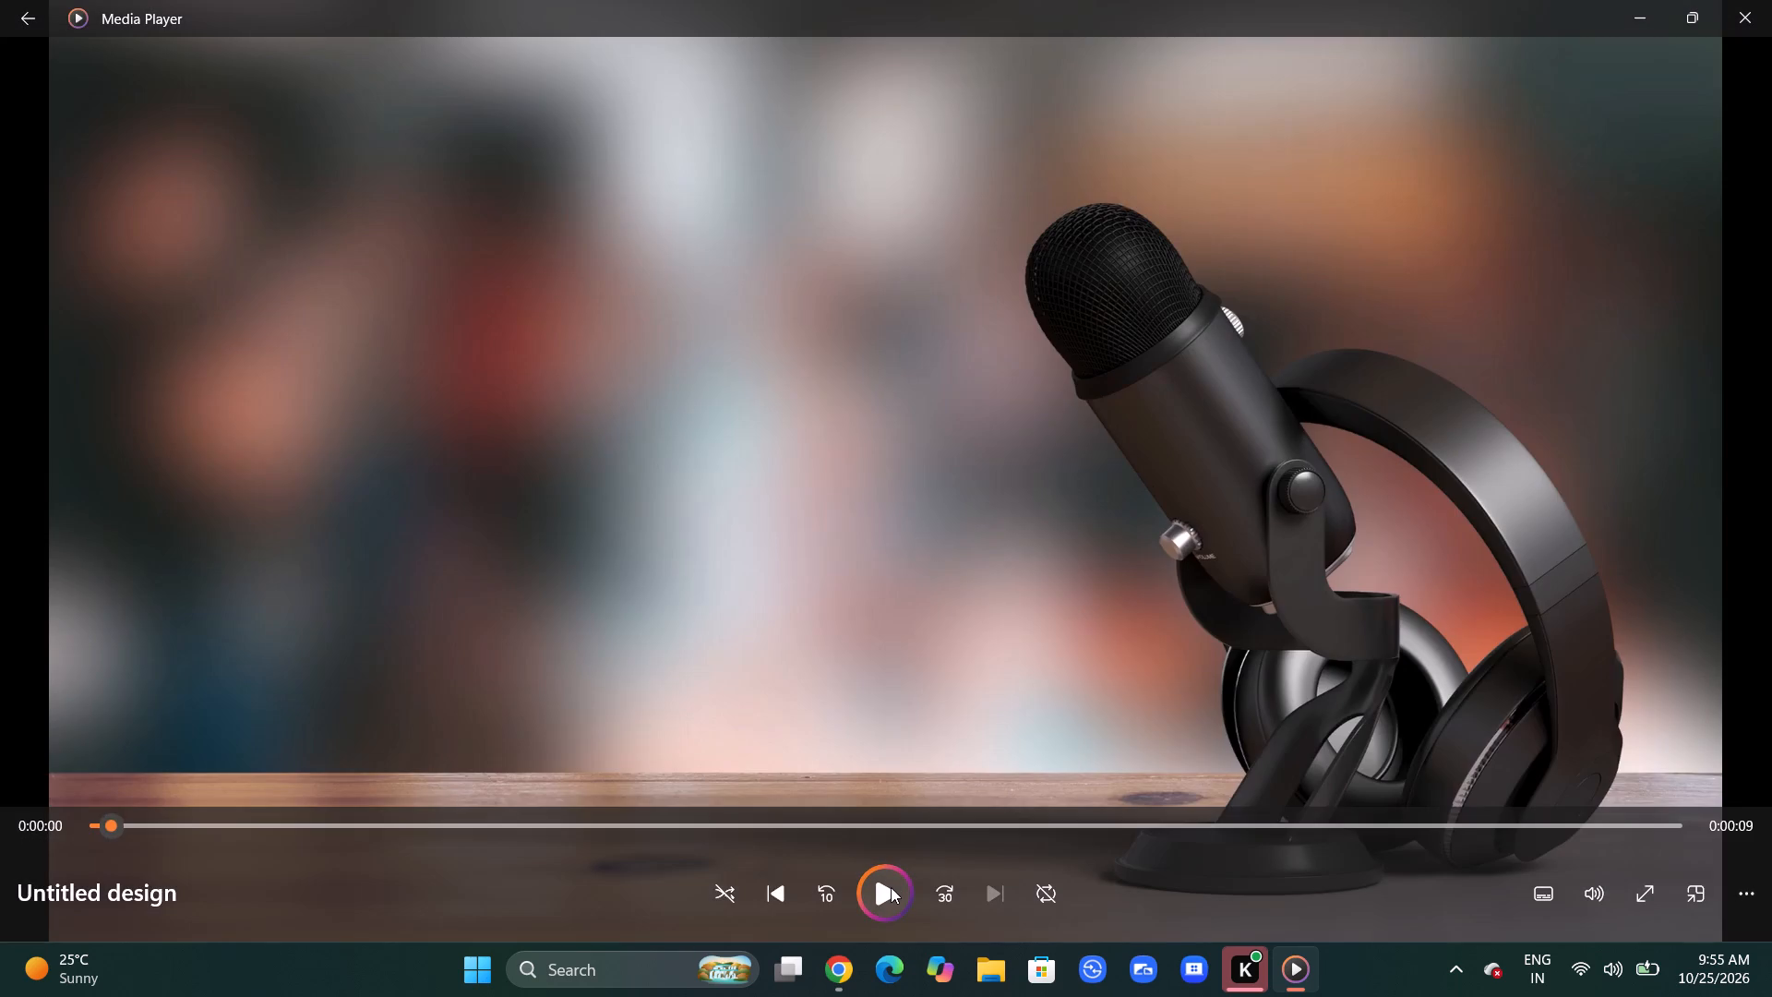
pyautogui.click(20, 28)
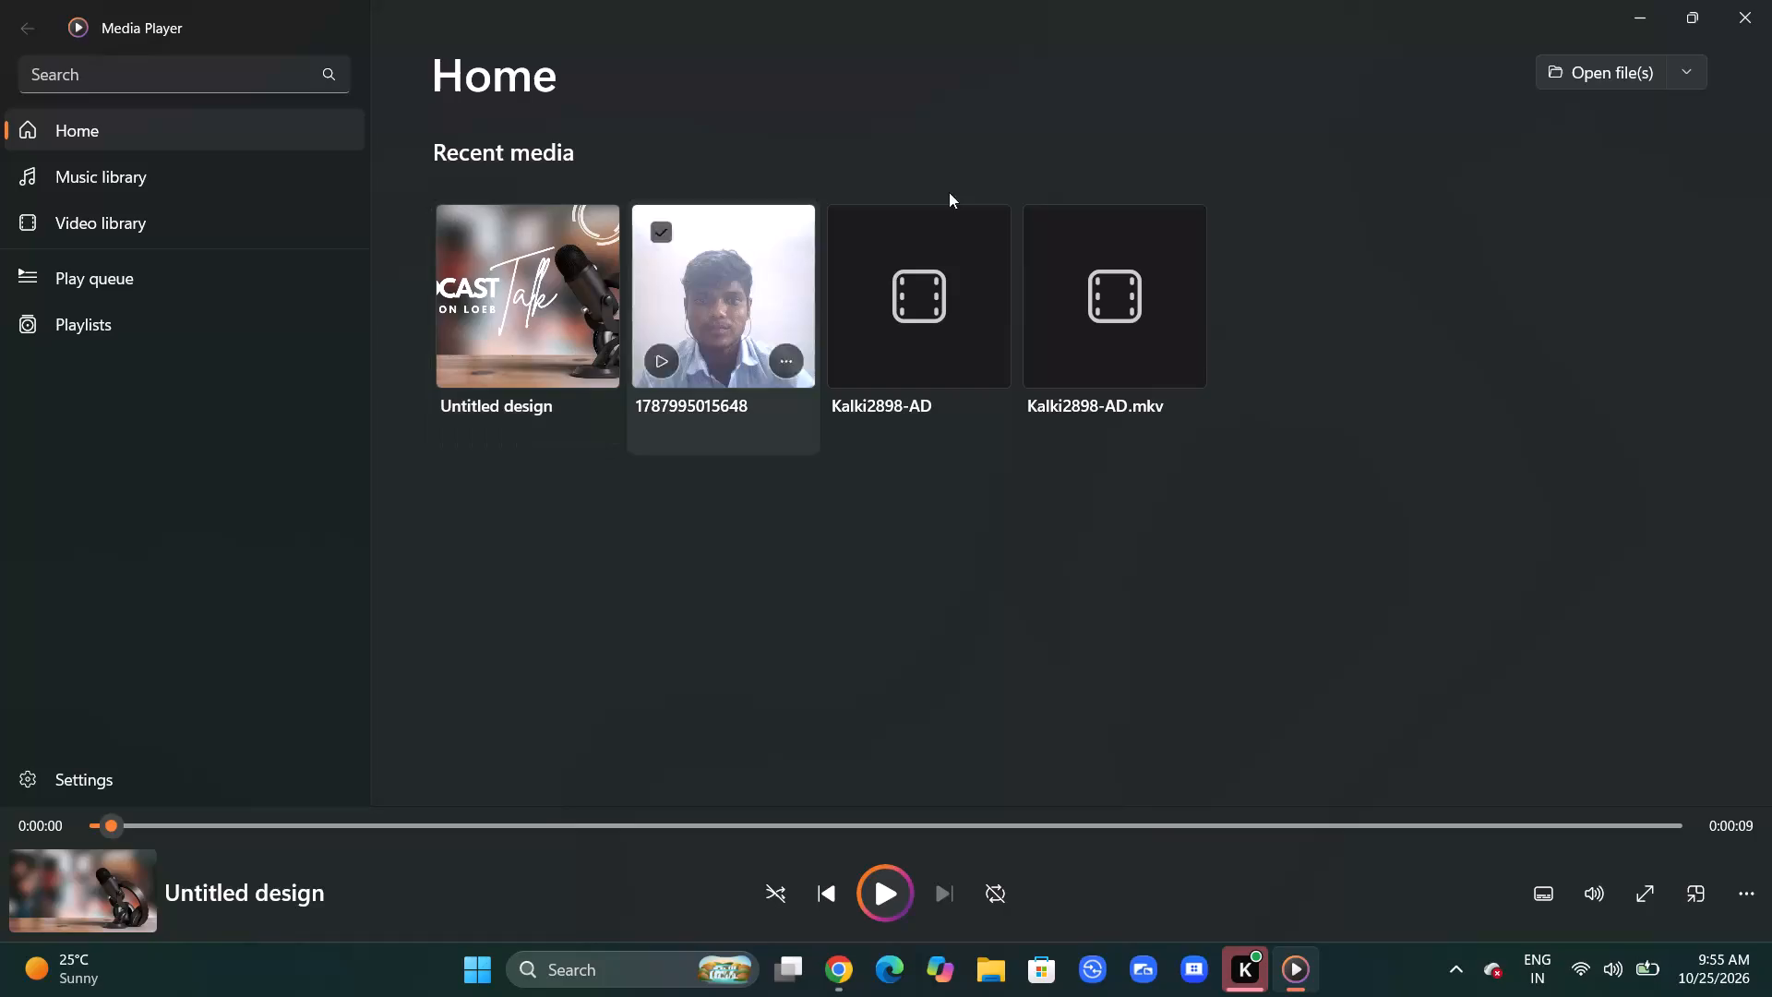
pyautogui.click(1767, 0)
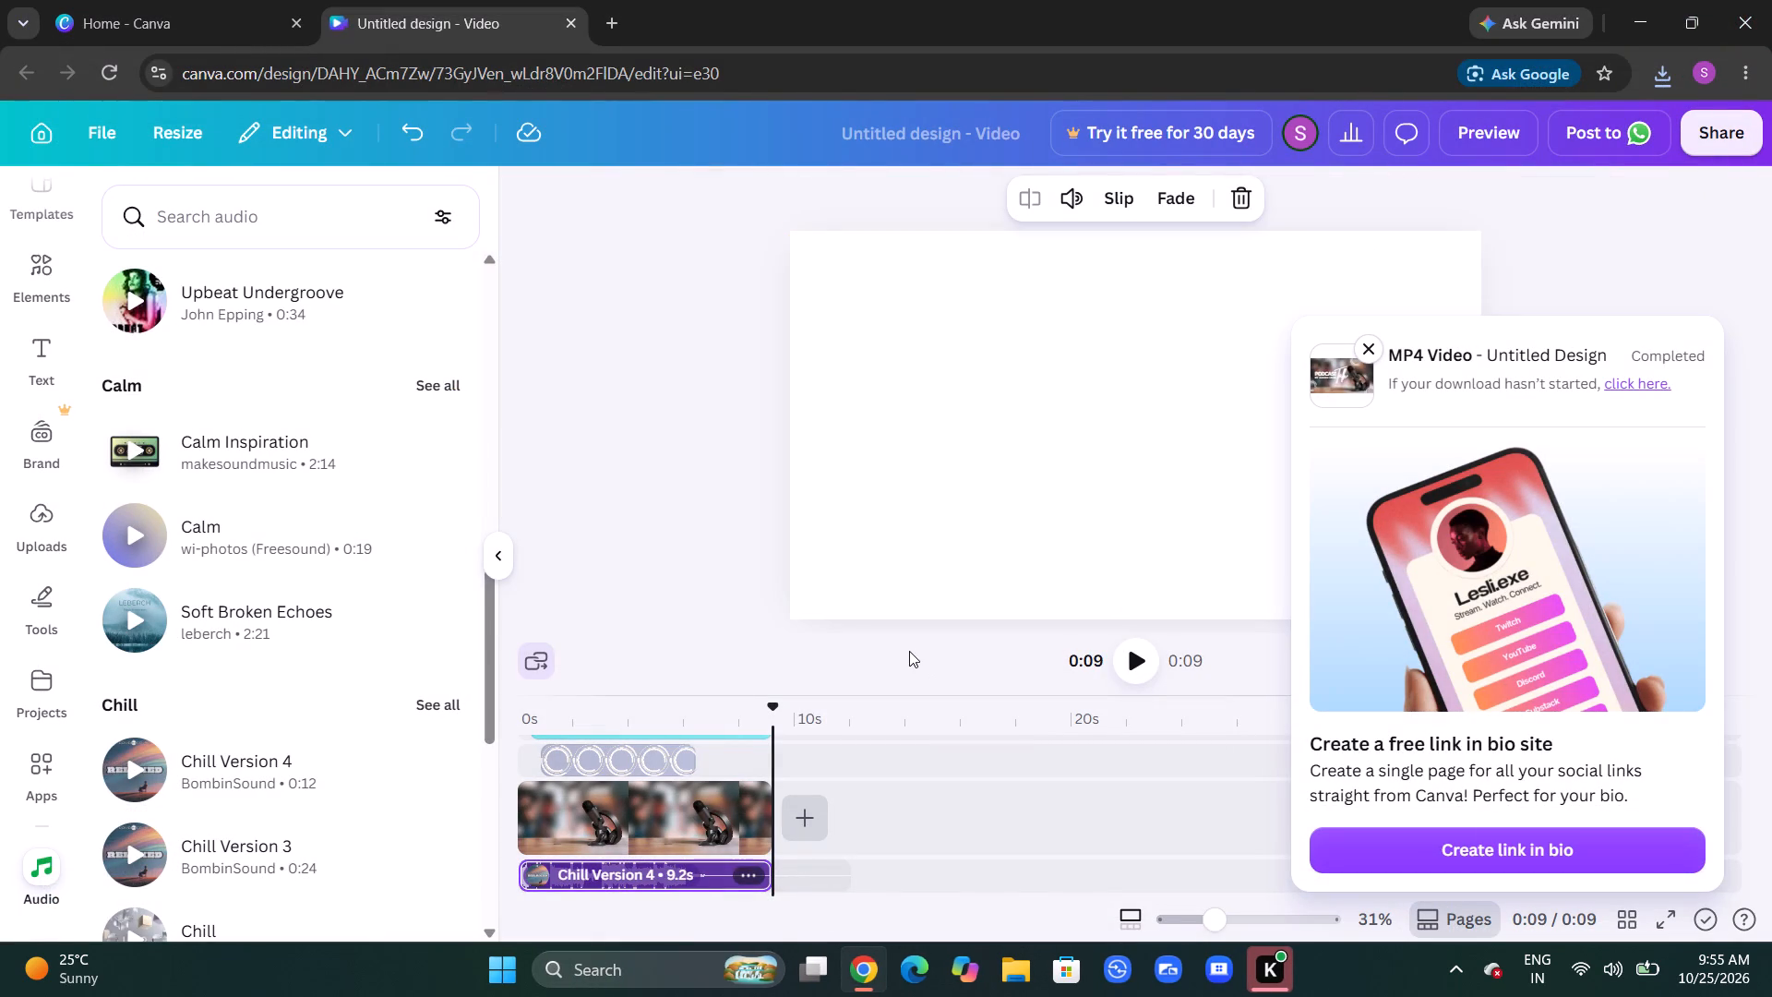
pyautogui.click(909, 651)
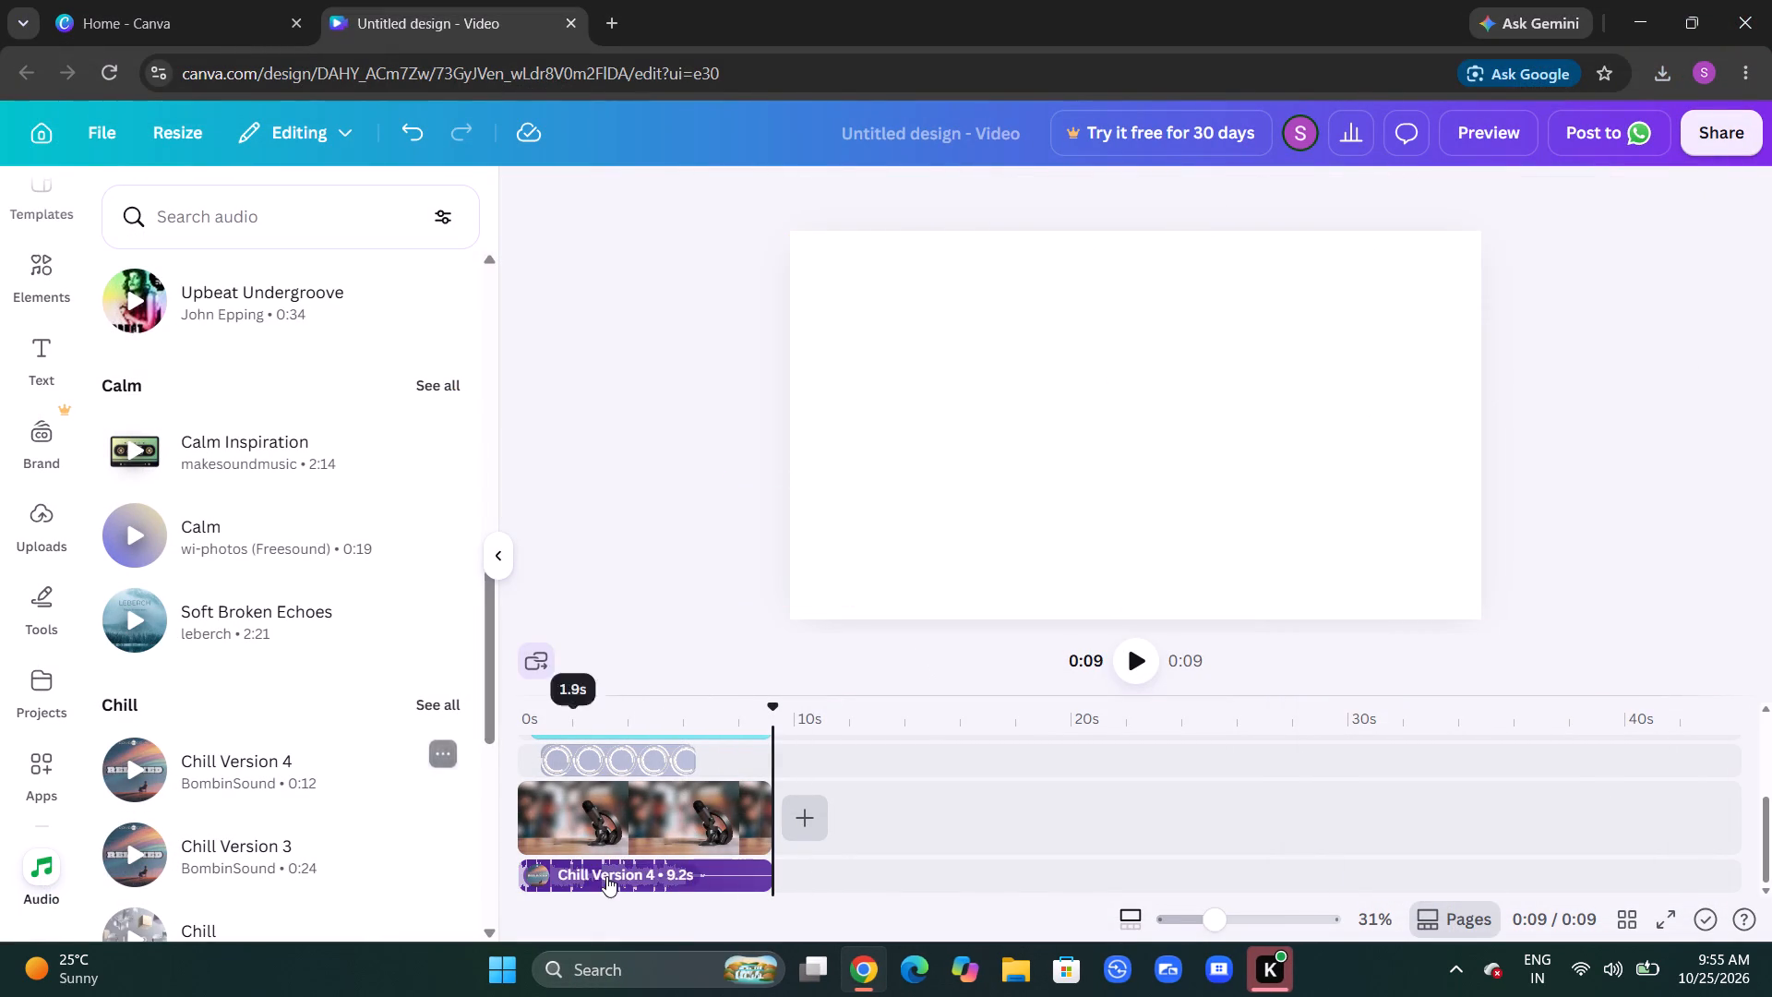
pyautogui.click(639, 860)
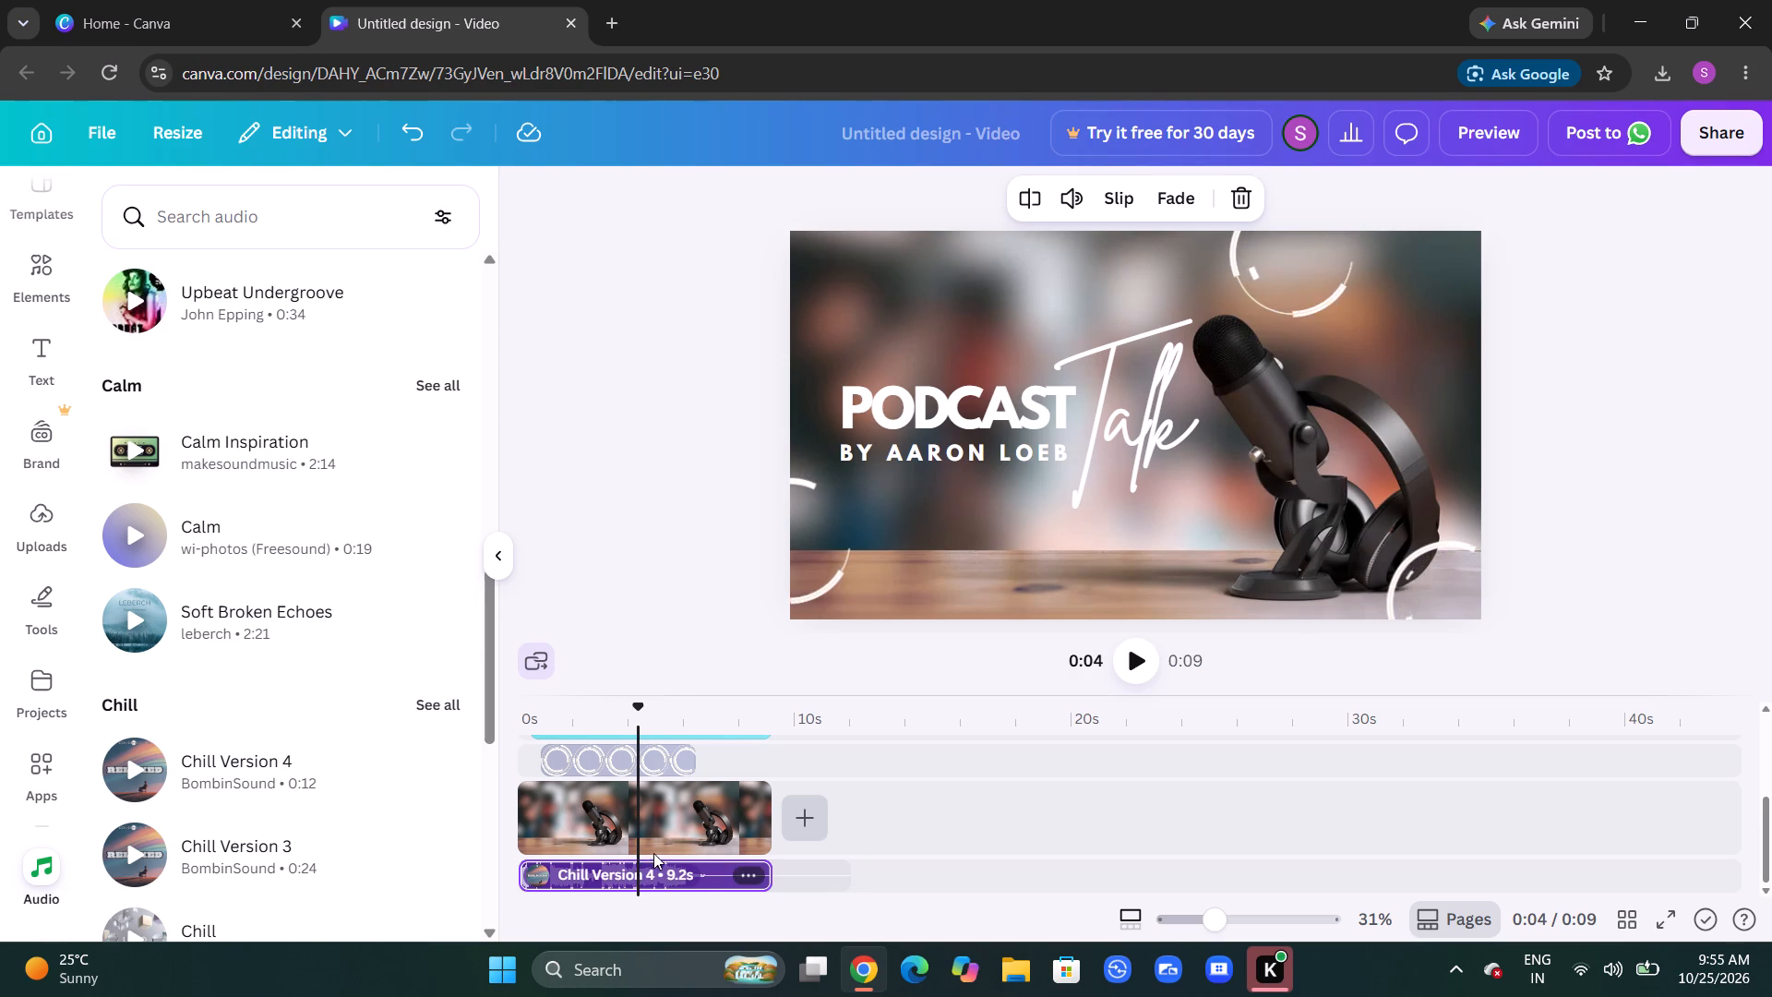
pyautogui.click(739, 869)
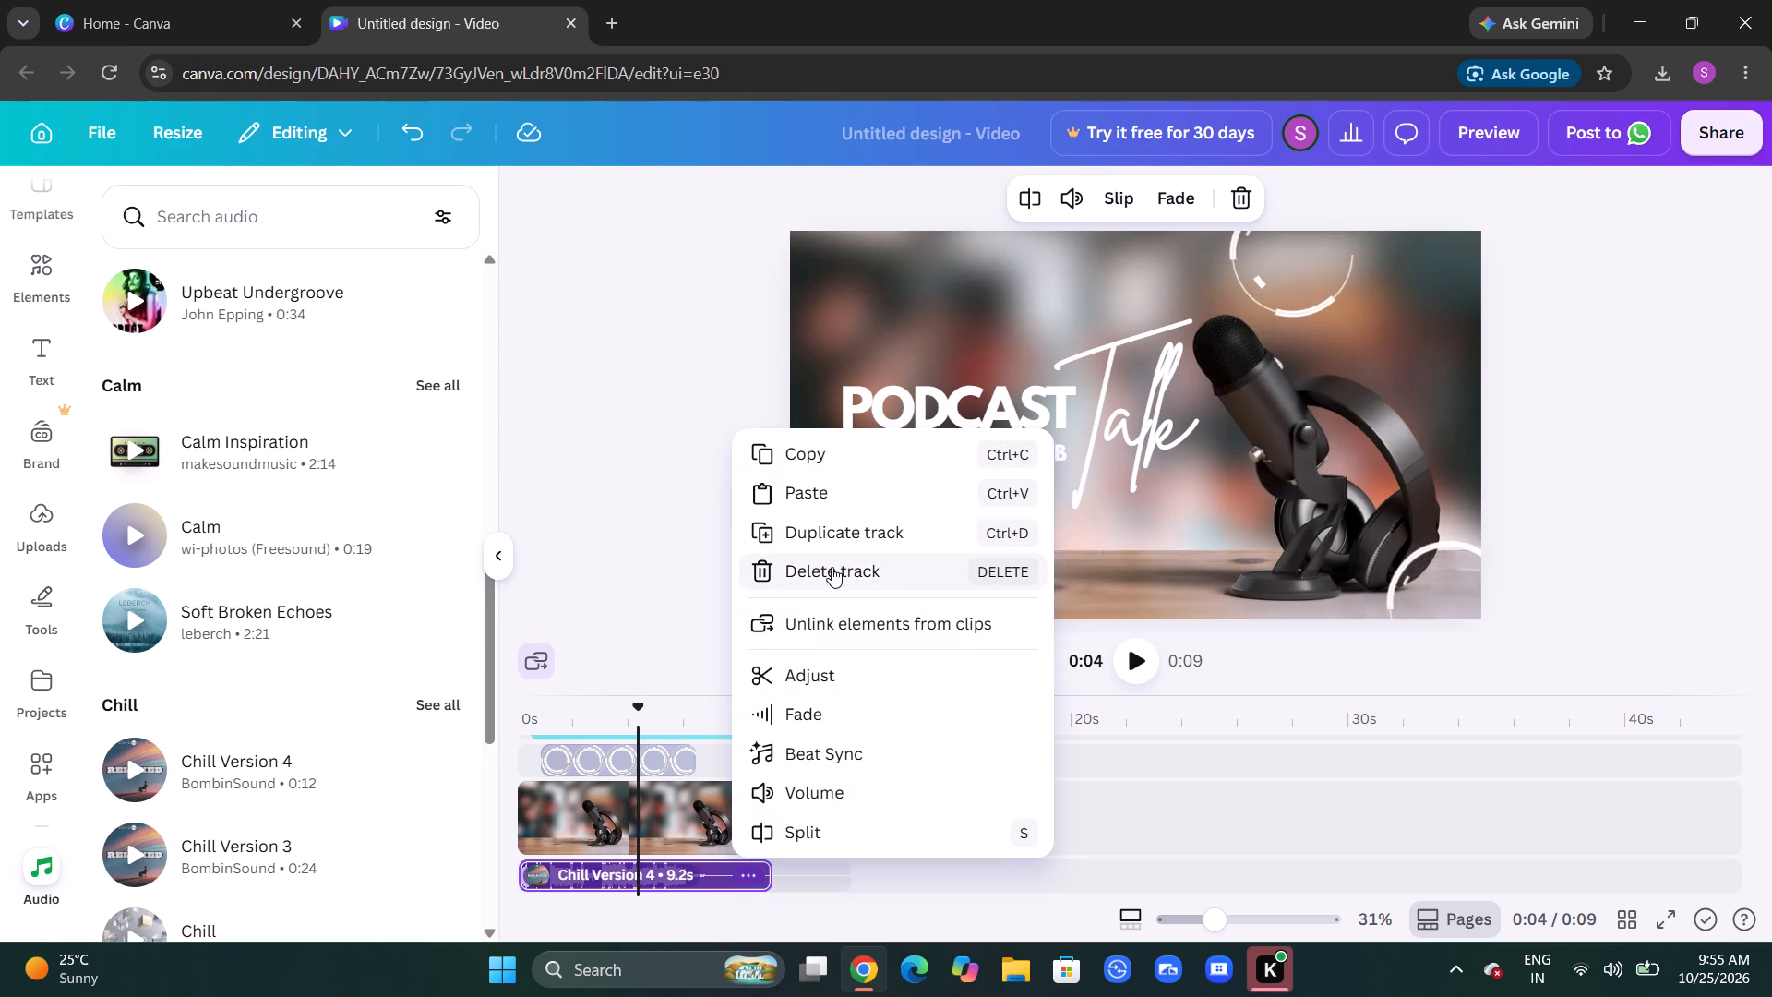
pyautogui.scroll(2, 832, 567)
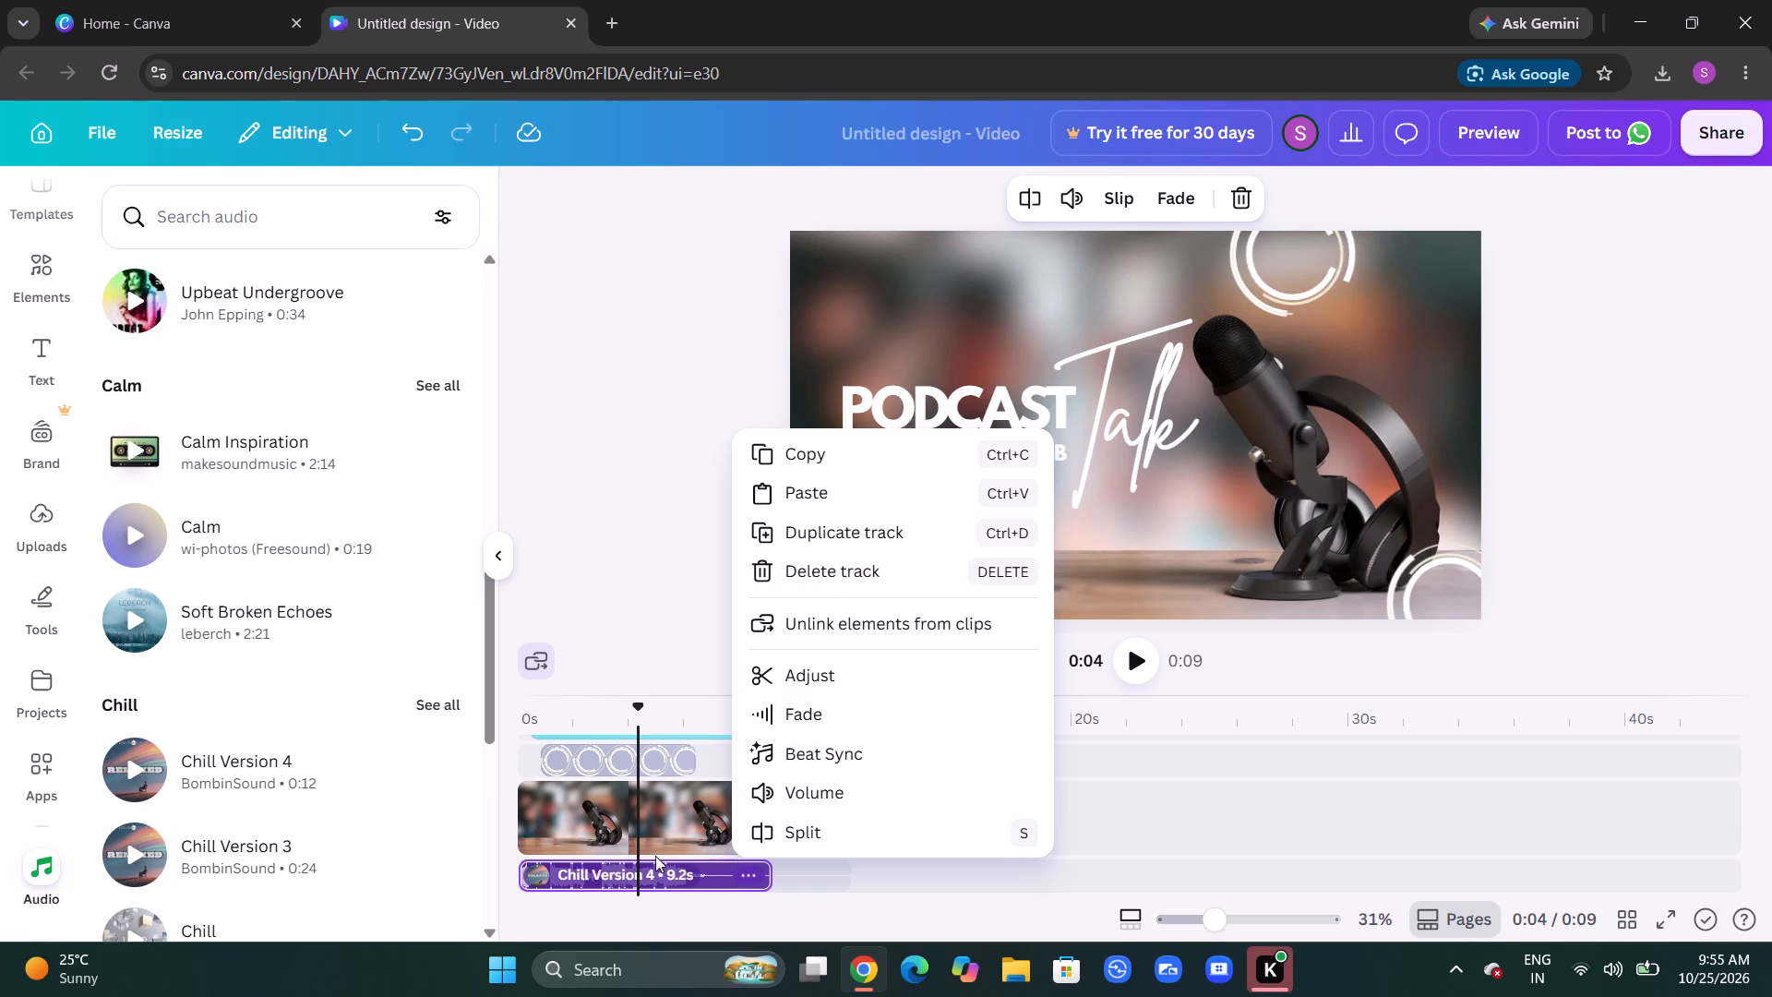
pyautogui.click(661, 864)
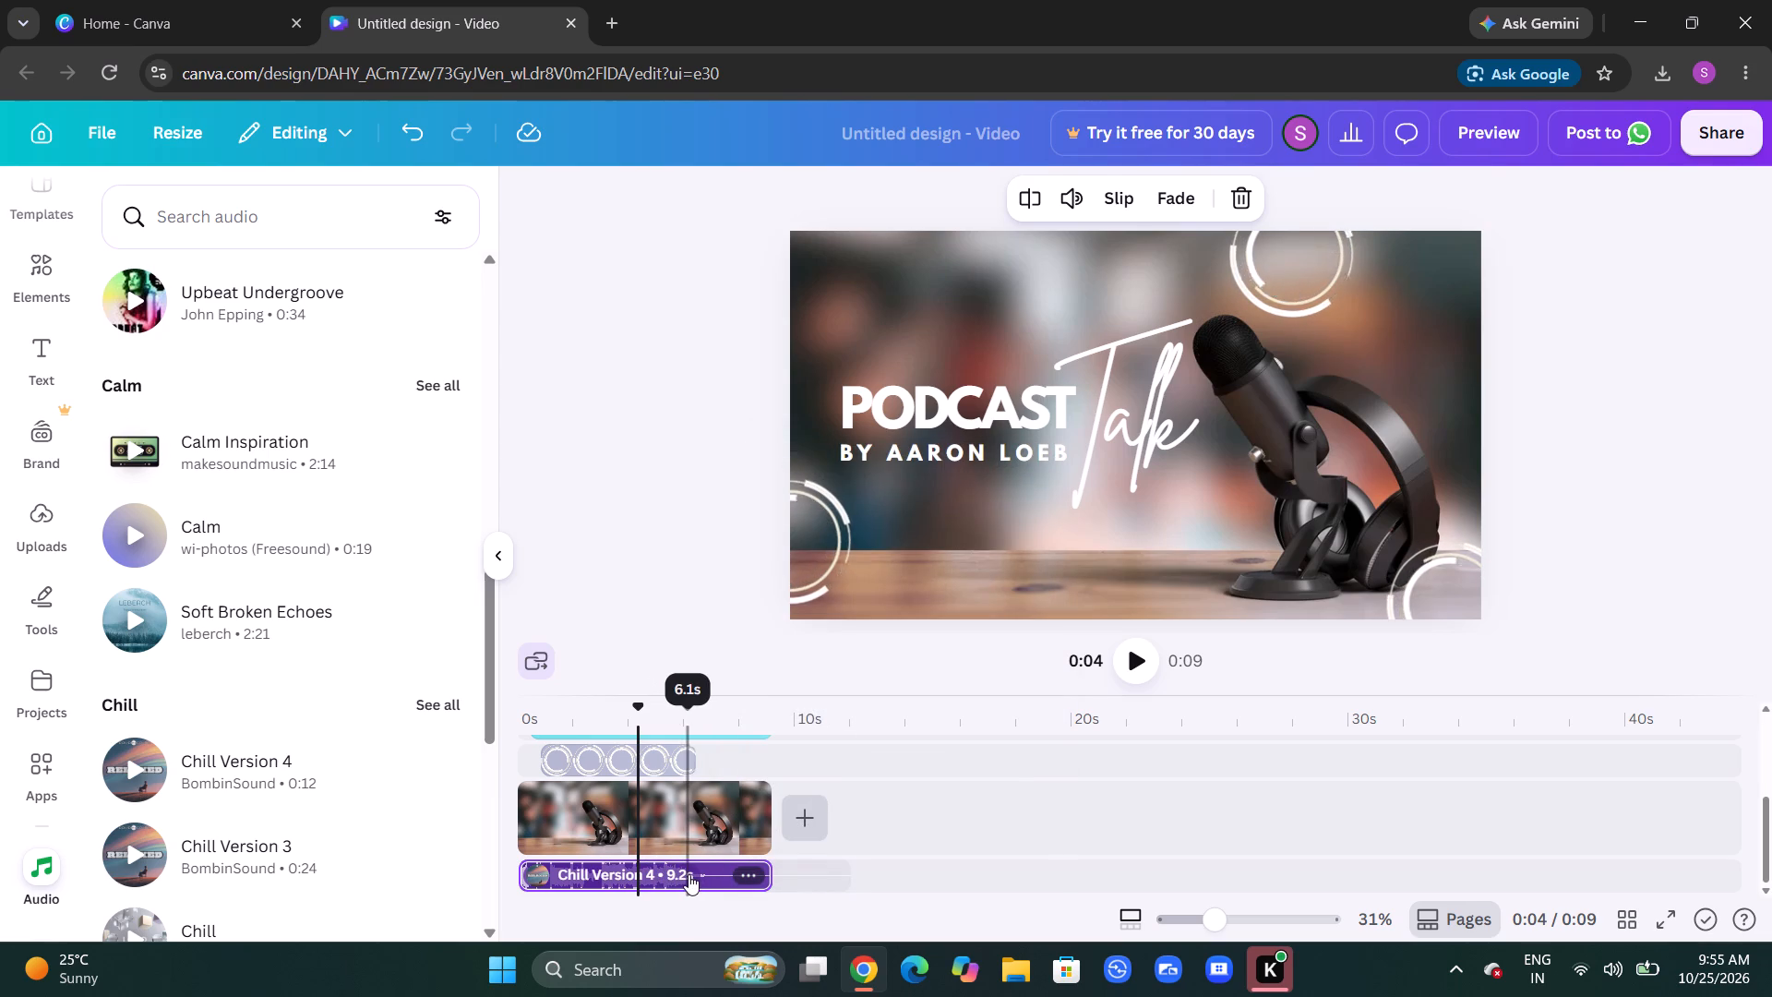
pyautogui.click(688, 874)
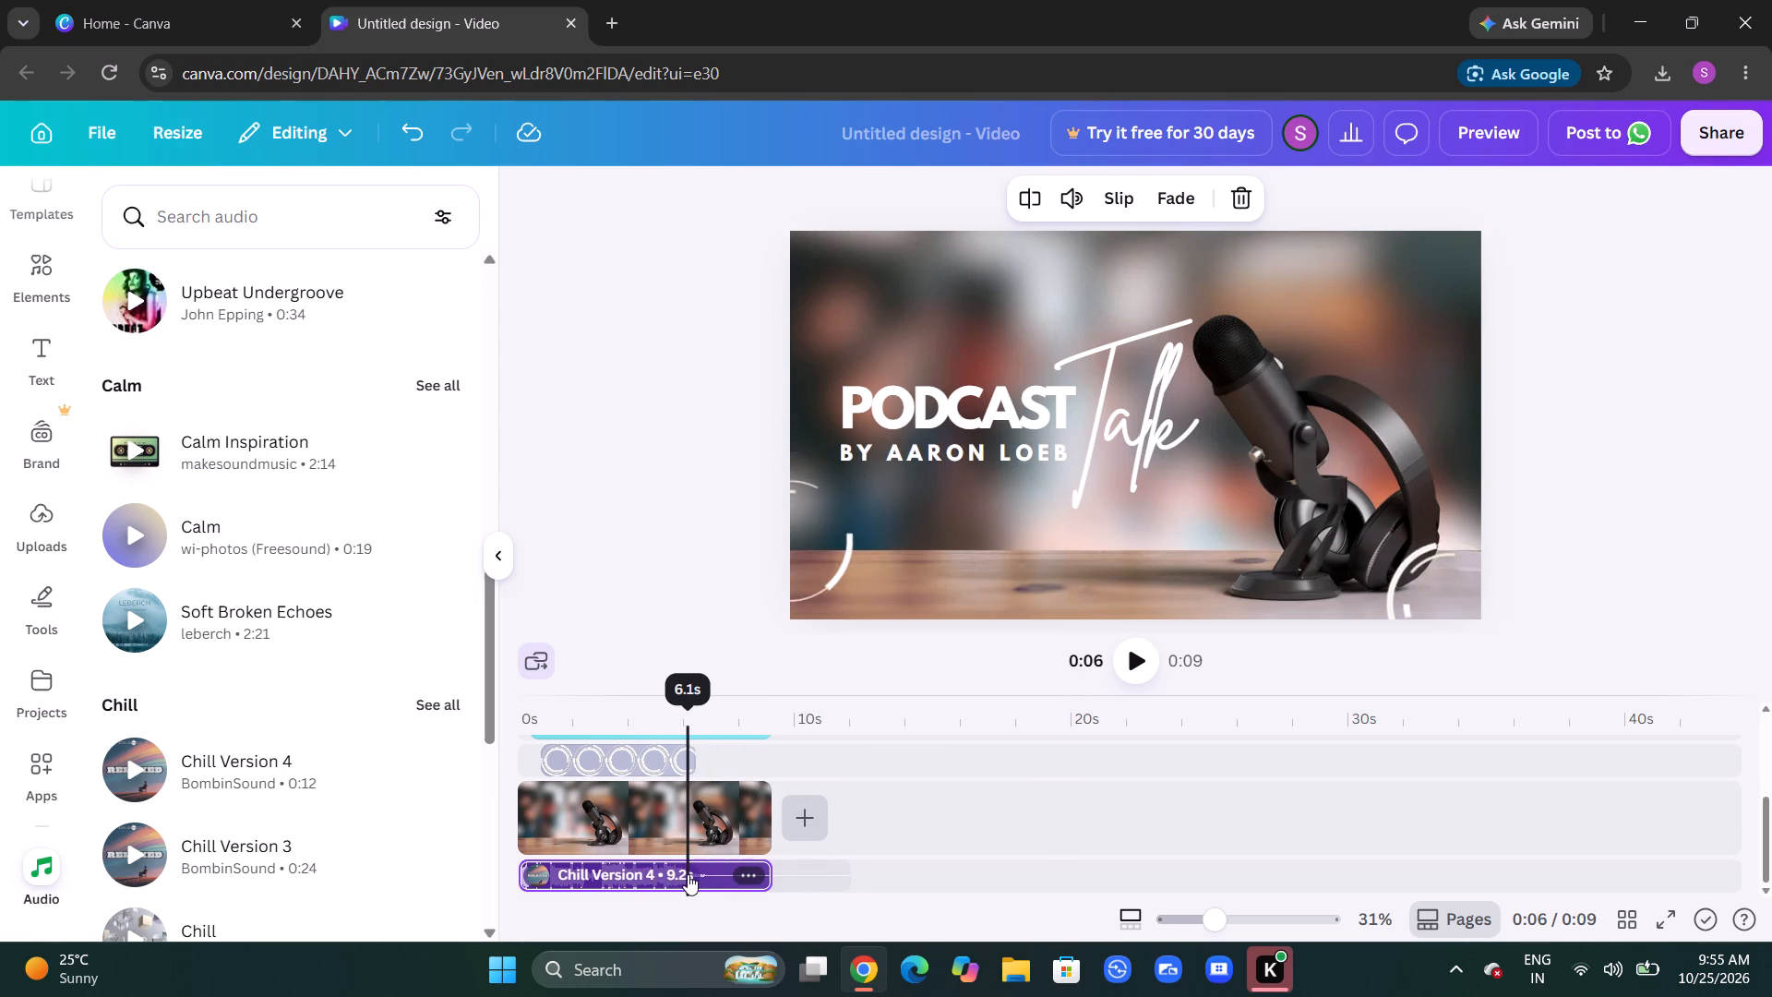
# Replace the byline text under the PODCAST title with the presenter's last name in capitals.
pyautogui.click(19, 344)
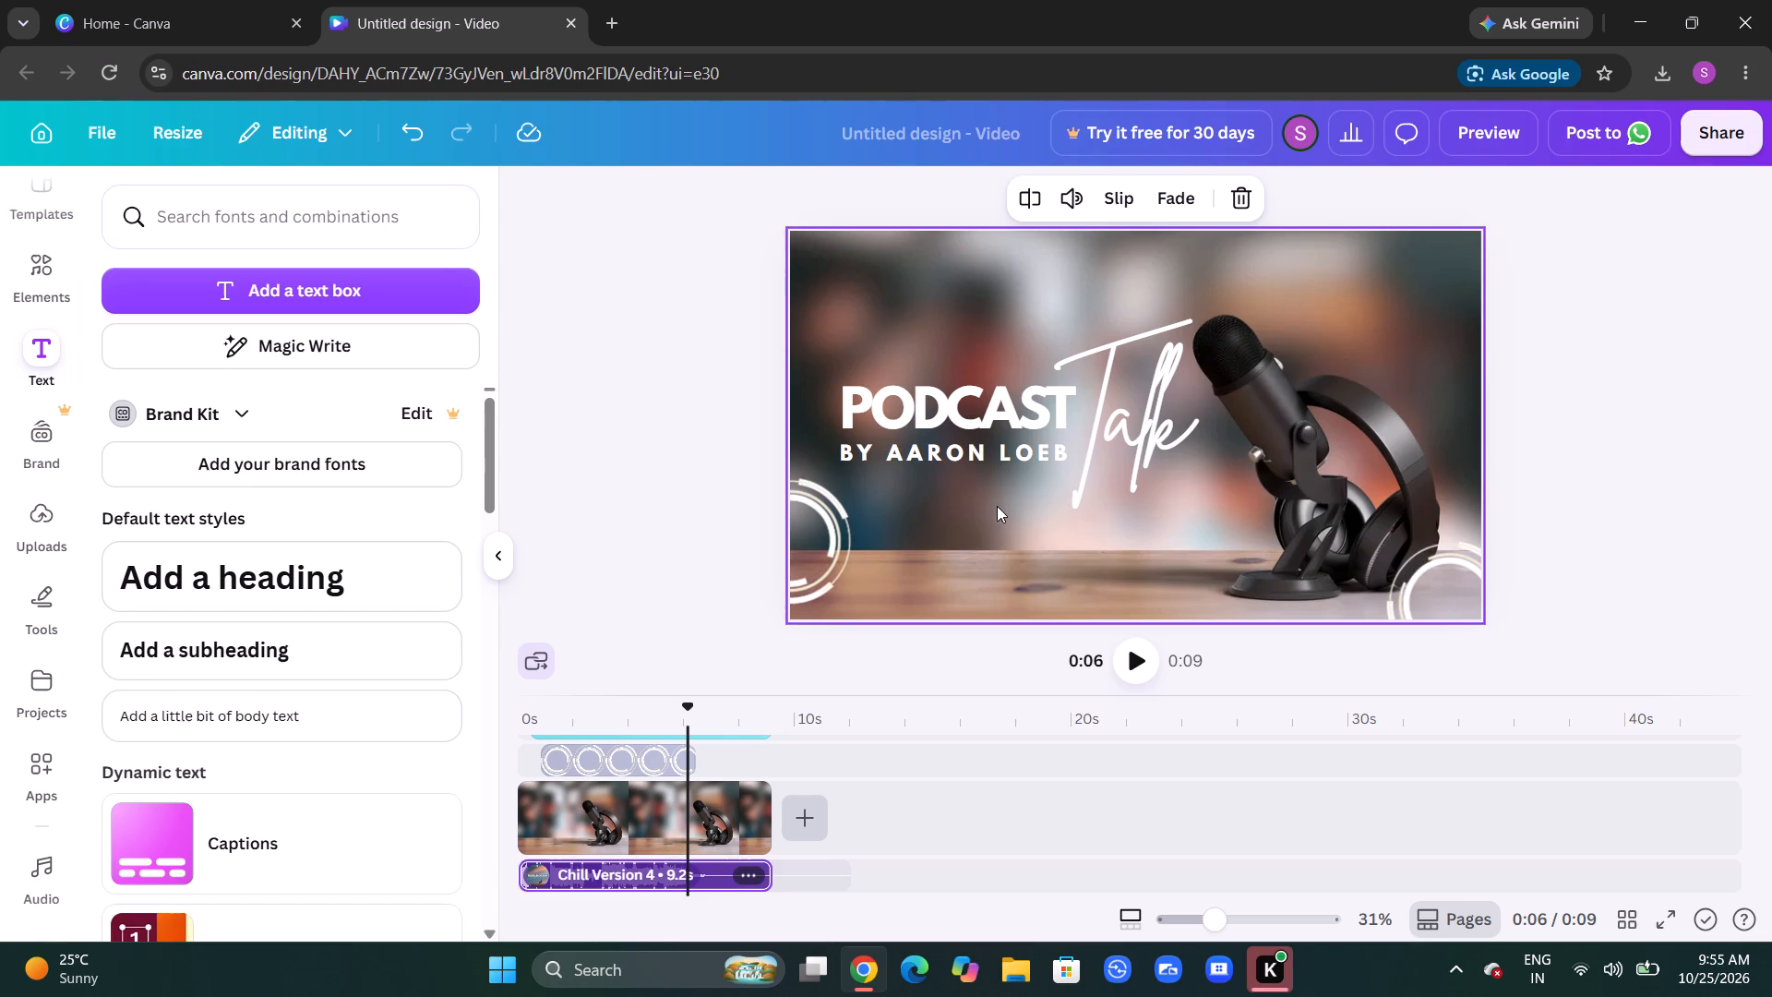
pyautogui.click(1053, 459)
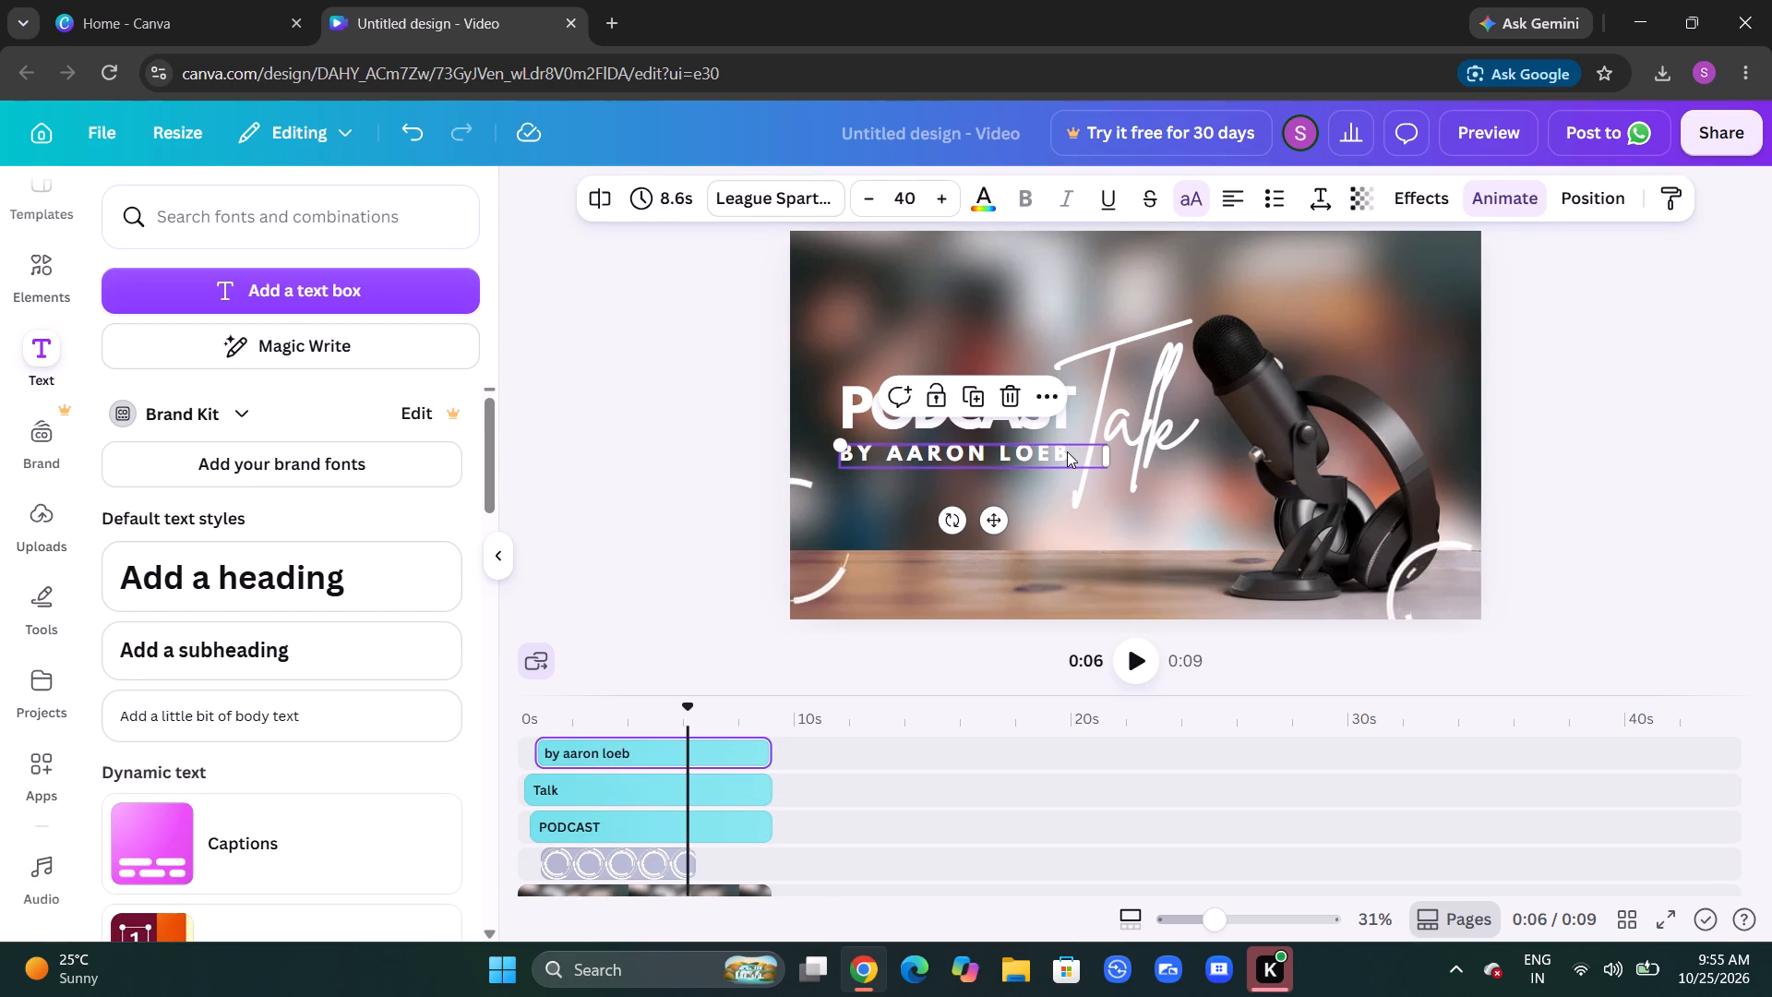
pyautogui.click(1067, 451)
pyautogui.press('BackSpace')
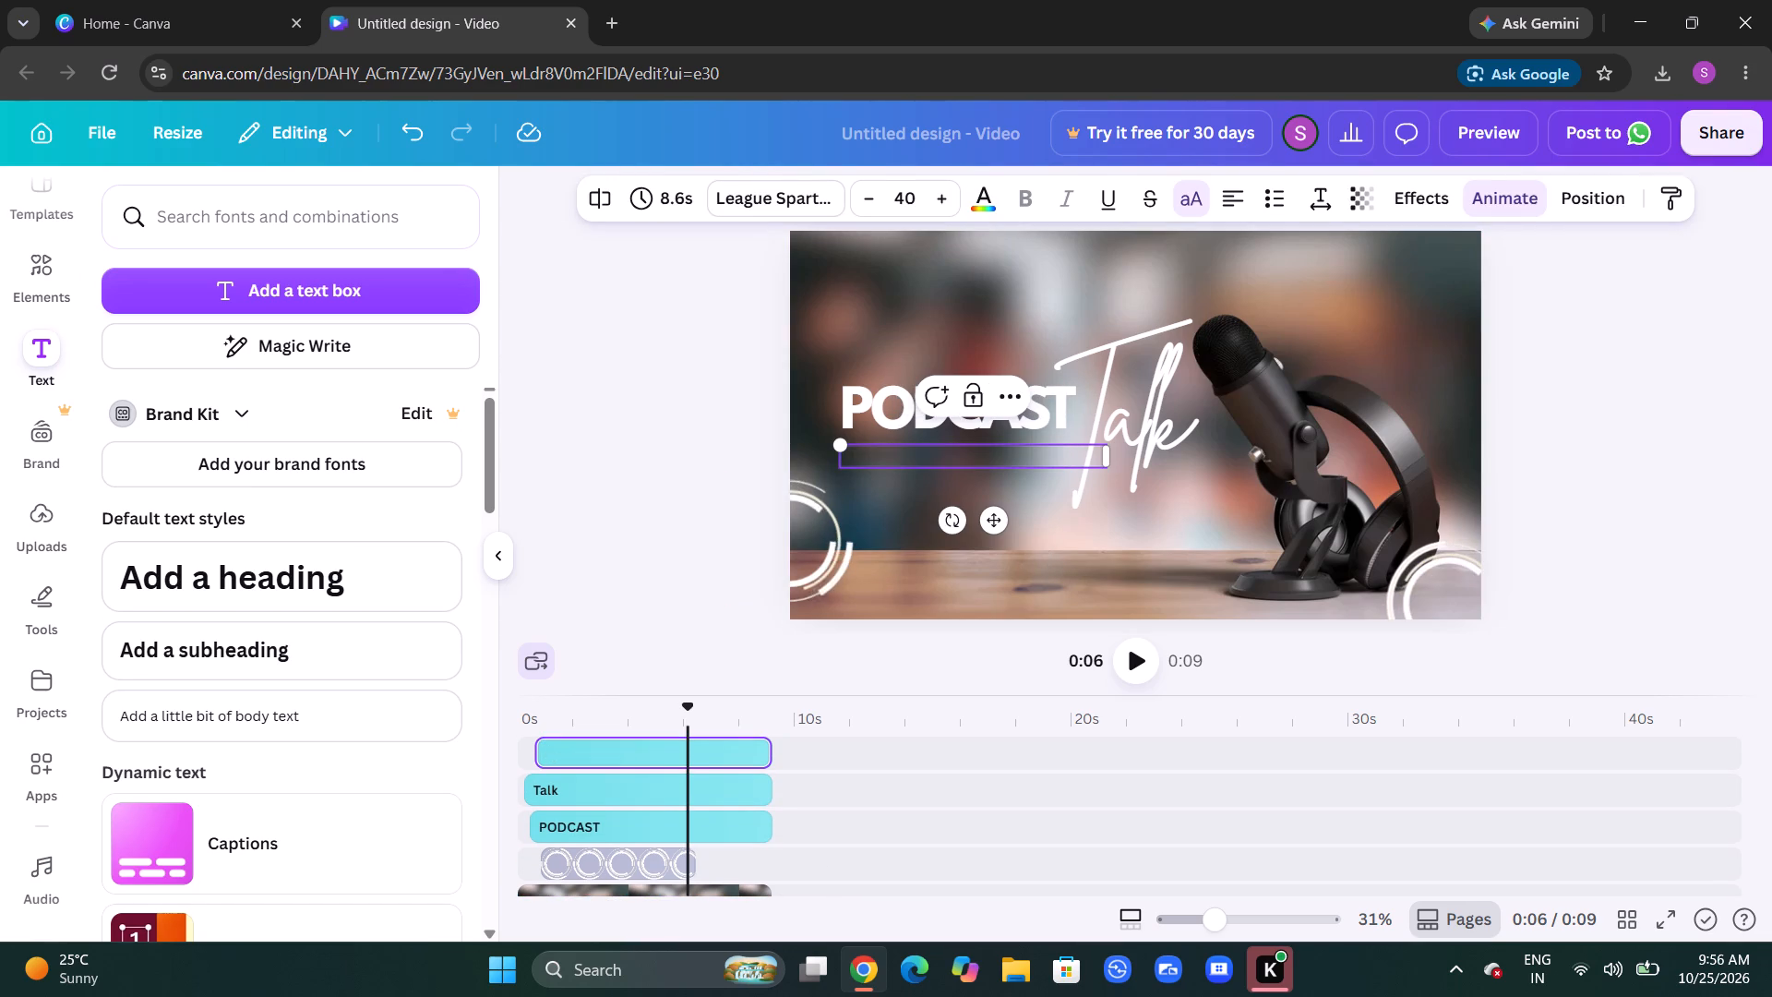
pyautogui.click(977, 461)
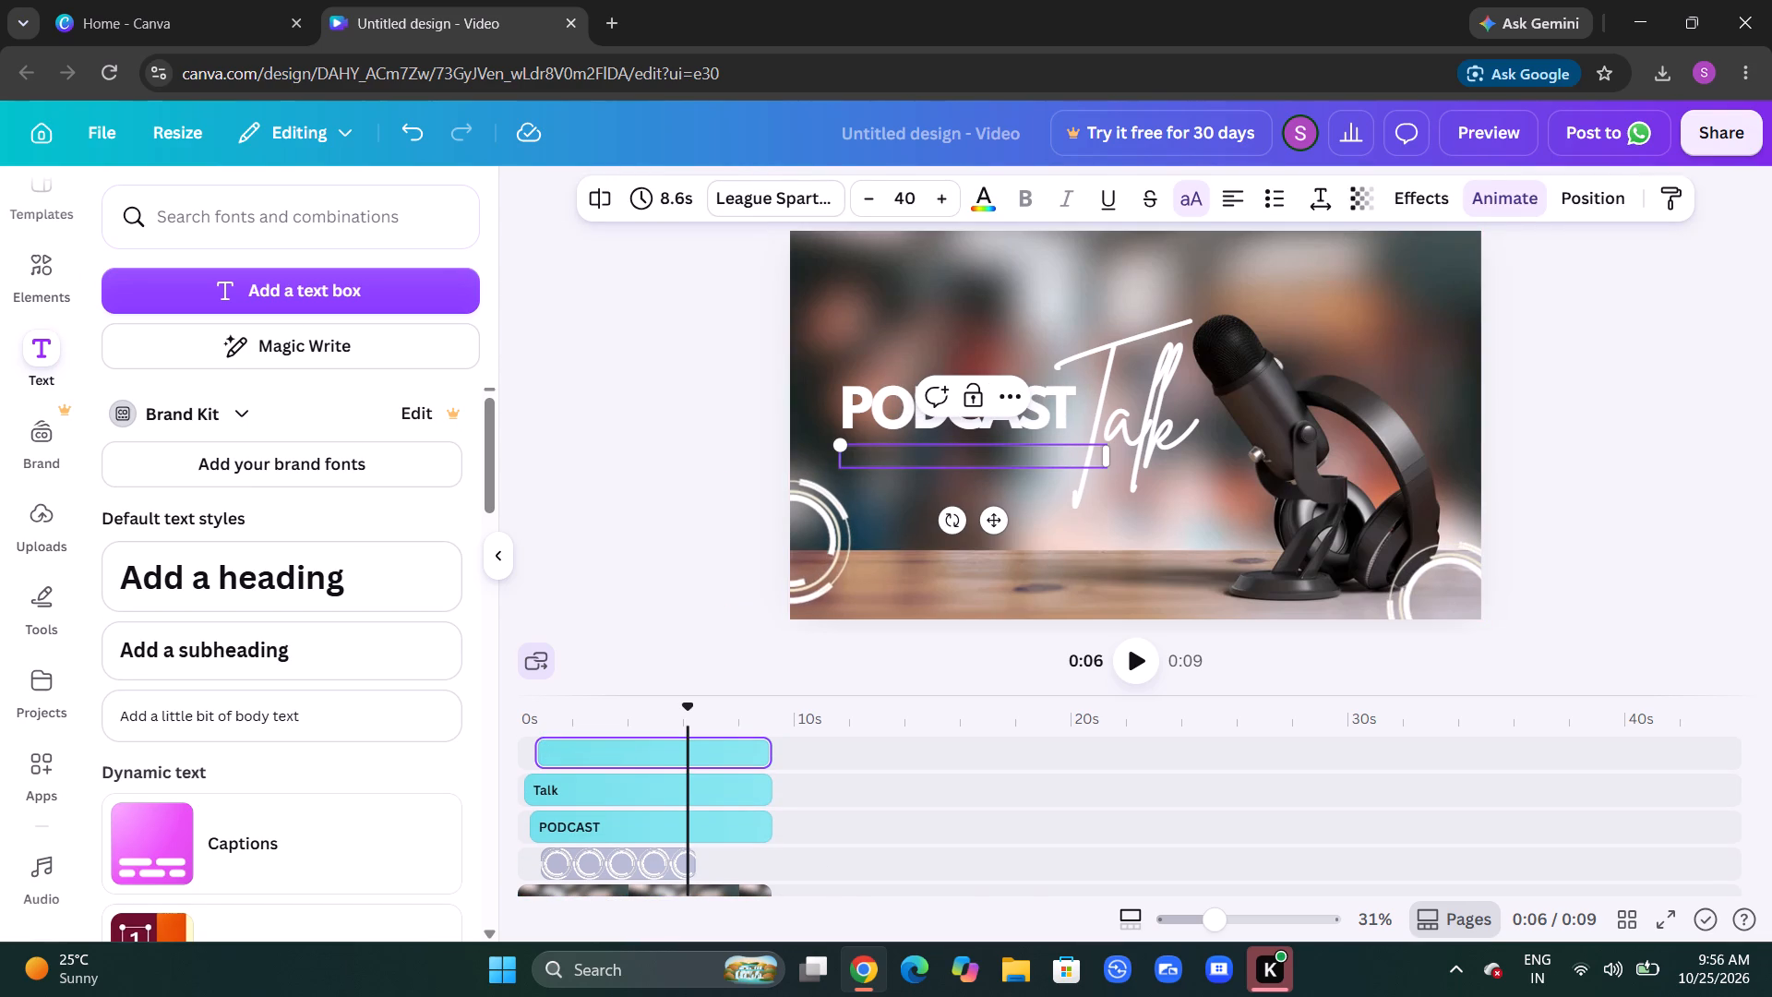
pyautogui.hotkey('shift', 'v')
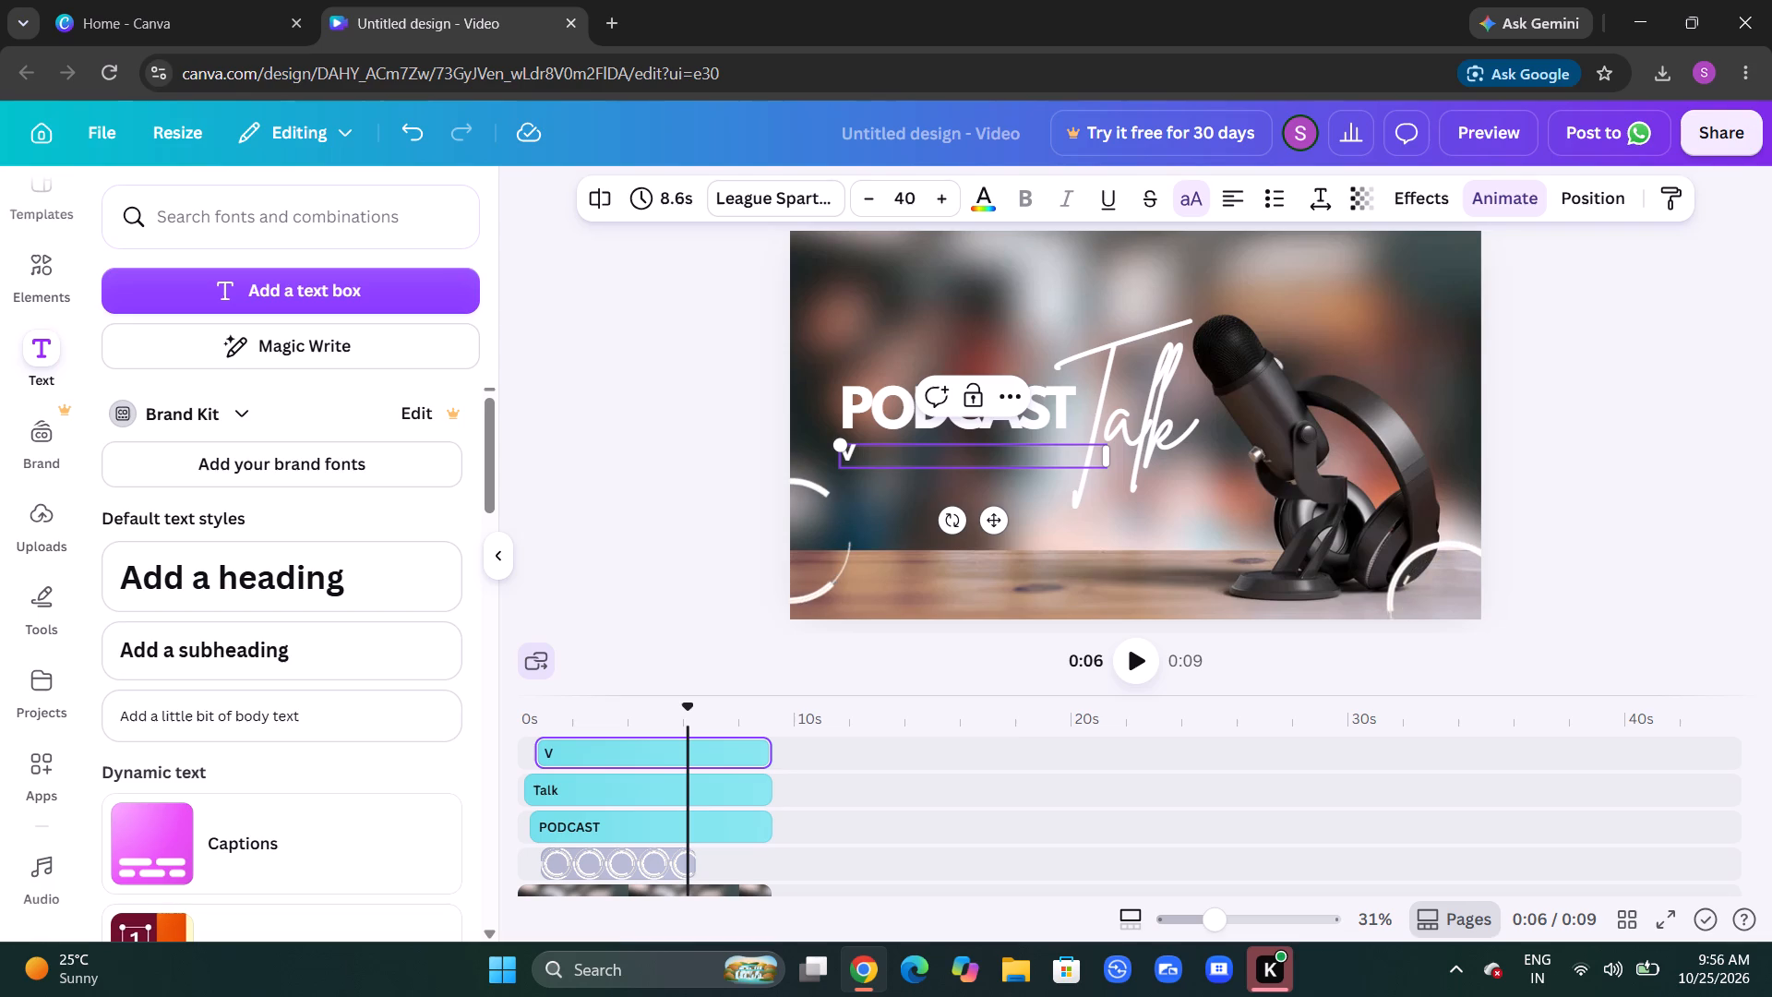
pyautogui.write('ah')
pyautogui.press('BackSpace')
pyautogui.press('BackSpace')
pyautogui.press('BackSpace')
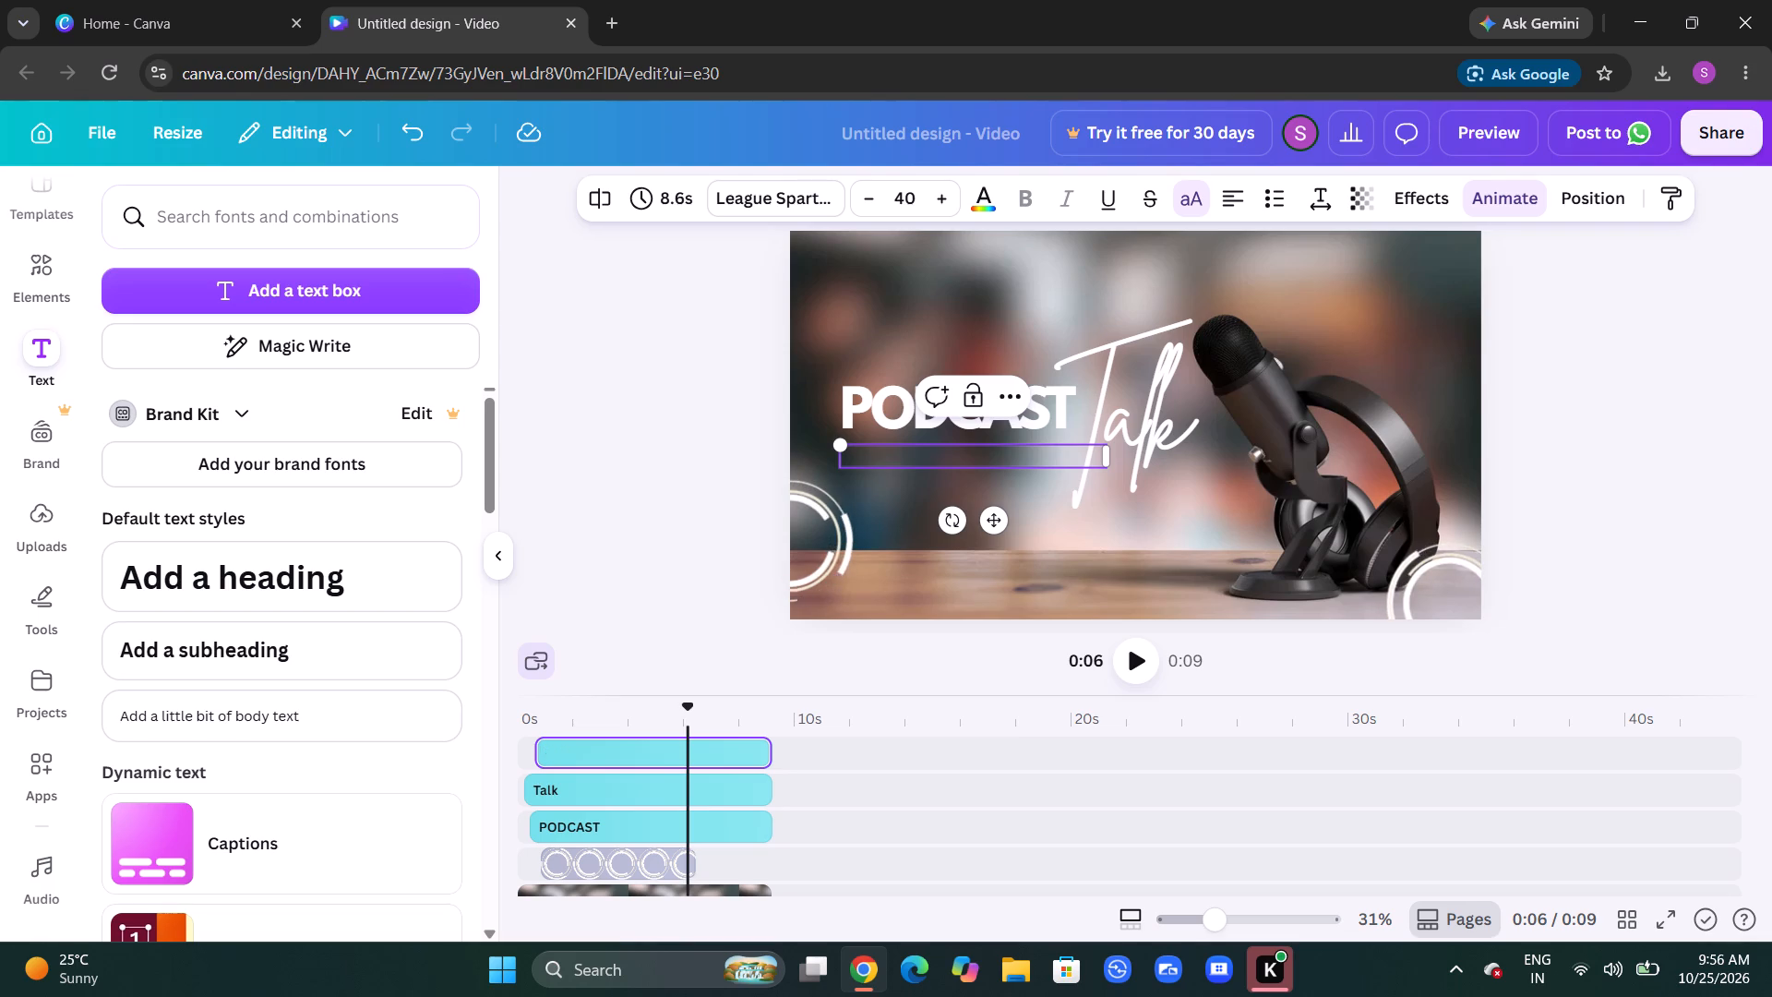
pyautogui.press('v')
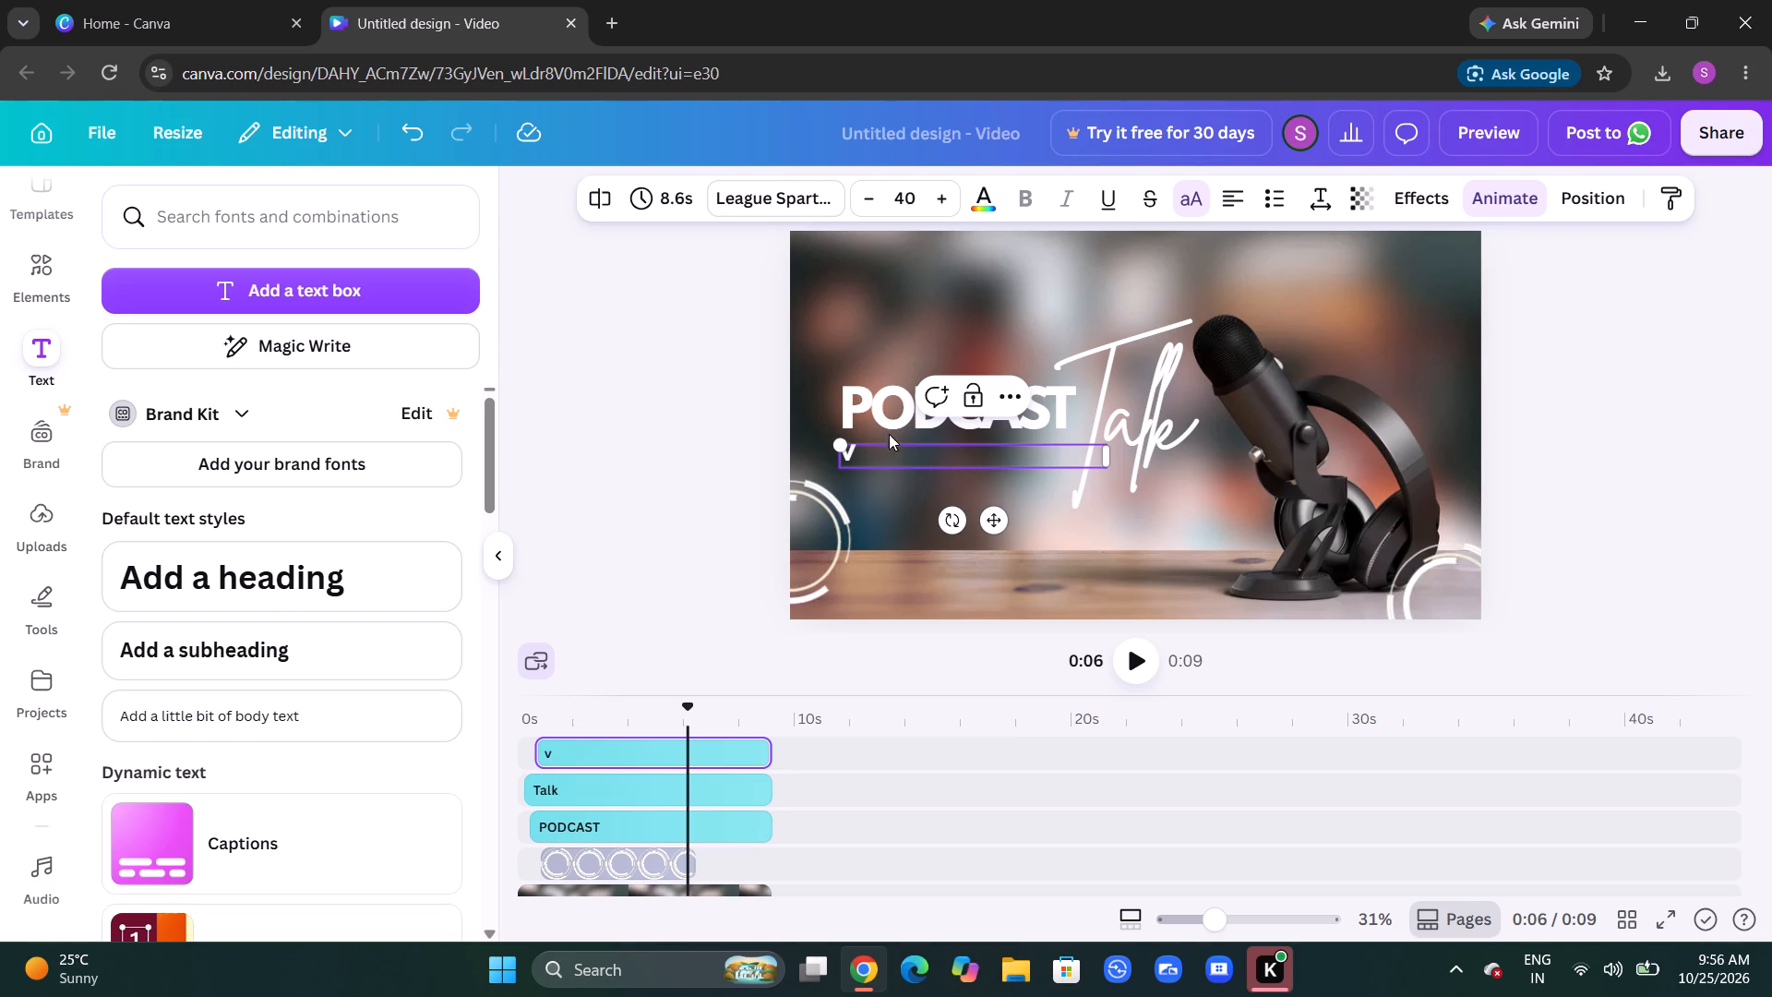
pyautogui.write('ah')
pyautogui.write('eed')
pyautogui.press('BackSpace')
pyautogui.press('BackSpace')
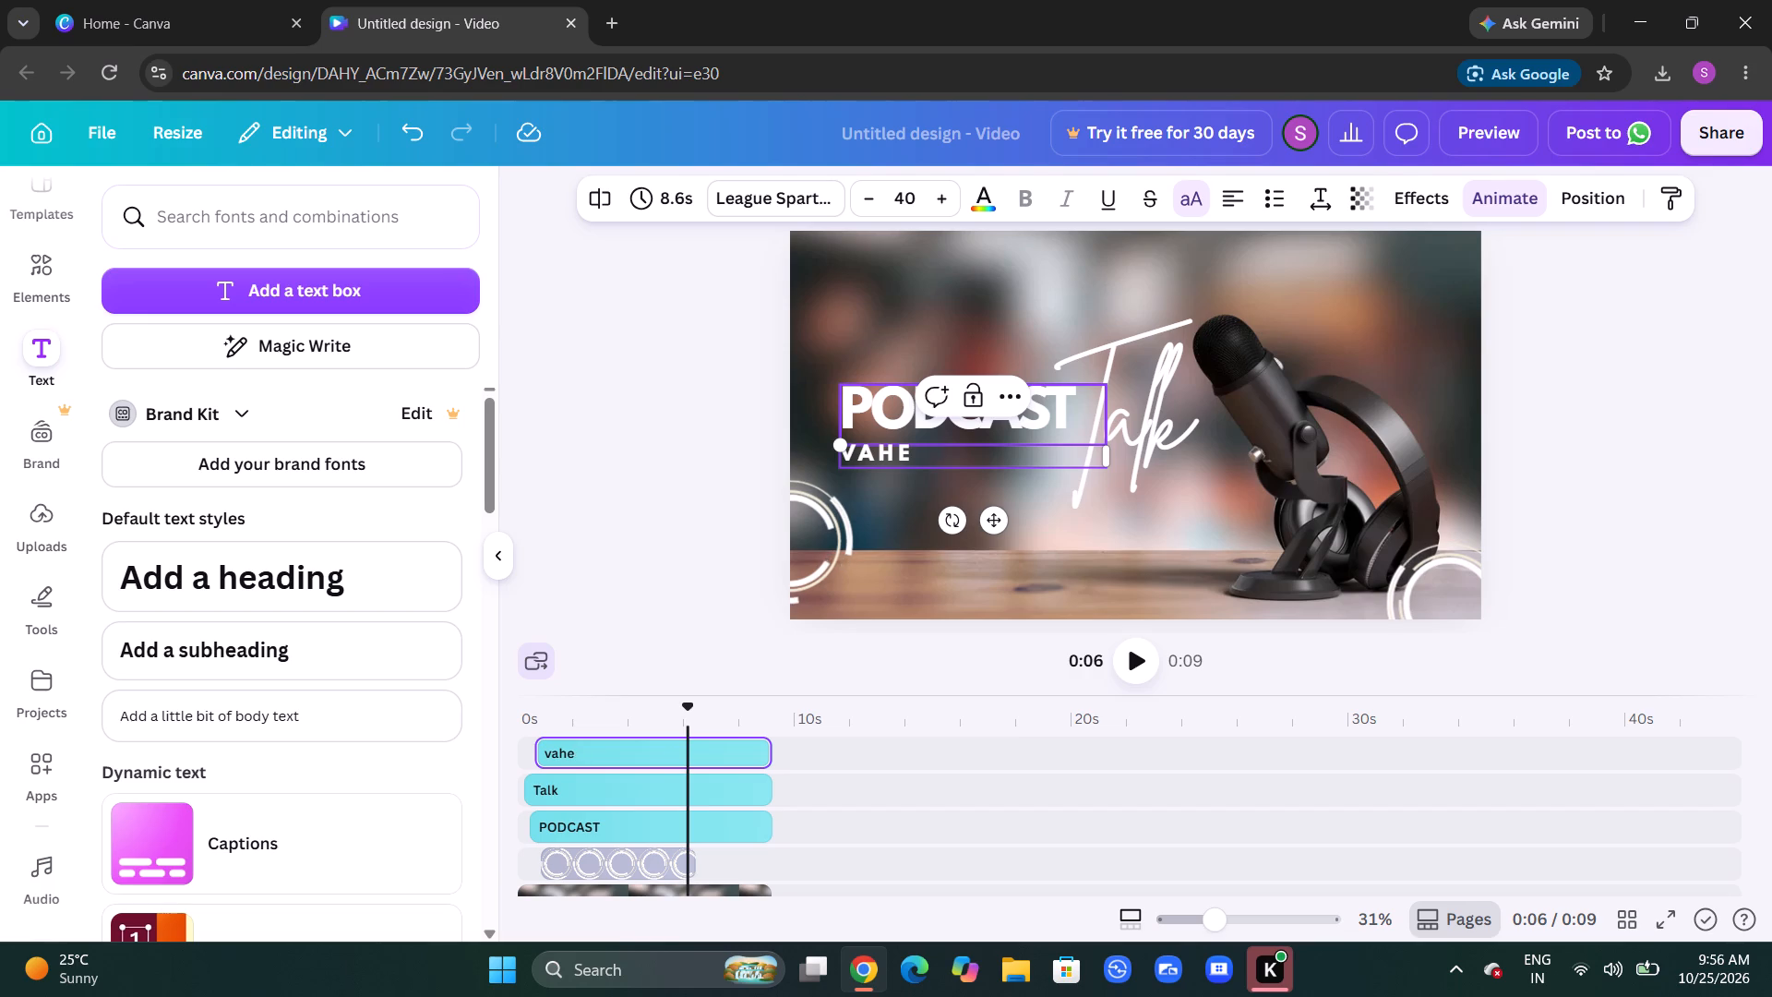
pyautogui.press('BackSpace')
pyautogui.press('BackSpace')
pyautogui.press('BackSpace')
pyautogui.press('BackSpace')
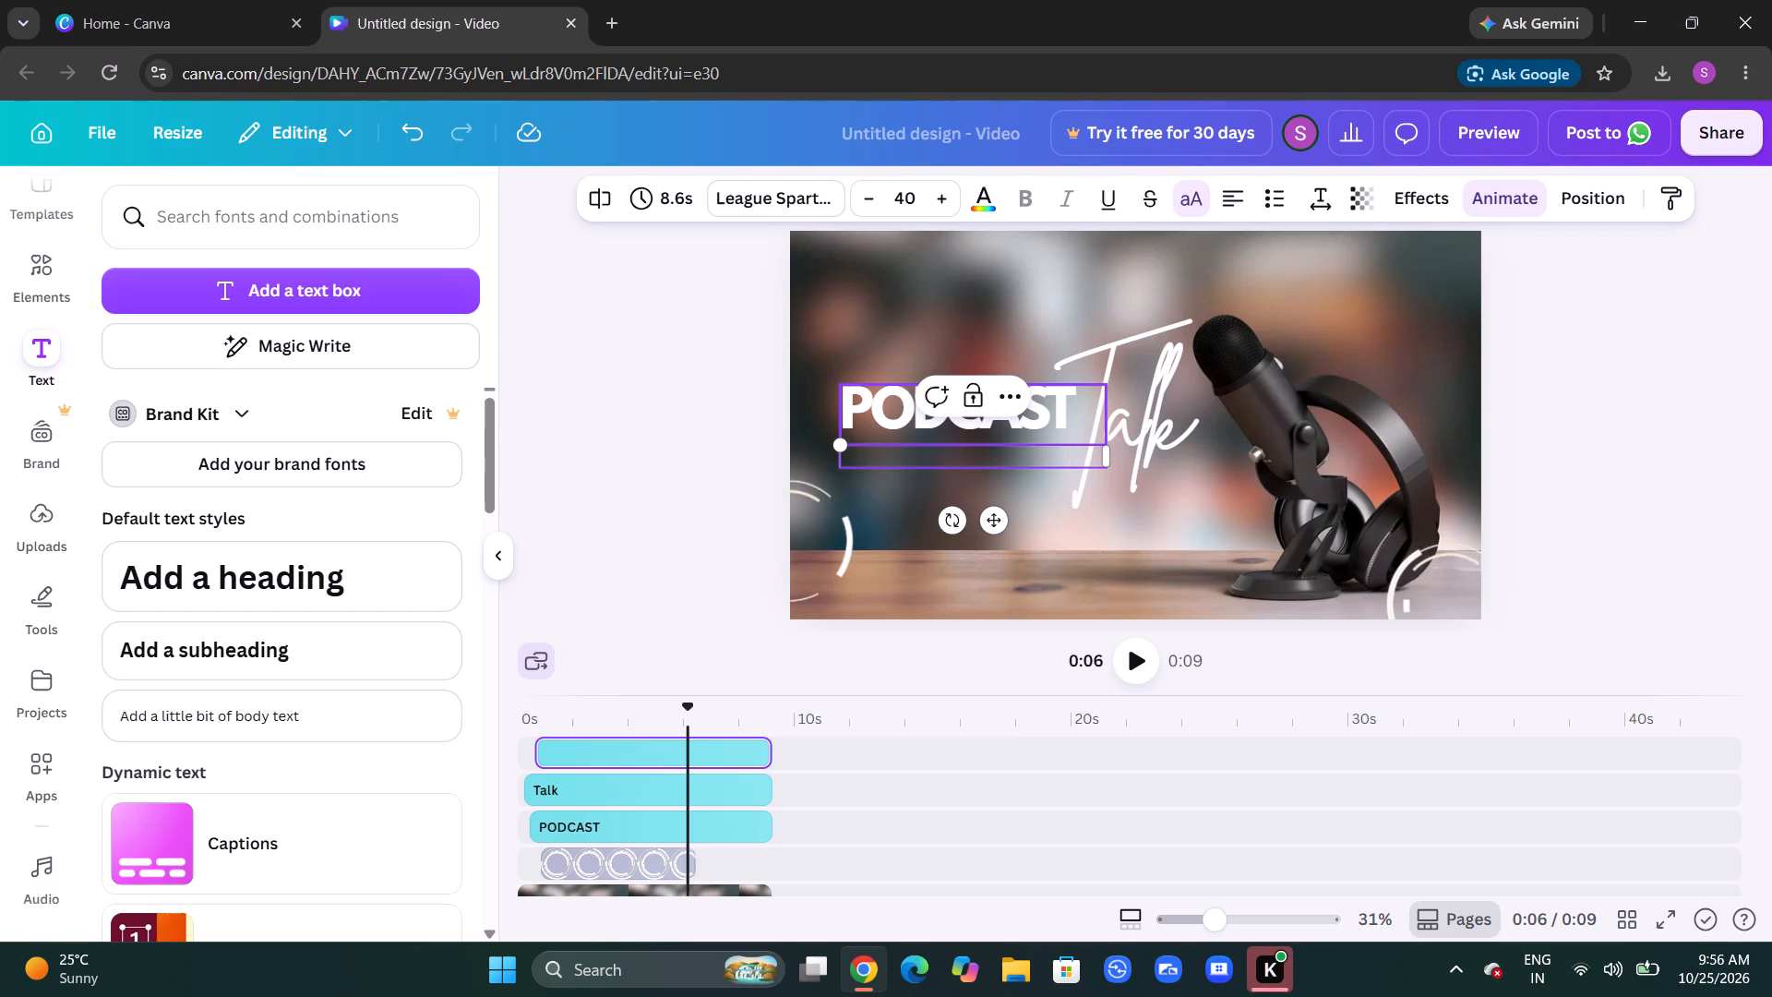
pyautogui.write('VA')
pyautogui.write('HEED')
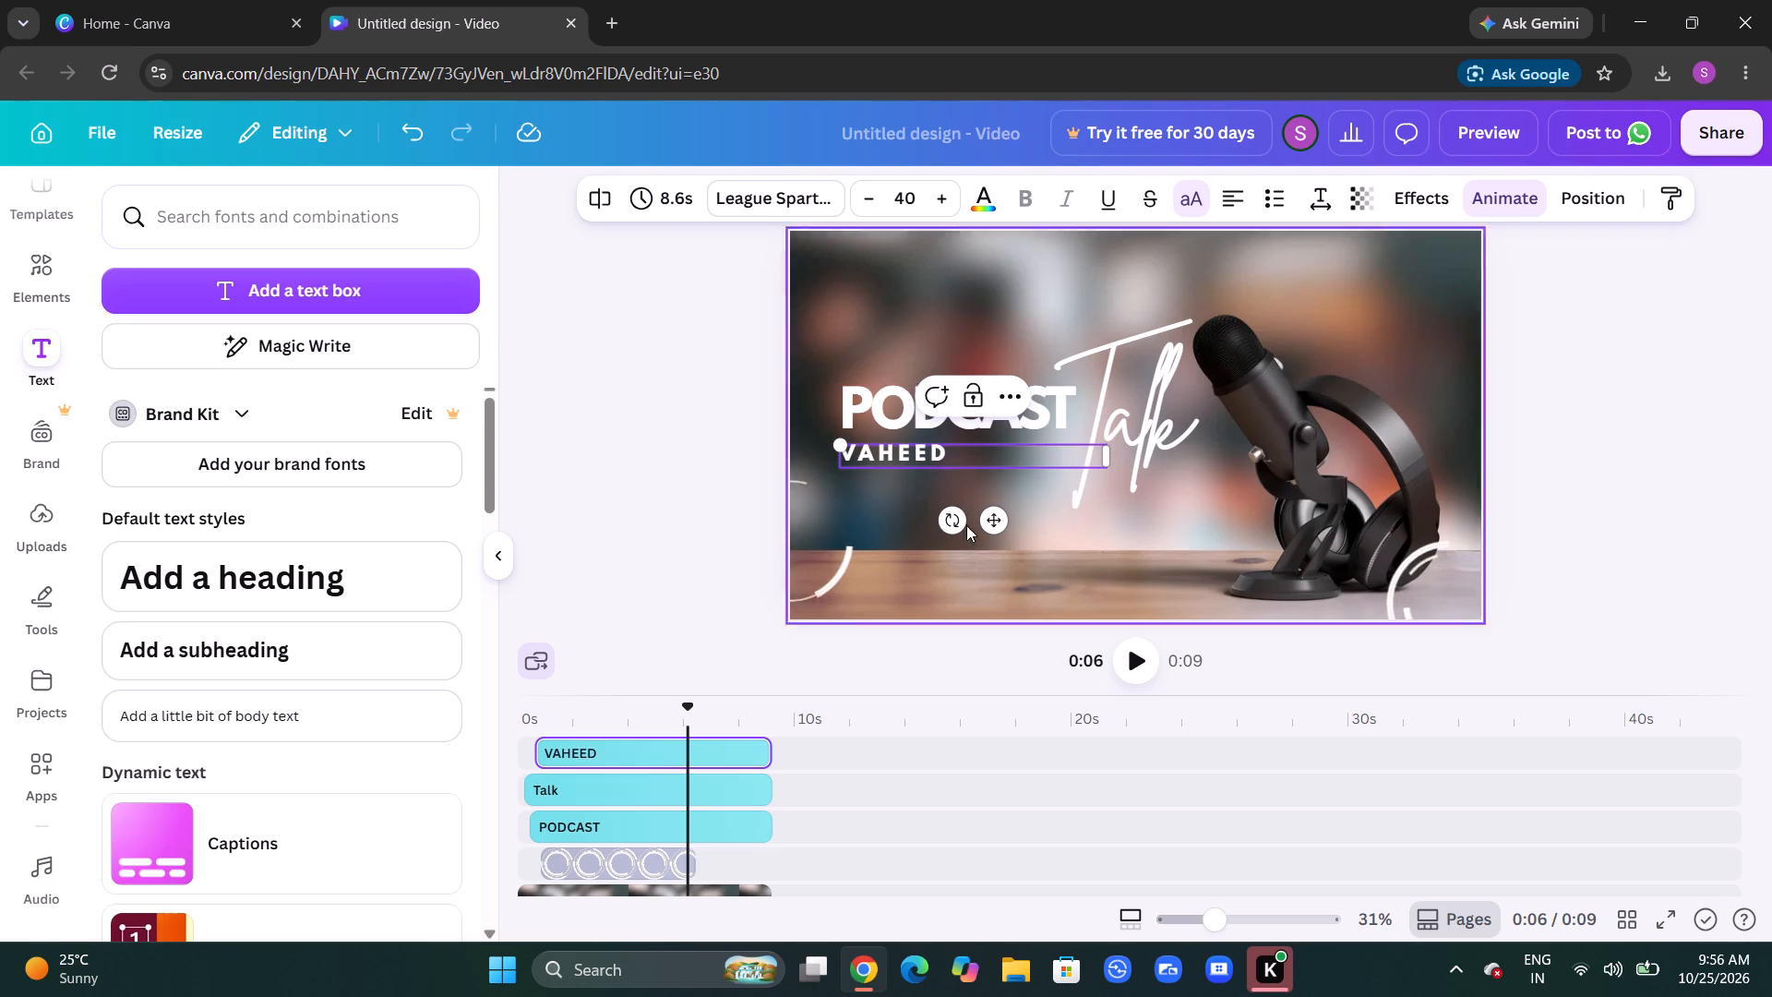
pyautogui.click(1006, 532)
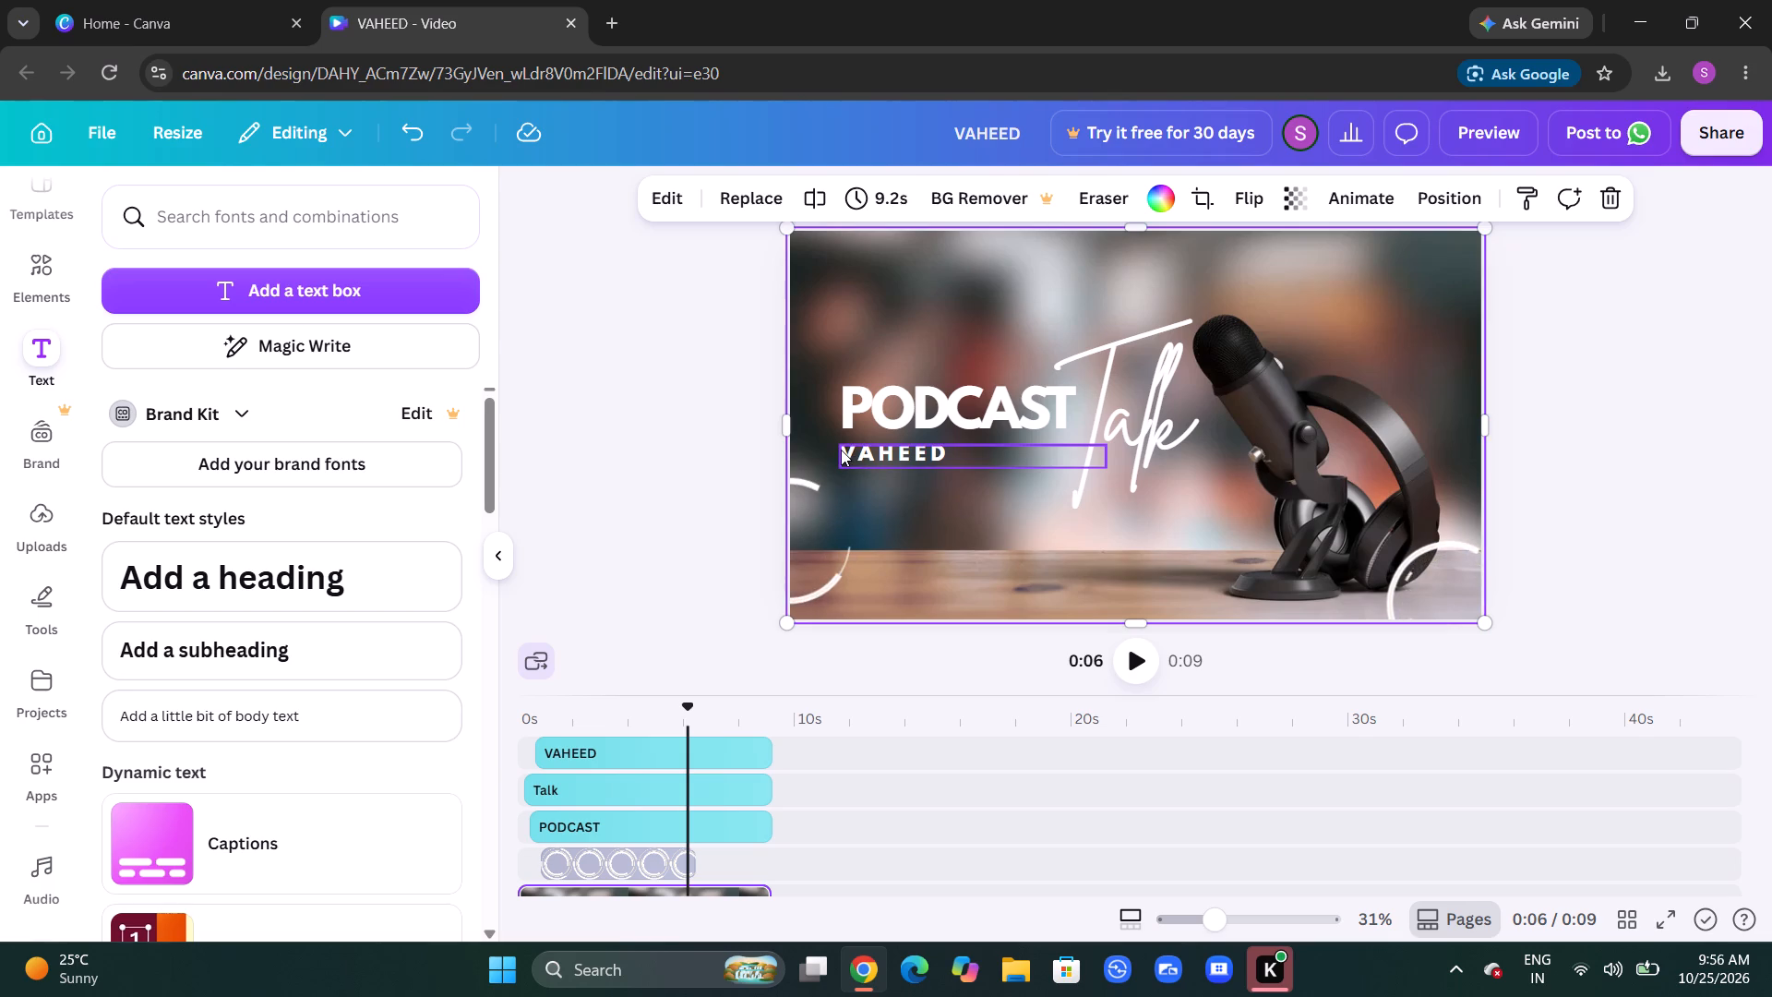
# Insert the presenter's first name and a space before the last name in the byline under PODCAST.
pyautogui.click(879, 456)
pyautogui.click(895, 456)
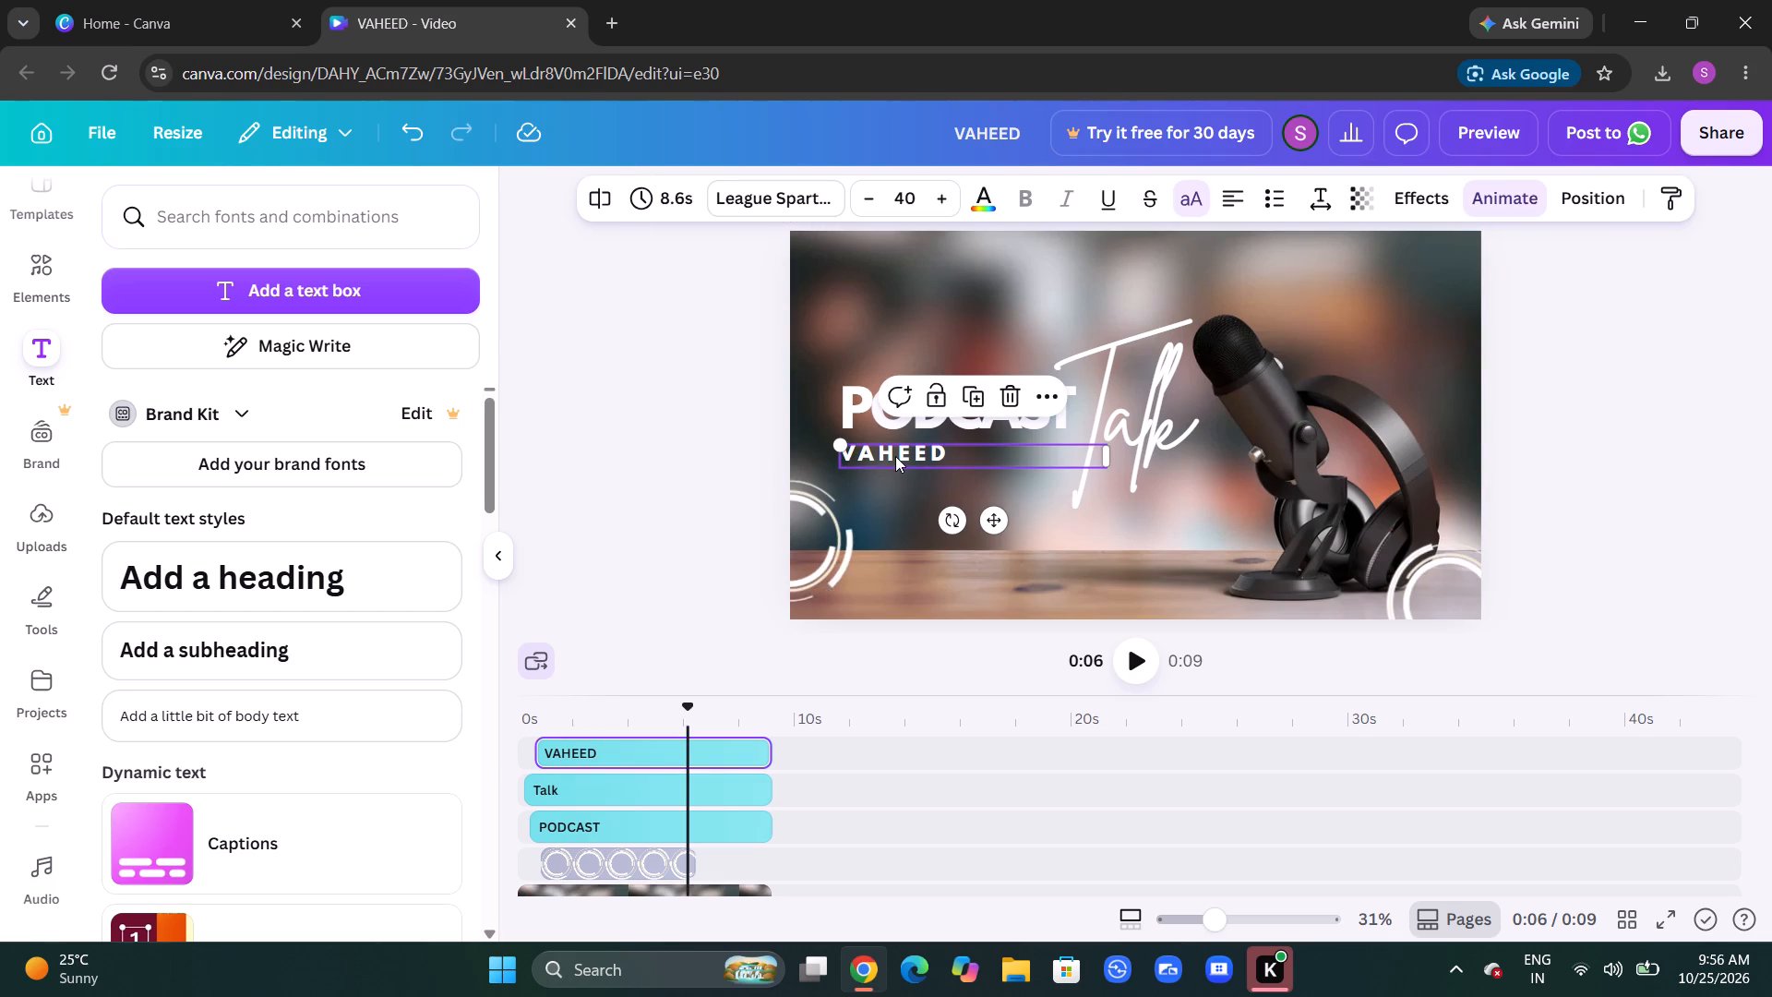
pyautogui.press('Left')
pyautogui.press('Left')
pyautogui.press('Left')
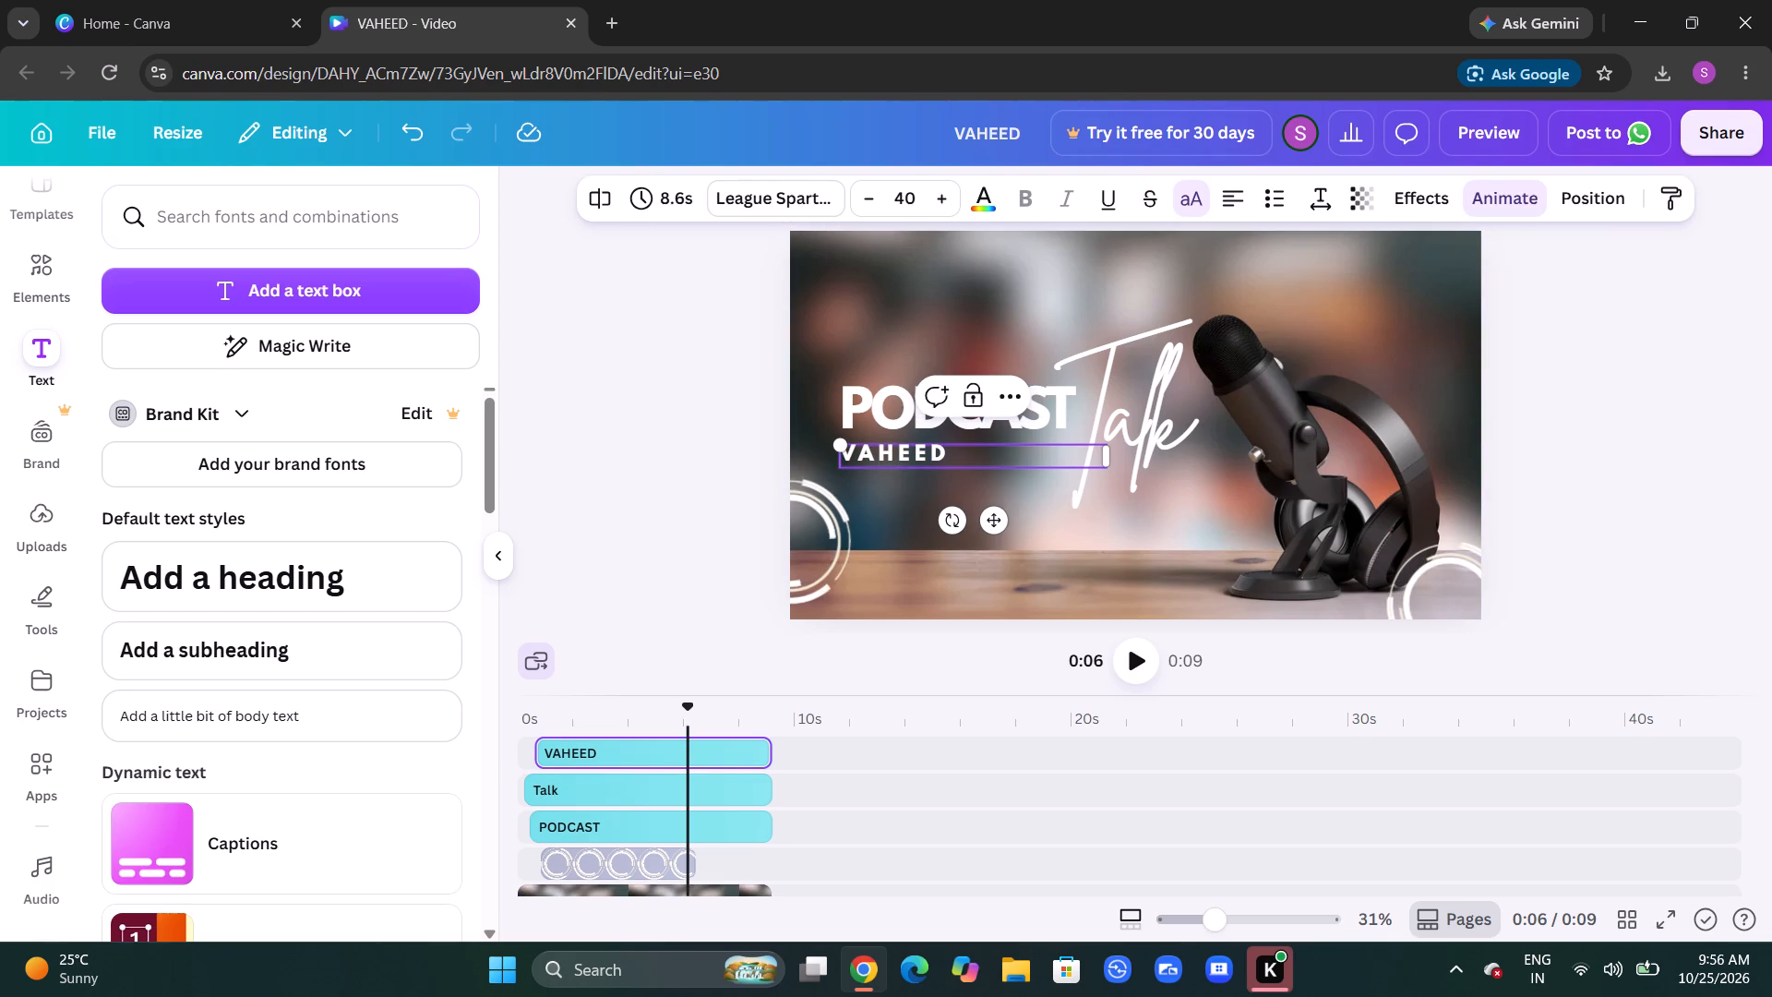
pyautogui.press('Left')
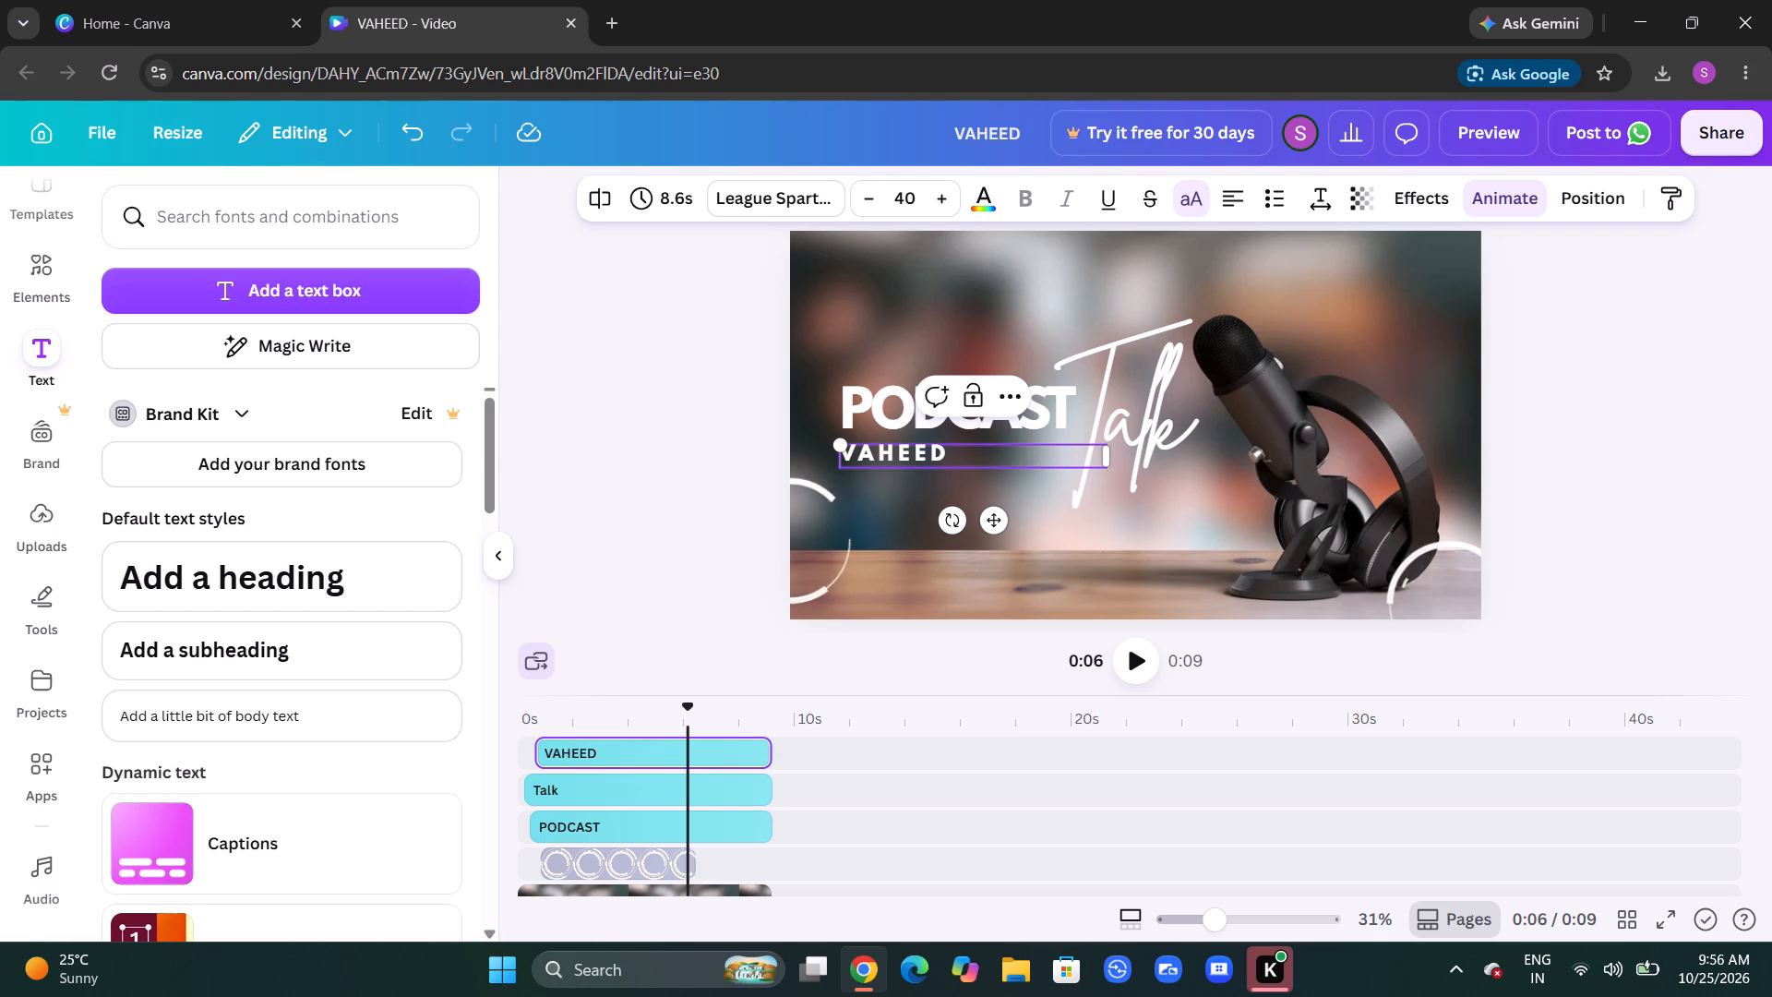
pyautogui.press('space')
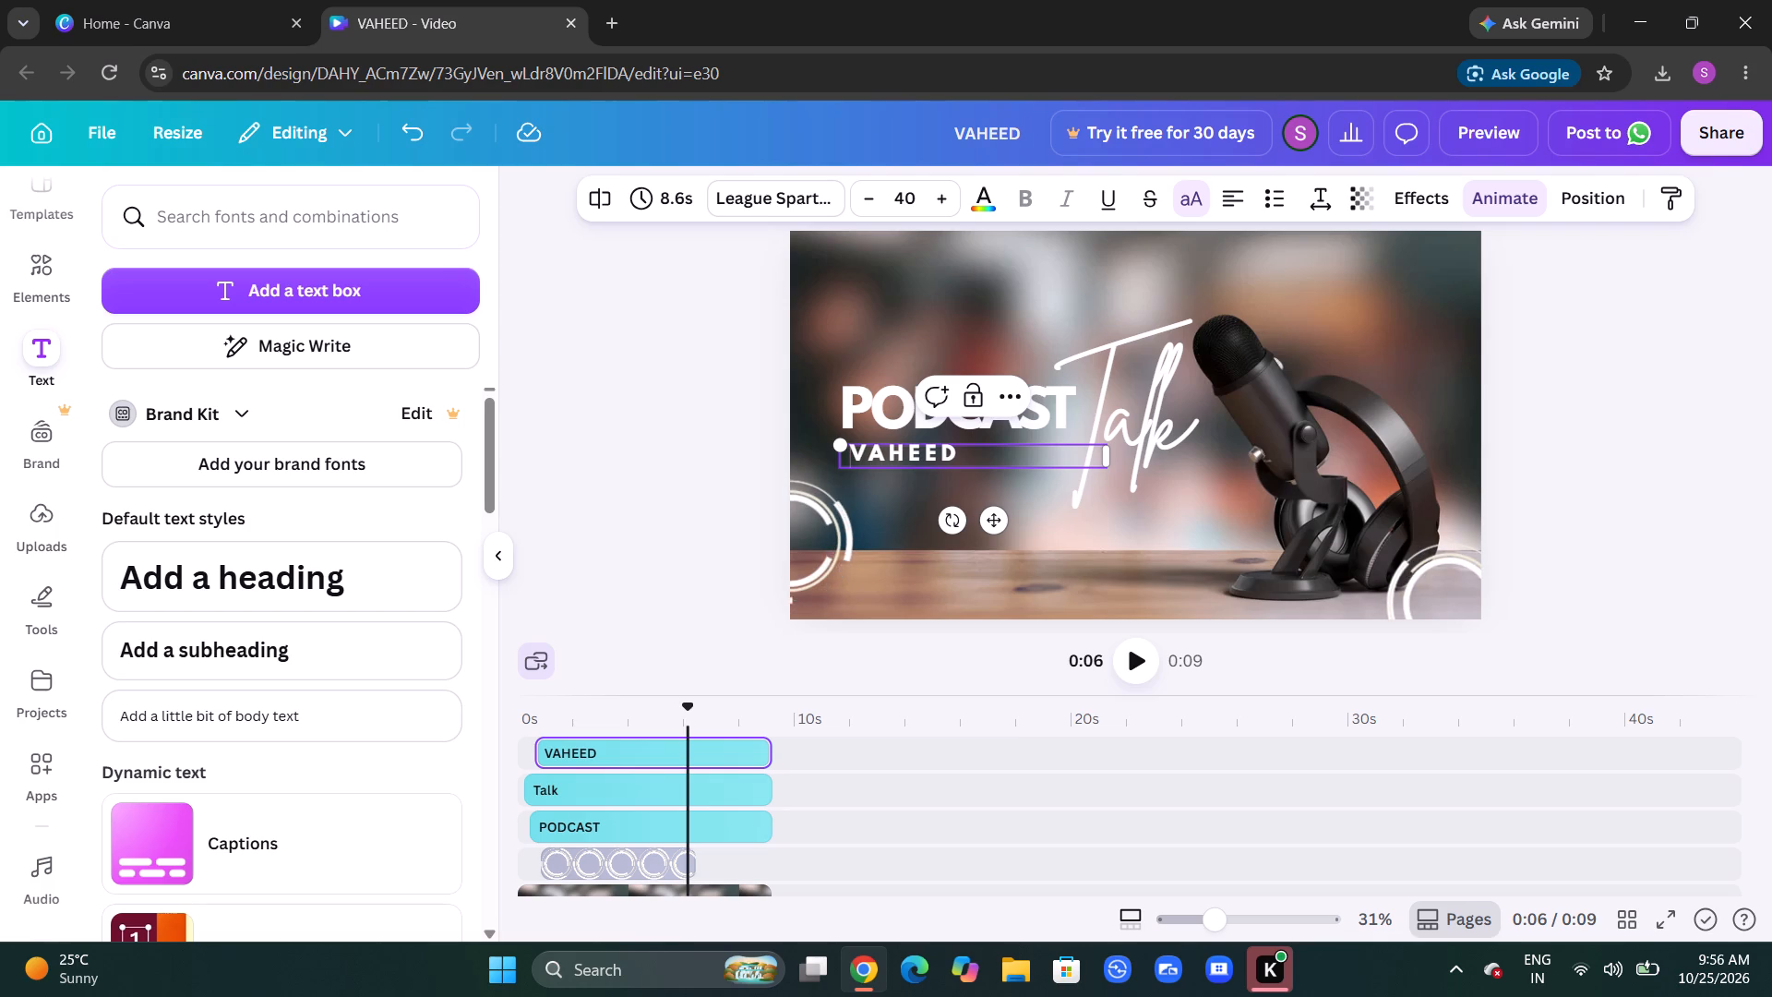
pyautogui.press('BackSpace')
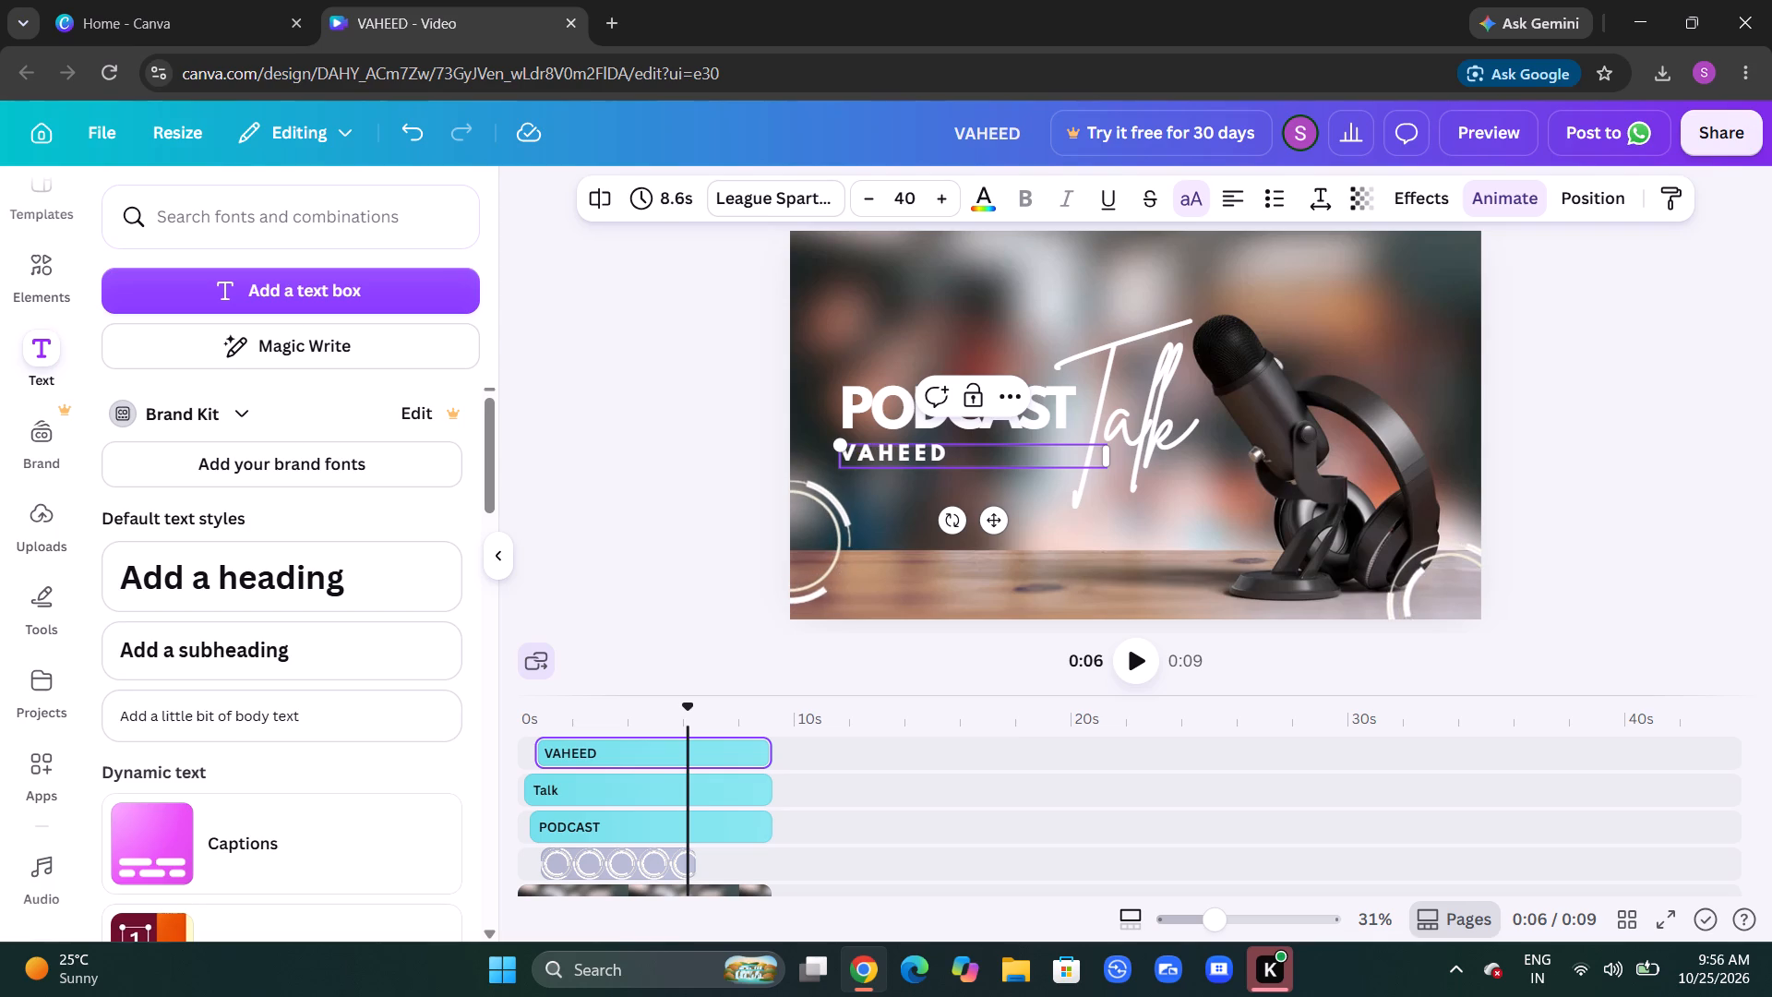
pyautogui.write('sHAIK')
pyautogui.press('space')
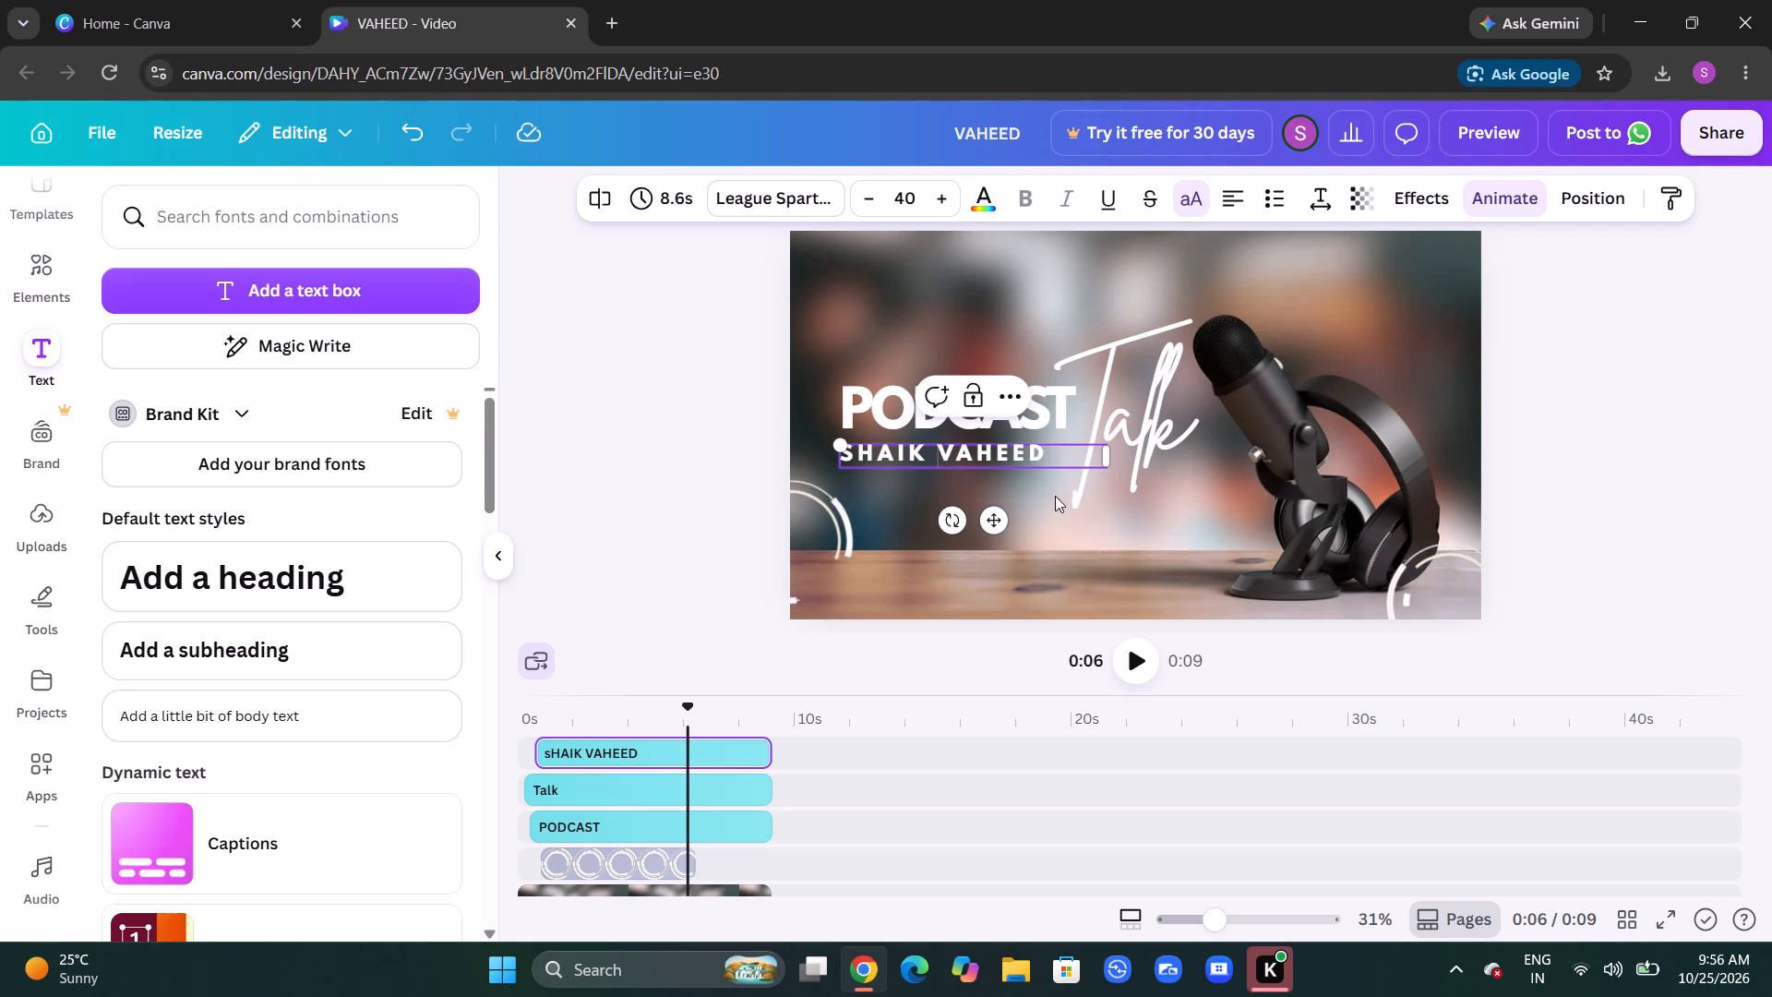
pyautogui.click(1074, 513)
pyautogui.click(1000, 525)
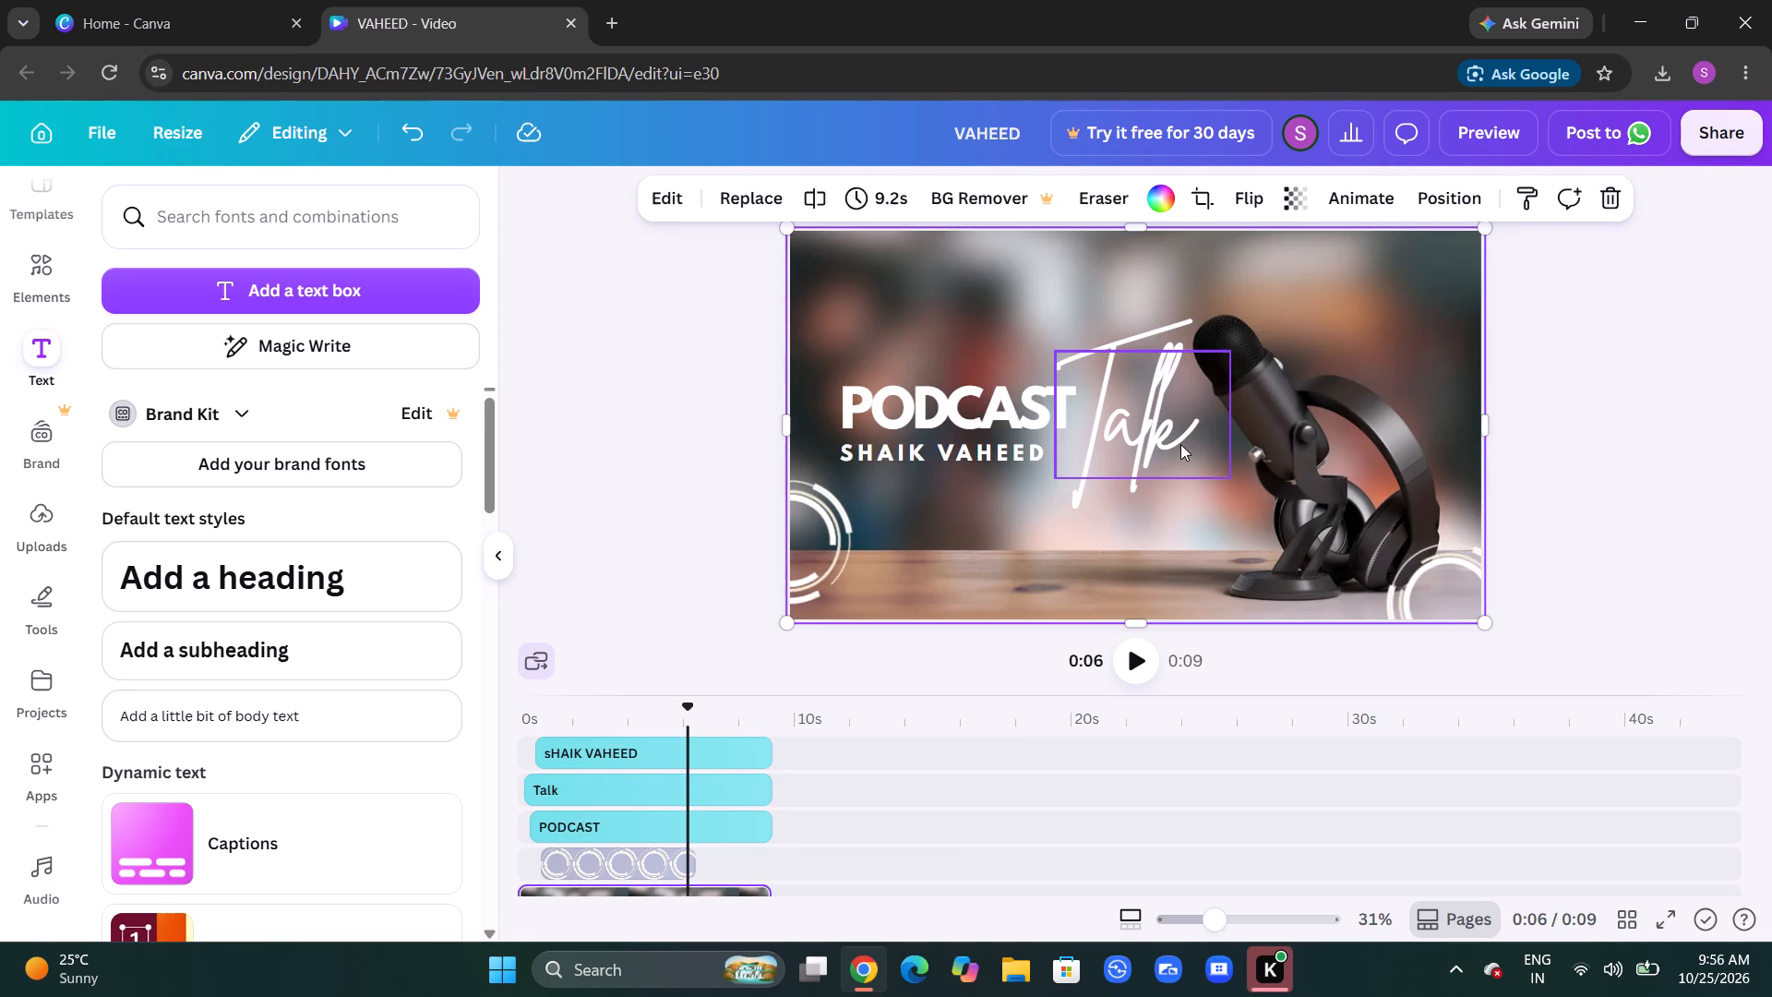
# Play the podcast video in the editor to check the edited byline with the animation and audio.
pyautogui.click(1134, 655)
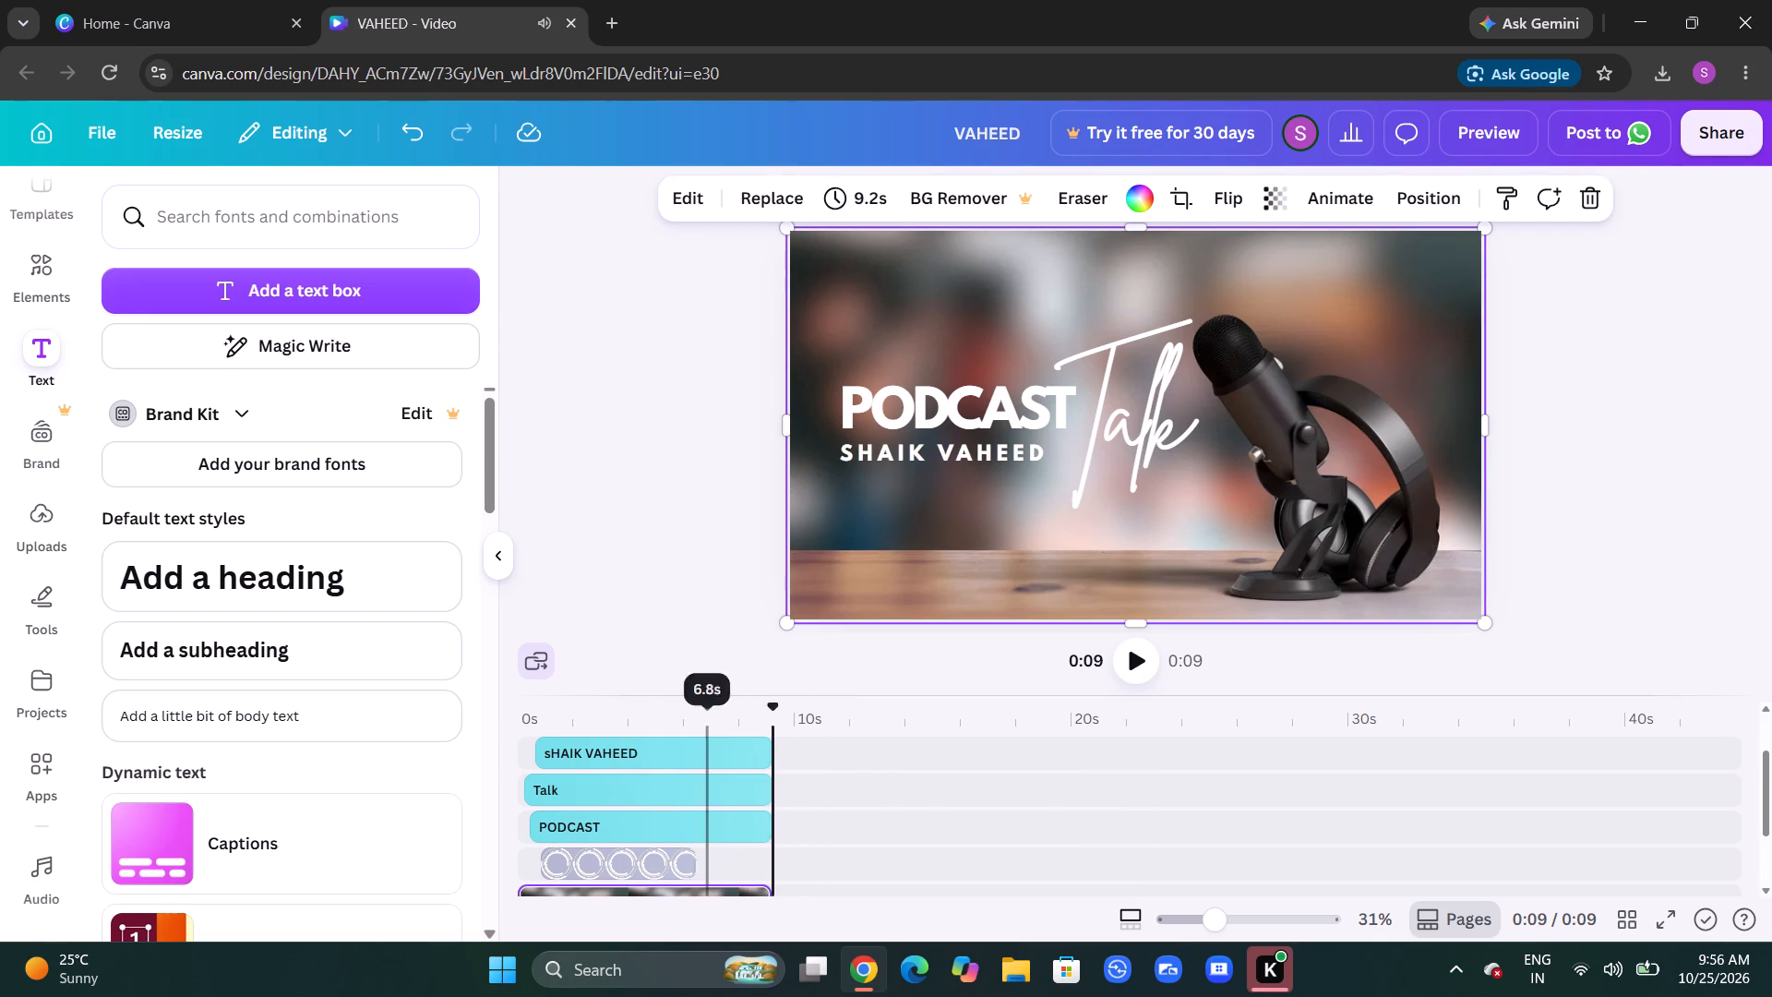
pyautogui.click(1136, 658)
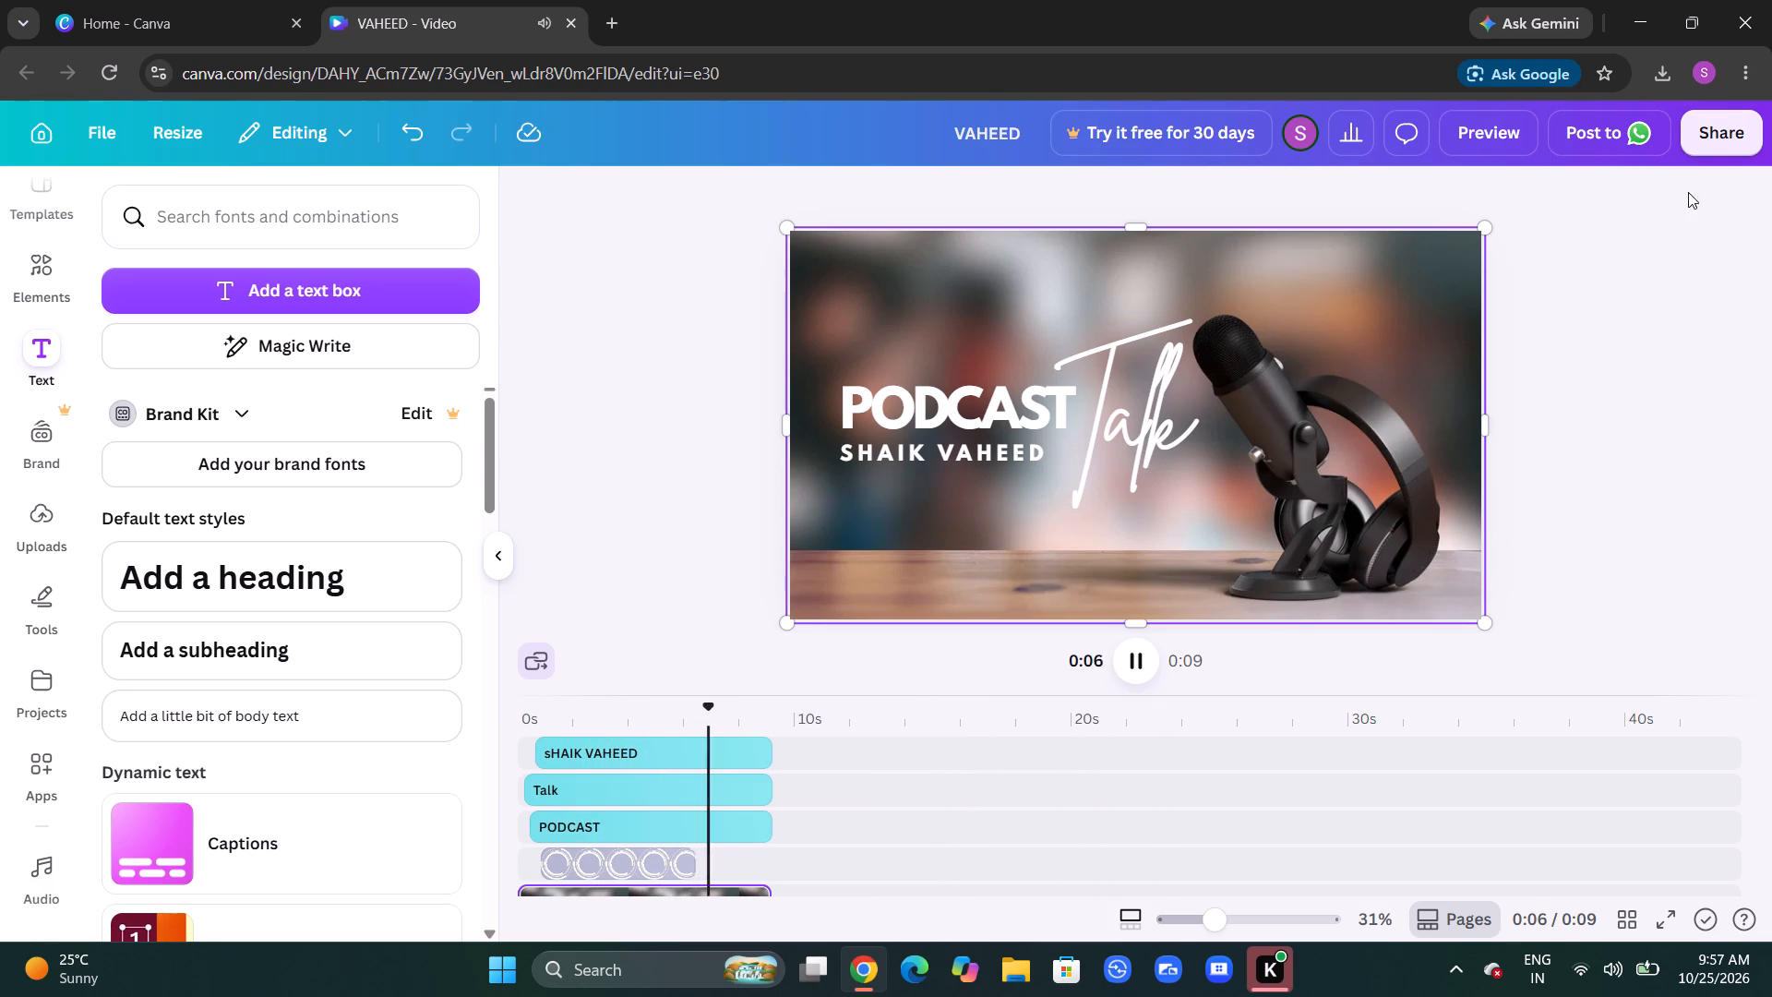
# Download the updated podcast video as an MP4 at 1080p quality.
pyautogui.click(1712, 128)
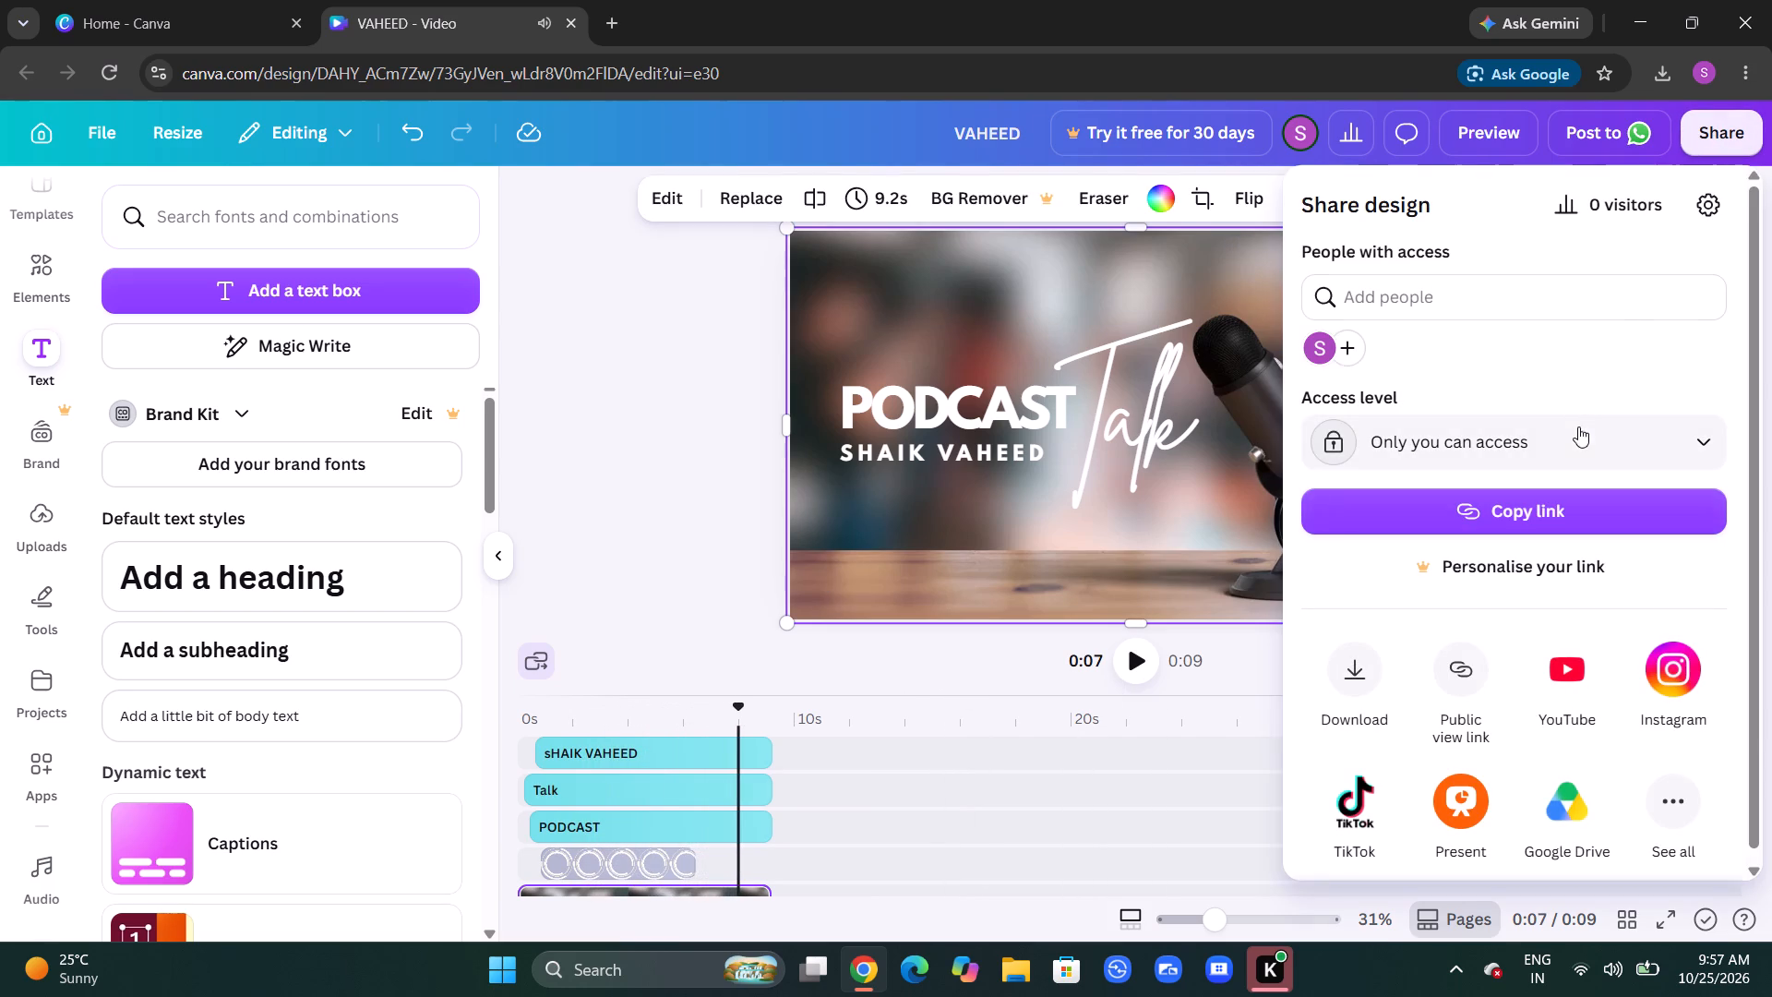
pyautogui.click(1360, 653)
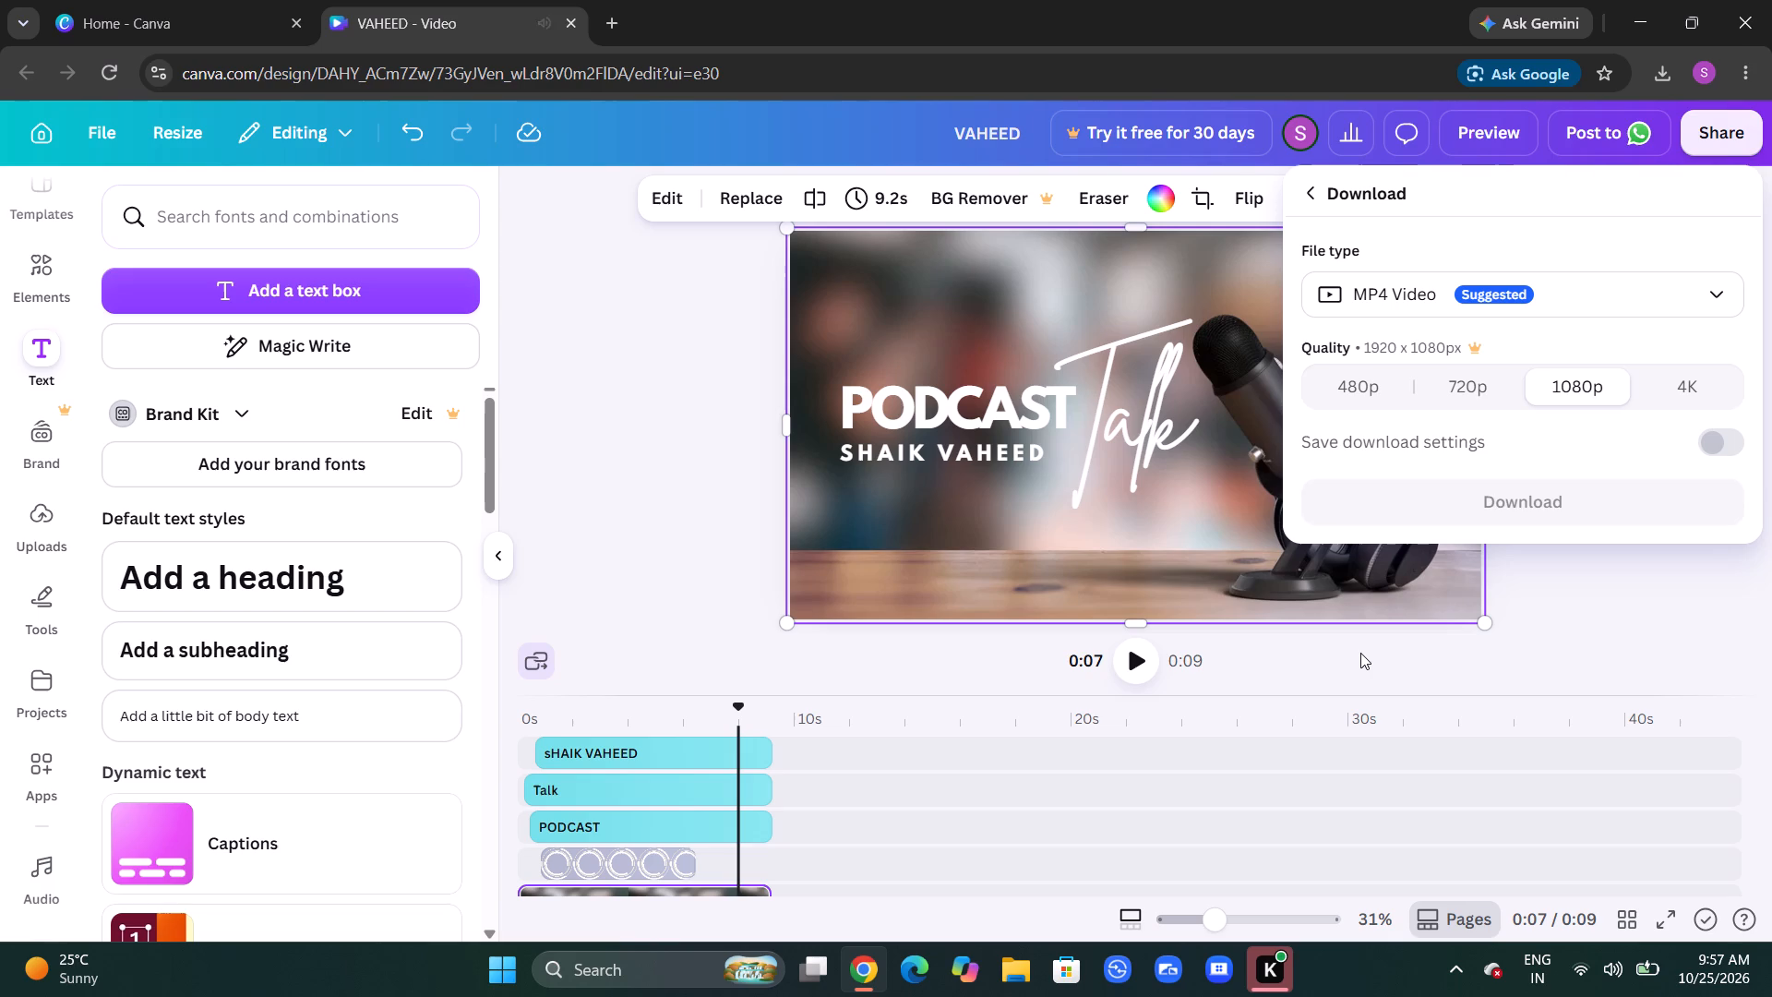
pyautogui.click(1503, 514)
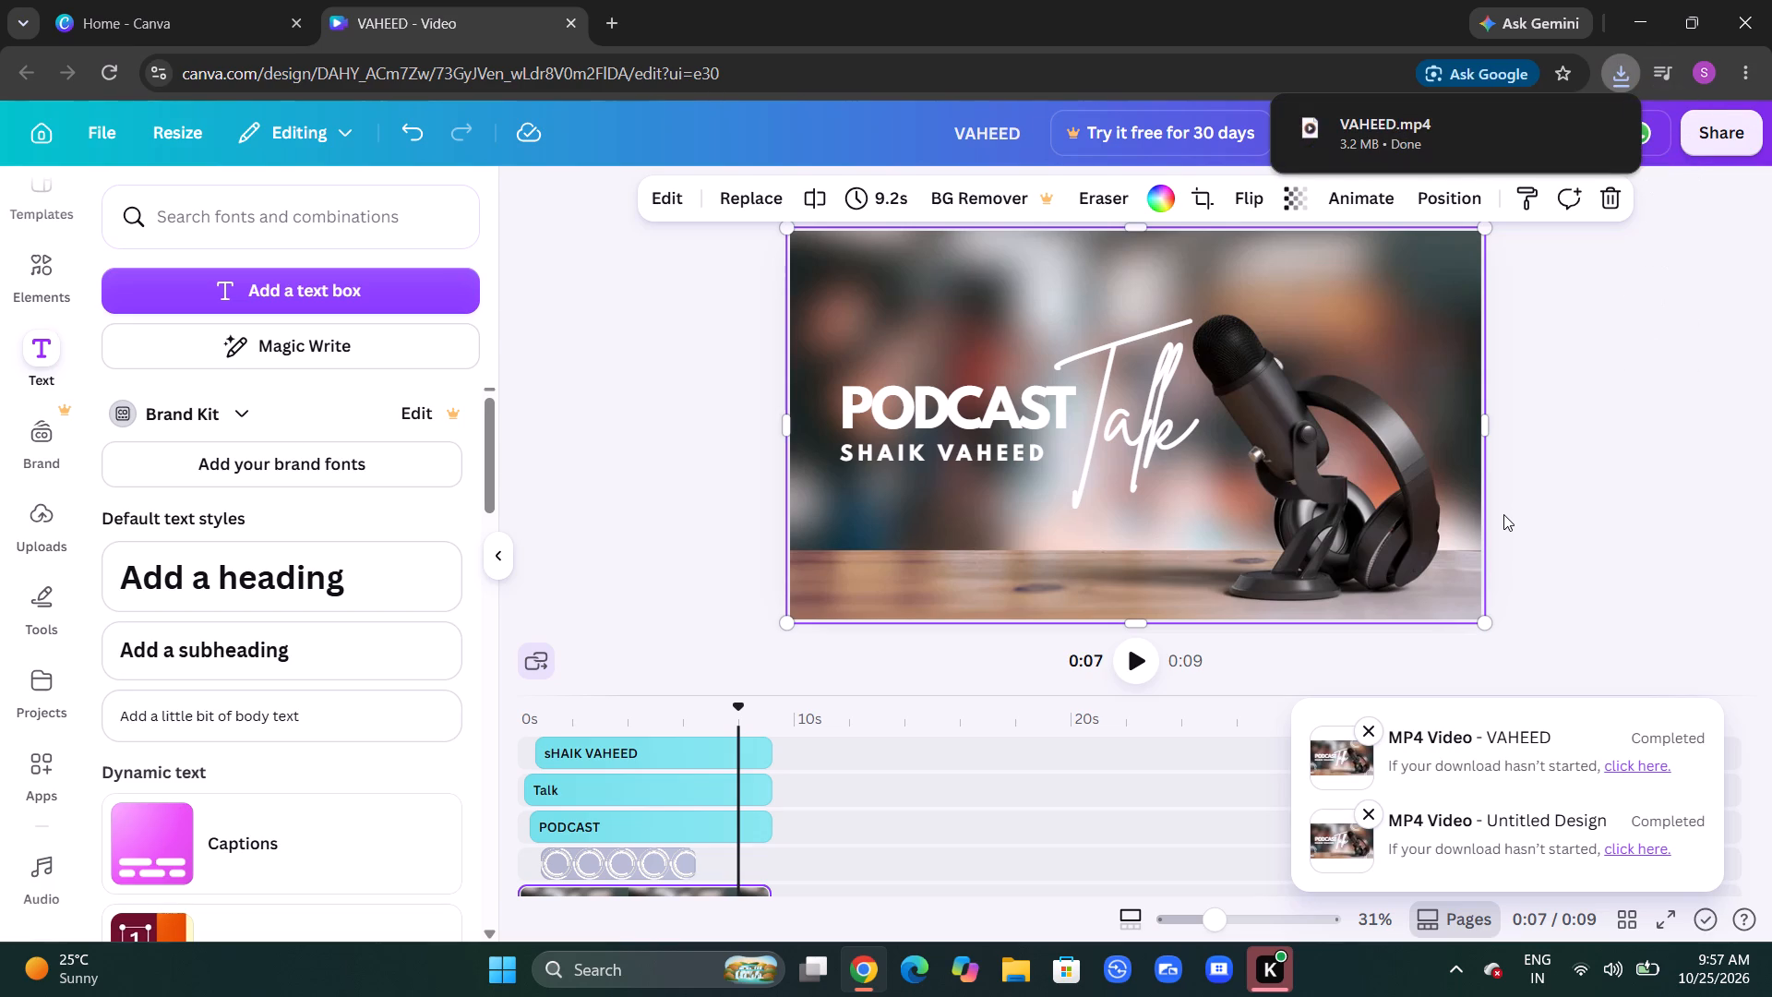
# Open the newly downloaded MP4 in Media Player to check the updated byline, pausing playback about 2 s in.
pyautogui.doubleClick(1370, 131)
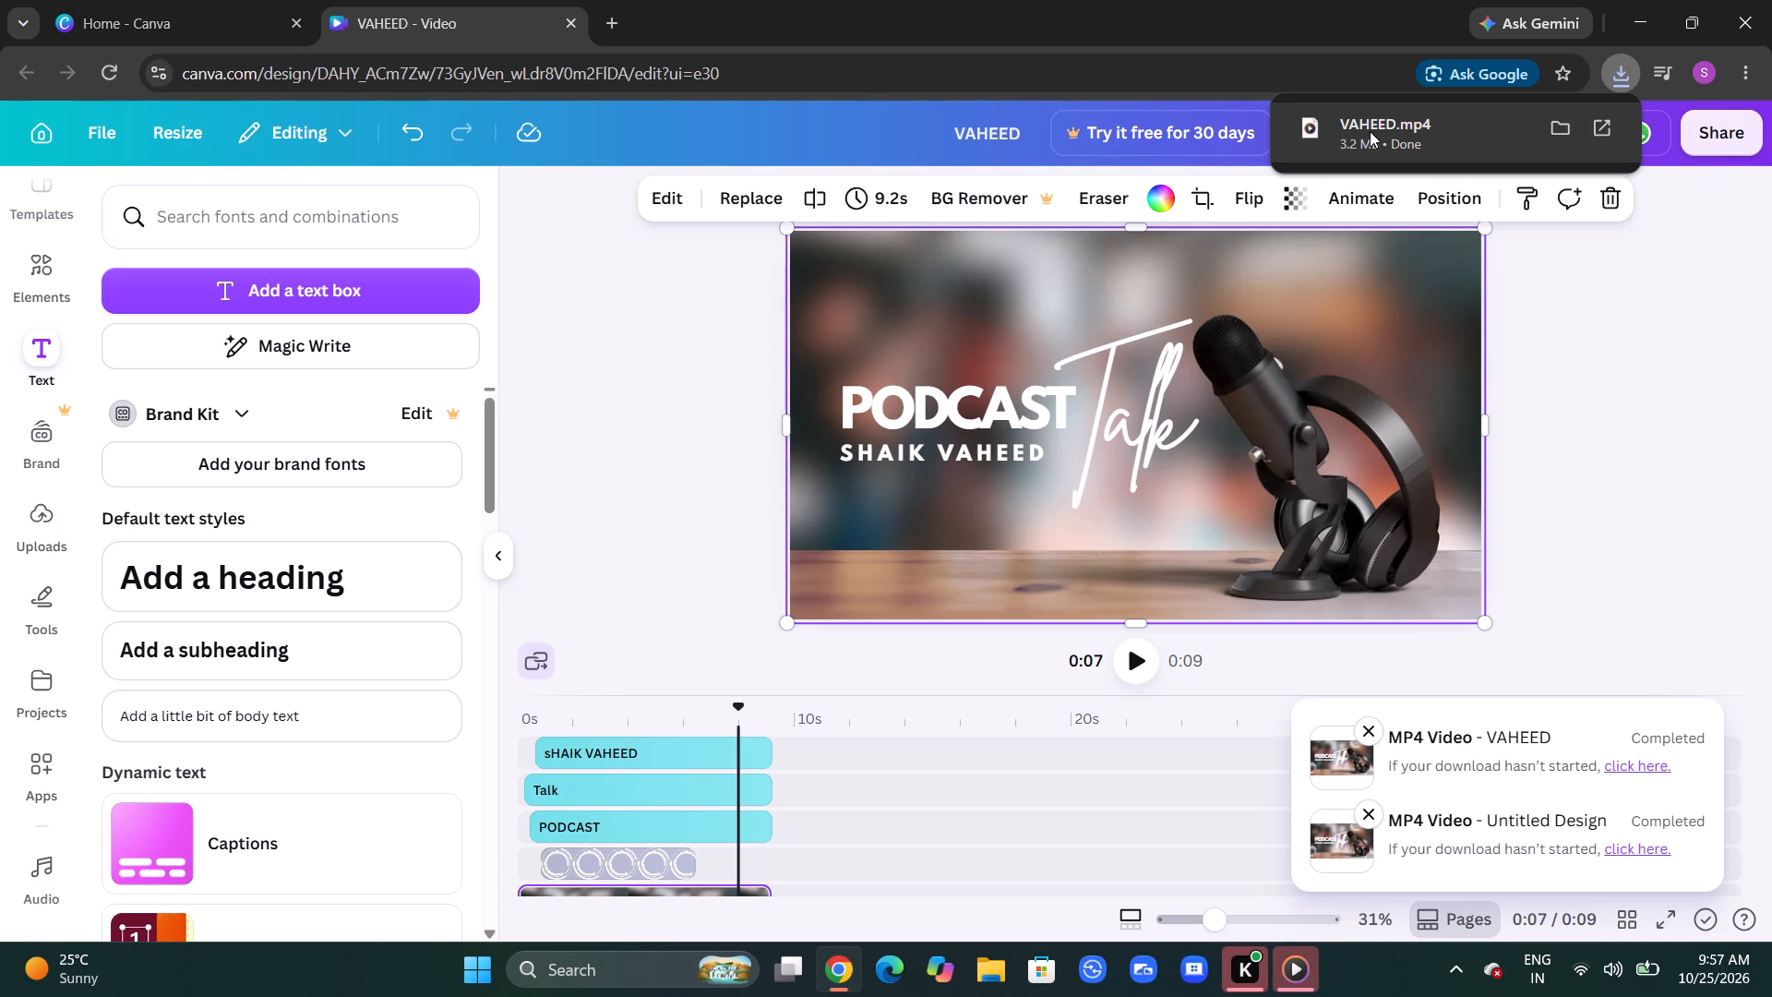
pyautogui.doubleClick(1370, 131)
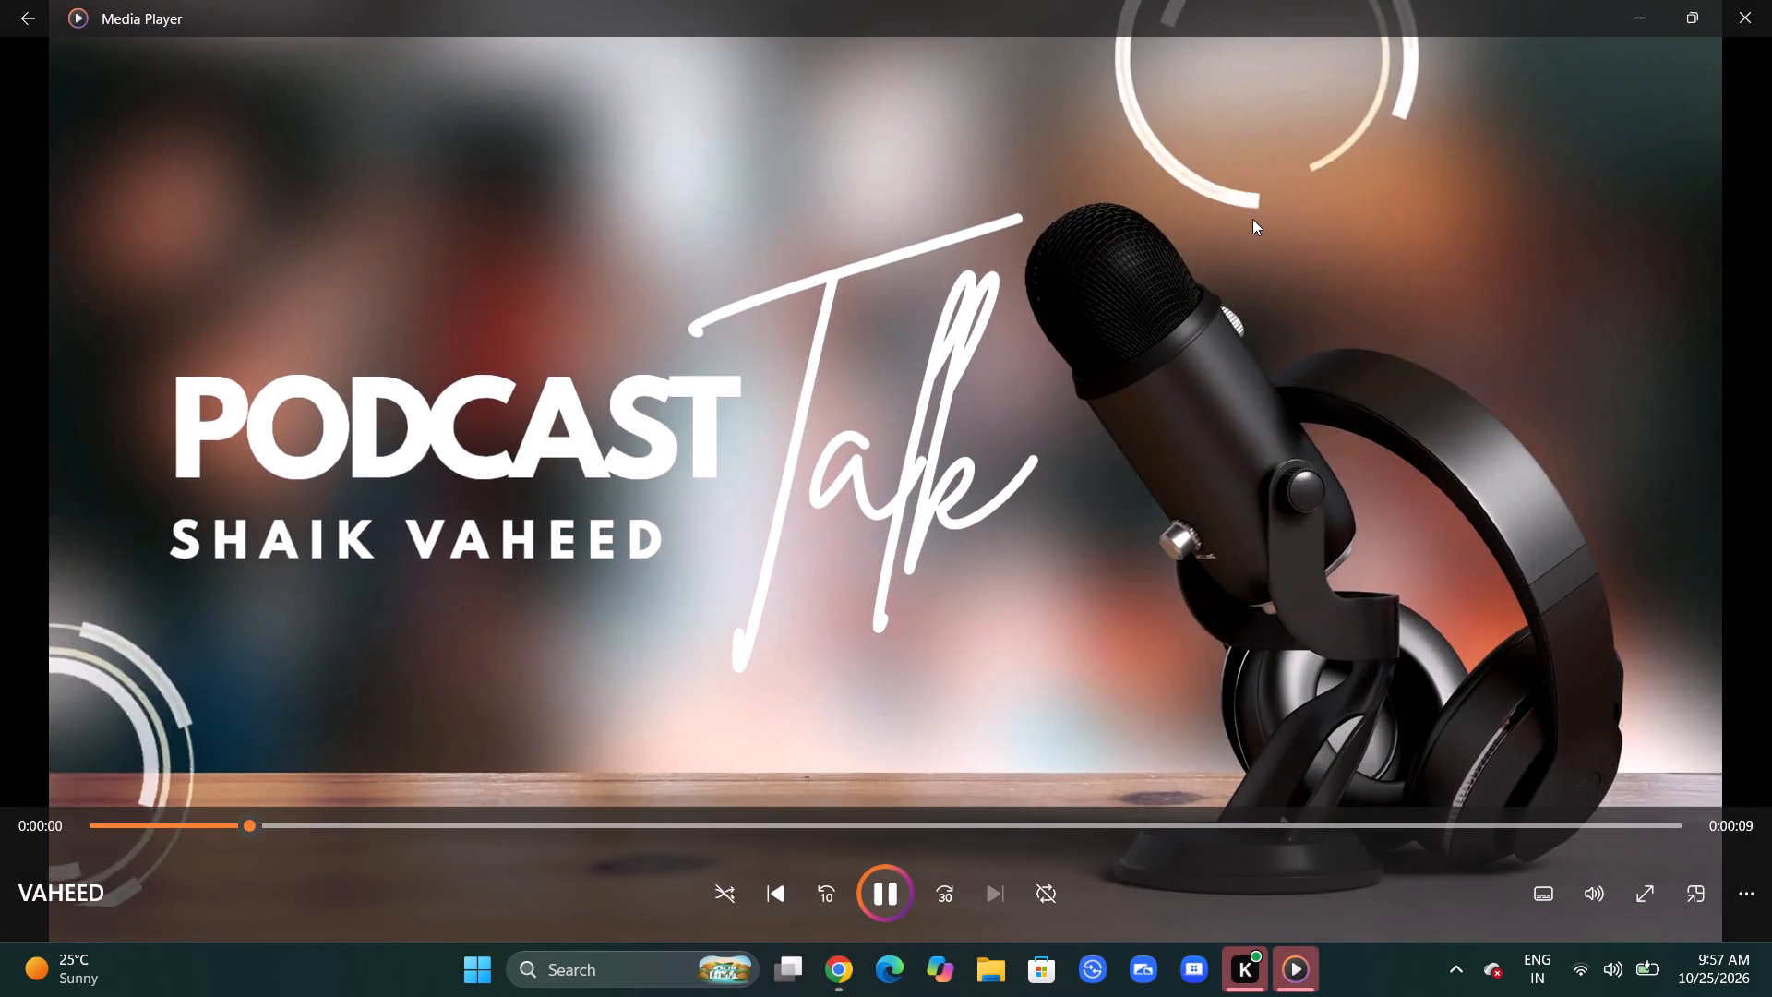
pyautogui.click(1252, 219)
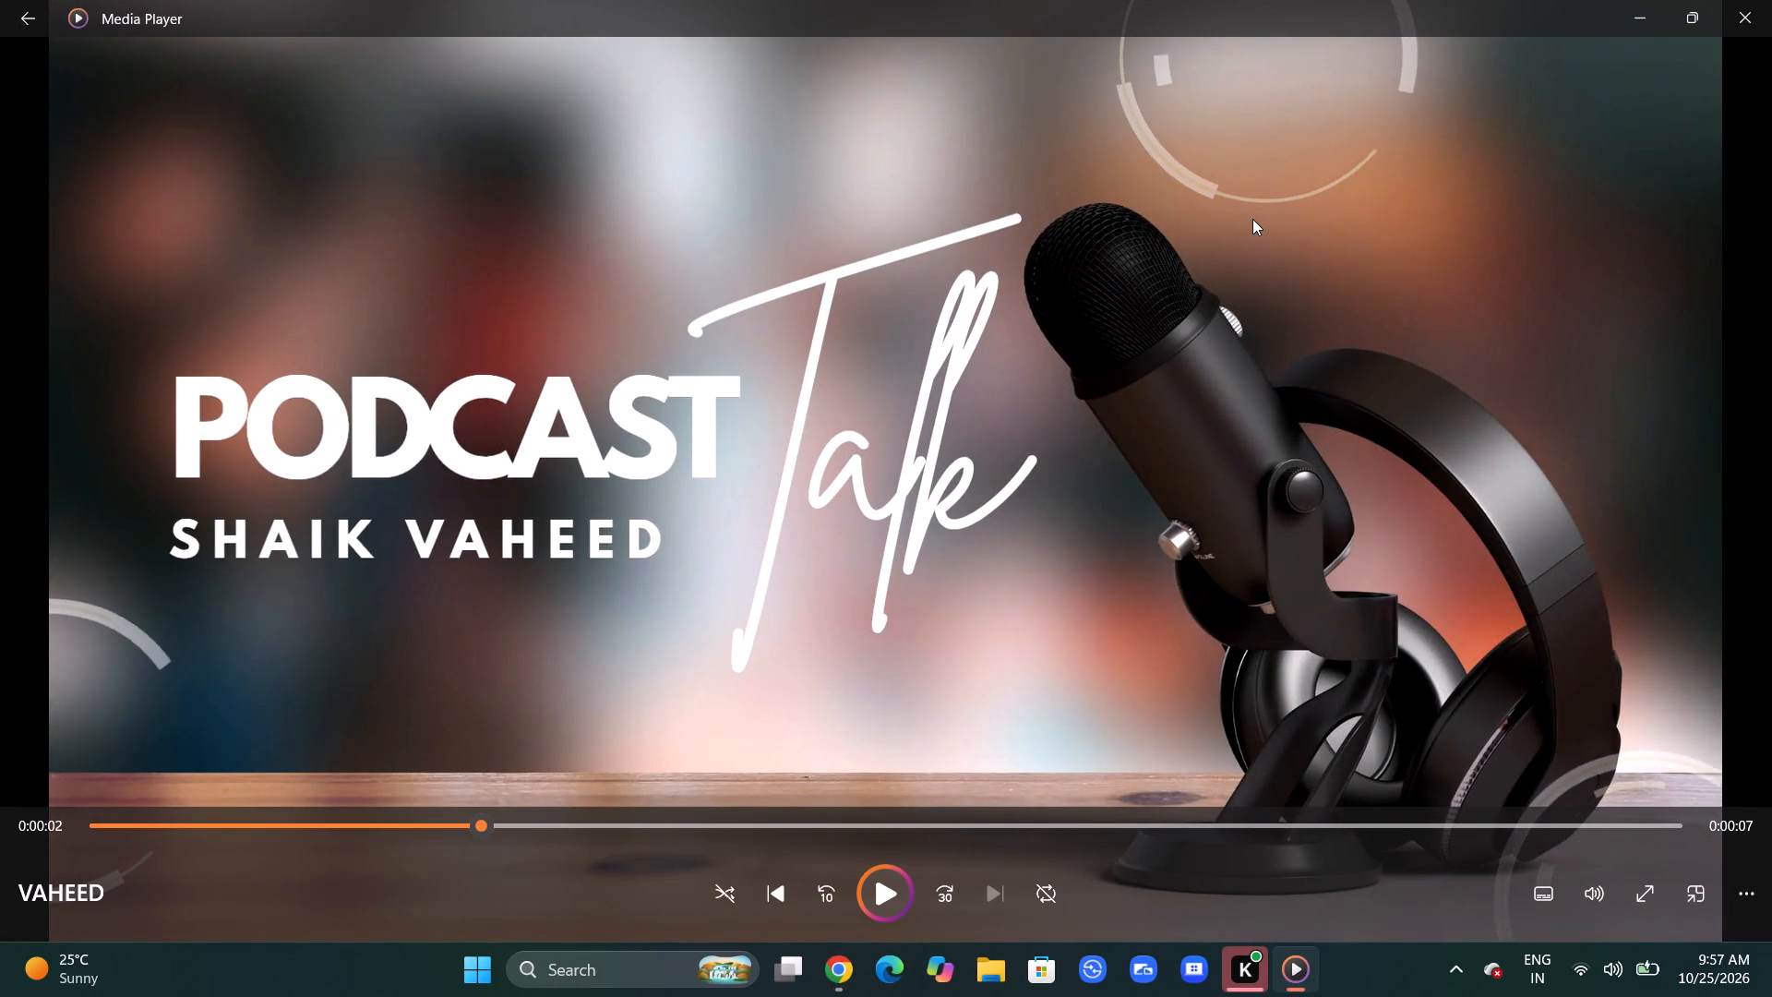
# Resume and replay the downloaded podcast video to check the full animation, and return to the Canva editor in Chrome.
pyautogui.click(1252, 219)
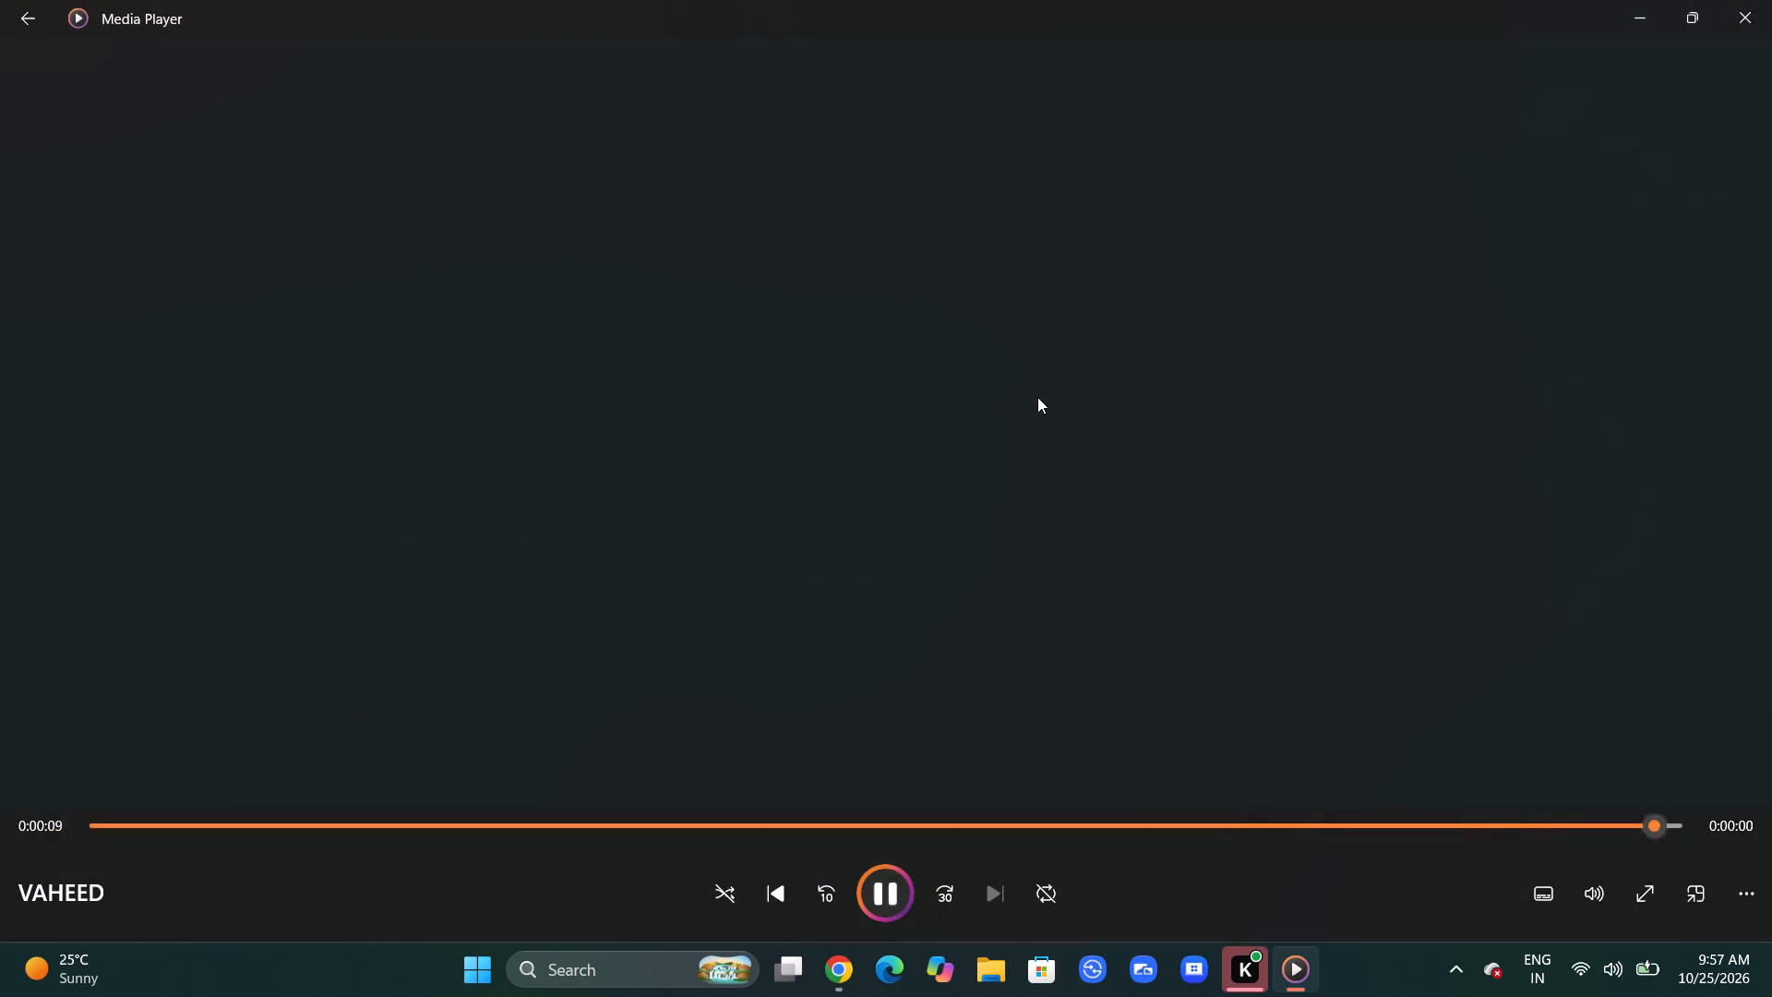
pyautogui.click(1037, 397)
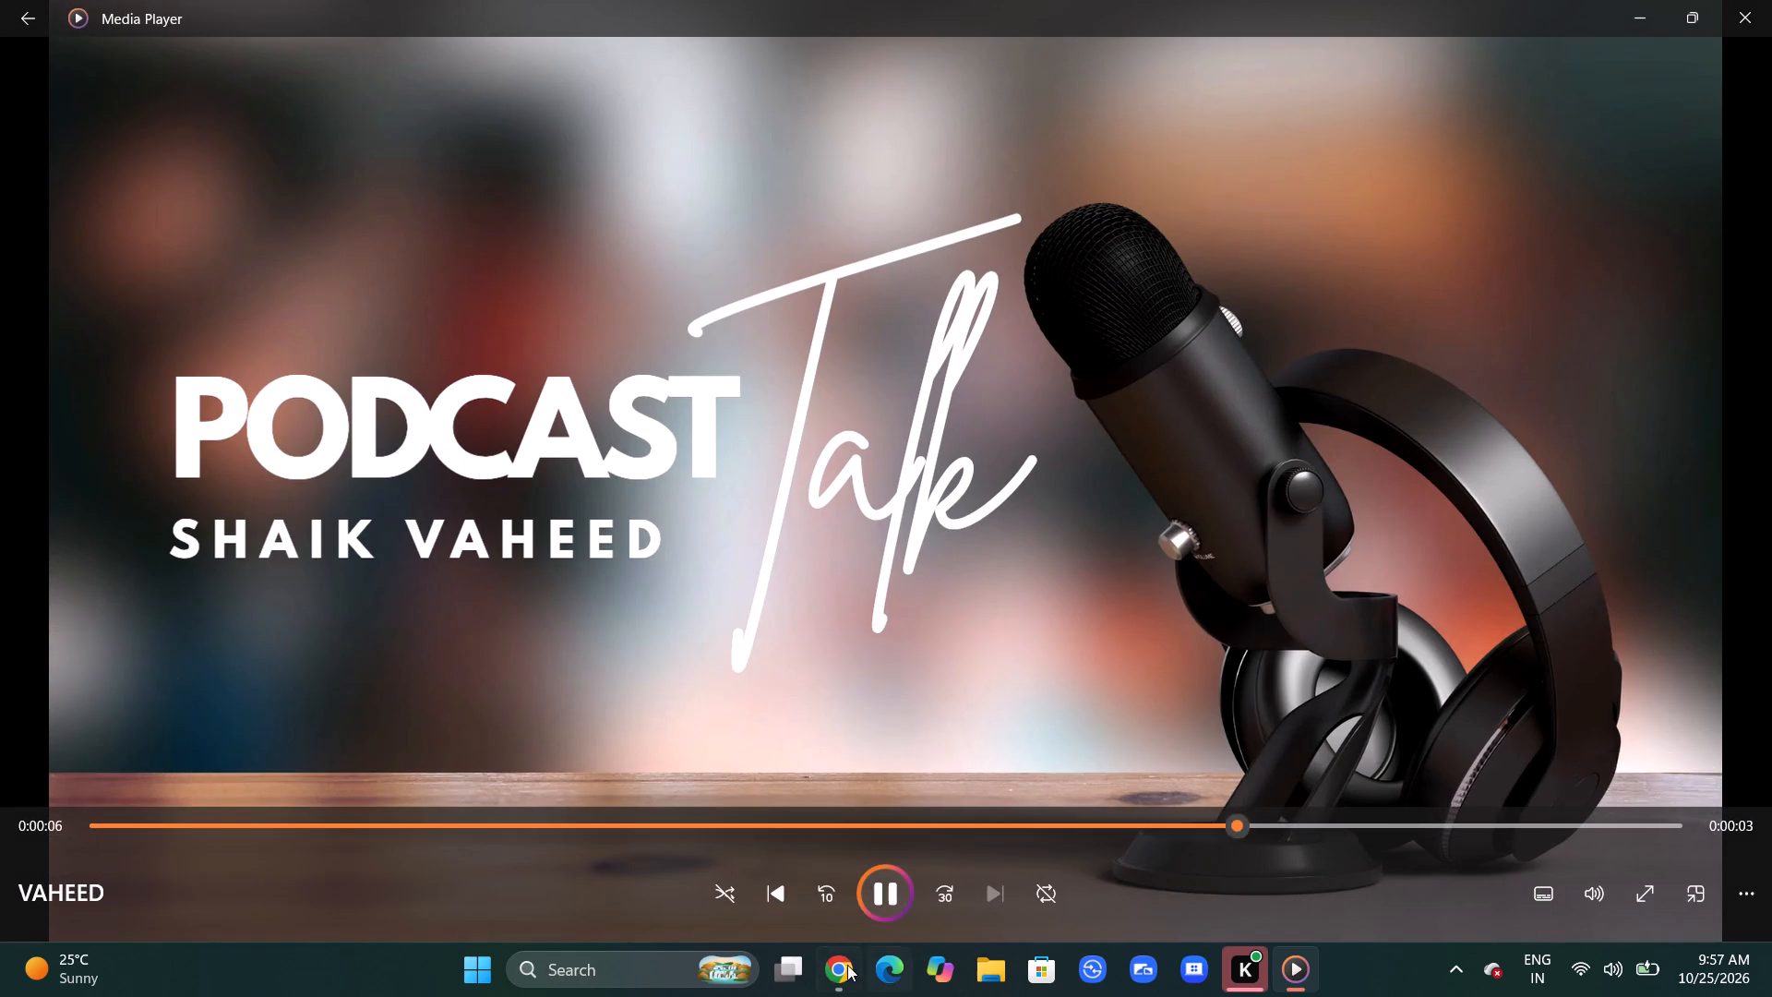
pyautogui.click(838, 954)
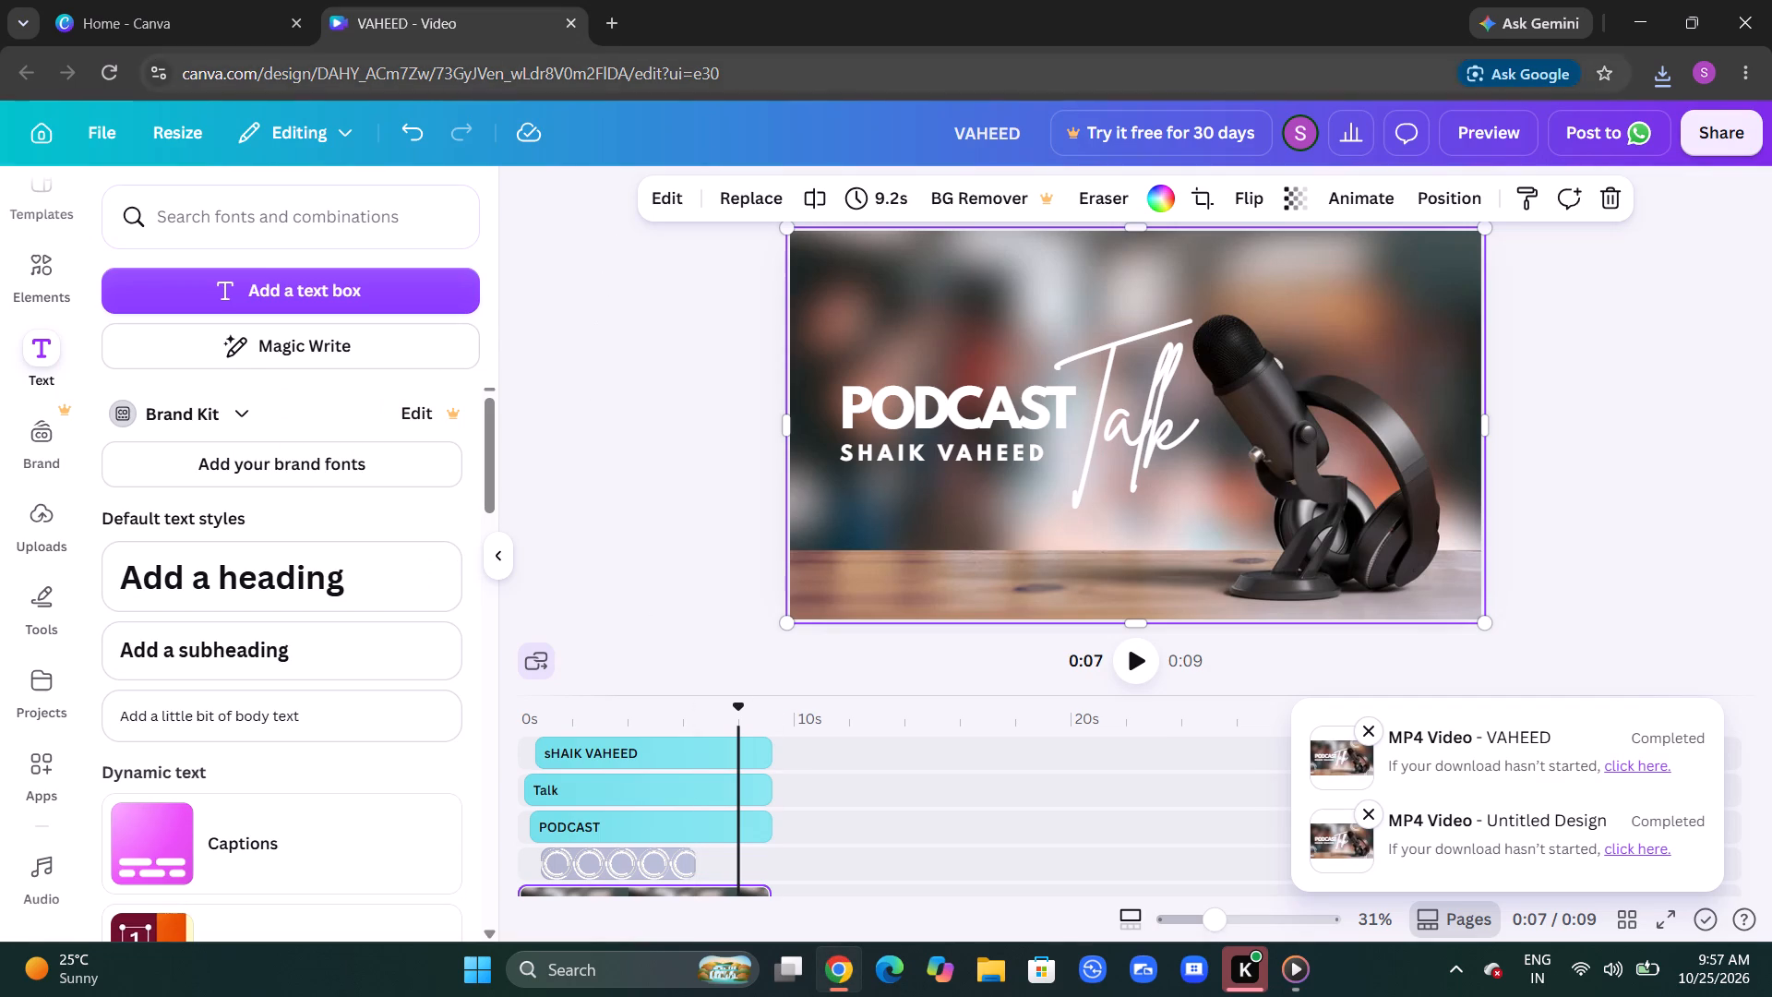
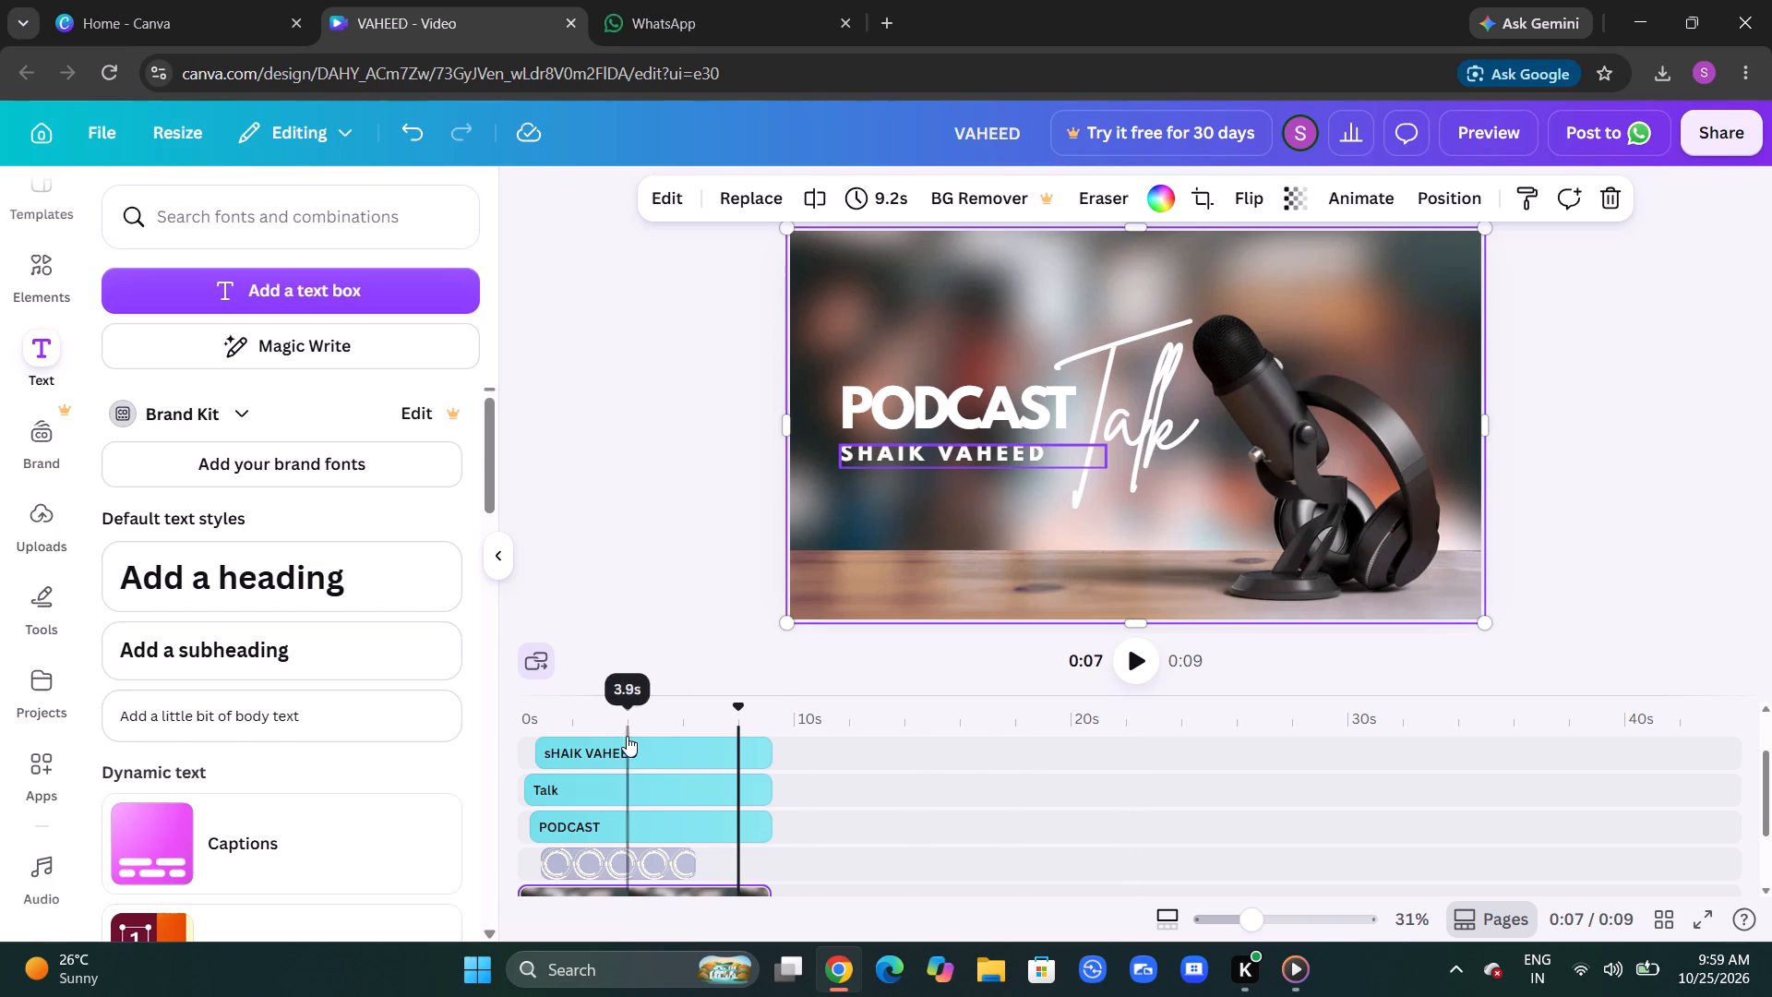
# Extend the byline, Talk and PODCAST text clips back to start at 0 s on the timeline.
pyautogui.moveTo(540, 747); pyautogui.dragTo(514, 748)
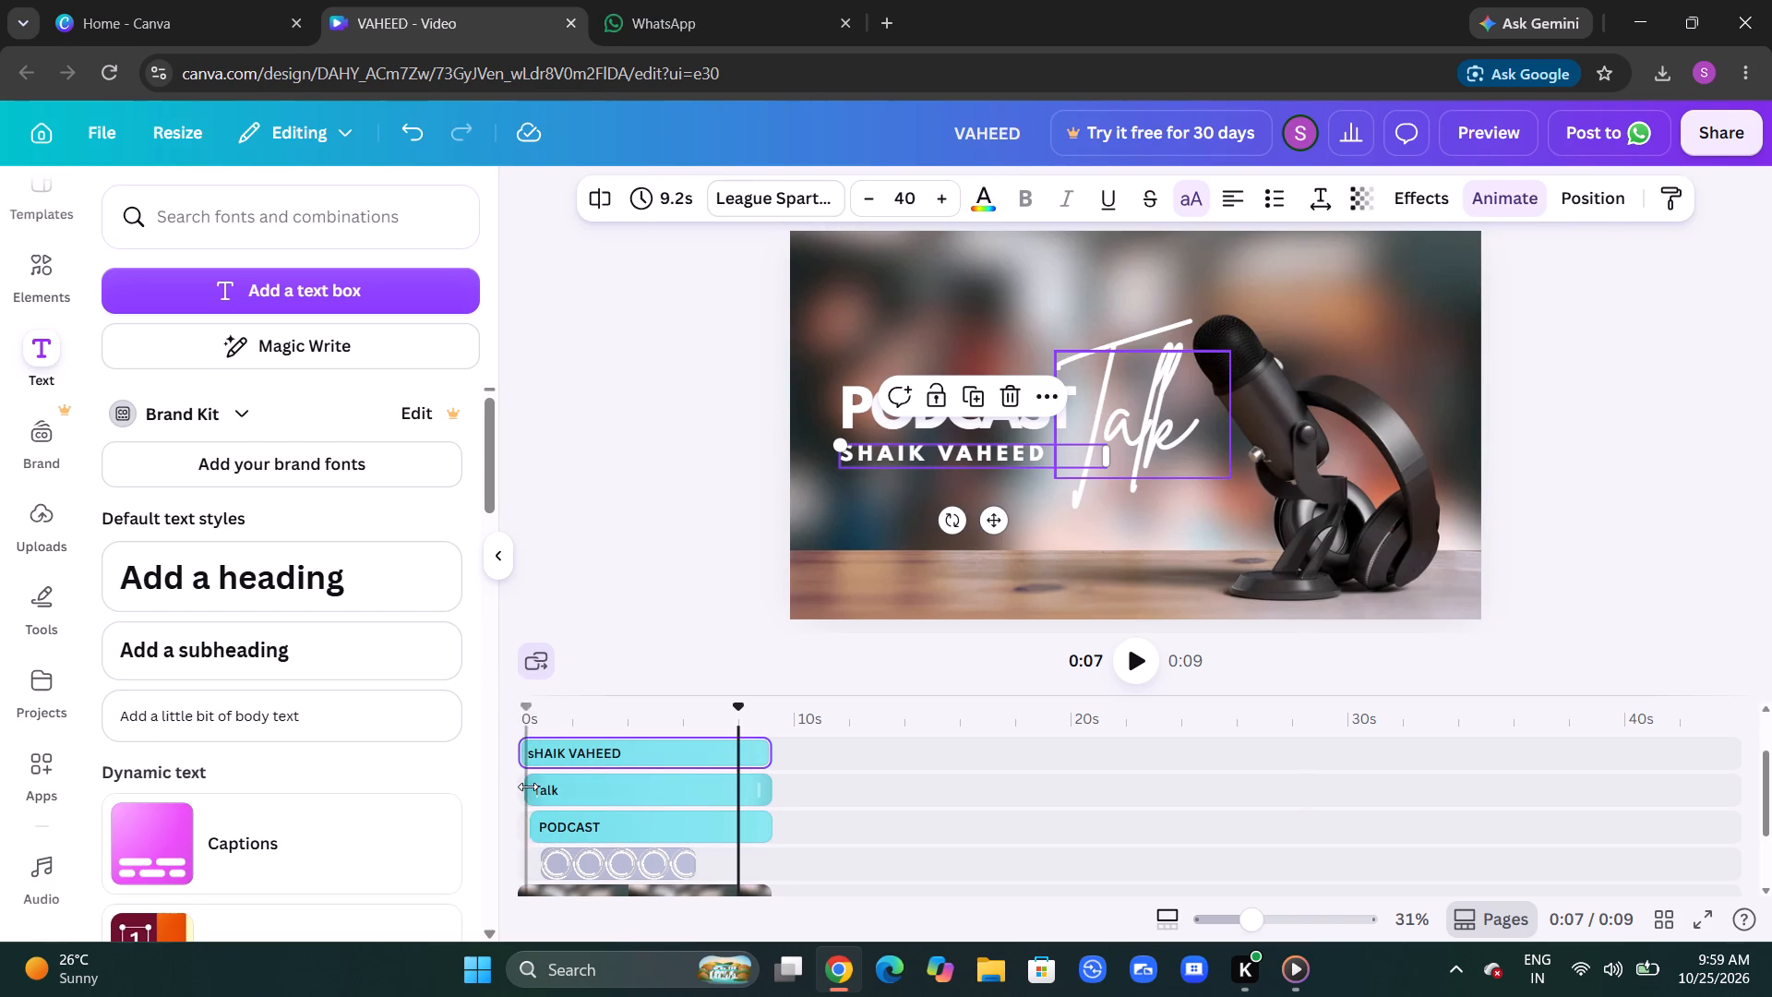
pyautogui.moveTo(528, 786); pyautogui.dragTo(513, 786)
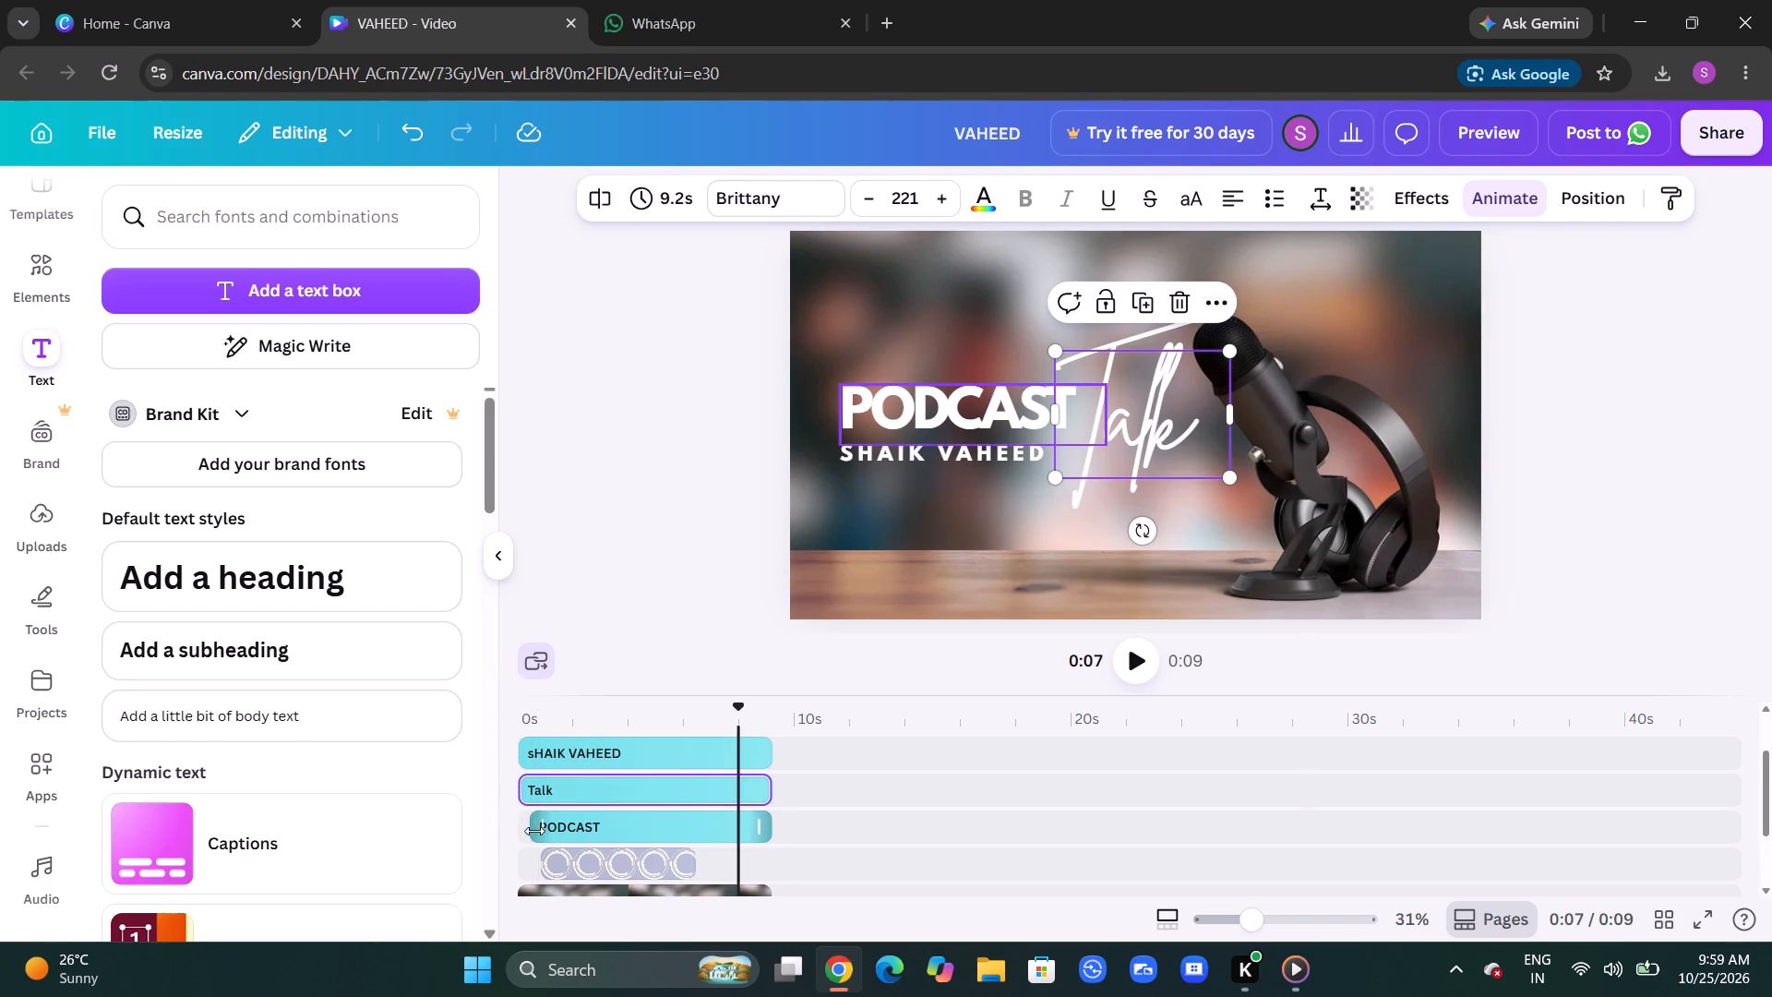
pyautogui.moveTo(531, 831); pyautogui.dragTo(511, 828)
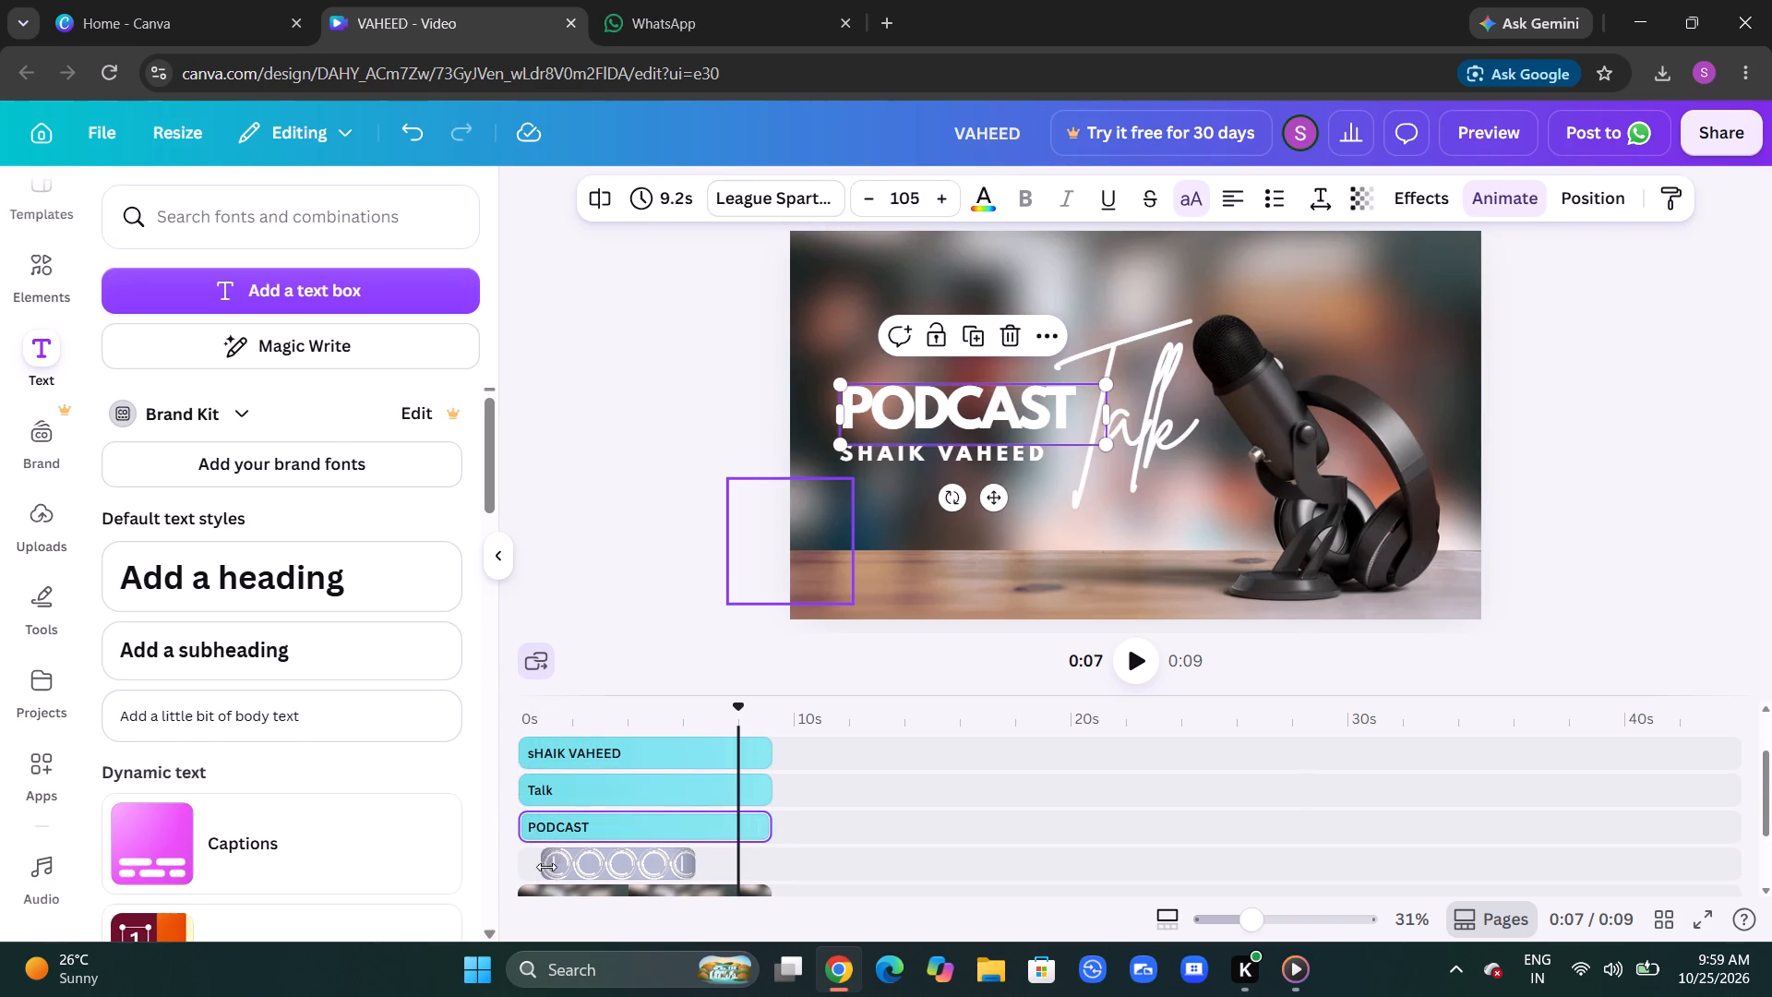
# Stretch the timing of the circle graphic in the scene's lower-left corner to span the video from 0 s to 9.2 s.
pyautogui.moveTo(544, 867); pyautogui.dragTo(514, 867)
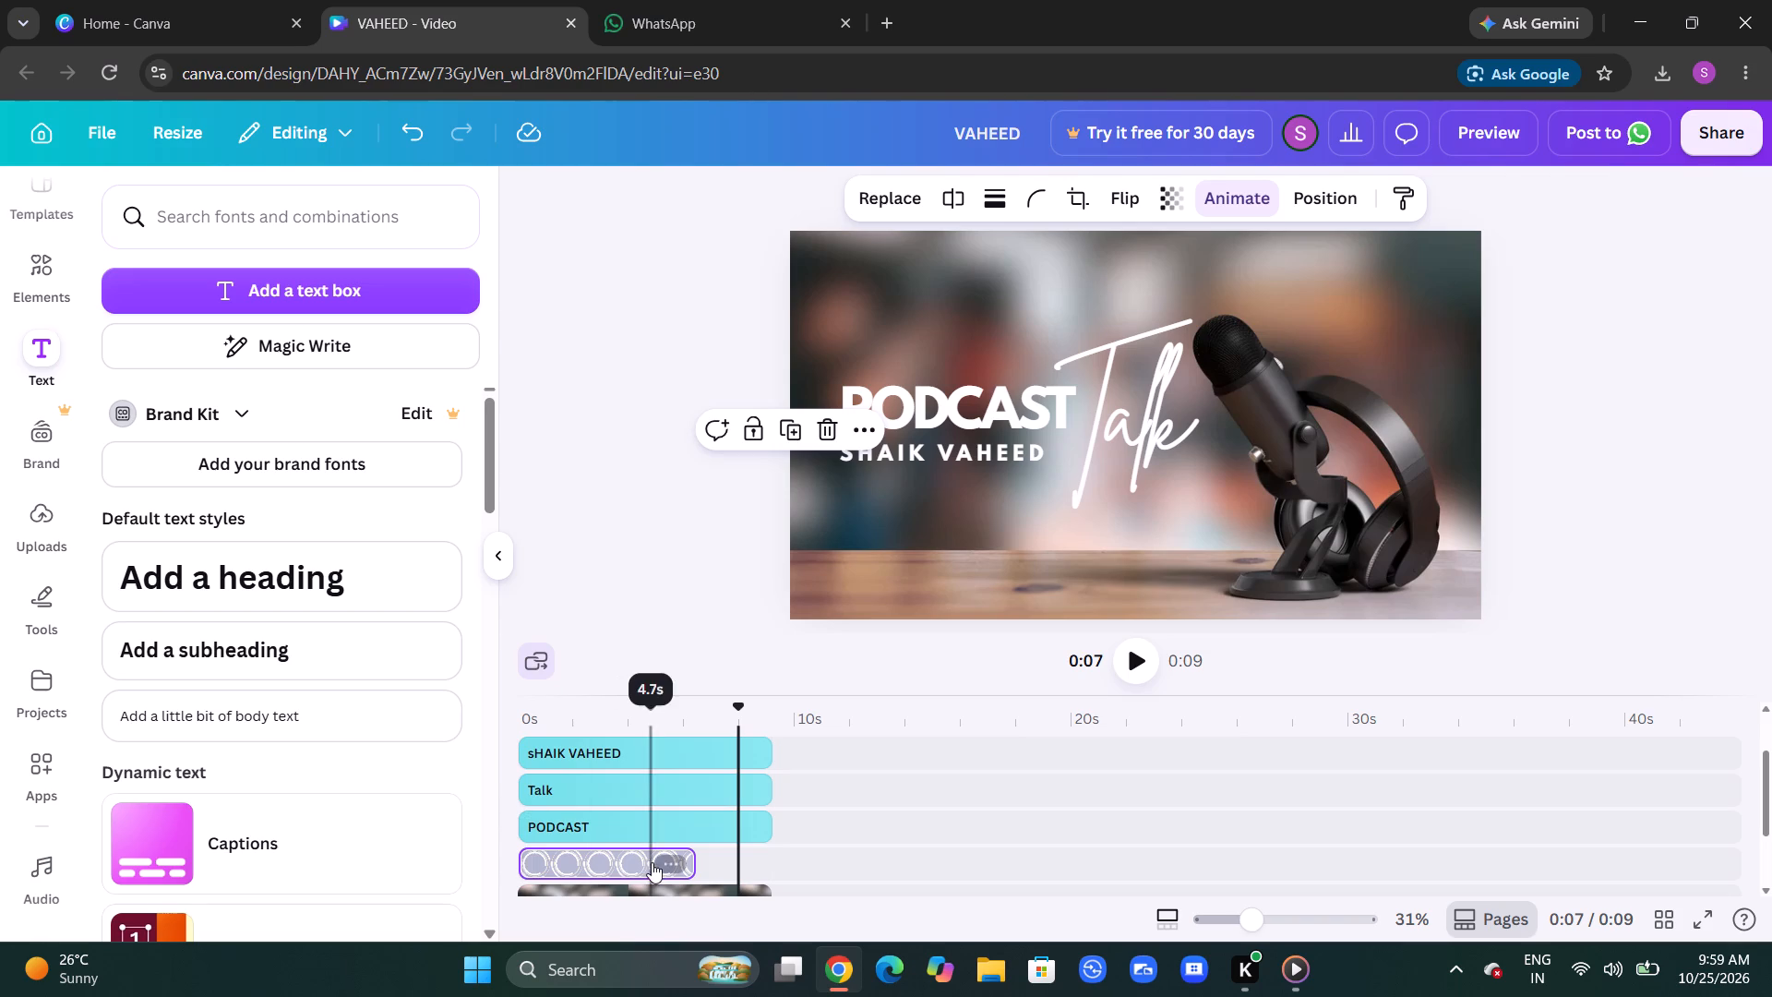
pyautogui.moveTo(689, 863); pyautogui.dragTo(726, 863)
pyautogui.moveTo(740, 863); pyautogui.dragTo(753, 860)
pyautogui.moveTo(736, 860); pyautogui.dragTo(756, 860)
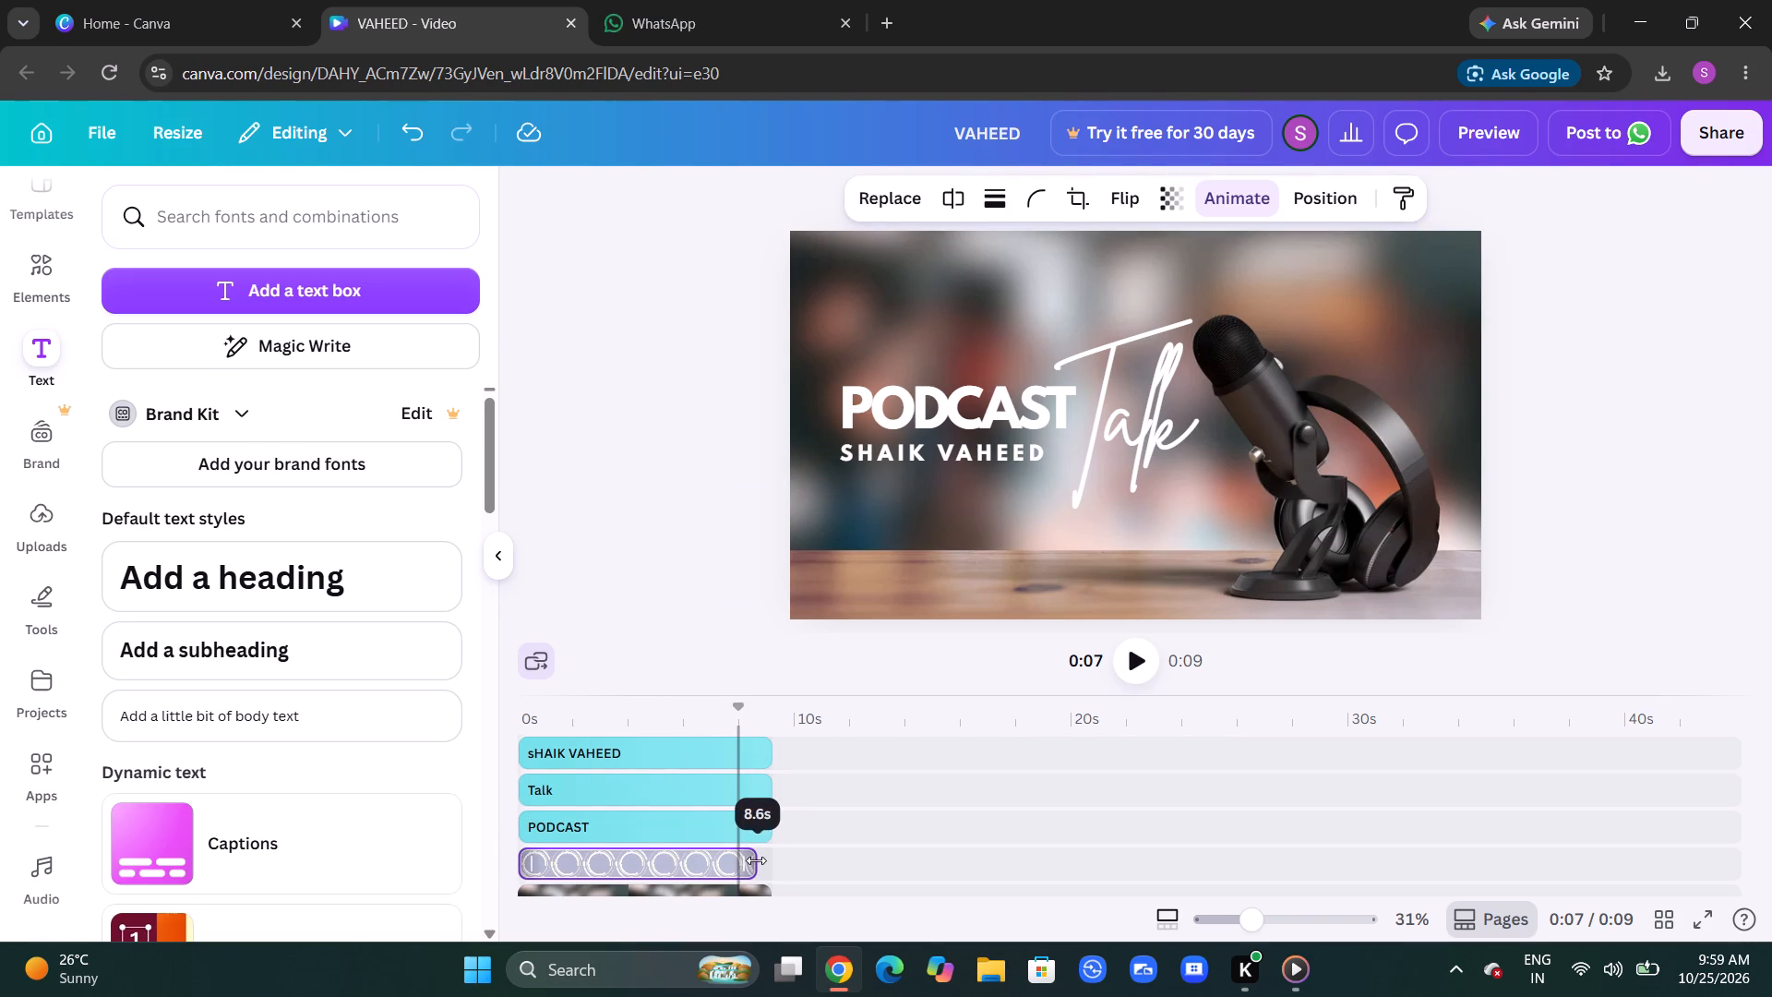
pyautogui.moveTo(756, 860); pyautogui.dragTo(769, 861)
# Play the podcast video from the beginning to check the retimed text and circle graphic.
pyautogui.scroll(-2, 774, 866)
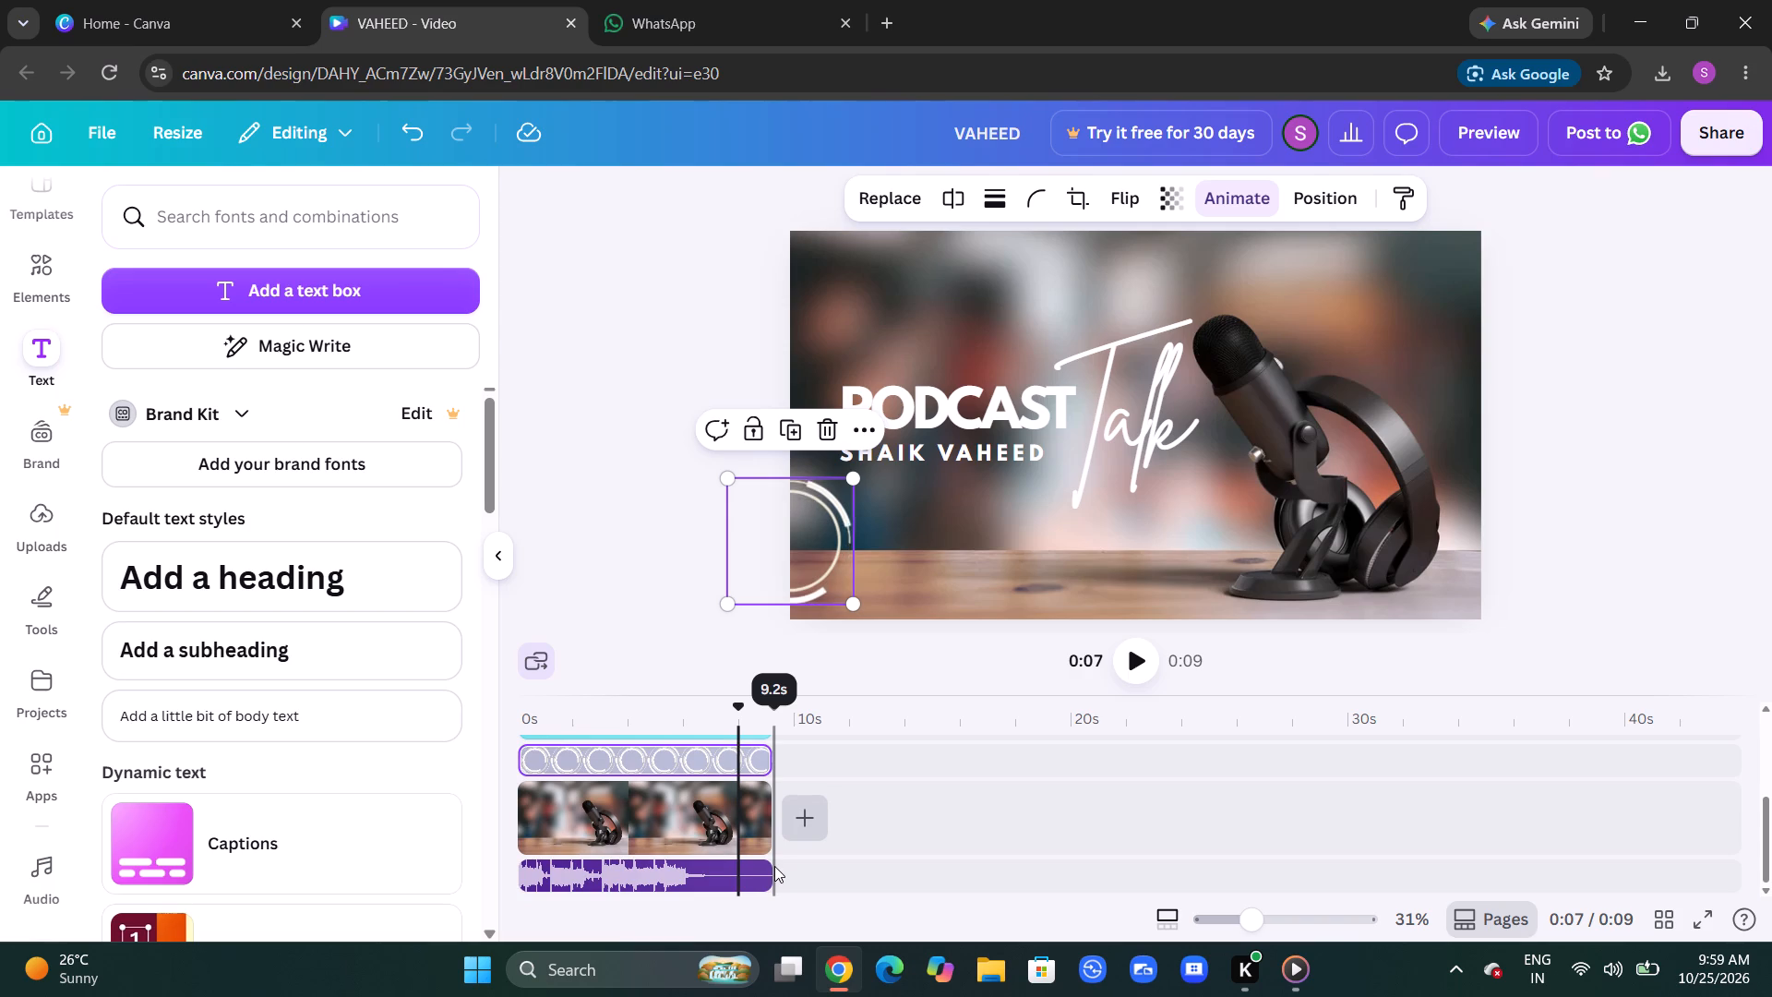
pyautogui.scroll(2, 774, 866)
pyautogui.click(1137, 652)
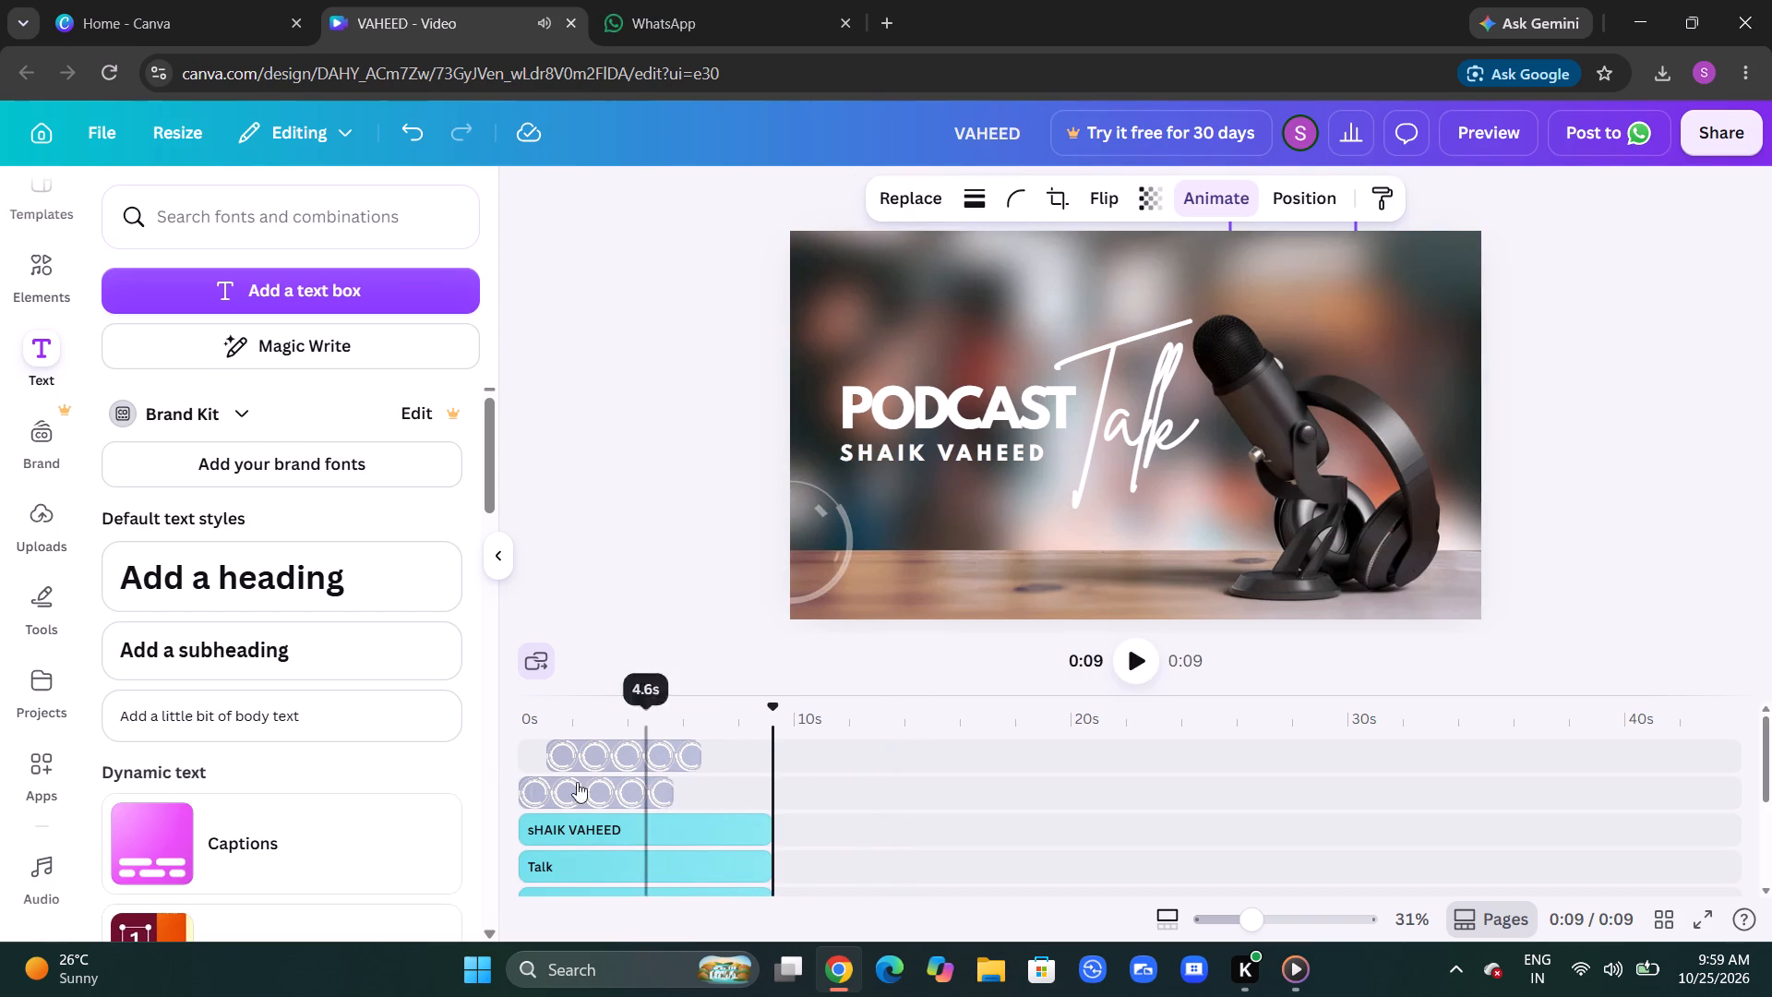
pyautogui.click(525, 757)
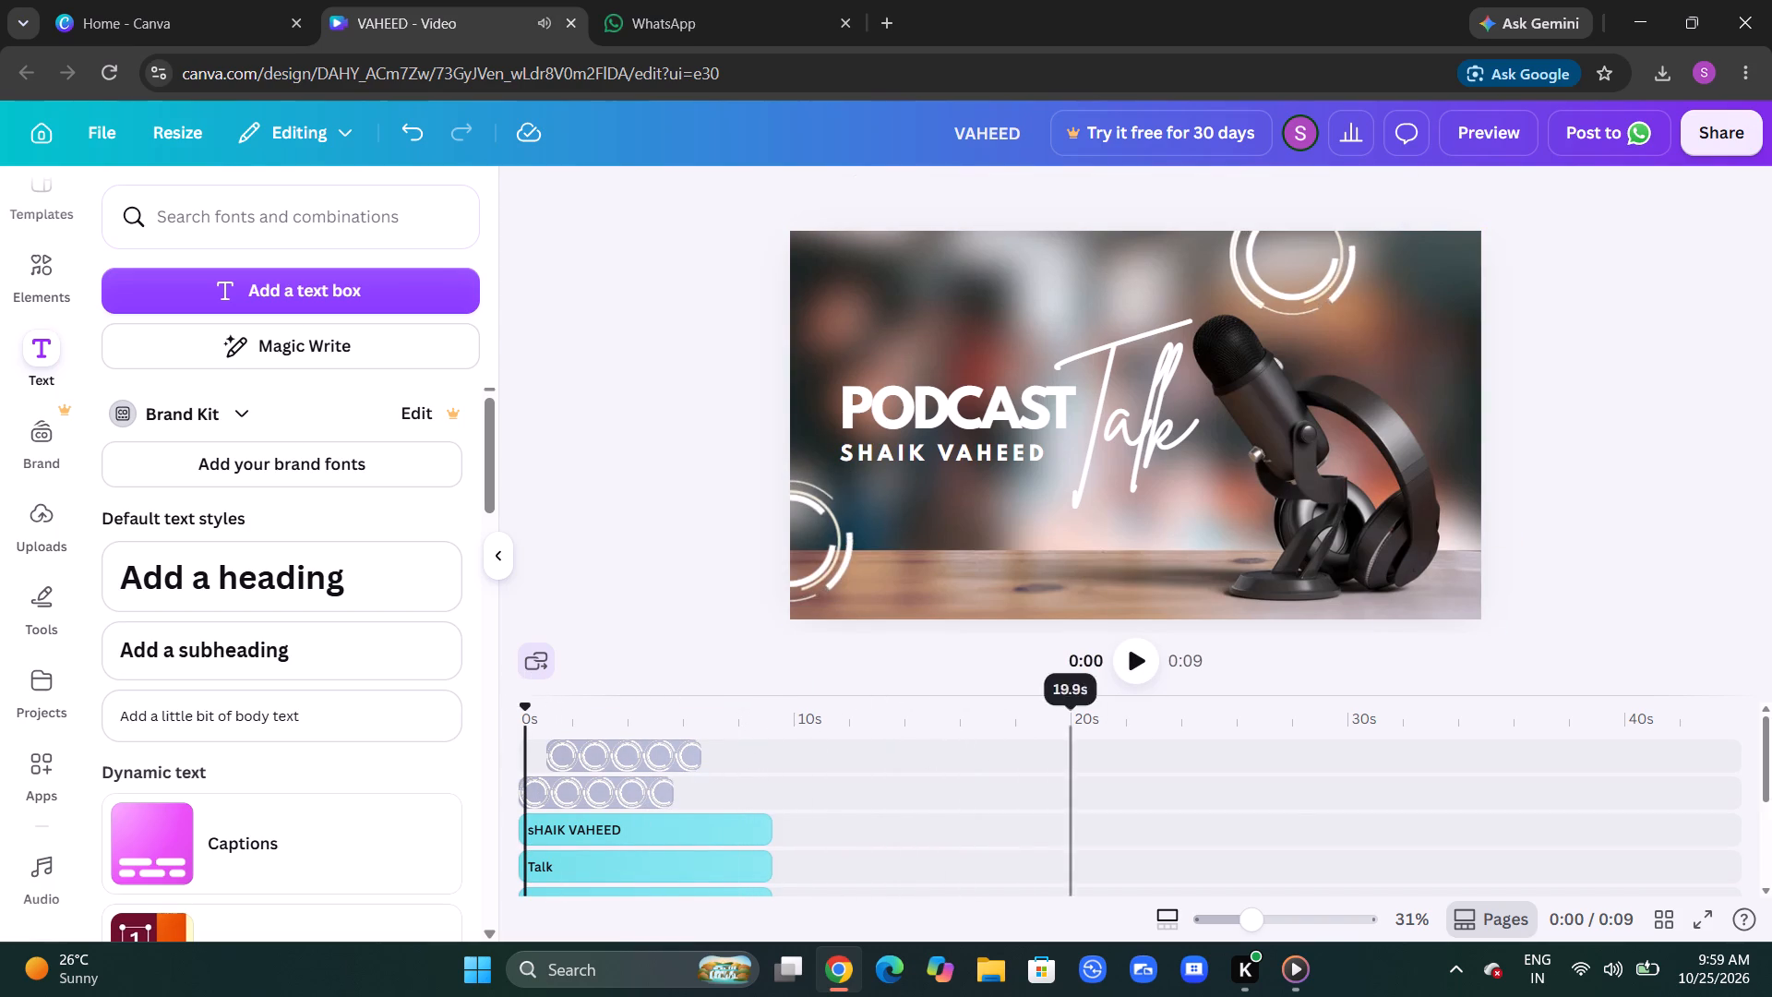
pyautogui.click(1131, 658)
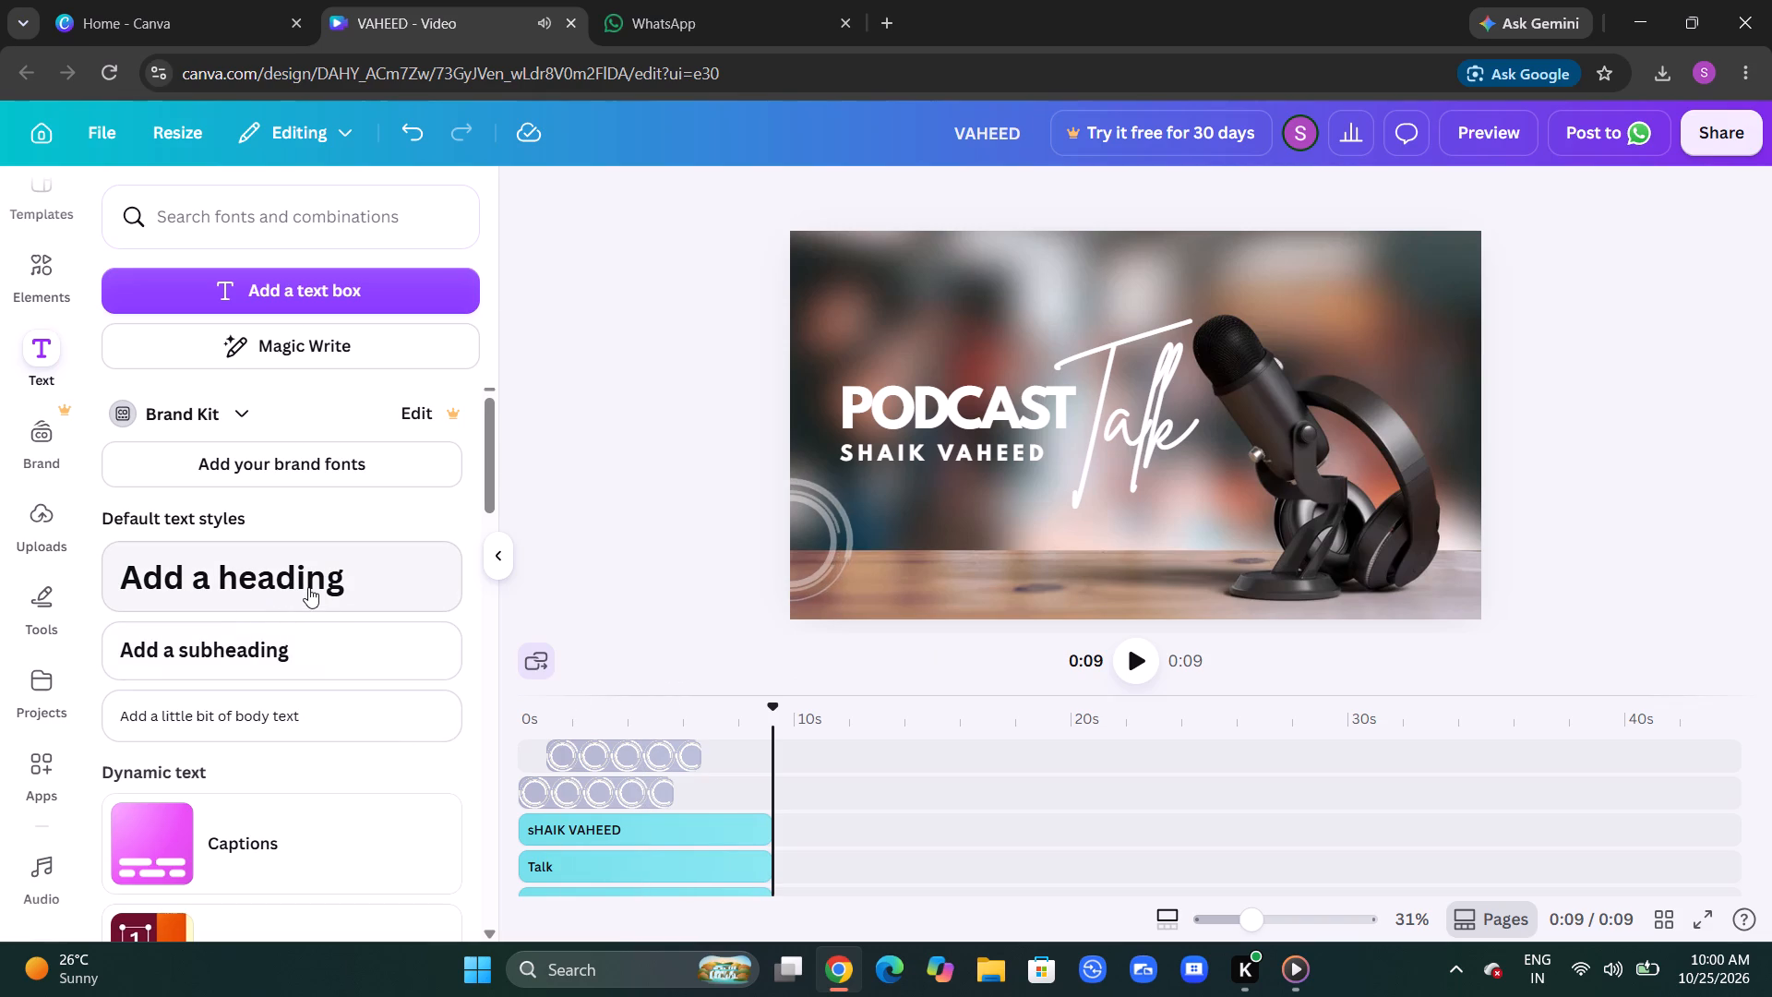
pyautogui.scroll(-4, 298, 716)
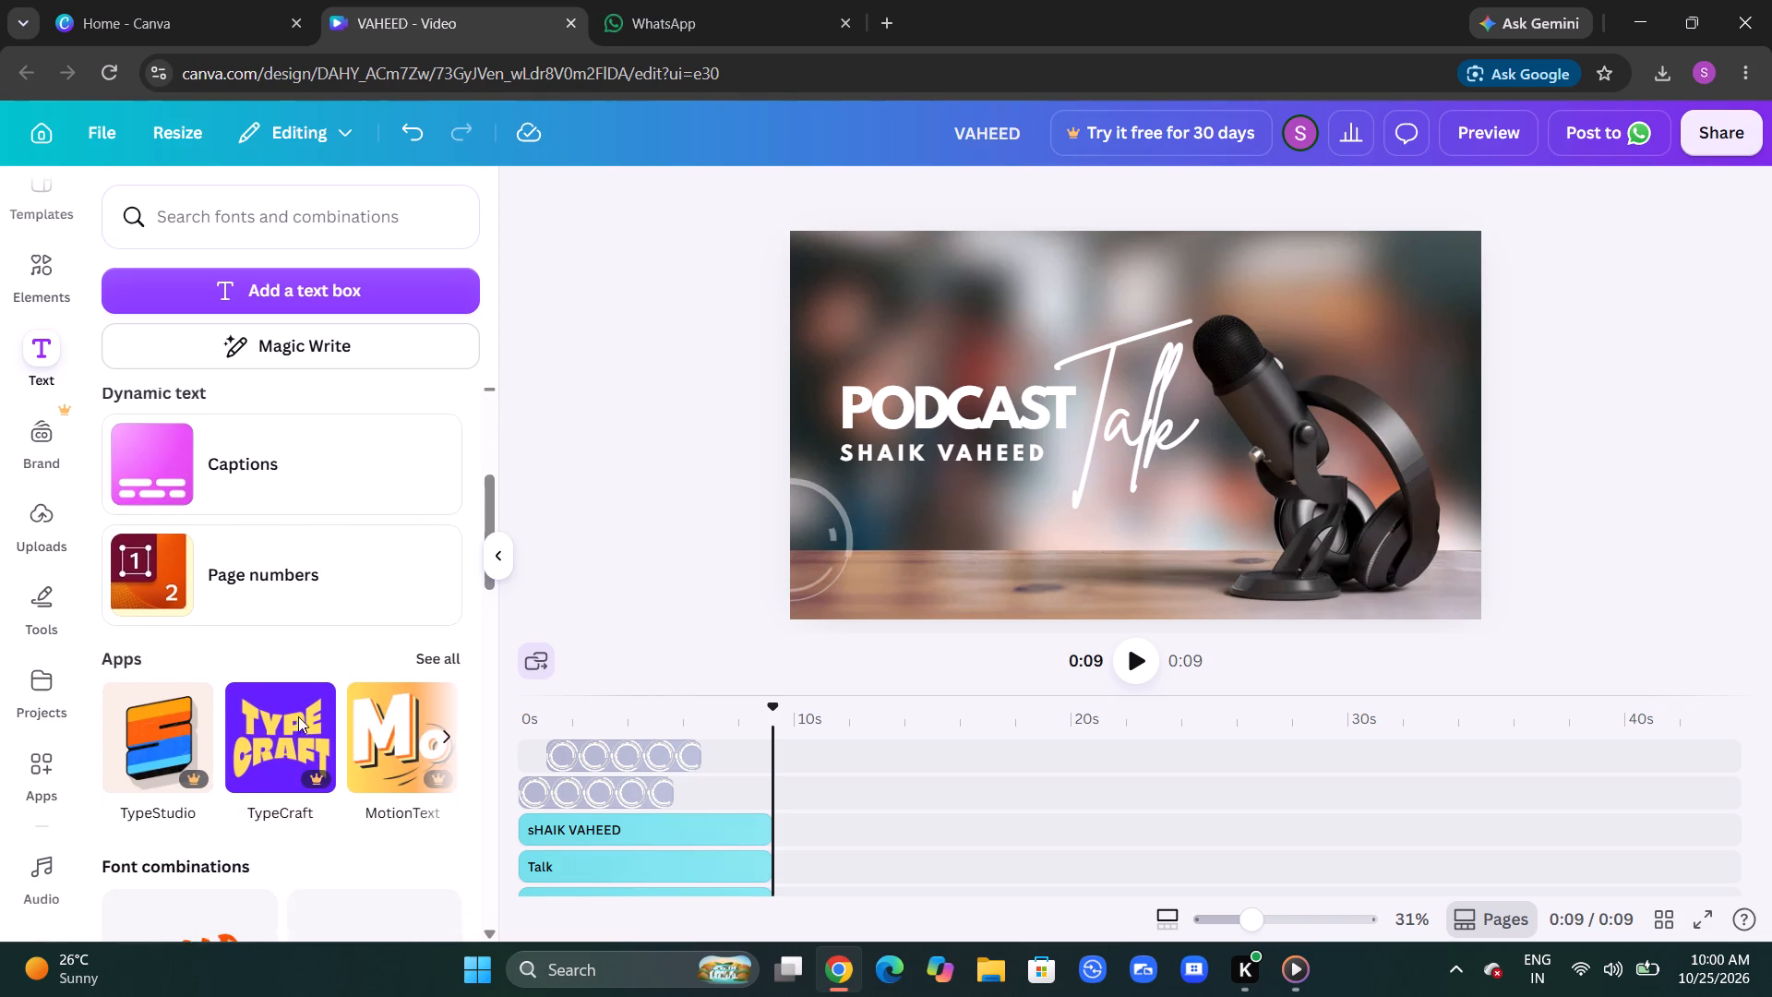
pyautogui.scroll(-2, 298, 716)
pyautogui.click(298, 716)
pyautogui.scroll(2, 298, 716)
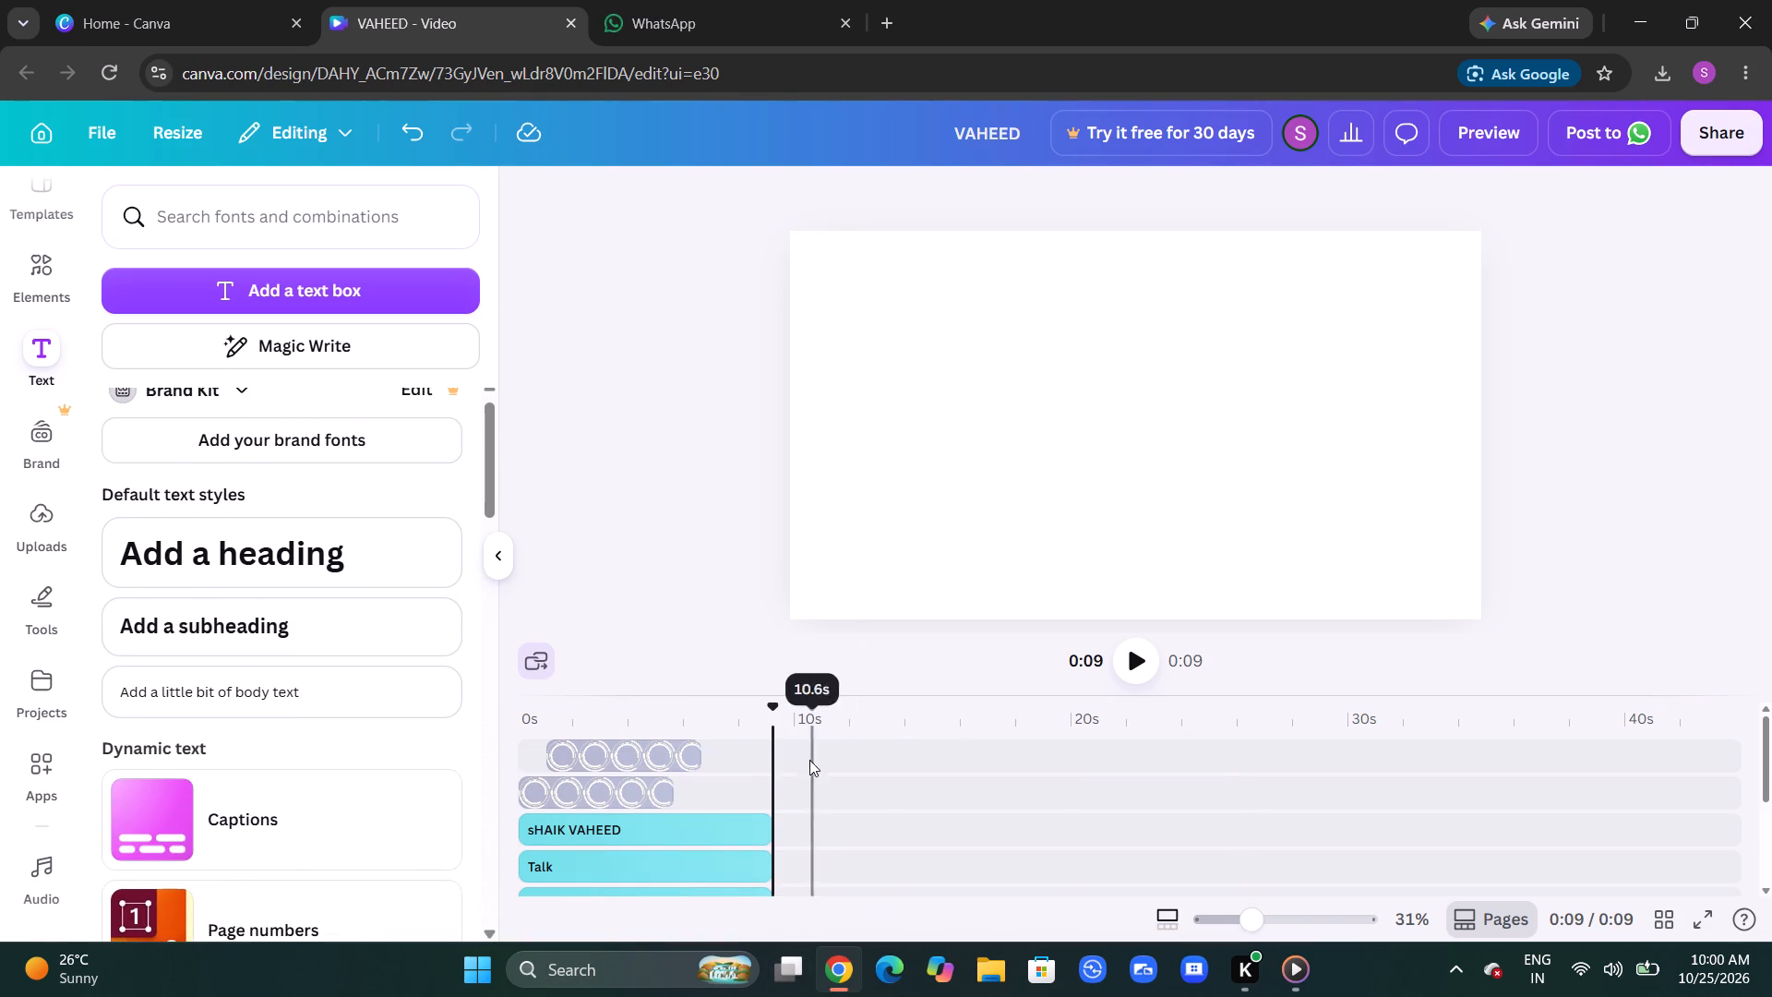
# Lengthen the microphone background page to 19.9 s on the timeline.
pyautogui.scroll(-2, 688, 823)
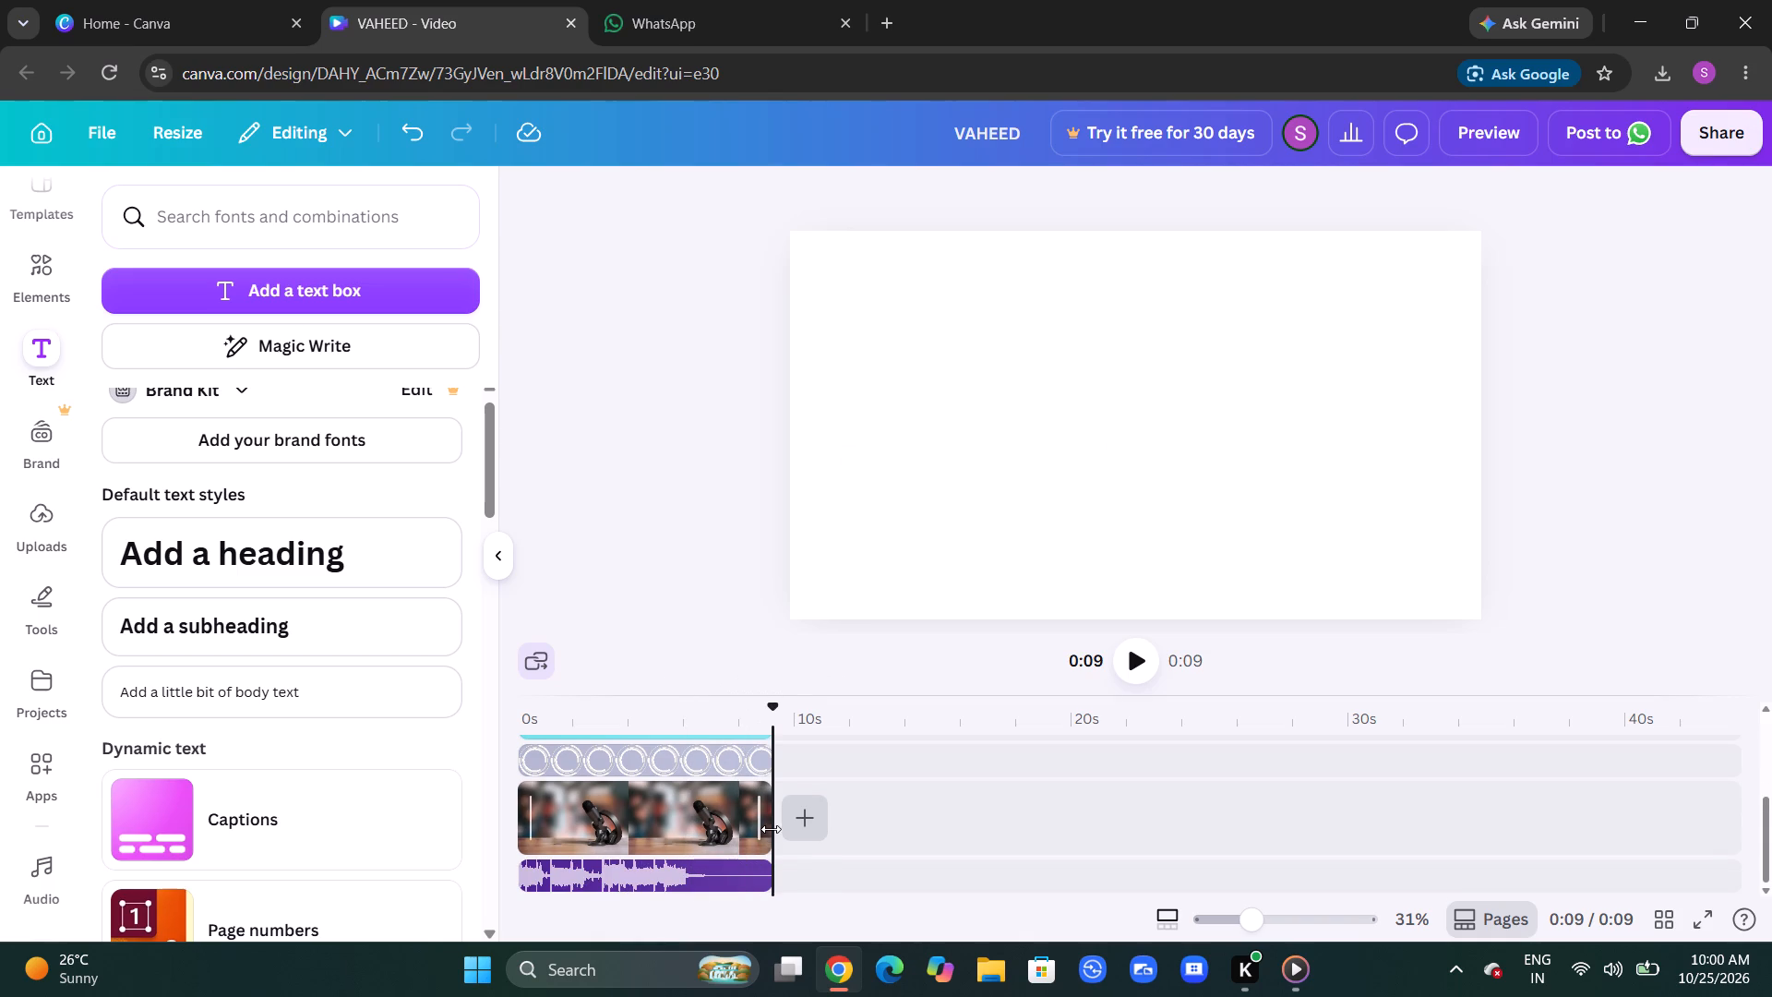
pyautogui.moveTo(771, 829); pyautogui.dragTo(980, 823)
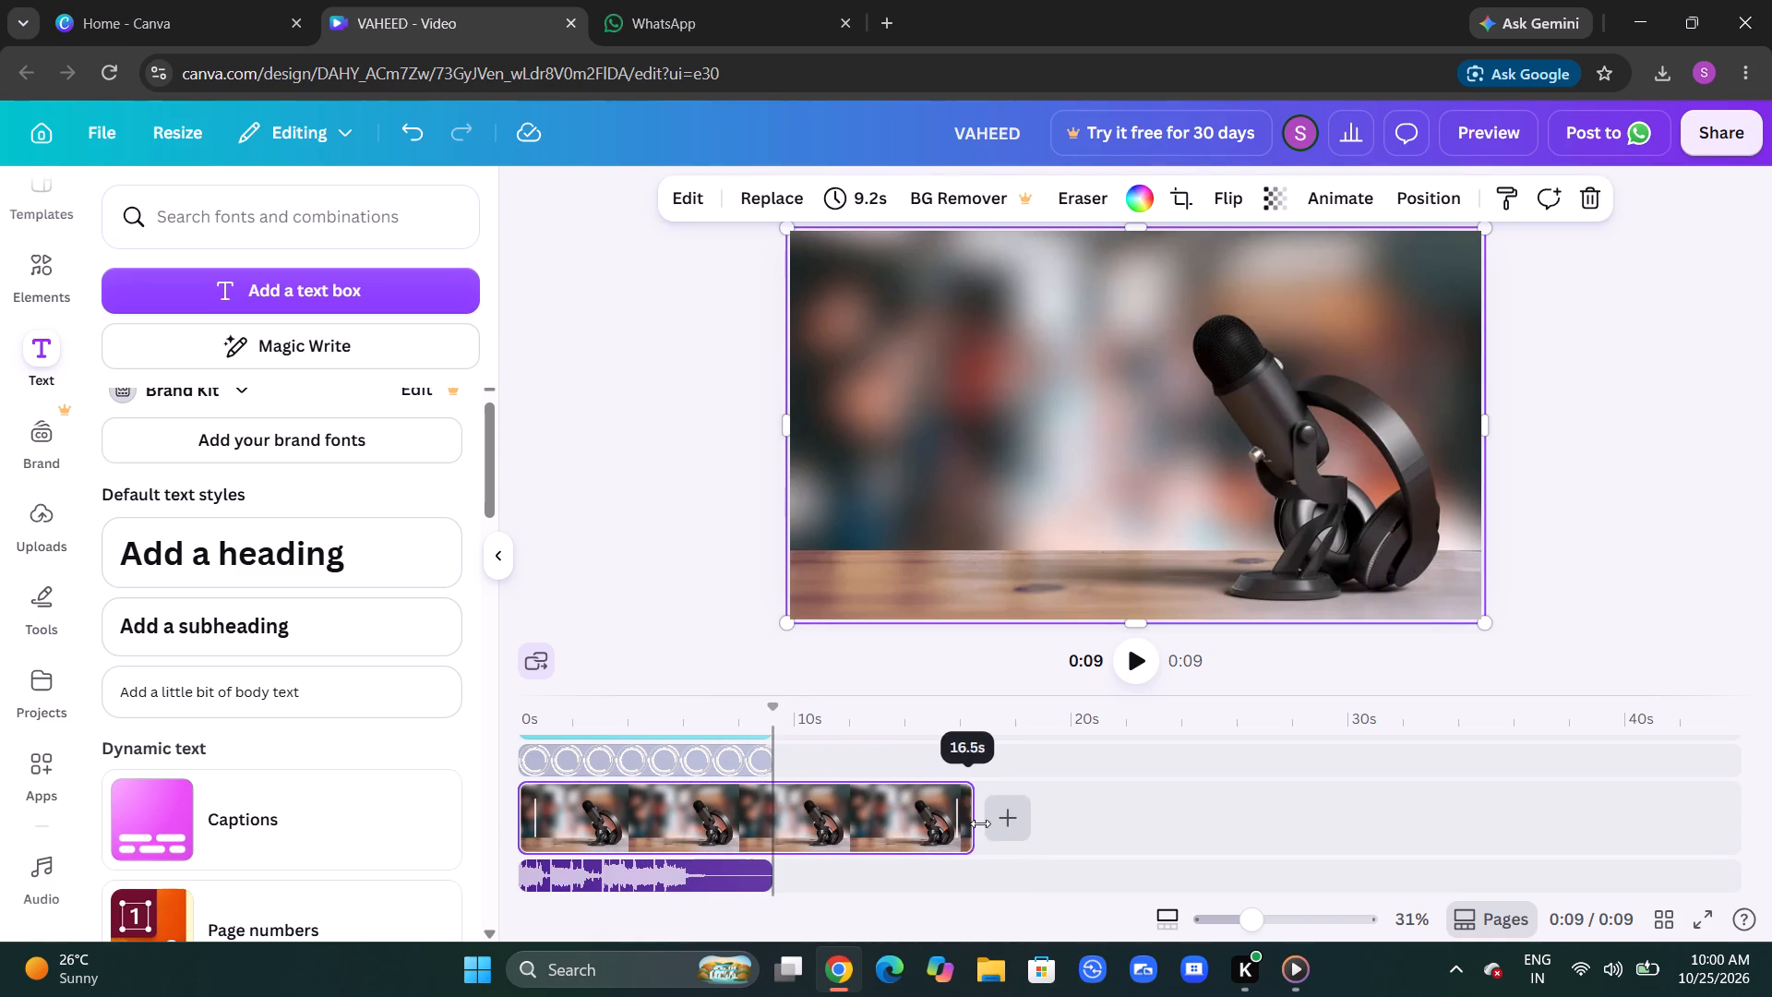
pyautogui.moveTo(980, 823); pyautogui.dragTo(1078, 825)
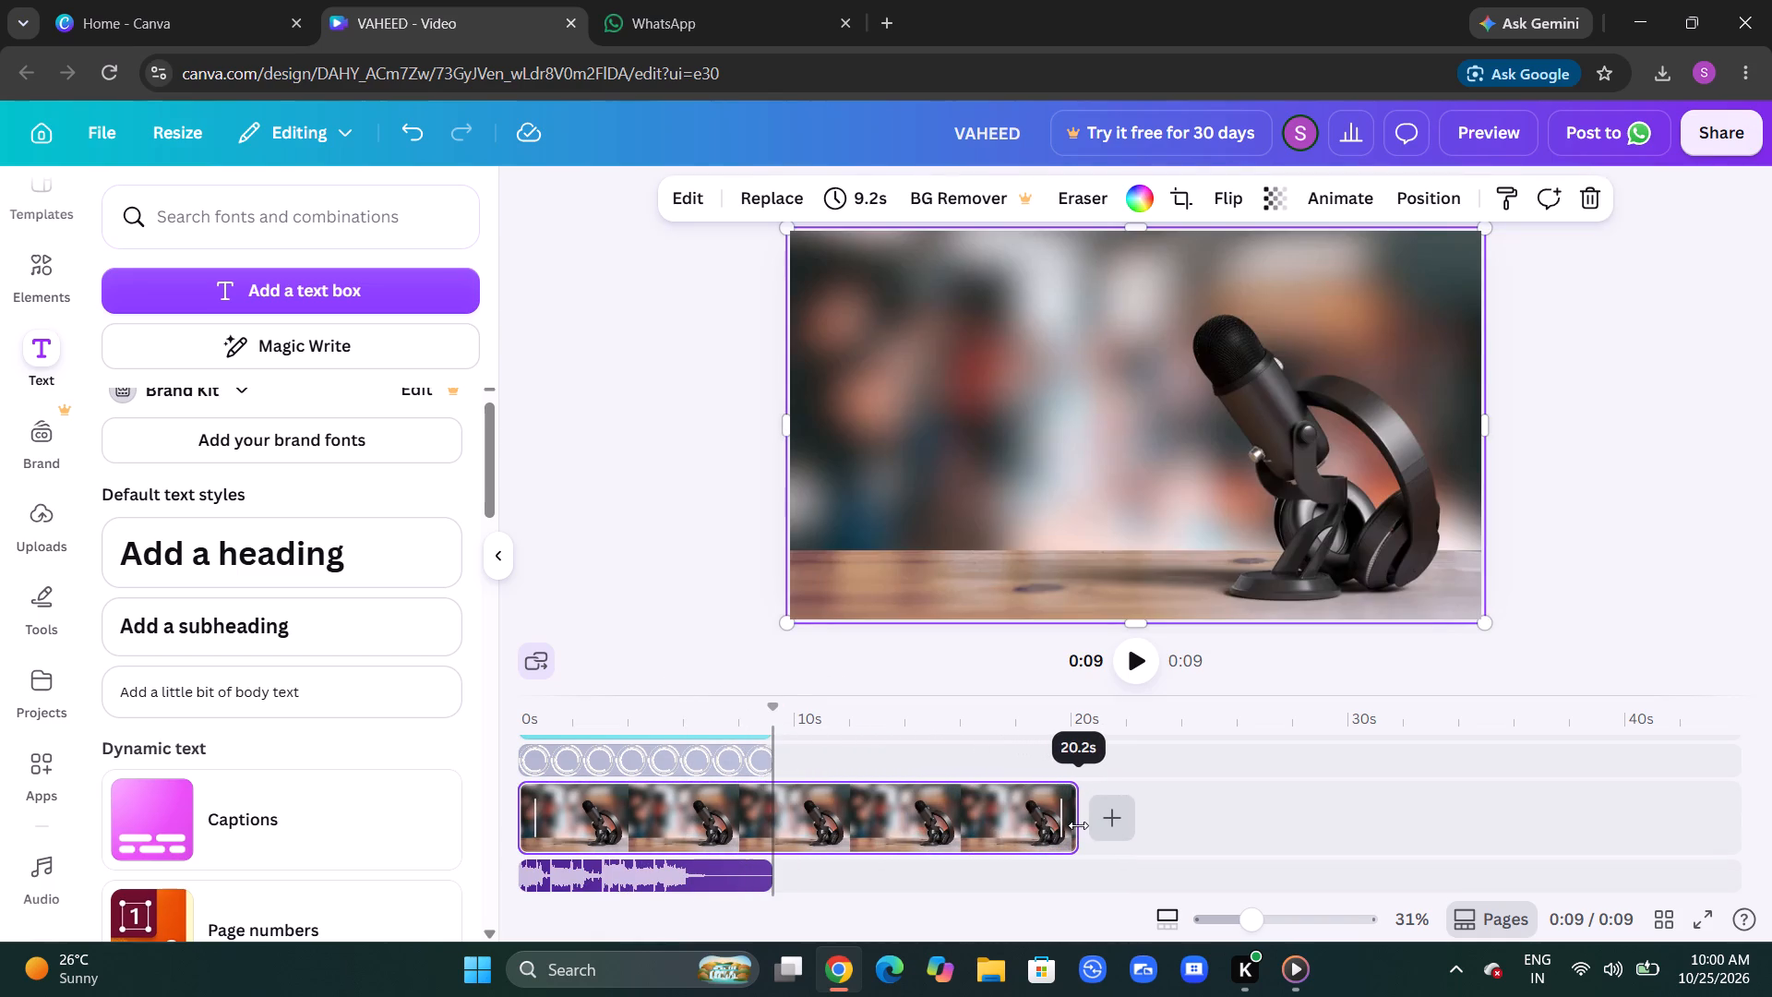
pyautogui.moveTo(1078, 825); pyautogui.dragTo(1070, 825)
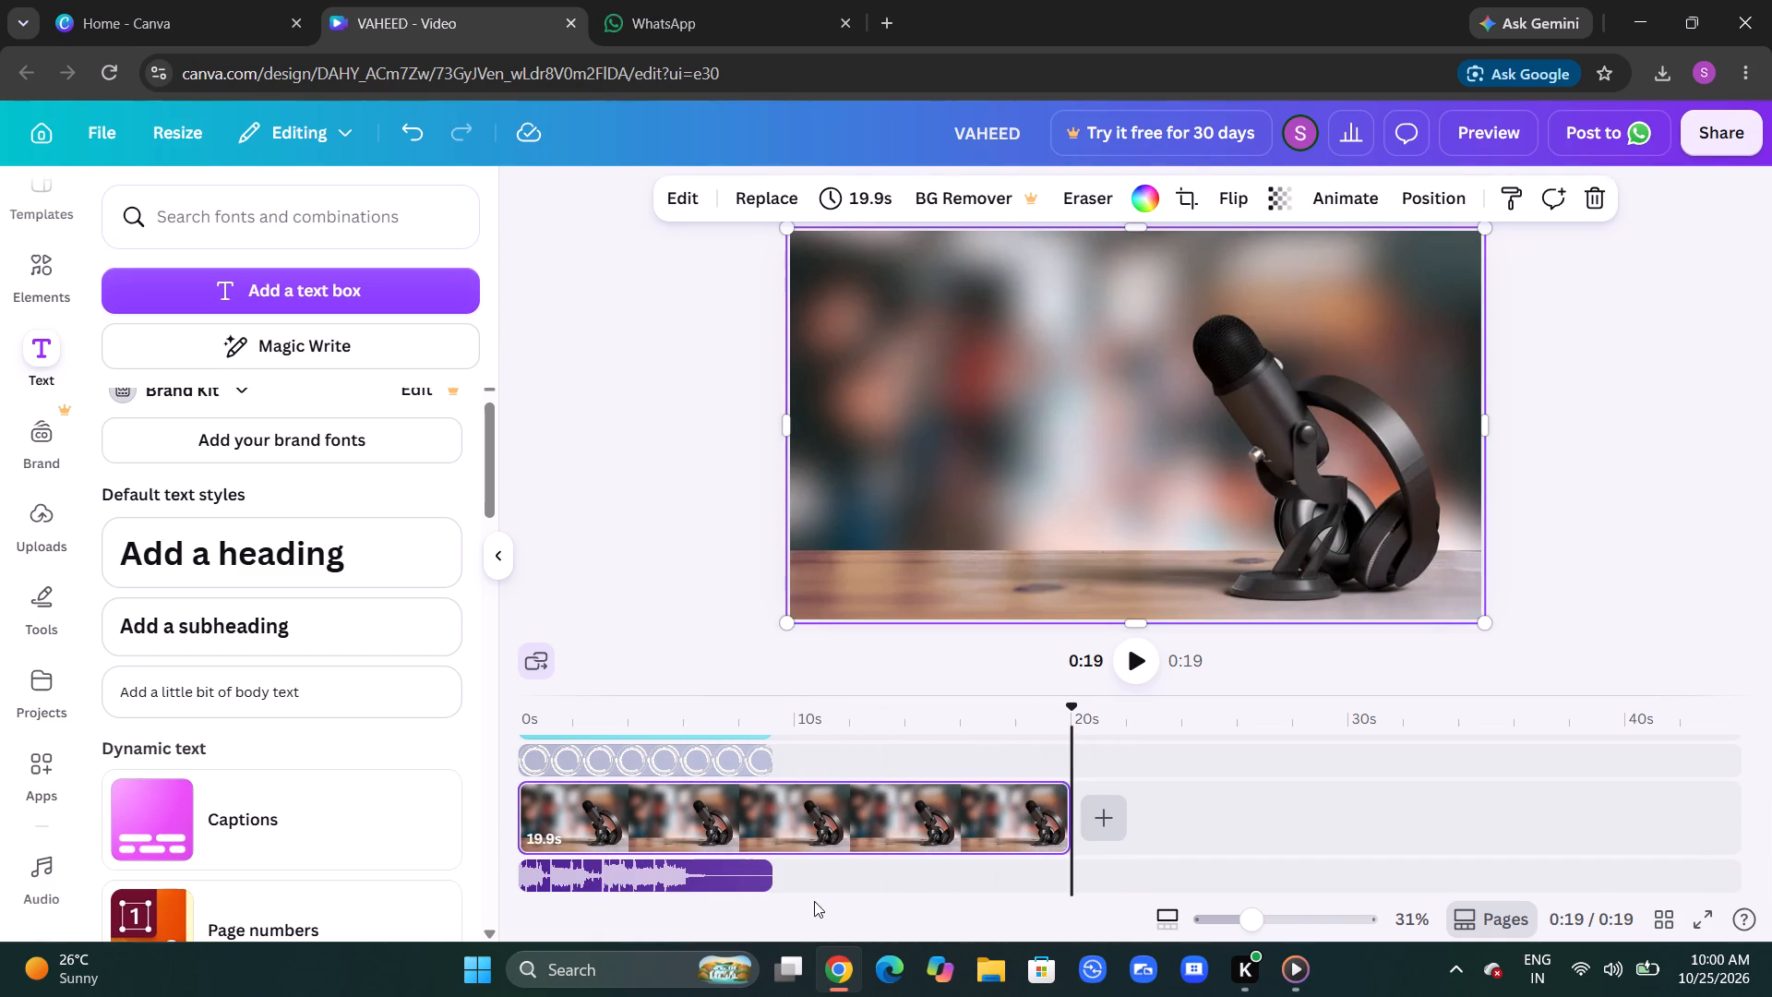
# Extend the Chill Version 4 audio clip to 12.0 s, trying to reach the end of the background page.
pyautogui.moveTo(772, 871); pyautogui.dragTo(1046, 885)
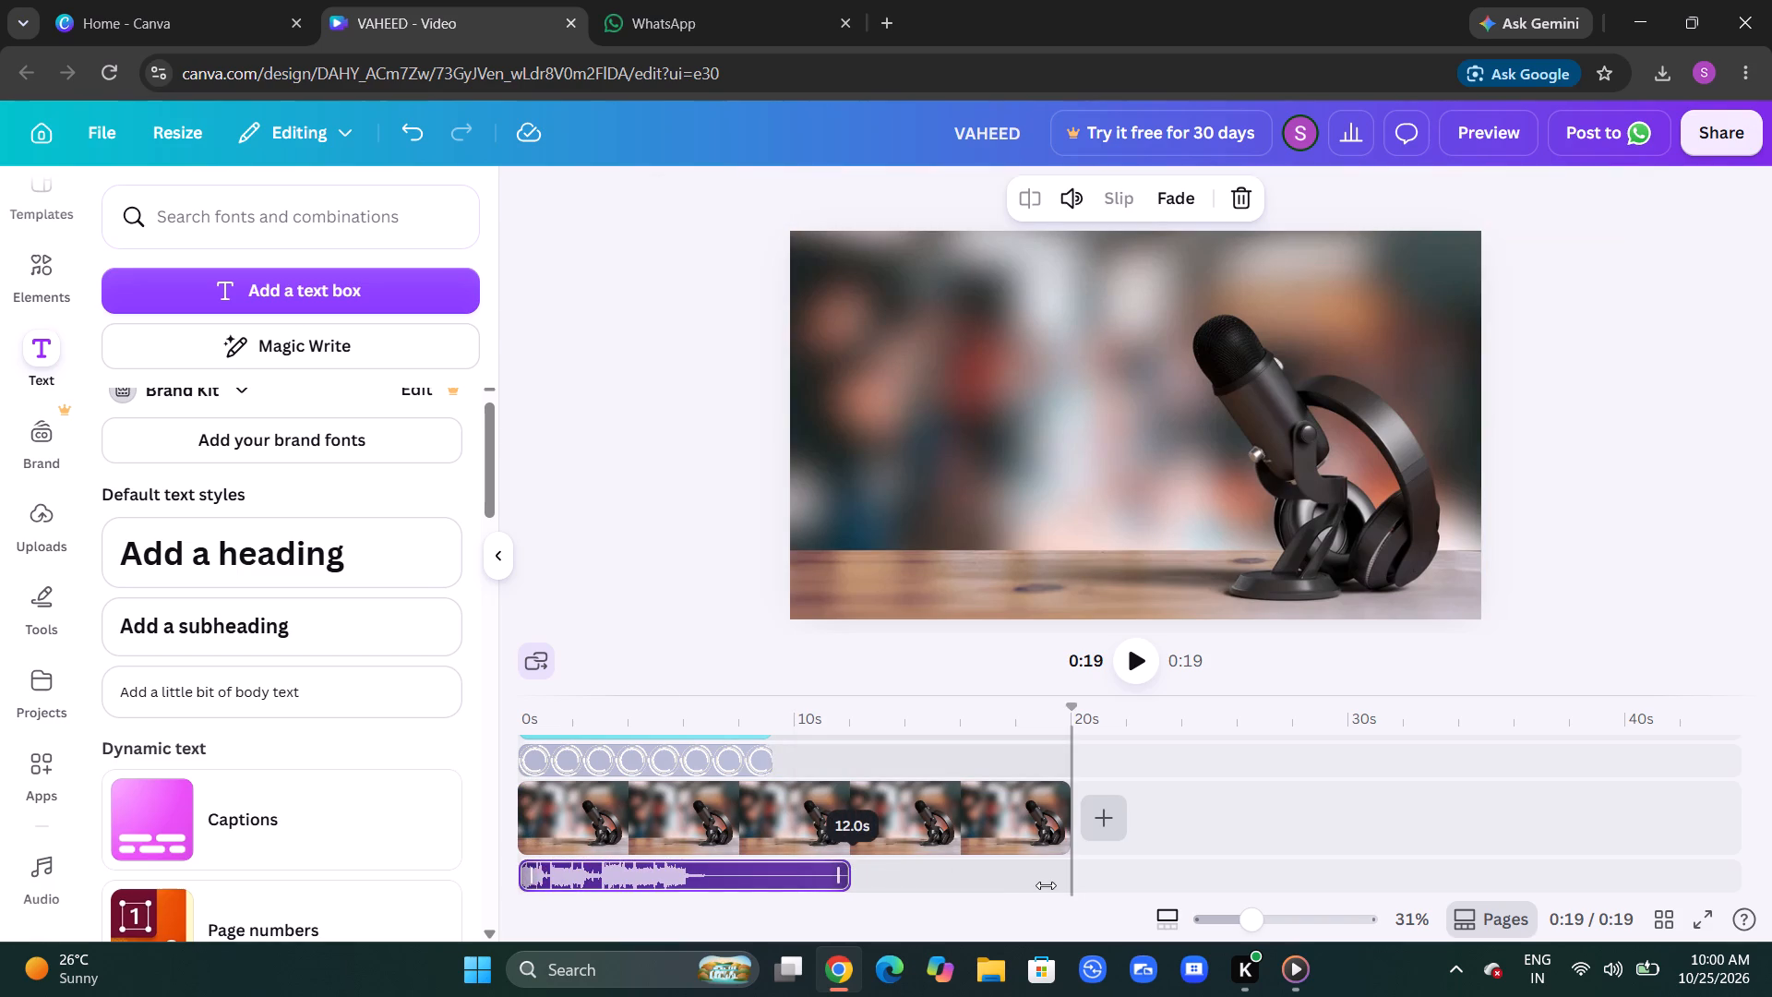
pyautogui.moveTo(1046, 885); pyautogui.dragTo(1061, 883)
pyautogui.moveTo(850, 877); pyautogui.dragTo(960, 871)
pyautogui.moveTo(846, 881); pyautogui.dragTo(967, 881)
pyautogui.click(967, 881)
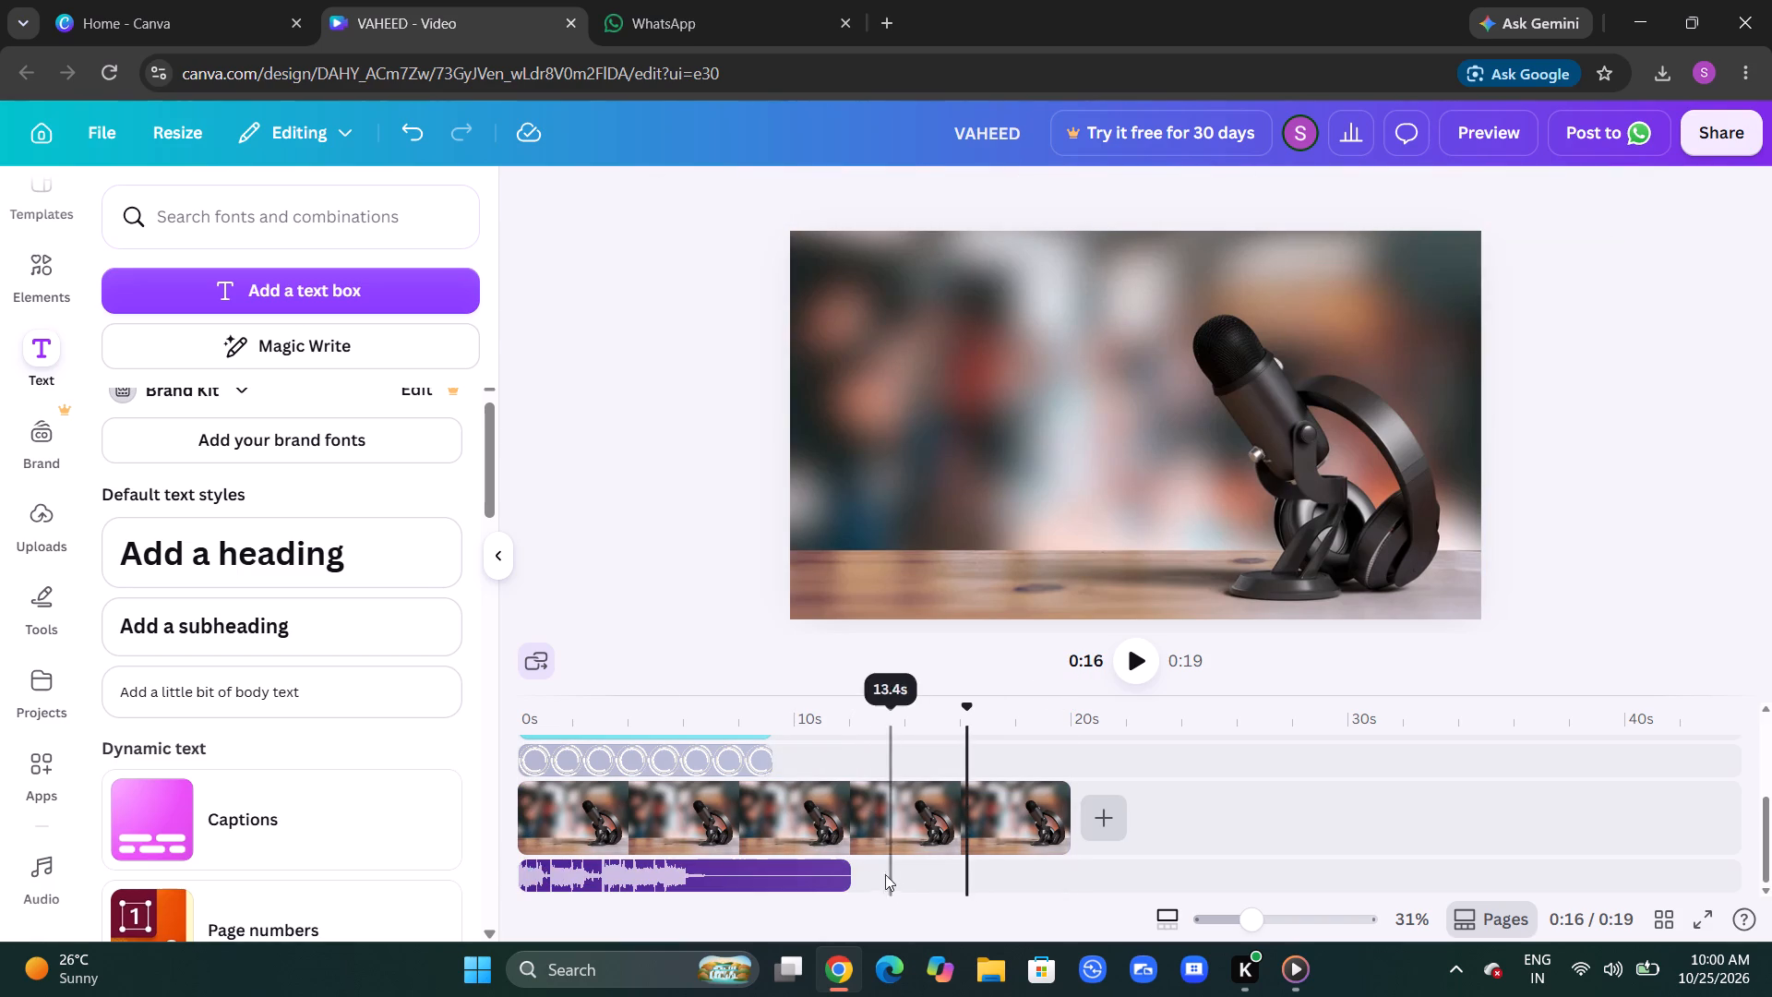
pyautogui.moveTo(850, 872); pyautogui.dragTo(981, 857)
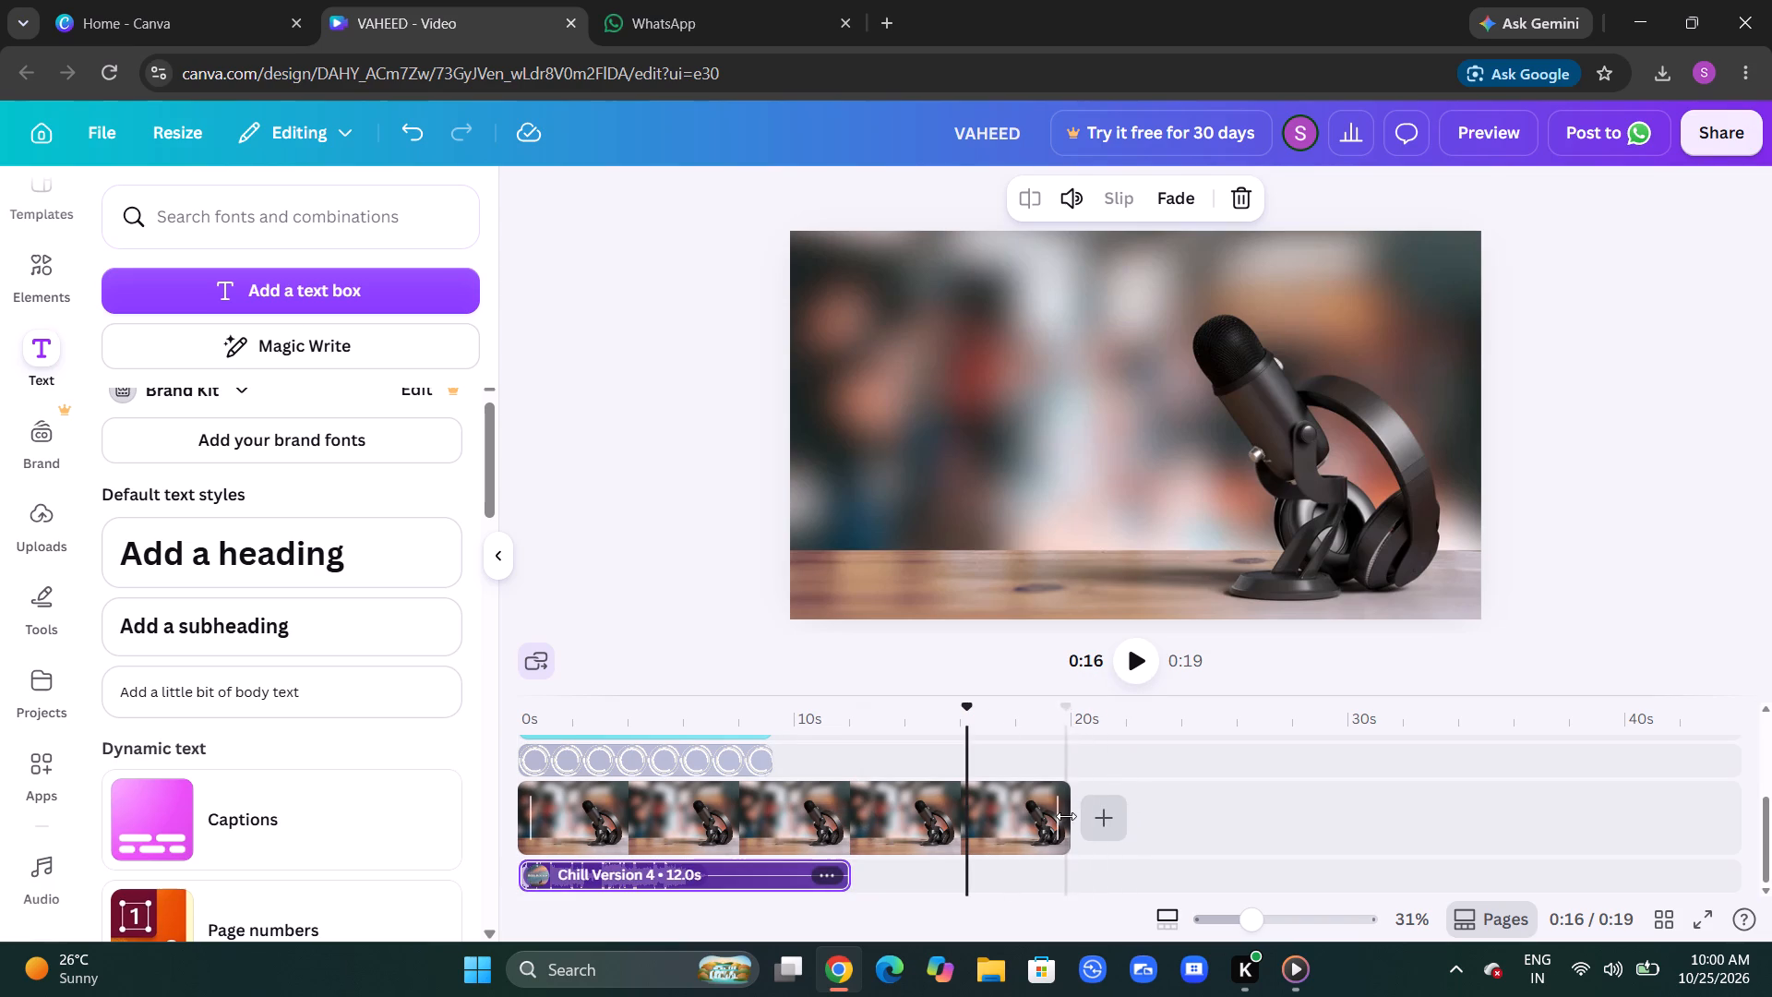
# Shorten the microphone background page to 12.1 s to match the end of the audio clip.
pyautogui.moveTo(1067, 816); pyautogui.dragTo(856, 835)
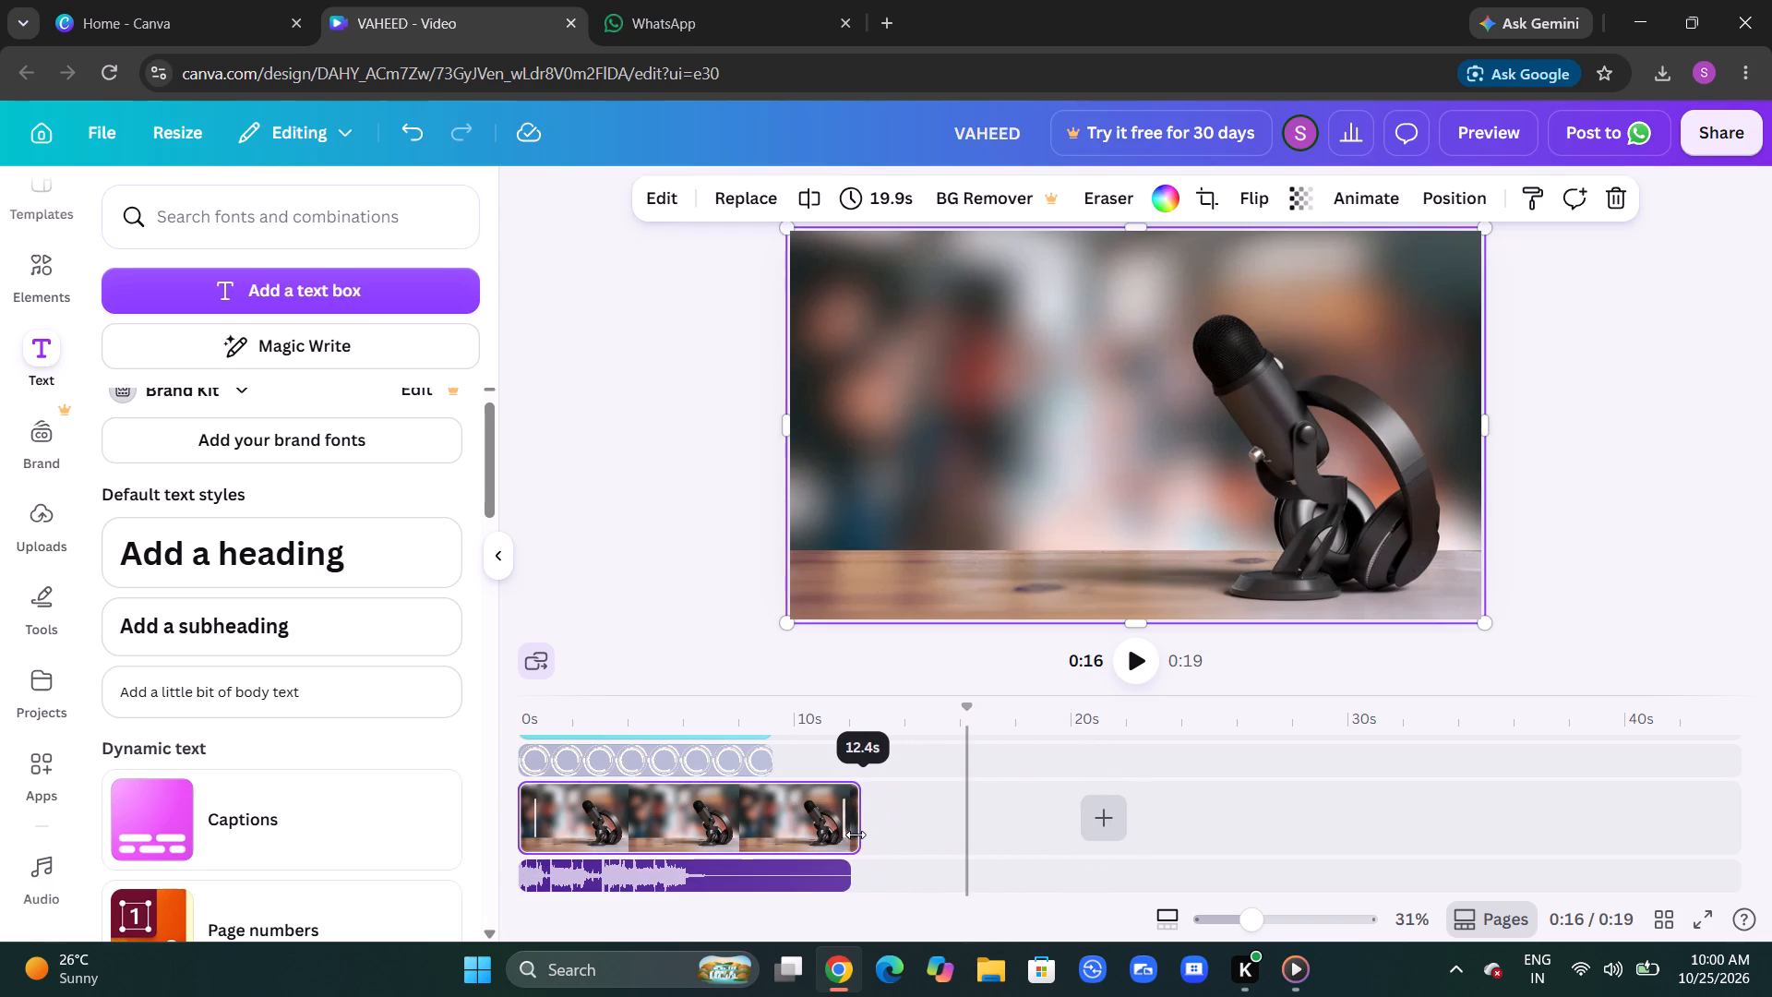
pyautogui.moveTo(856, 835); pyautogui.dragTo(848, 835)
# Play the video in the editor to check how the audio, text and graphics end.
pyautogui.click(1138, 664)
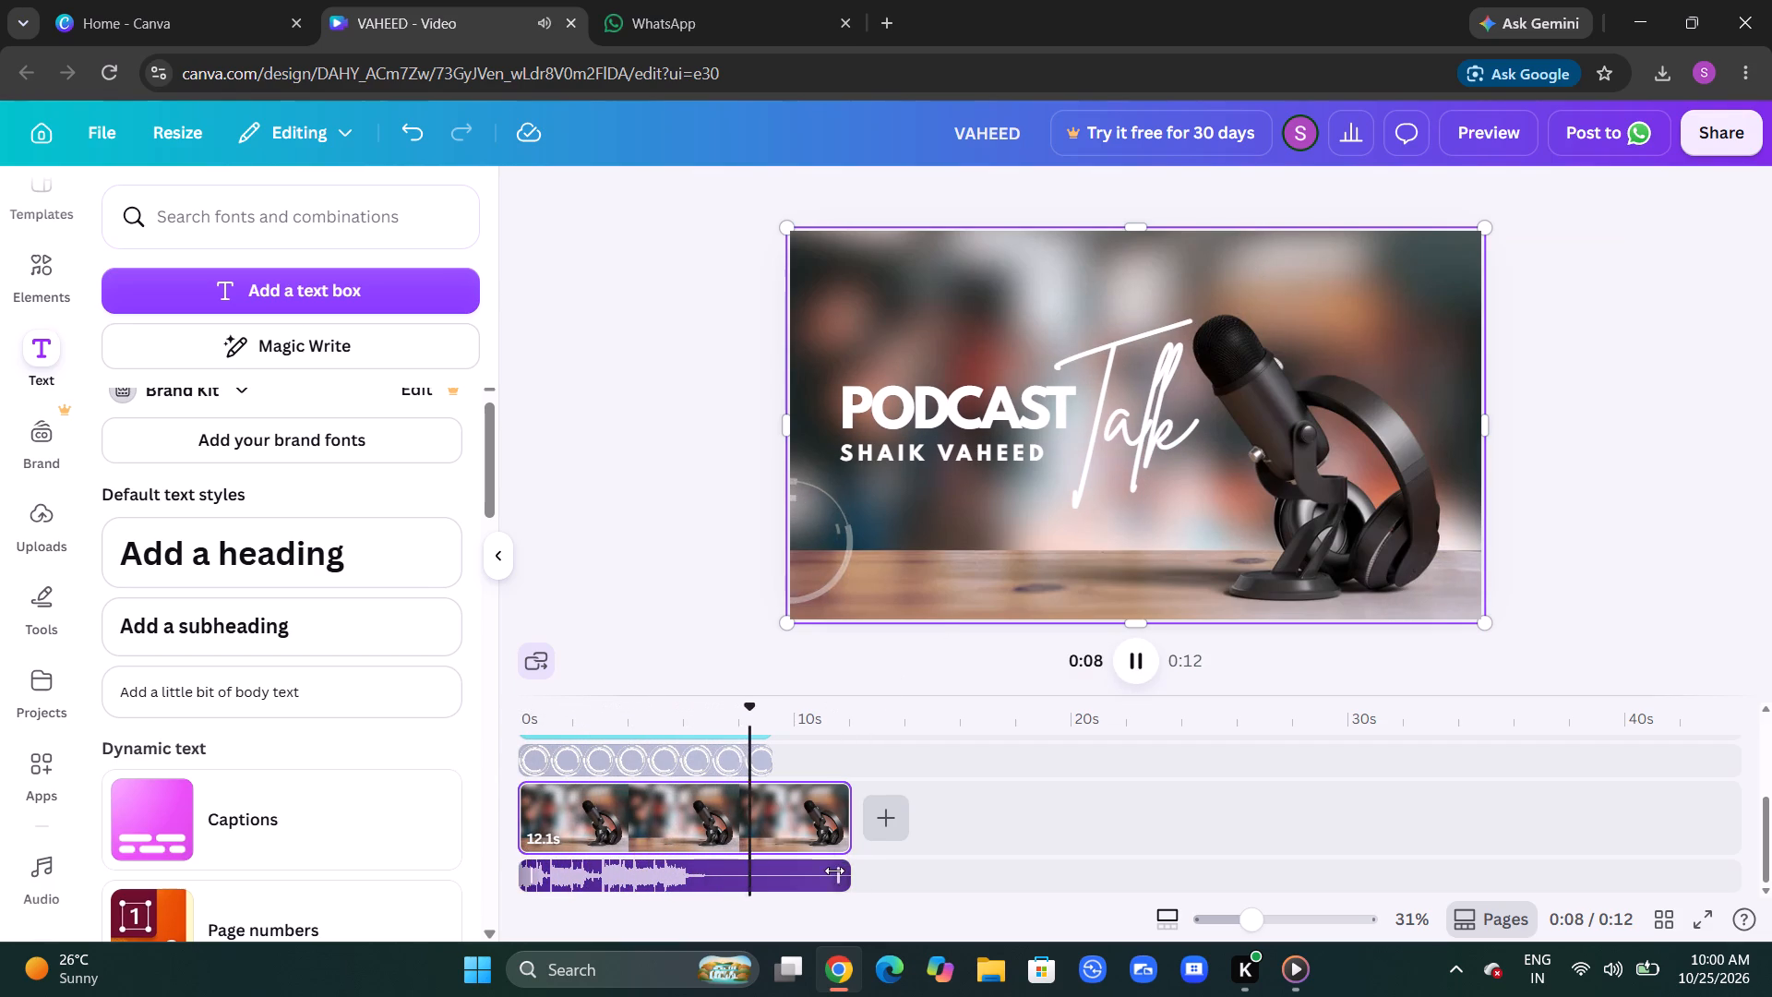
# Trim the end of the Chill Version 4 audio clip to 7.1 s.
pyautogui.moveTo(850, 872); pyautogui.dragTo(725, 872)
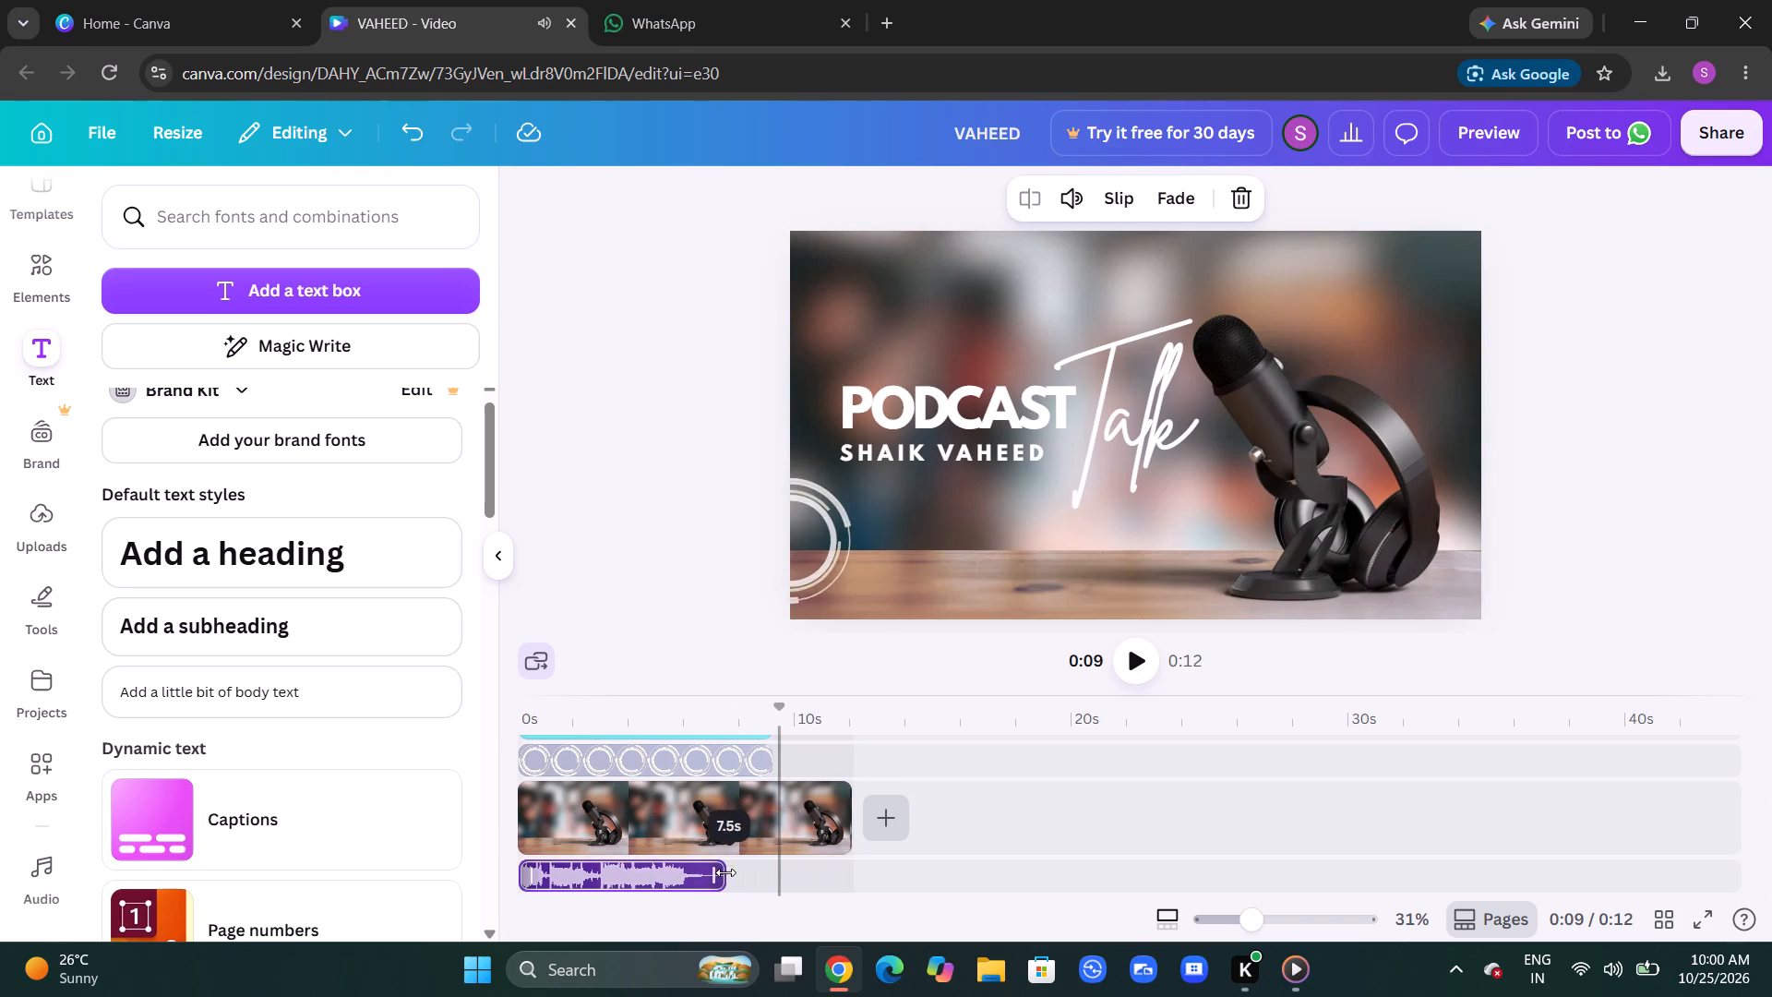
pyautogui.moveTo(725, 872); pyautogui.dragTo(713, 872)
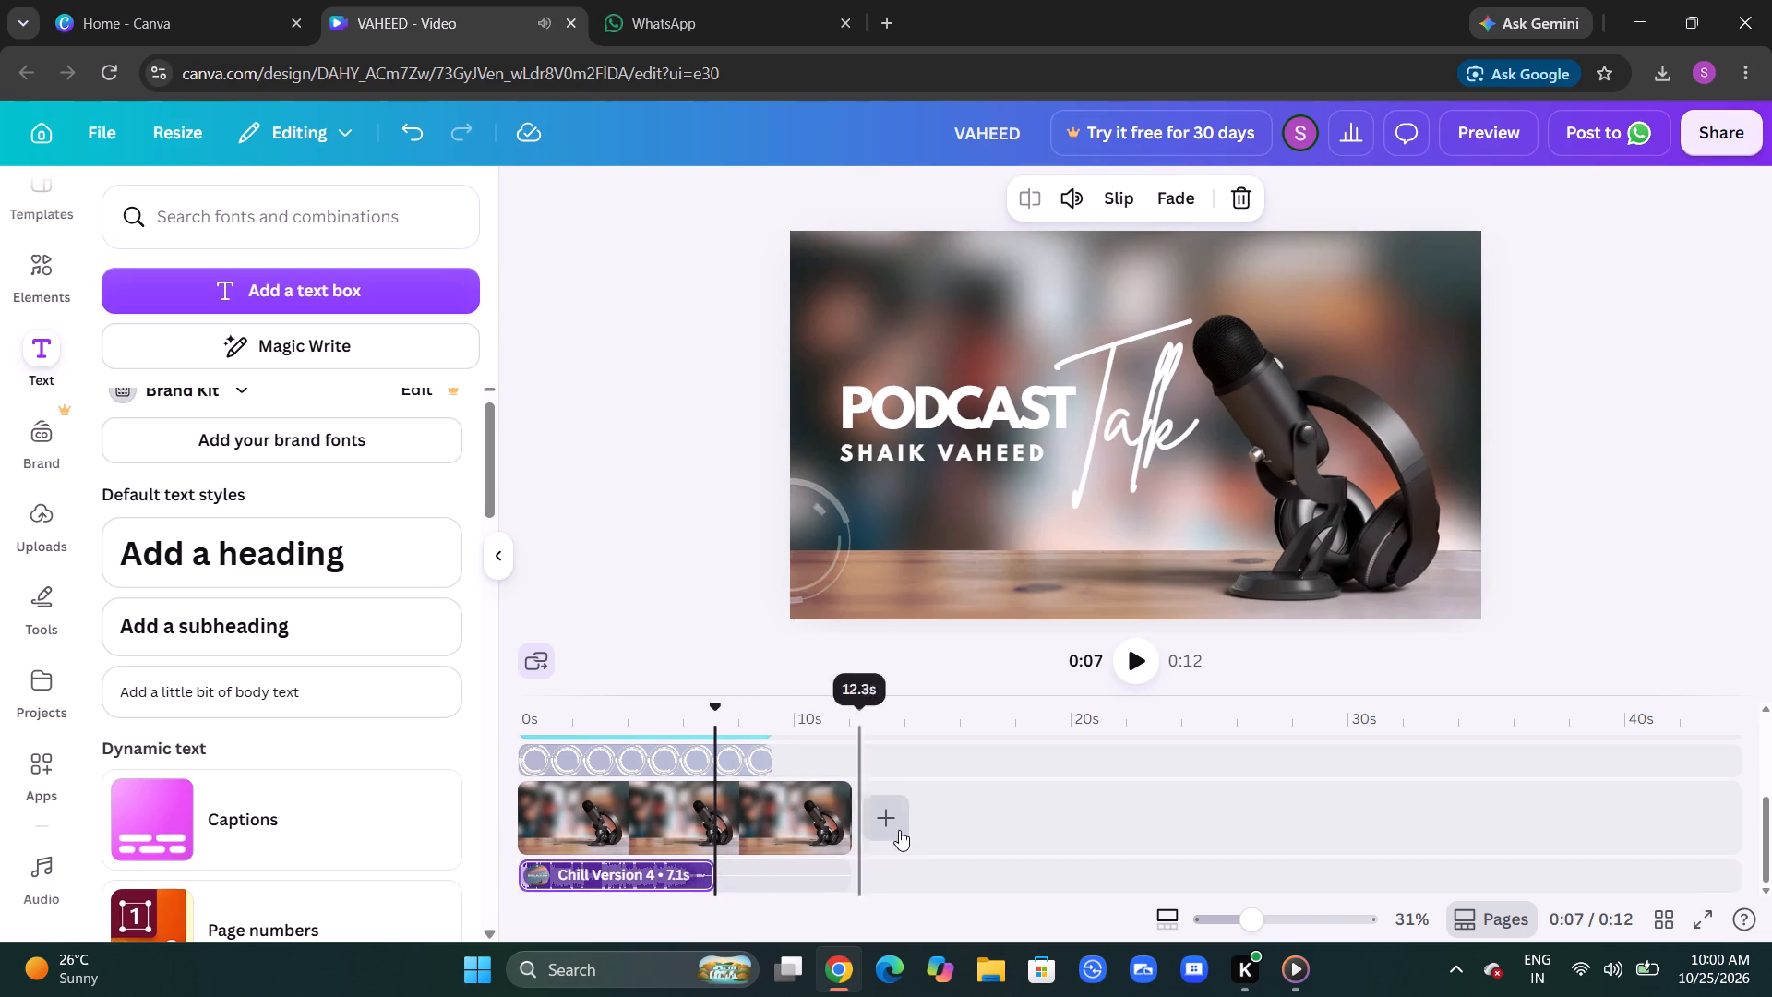
# Trim the microphone background page to 7.2 s so that it ends with the audio clip.
pyautogui.moveTo(845, 807); pyautogui.dragTo(738, 817)
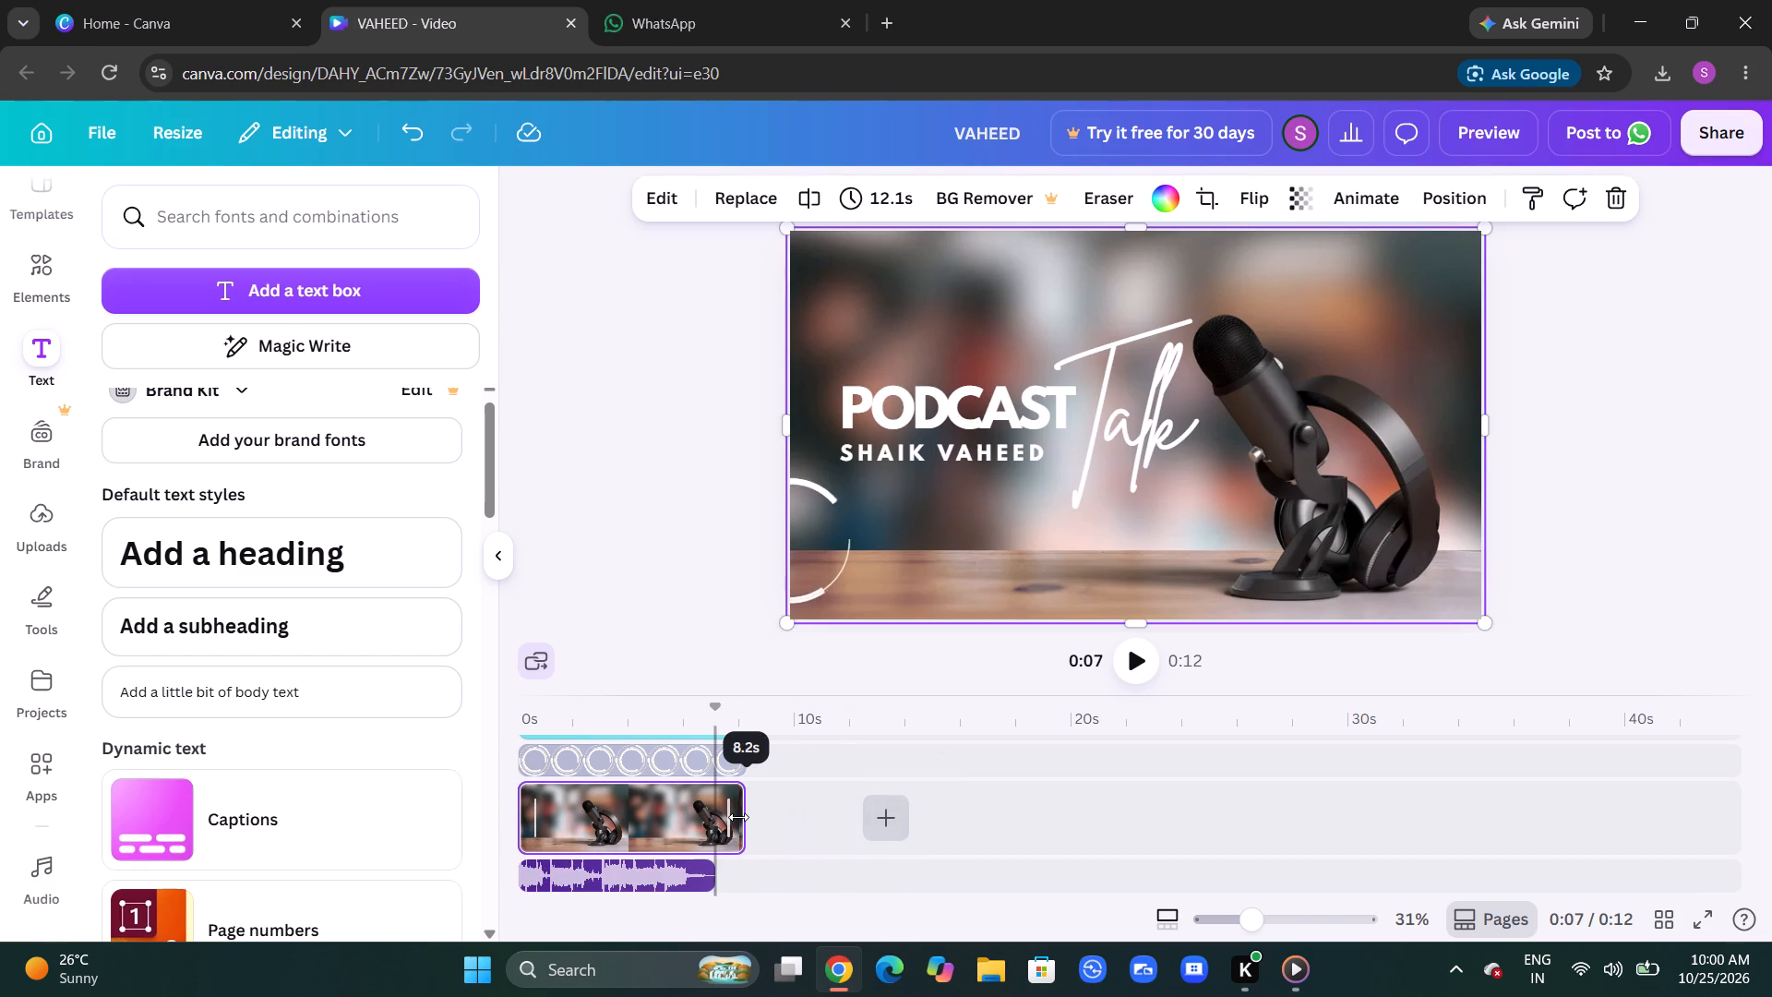
pyautogui.moveTo(738, 817); pyautogui.dragTo(714, 822)
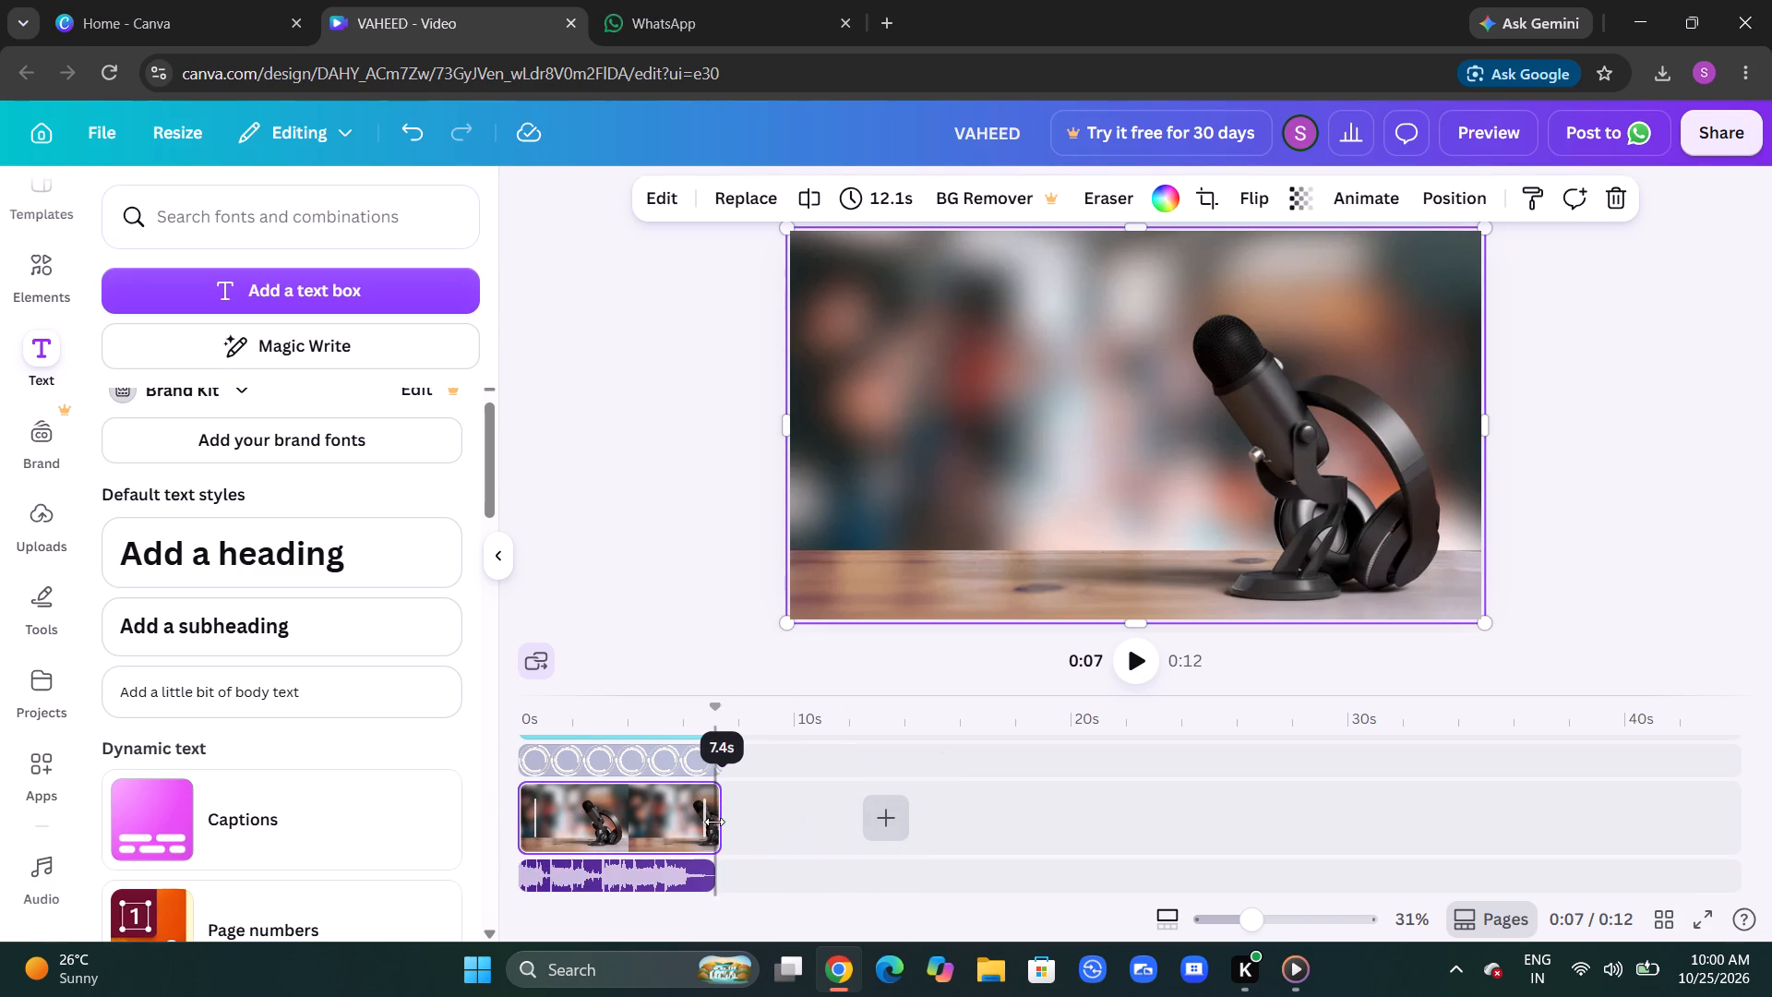
pyautogui.moveTo(714, 822); pyautogui.dragTo(705, 826)
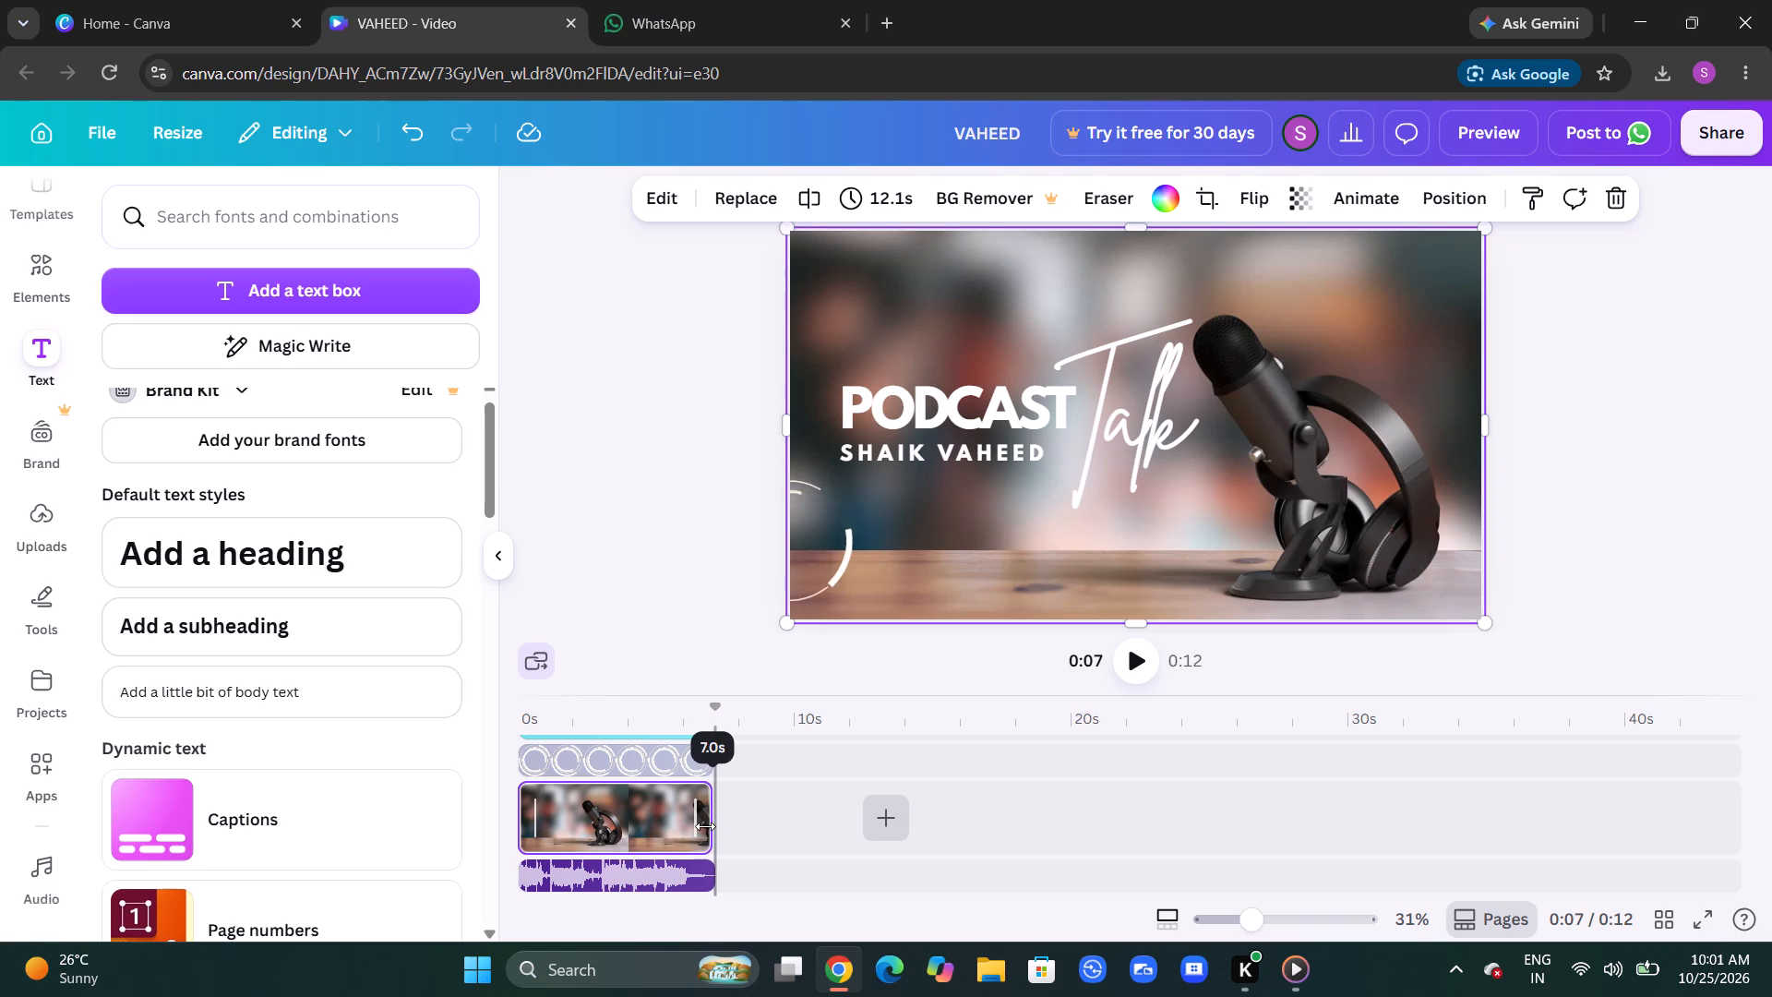
pyautogui.moveTo(705, 826); pyautogui.dragTo(709, 827)
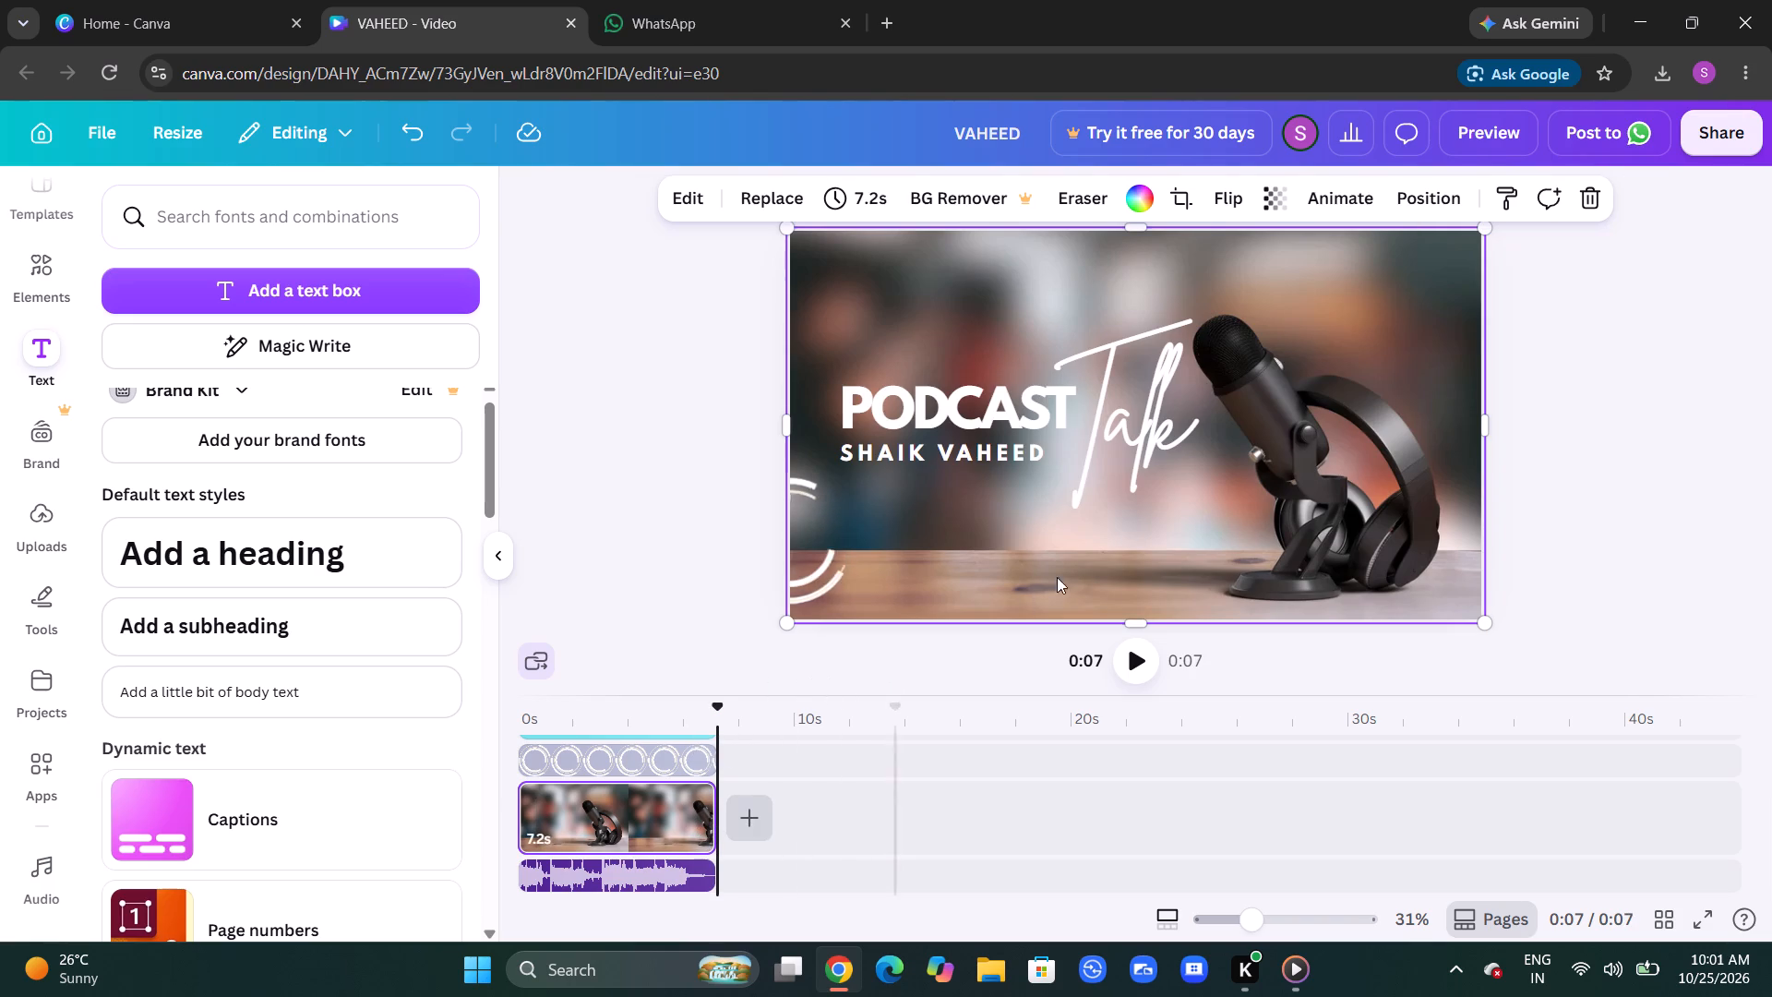
# Play the trimmed podcast video to check its timing with the audio.
pyautogui.click(1136, 650)
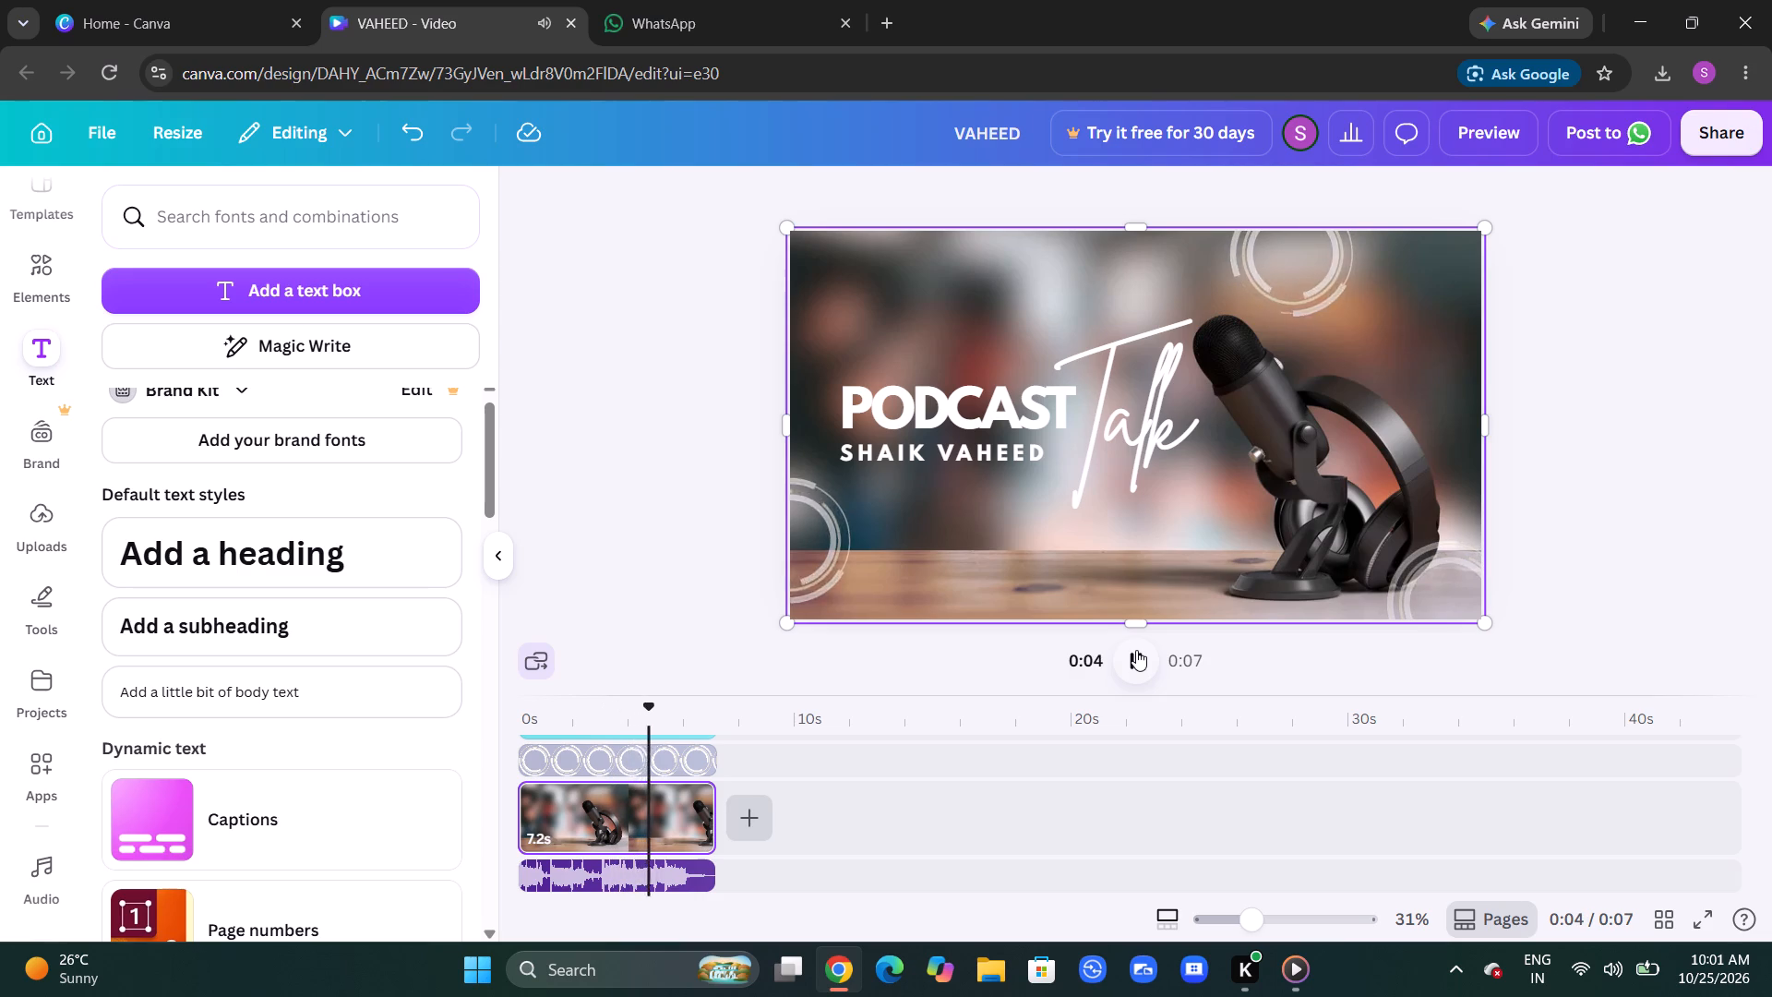
# Find the LIKE & SUBSCRIBE font combination among the text styles and add it to the video.
pyautogui.scroll(-5, 186, 727)
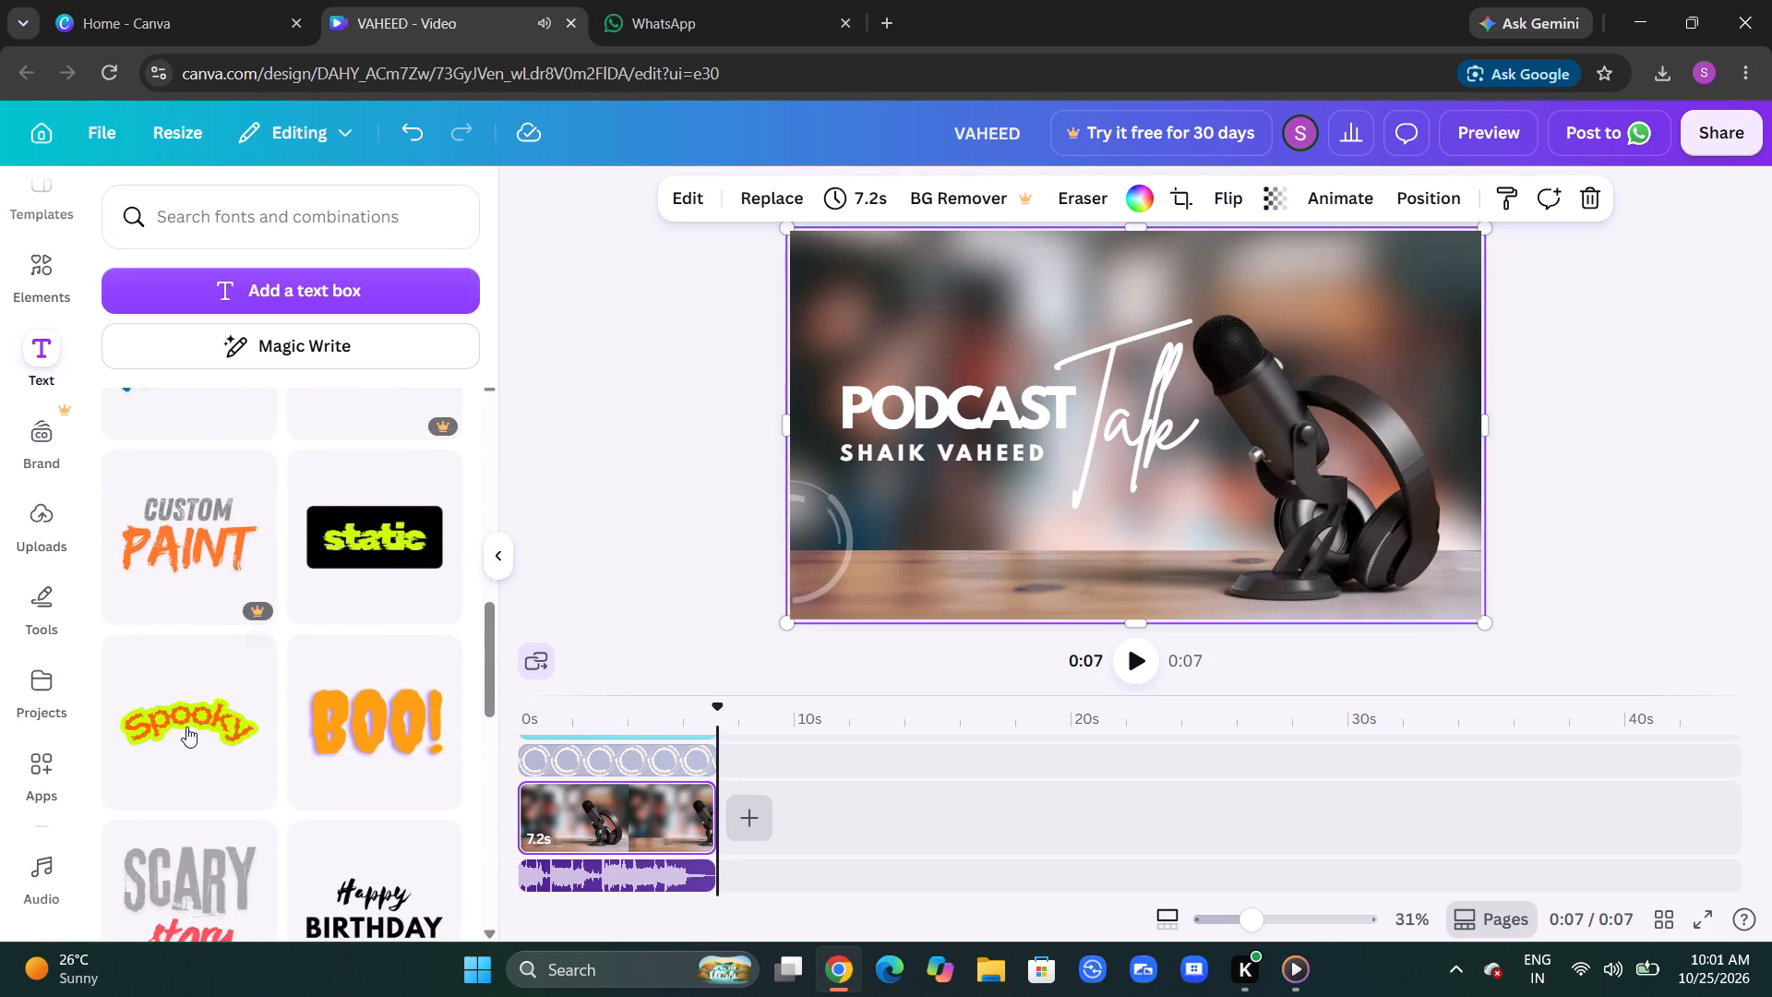
pyautogui.scroll(-3, 186, 727)
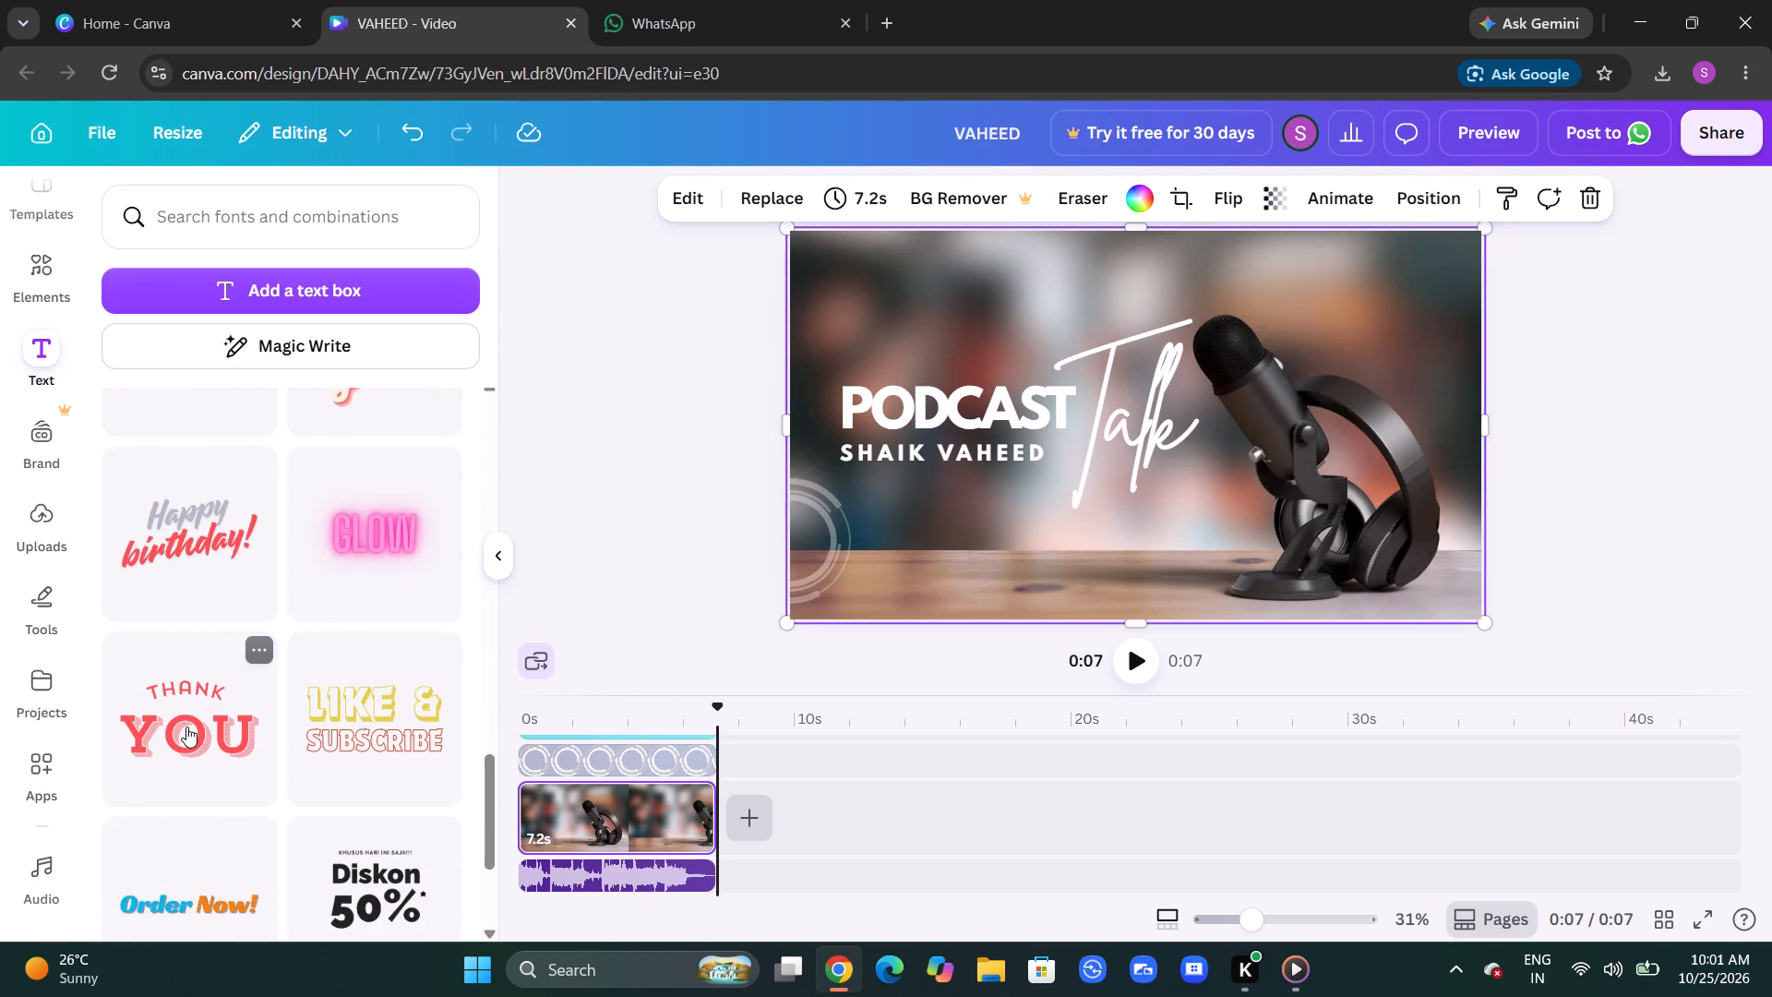
pyautogui.scroll(-1, 186, 727)
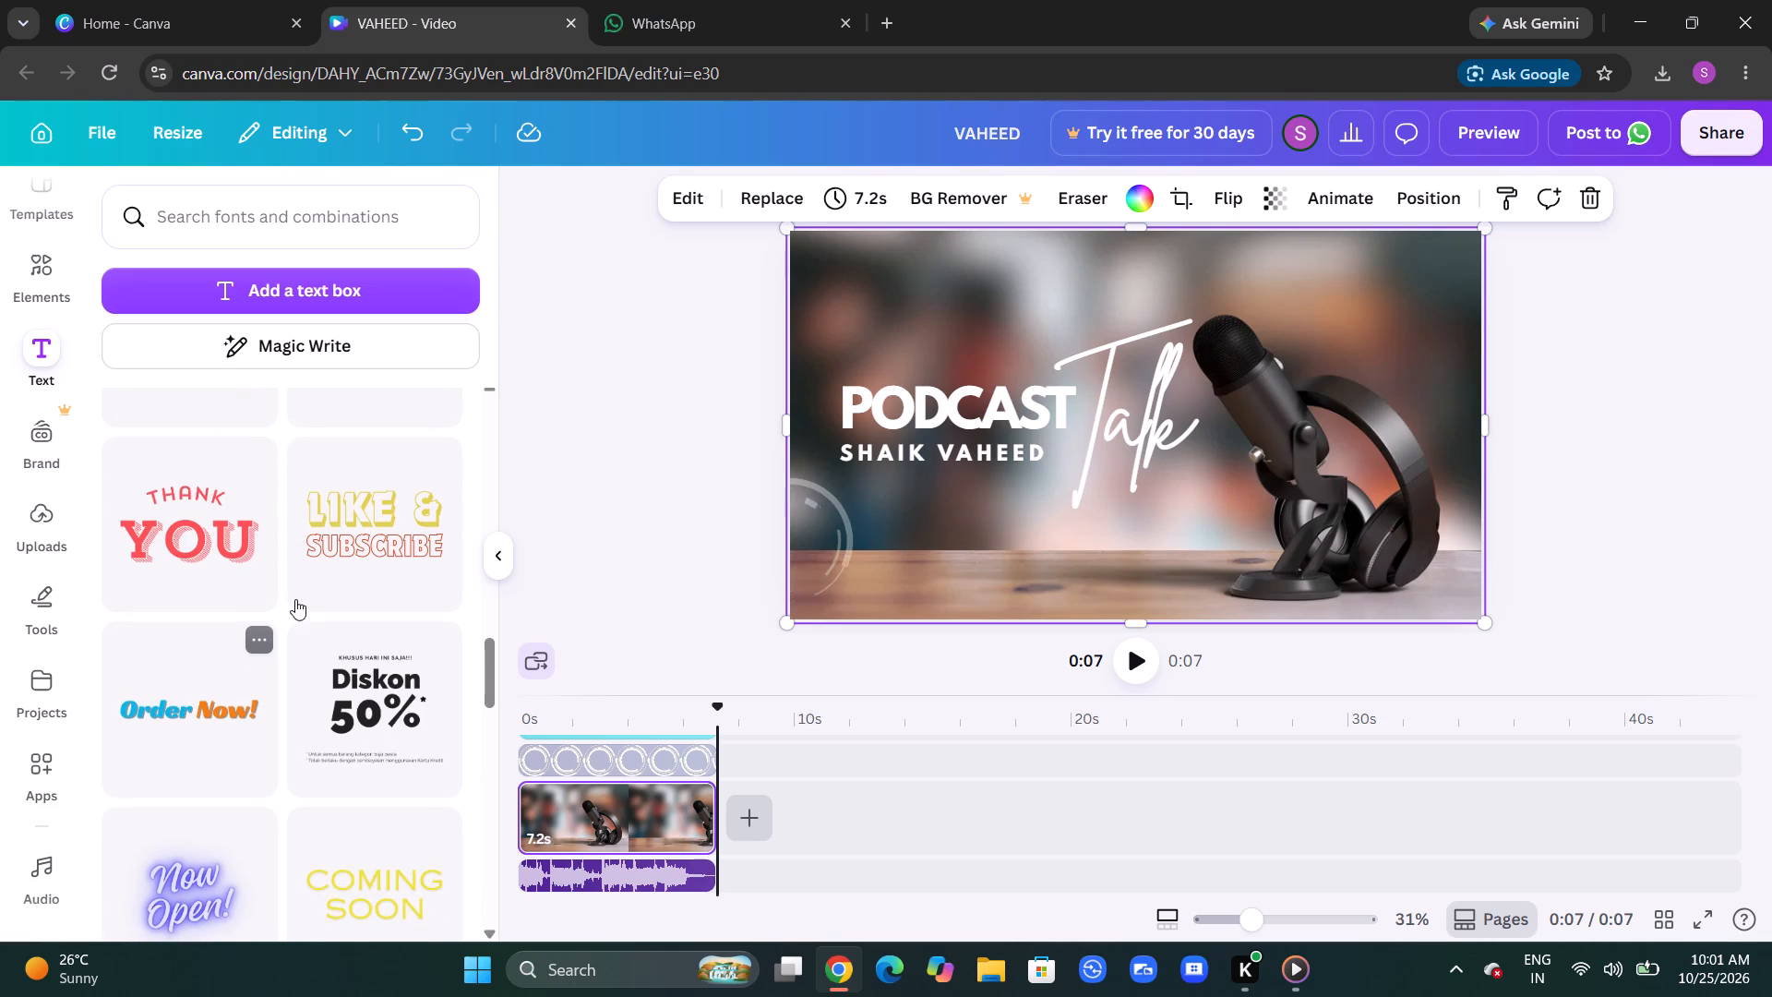
pyautogui.click(351, 538)
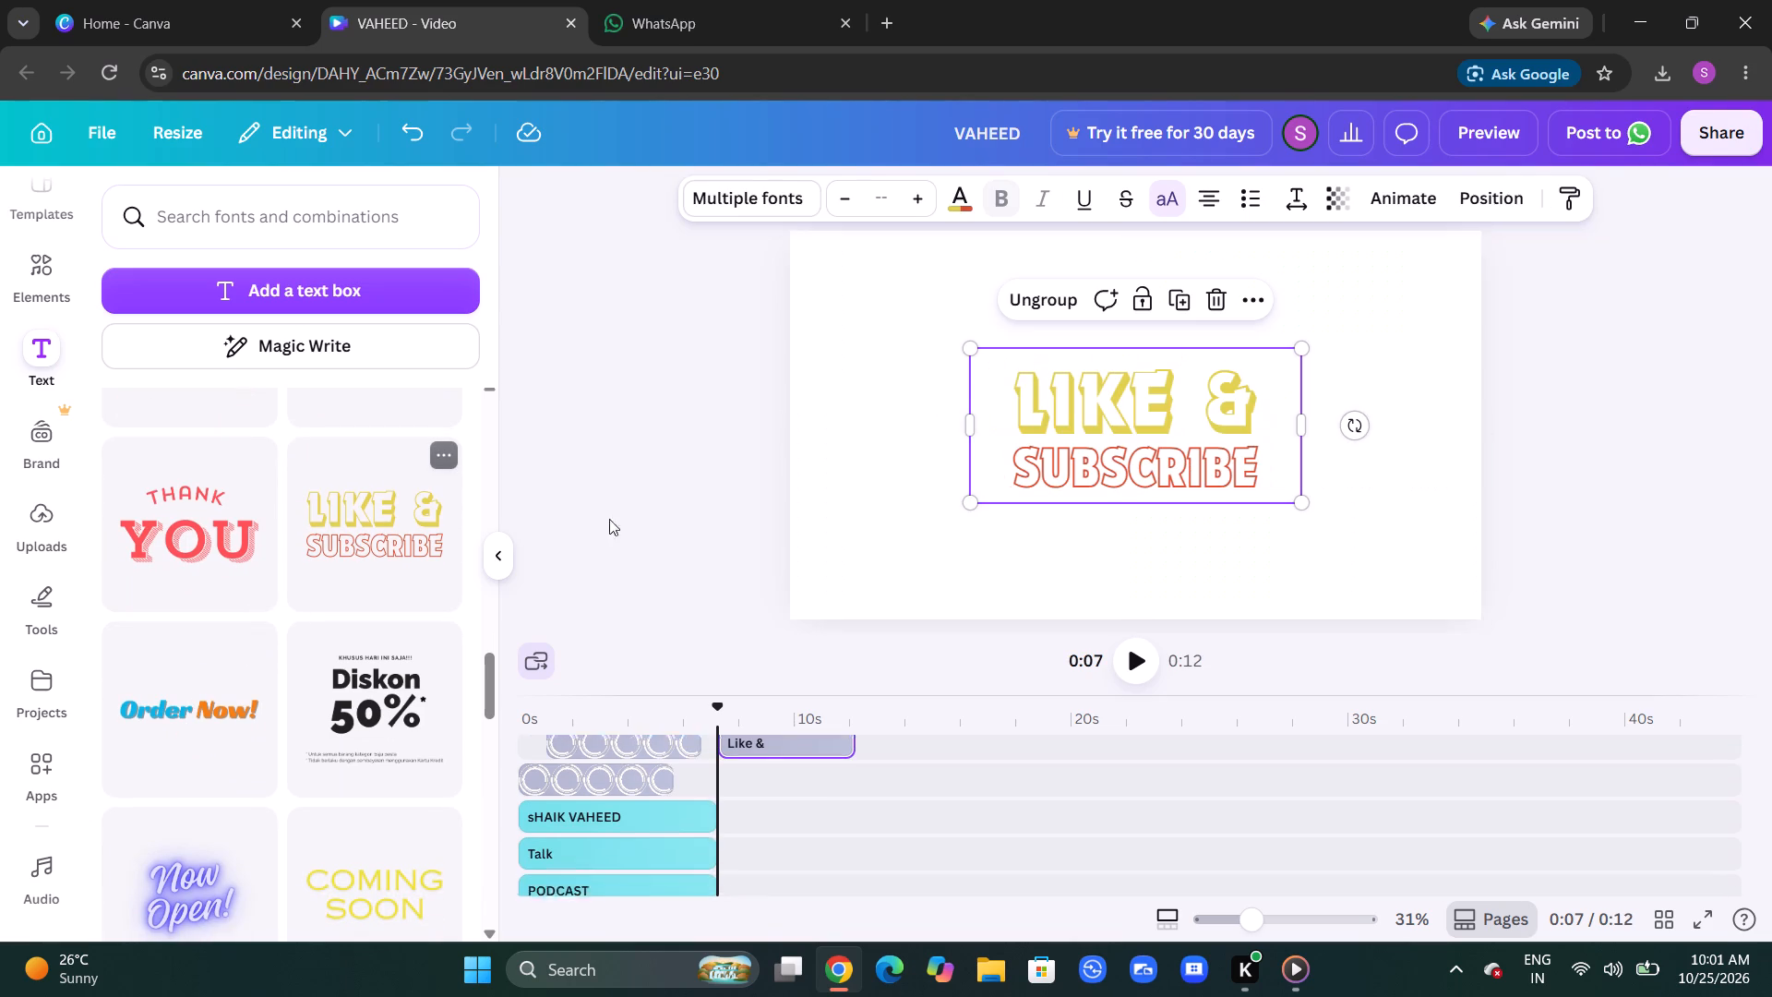
# Play the section with the LIKE & SUBSCRIBE text.
pyautogui.scroll(2, 634, 830)
pyautogui.click(1122, 655)
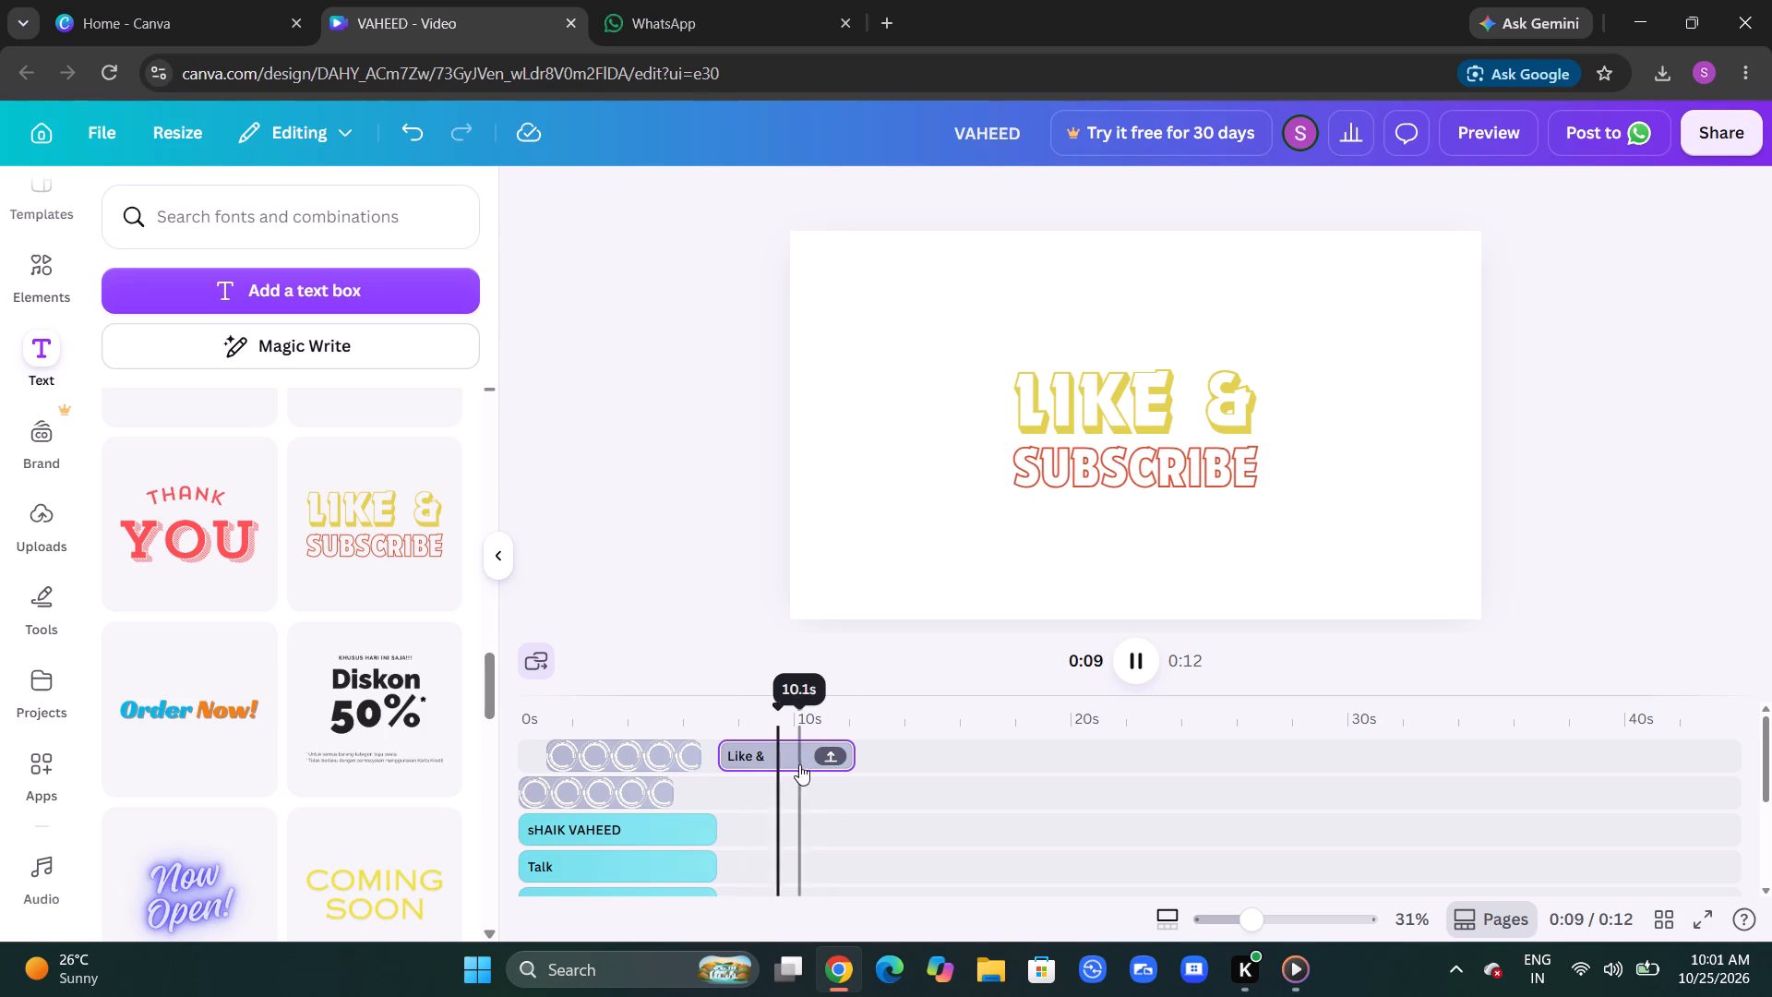
# Move the LIKE & SUBSCRIBE text clip onto the podcast page so that it overlays the microphone scene.
pyautogui.moveTo(799, 770); pyautogui.dragTo(648, 892)
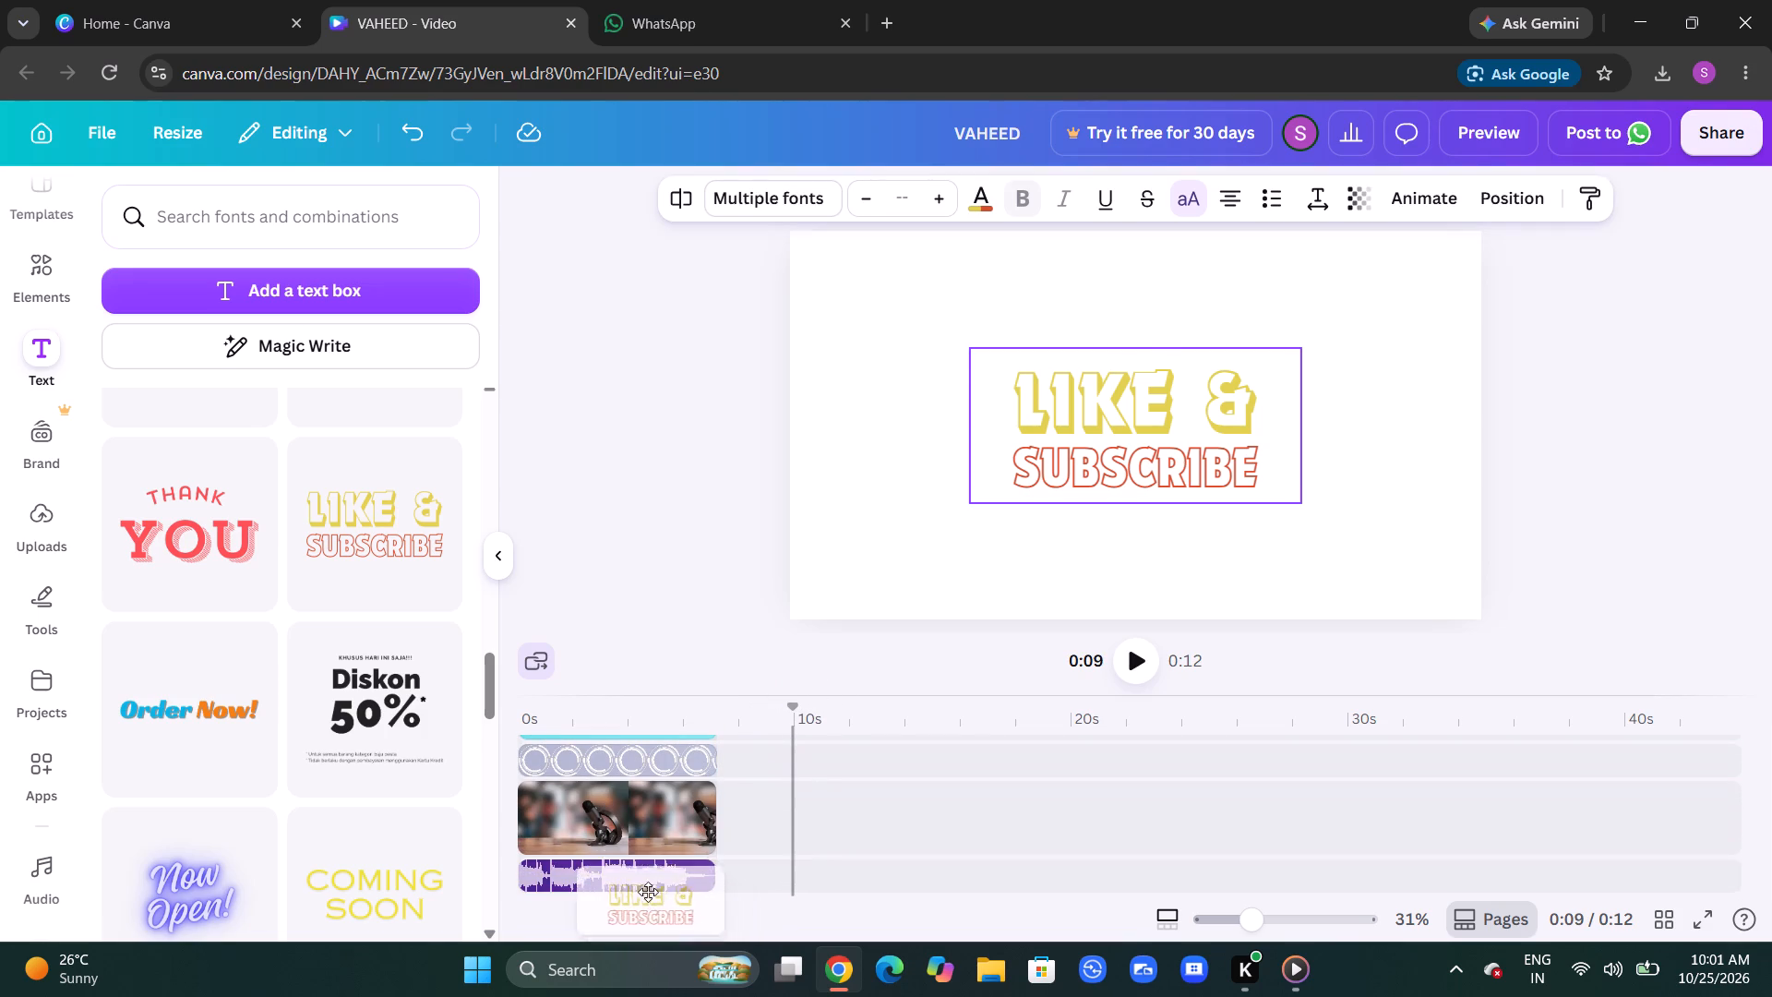
pyautogui.moveTo(648, 892); pyautogui.dragTo(617, 780)
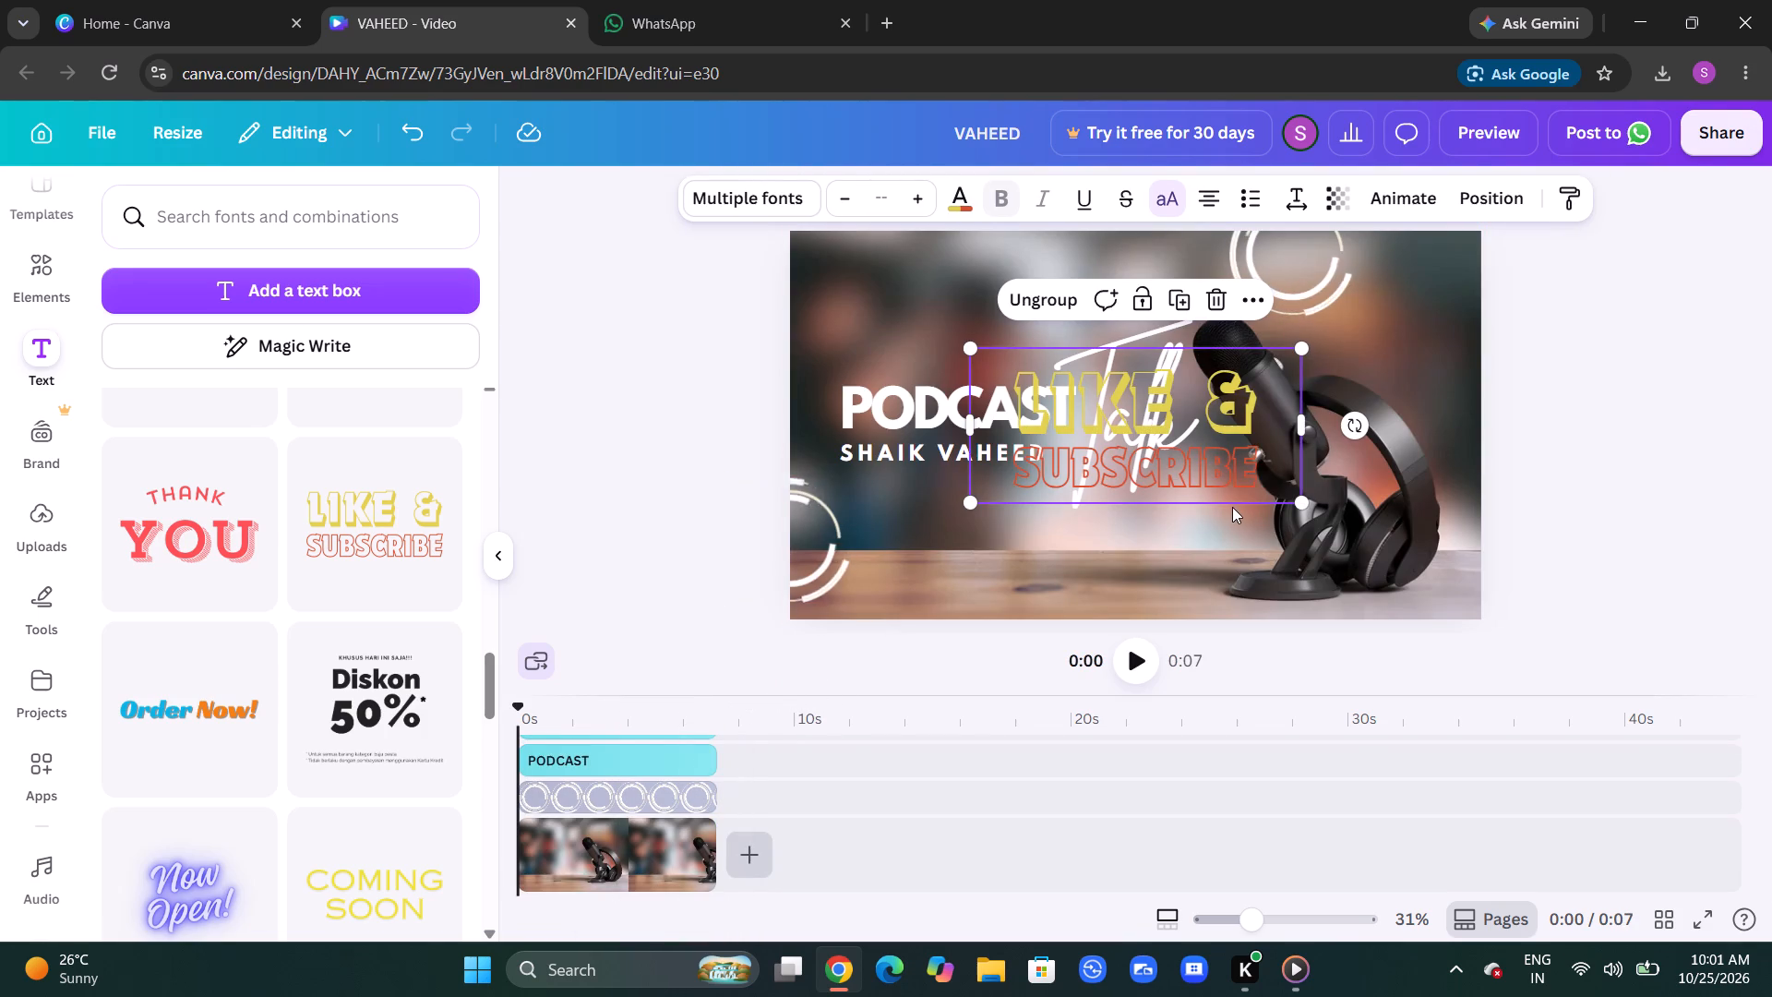
# Shrink the LIKE & SUBSCRIBE text to under half its size and place it in the upper-right corner of the podcast scene.
pyautogui.moveTo(1224, 500); pyautogui.dragTo(1200, 617)
pyautogui.moveTo(1267, 619); pyautogui.dragTo(1217, 599)
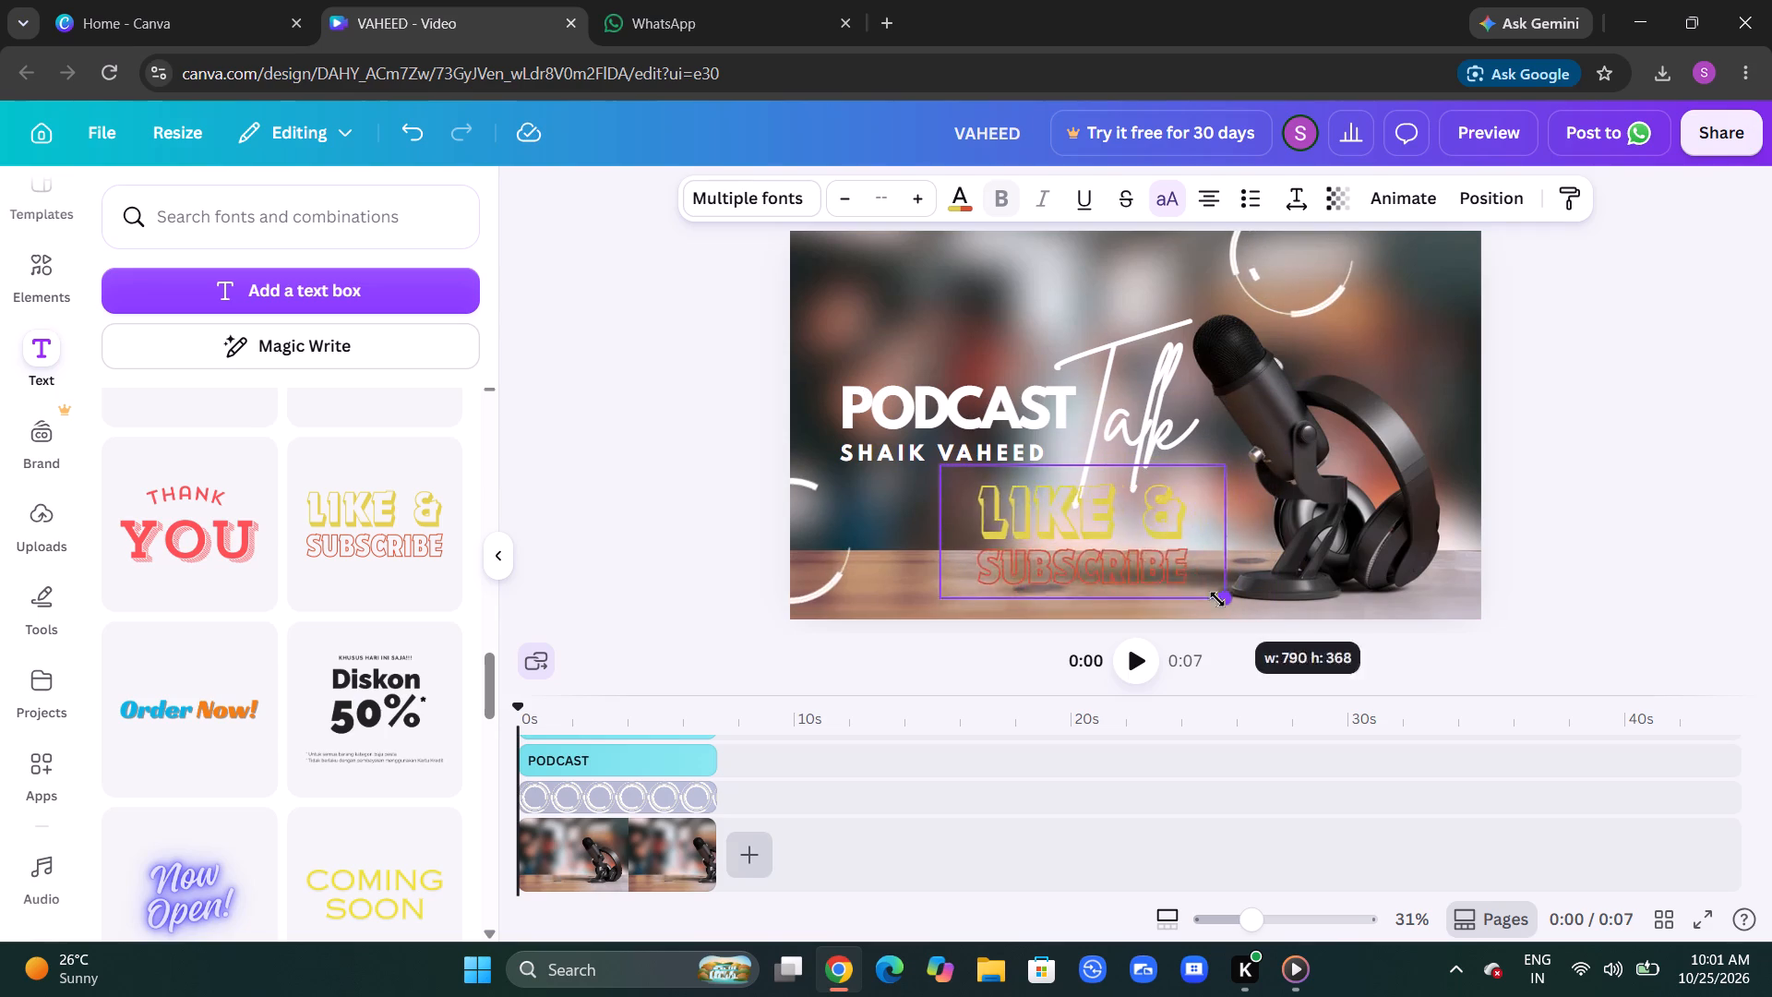
pyautogui.moveTo(1217, 599); pyautogui.dragTo(1076, 556)
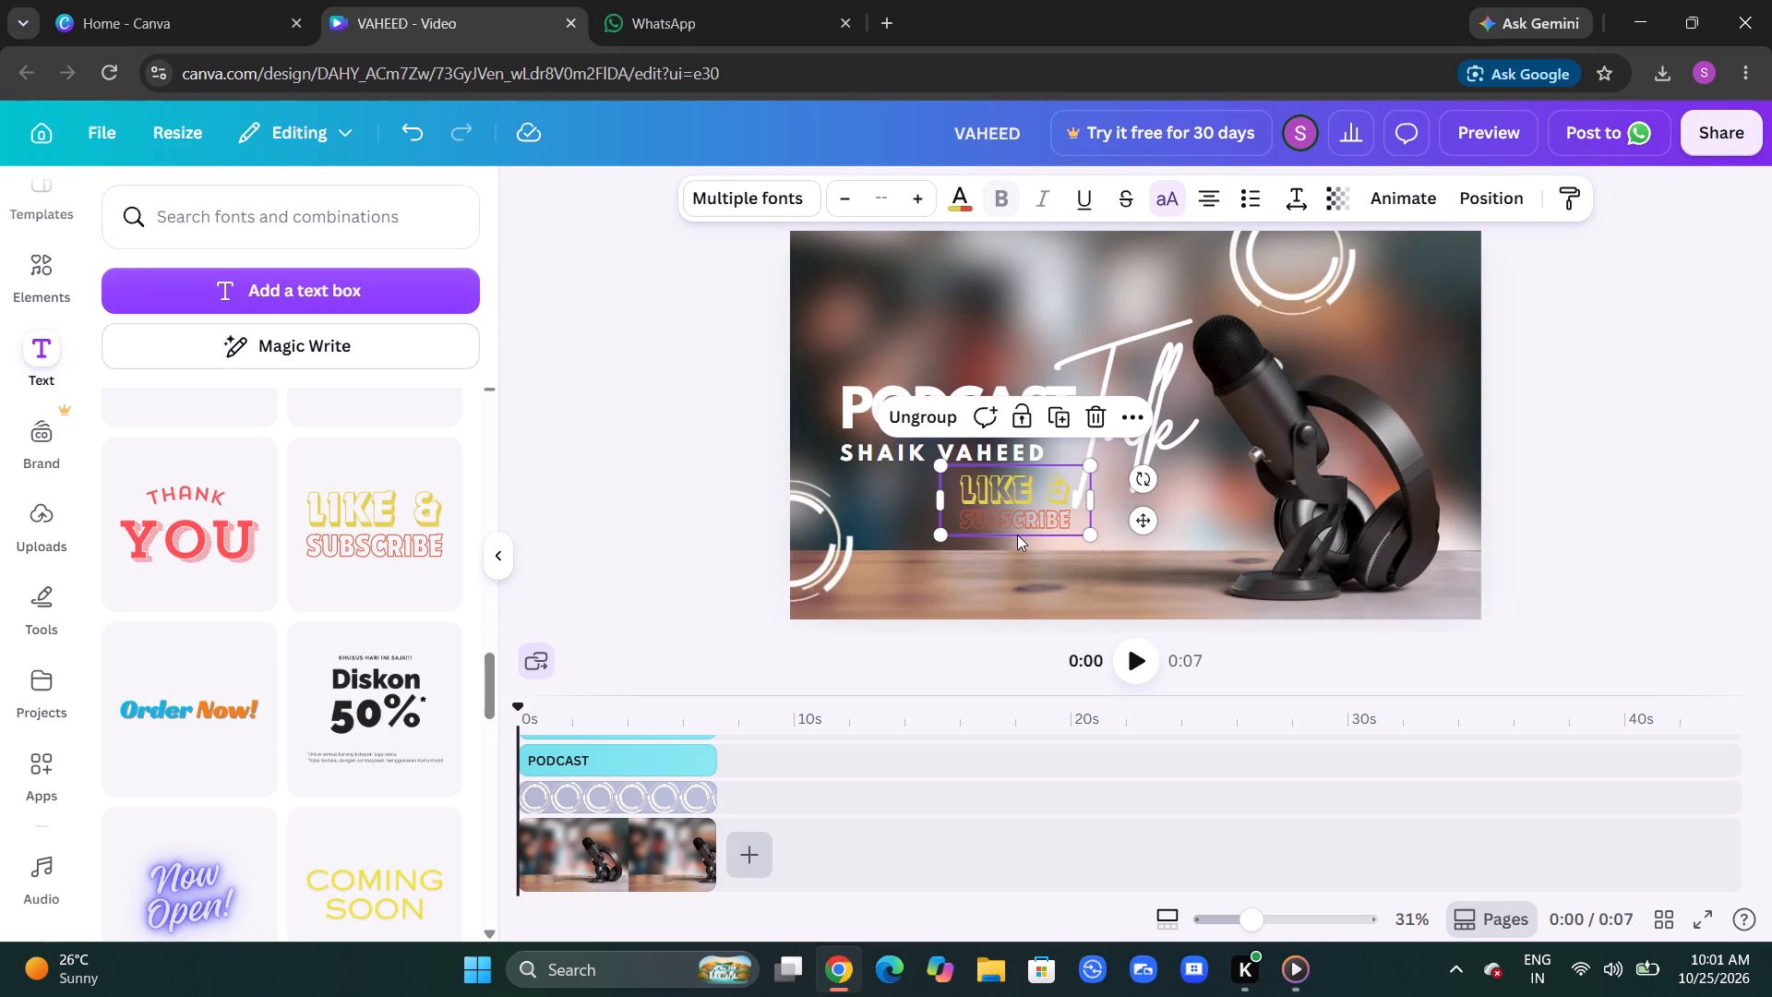
pyautogui.moveTo(1017, 535); pyautogui.dragTo(1117, 616)
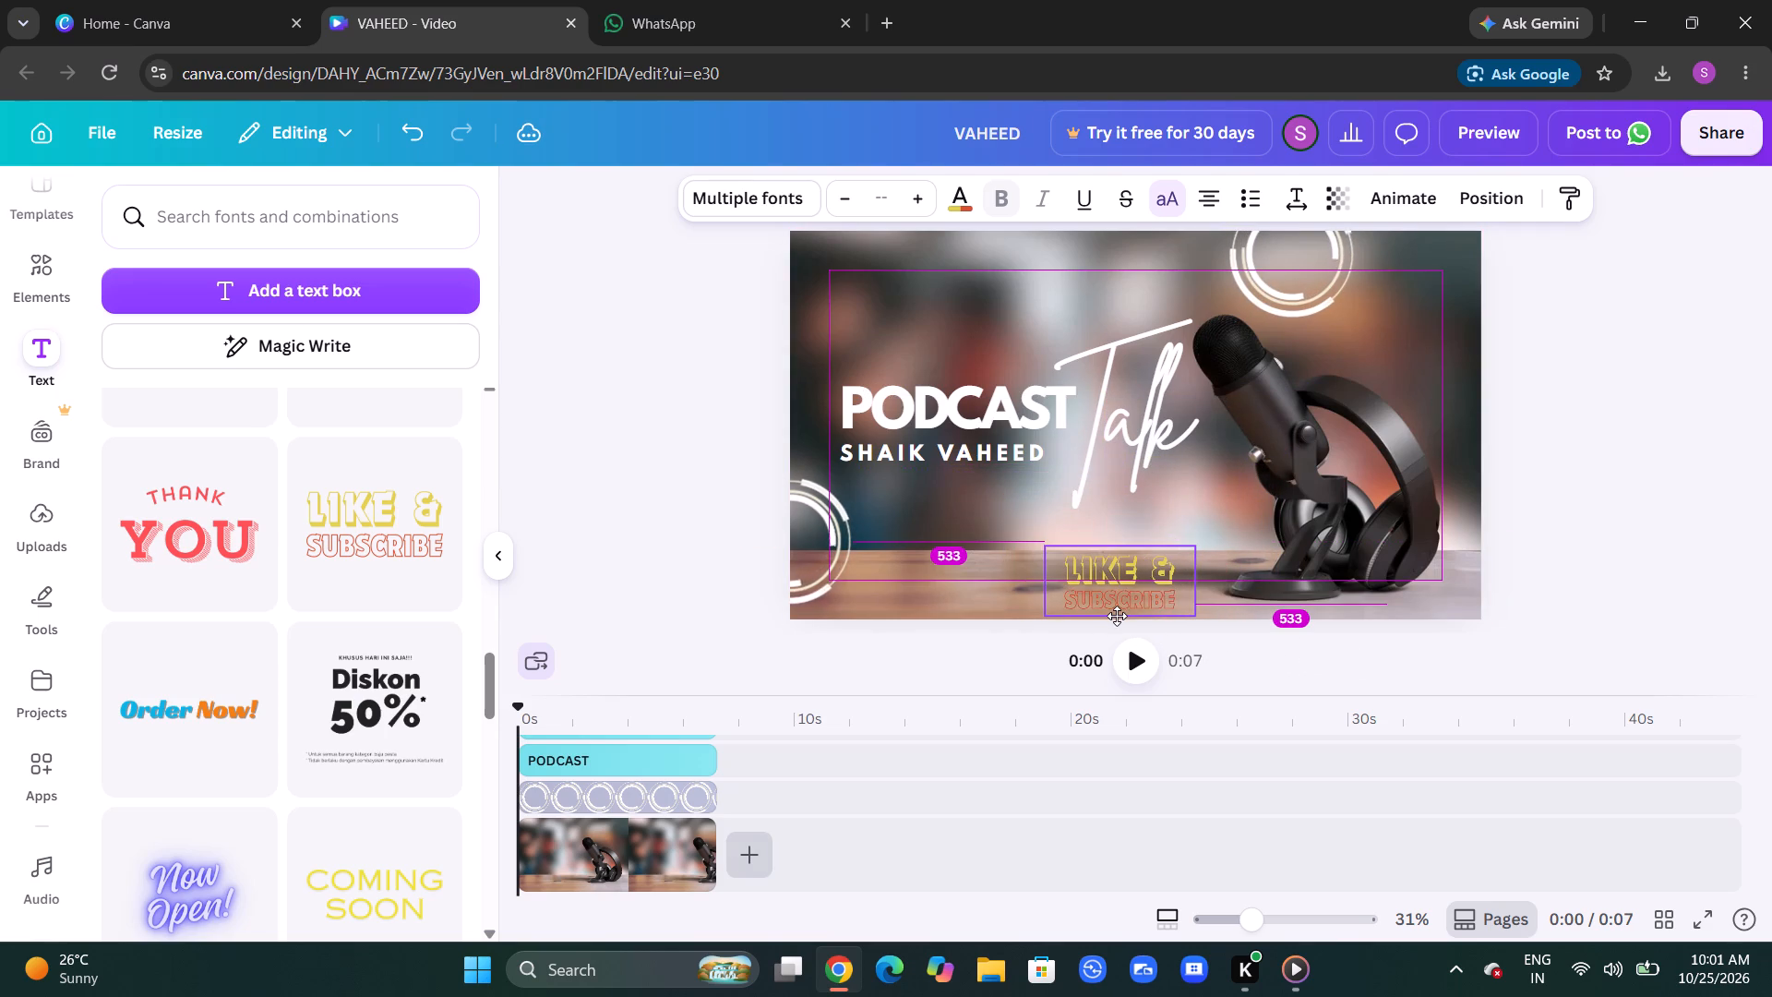
pyautogui.moveTo(1117, 616); pyautogui.dragTo(1119, 616)
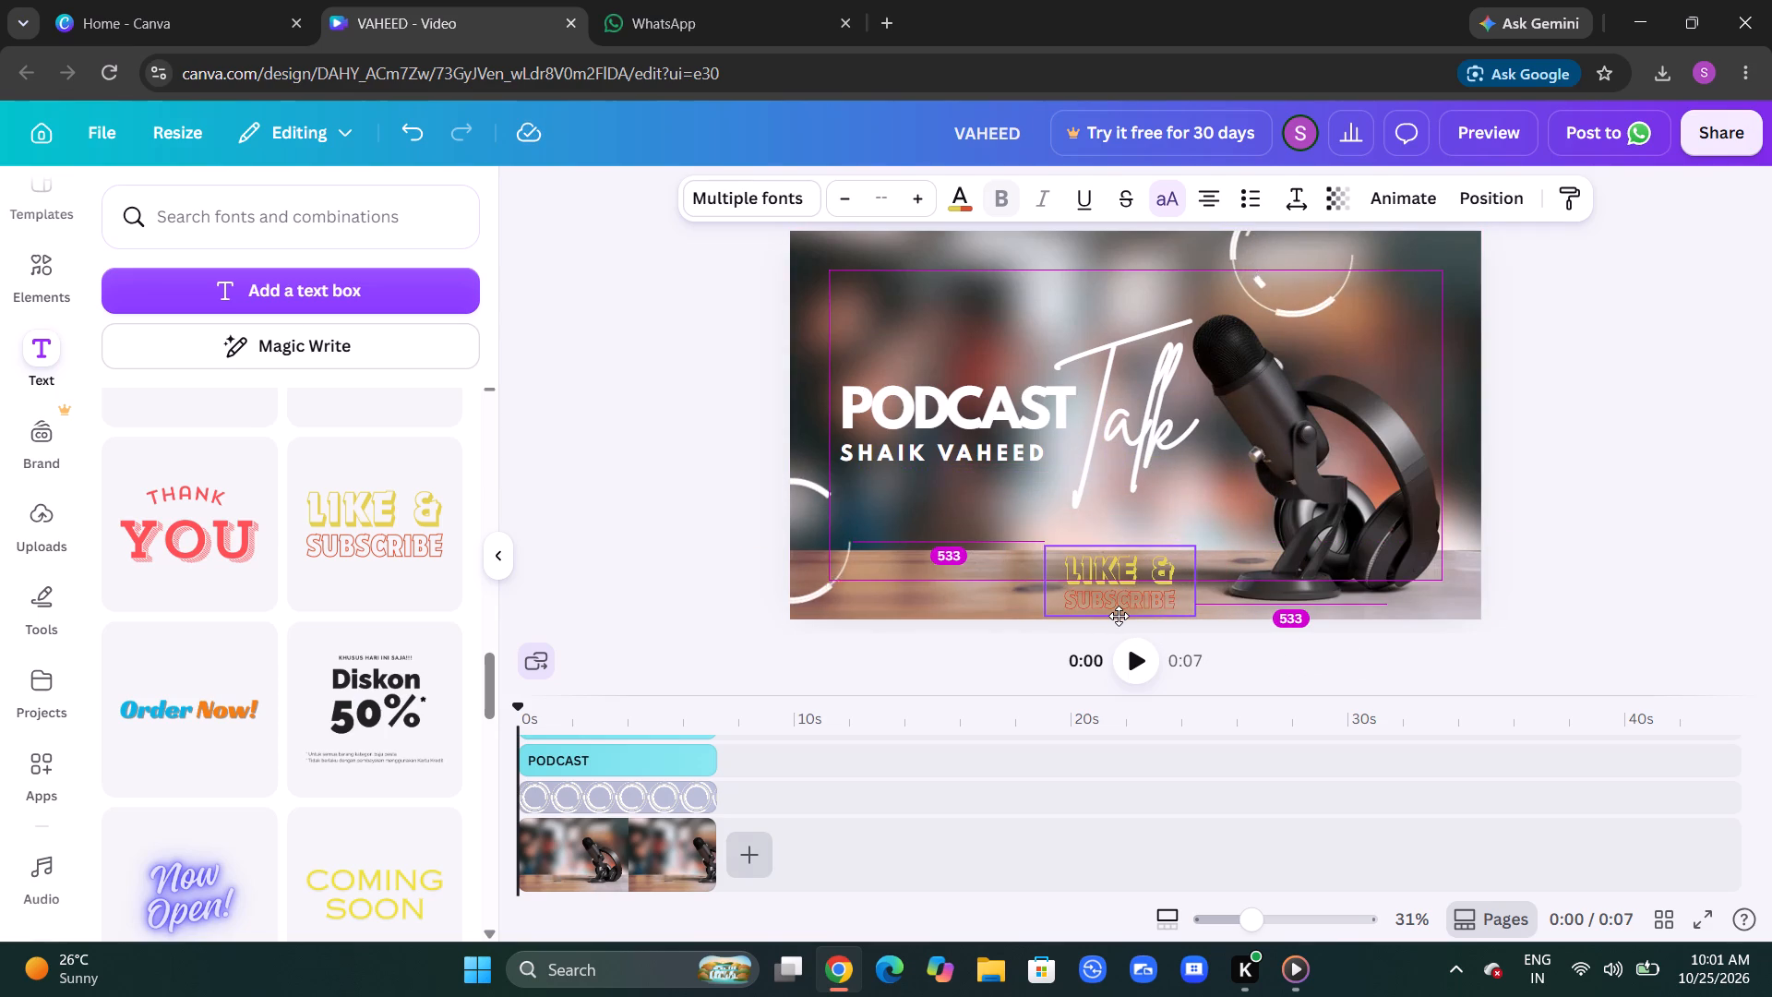
pyautogui.moveTo(1119, 616); pyautogui.dragTo(1408, 275)
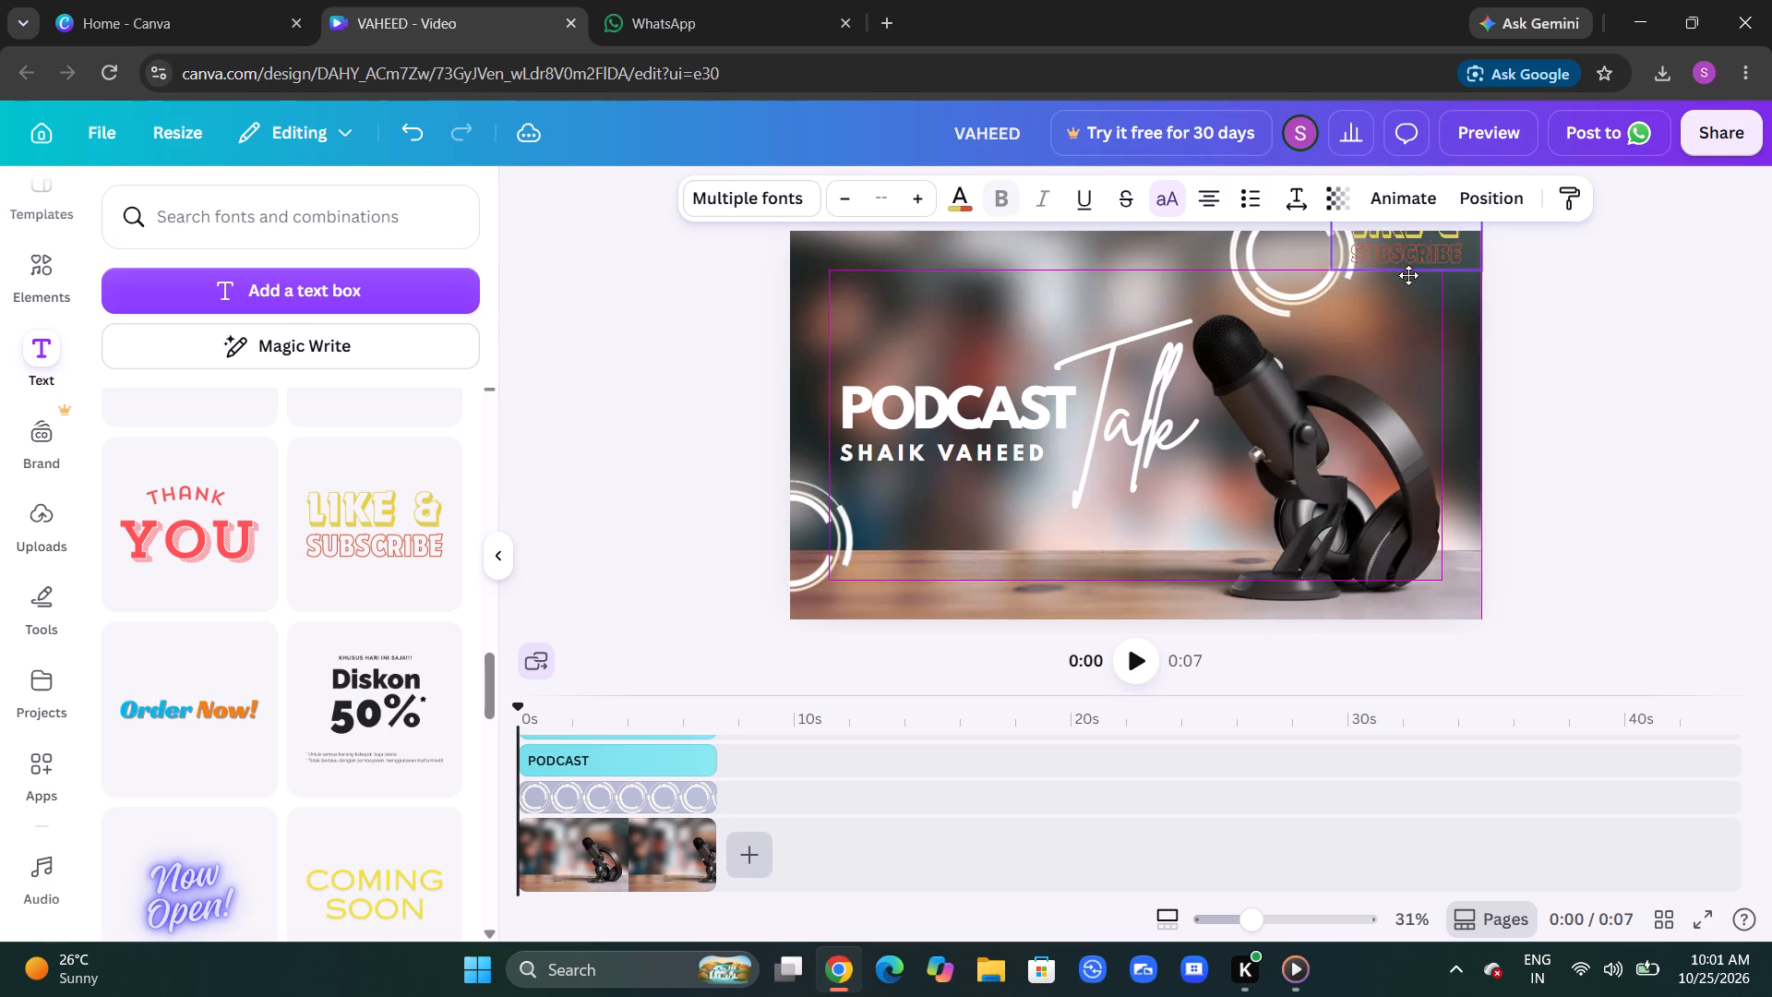
pyautogui.moveTo(1408, 275); pyautogui.dragTo(1418, 302)
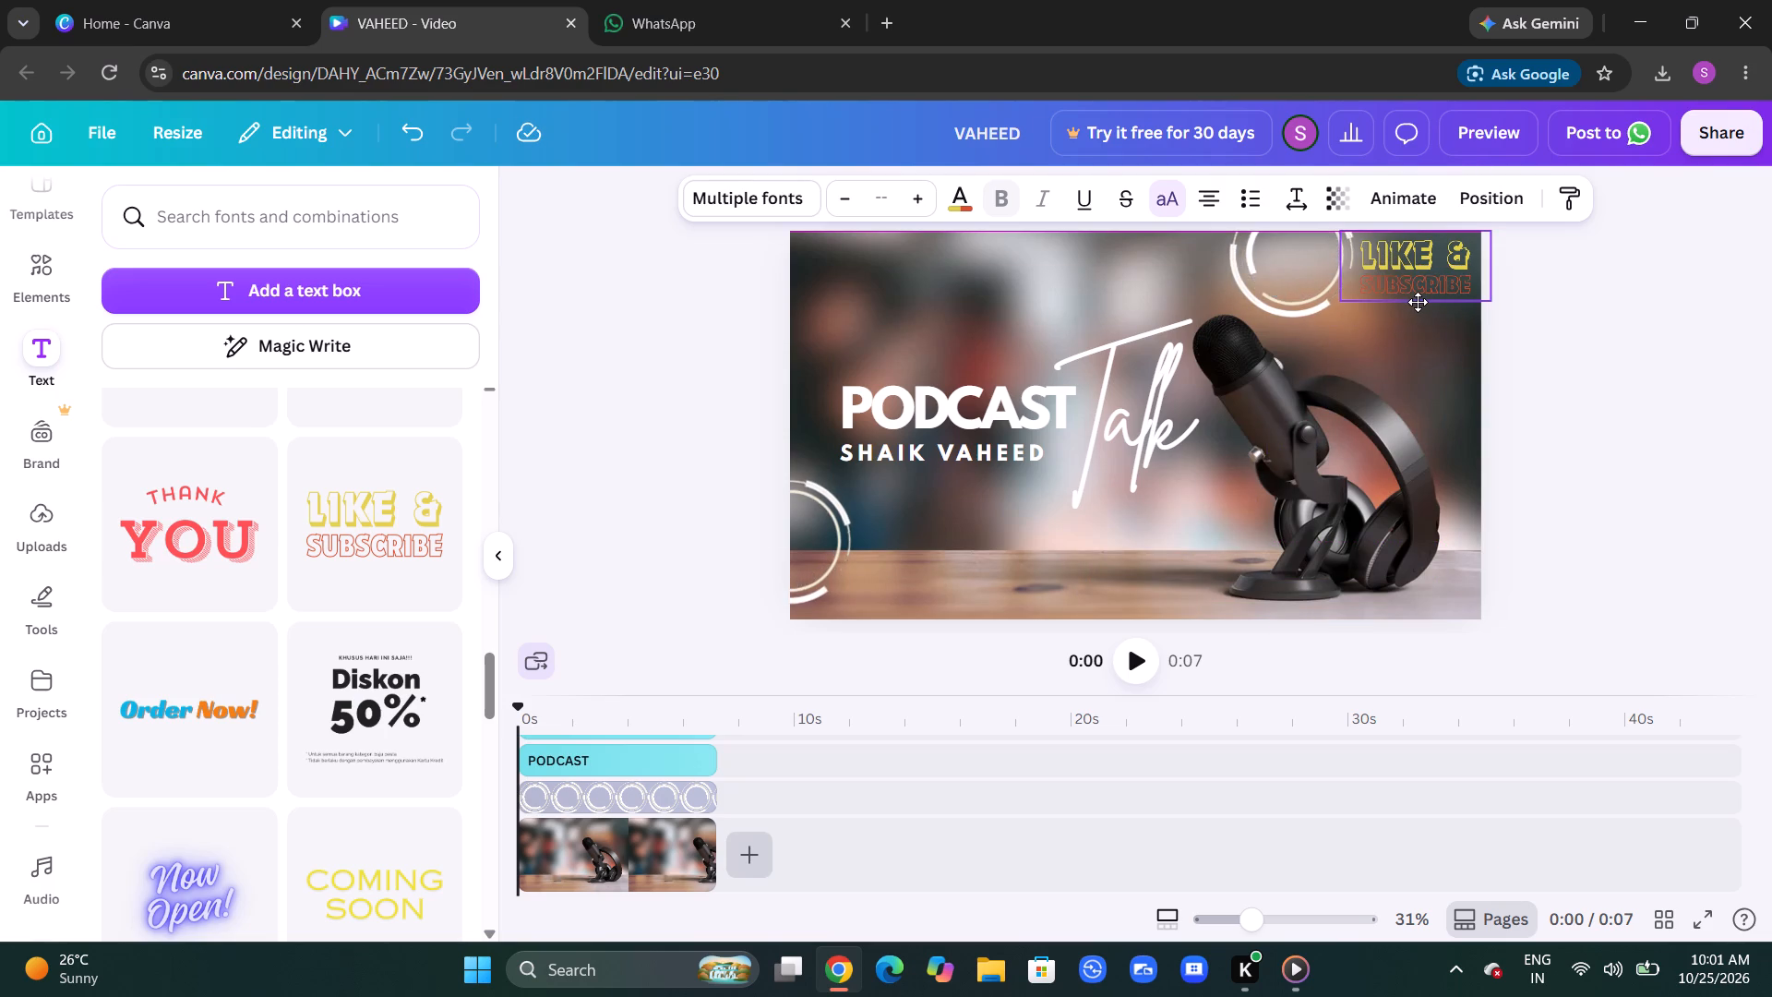
pyautogui.moveTo(1418, 302); pyautogui.dragTo(1409, 290)
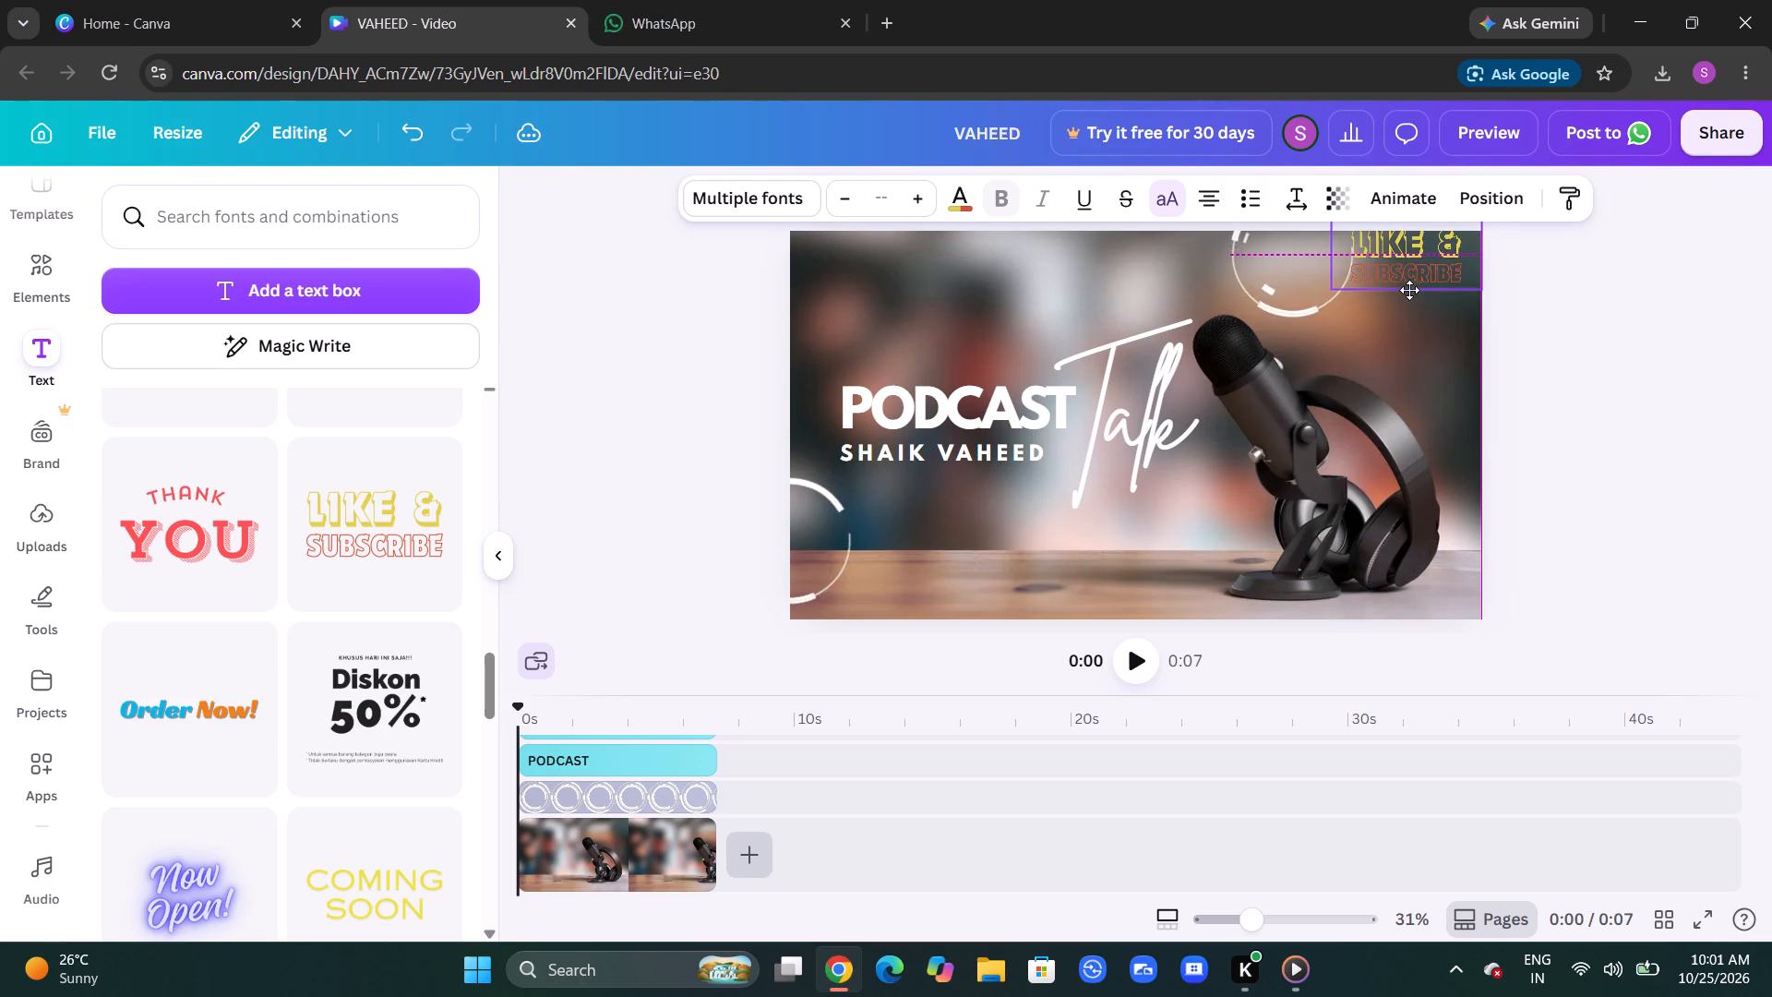
pyautogui.moveTo(1409, 290); pyautogui.dragTo(1409, 306)
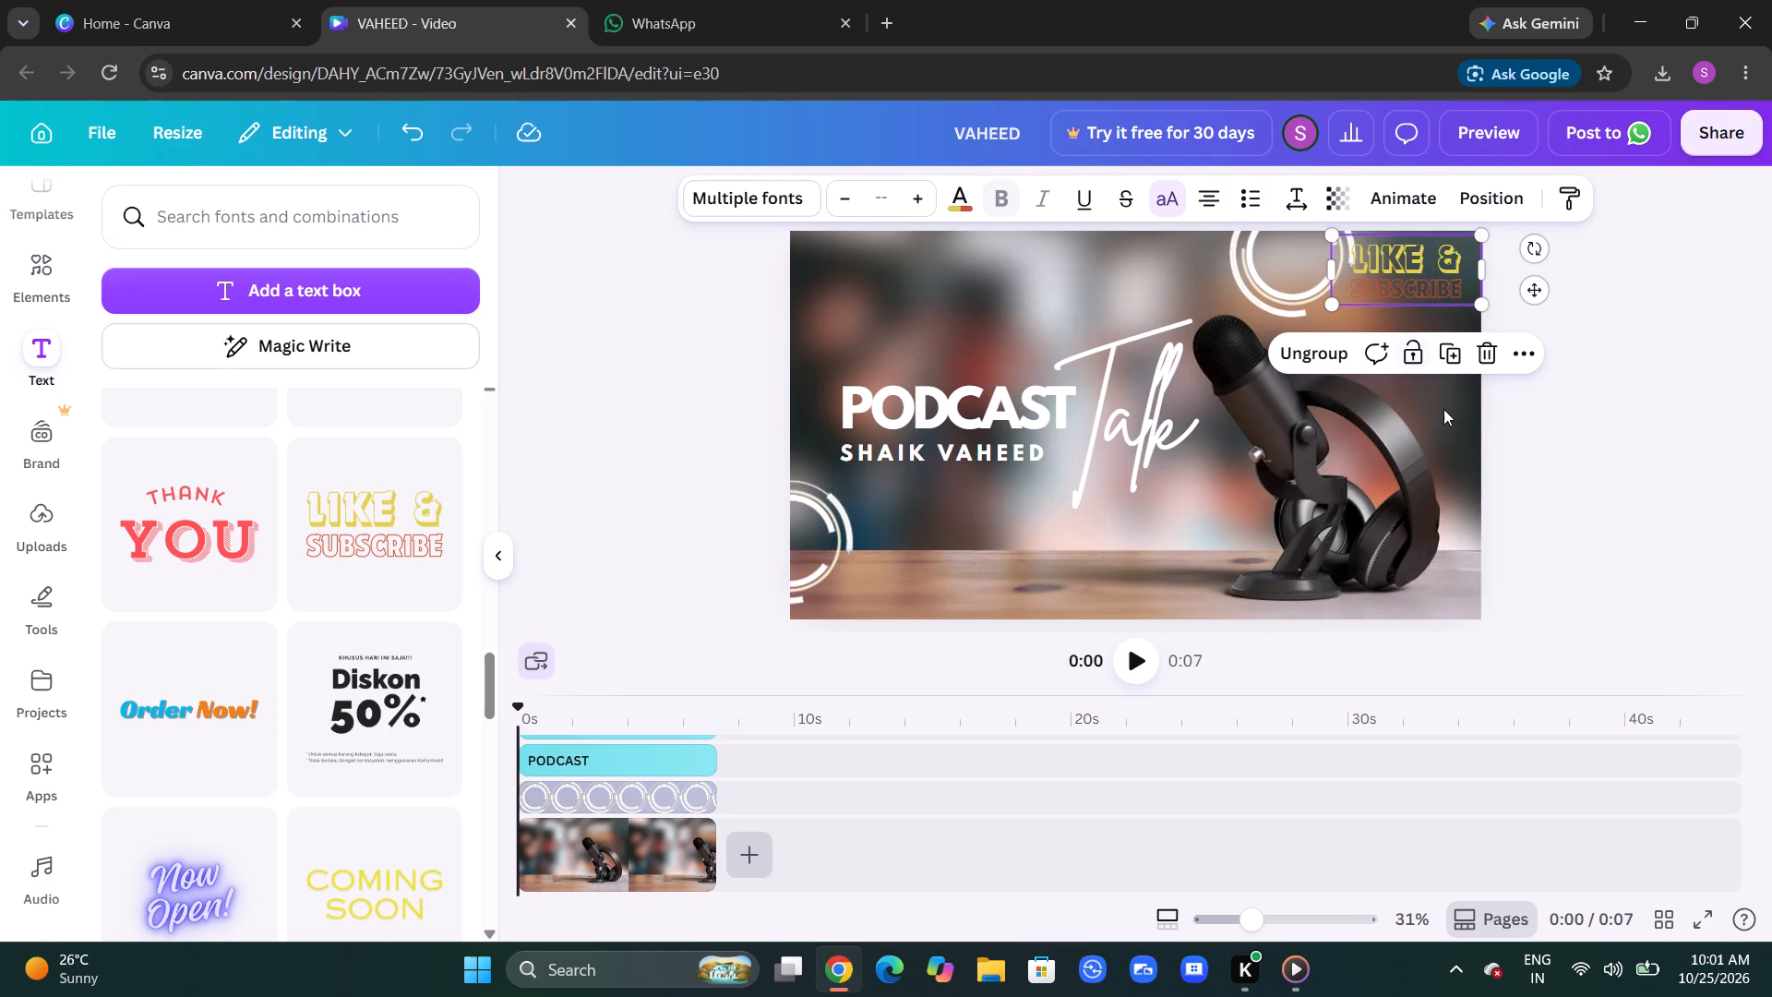
pyautogui.click(1446, 413)
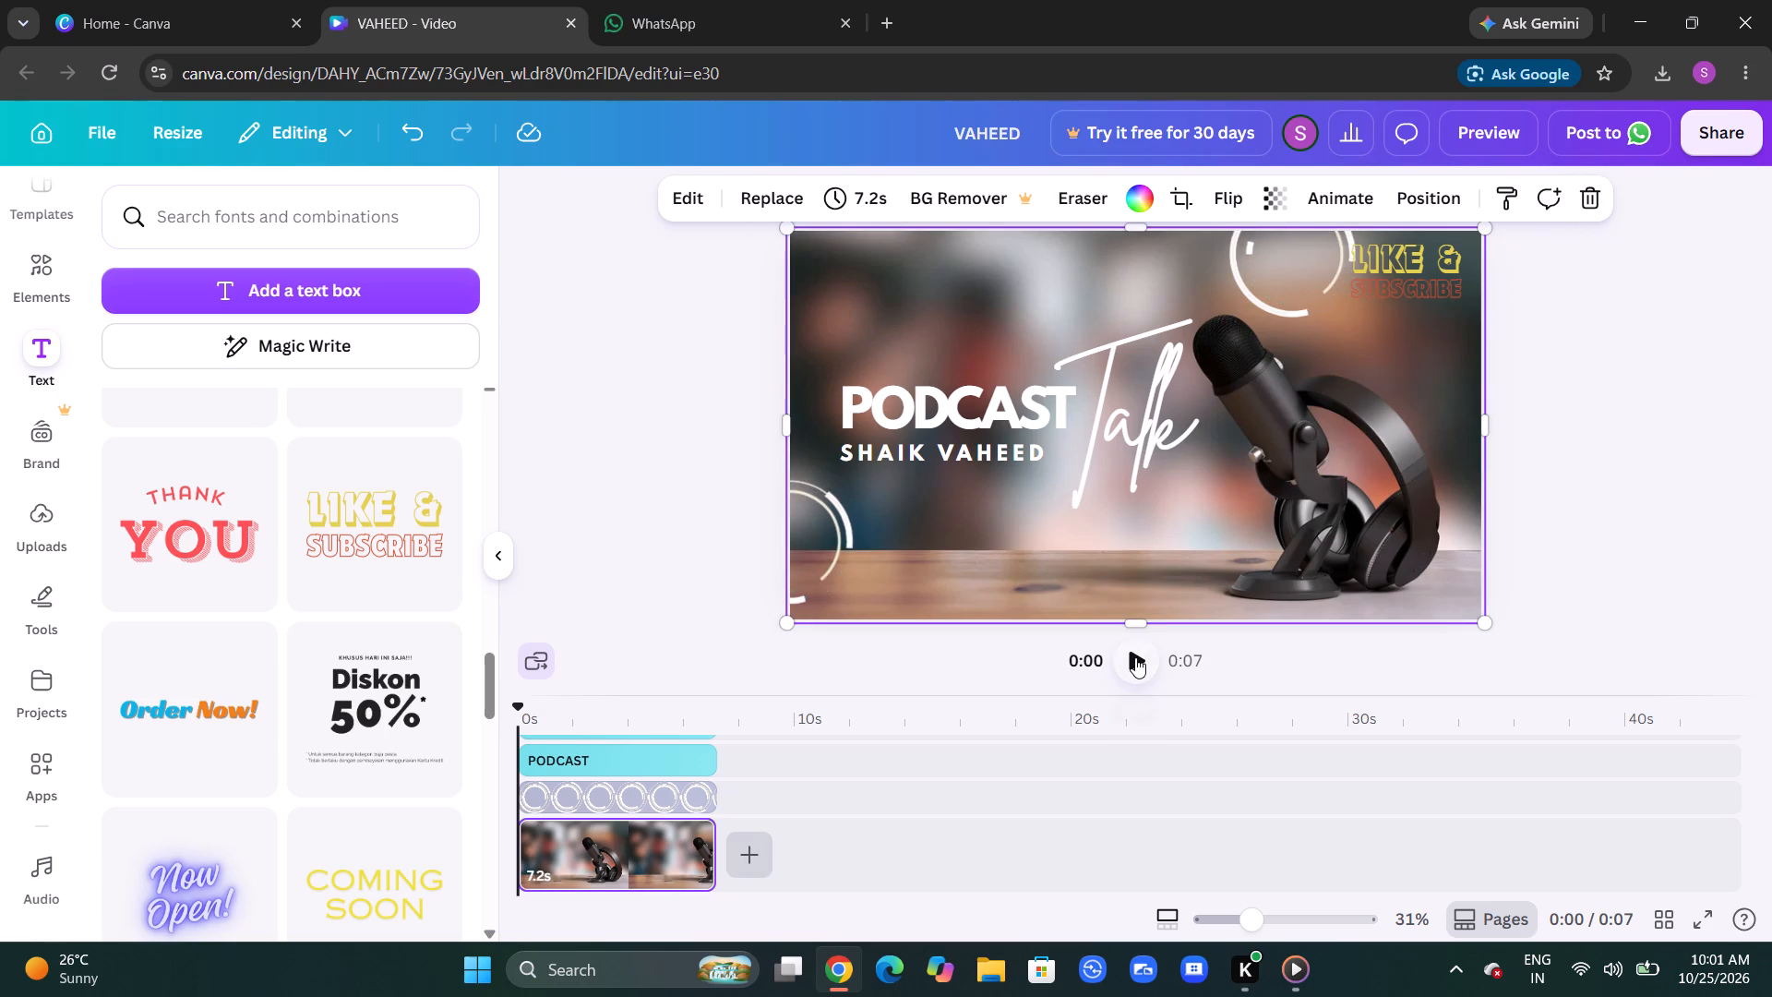
# Play the podcast video with the repositioned LIKE & SUBSCRIBE text.
pyautogui.click(1135, 657)
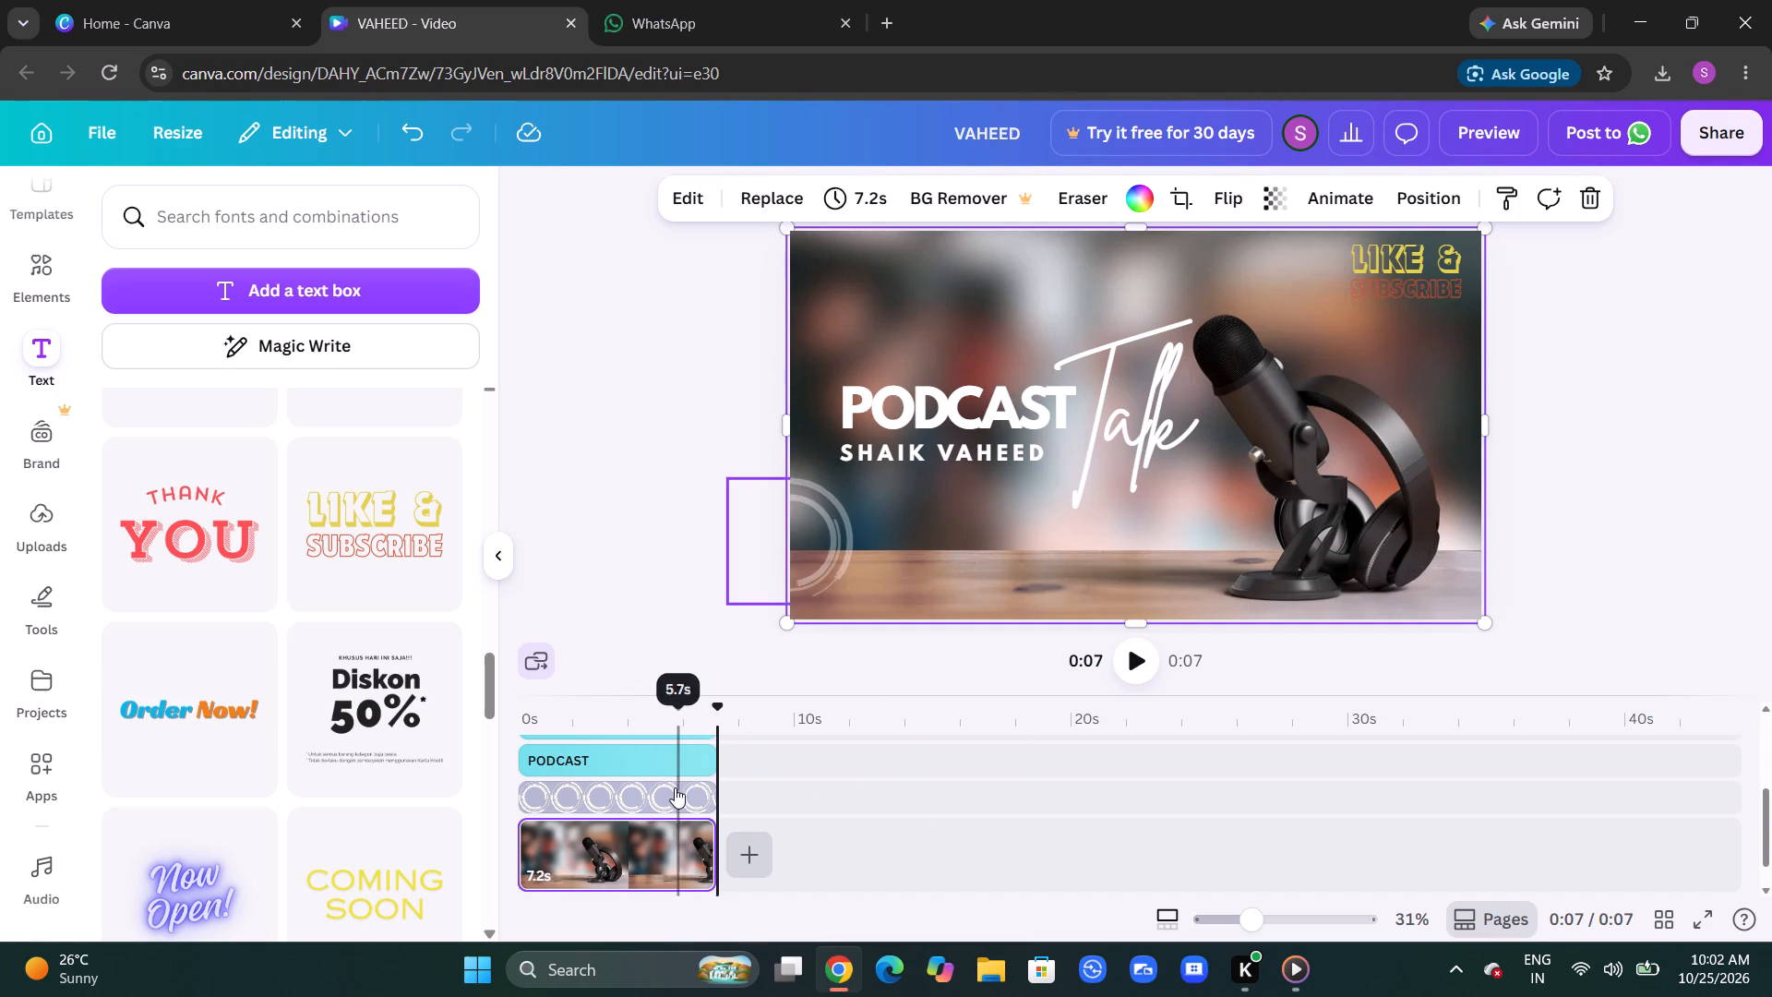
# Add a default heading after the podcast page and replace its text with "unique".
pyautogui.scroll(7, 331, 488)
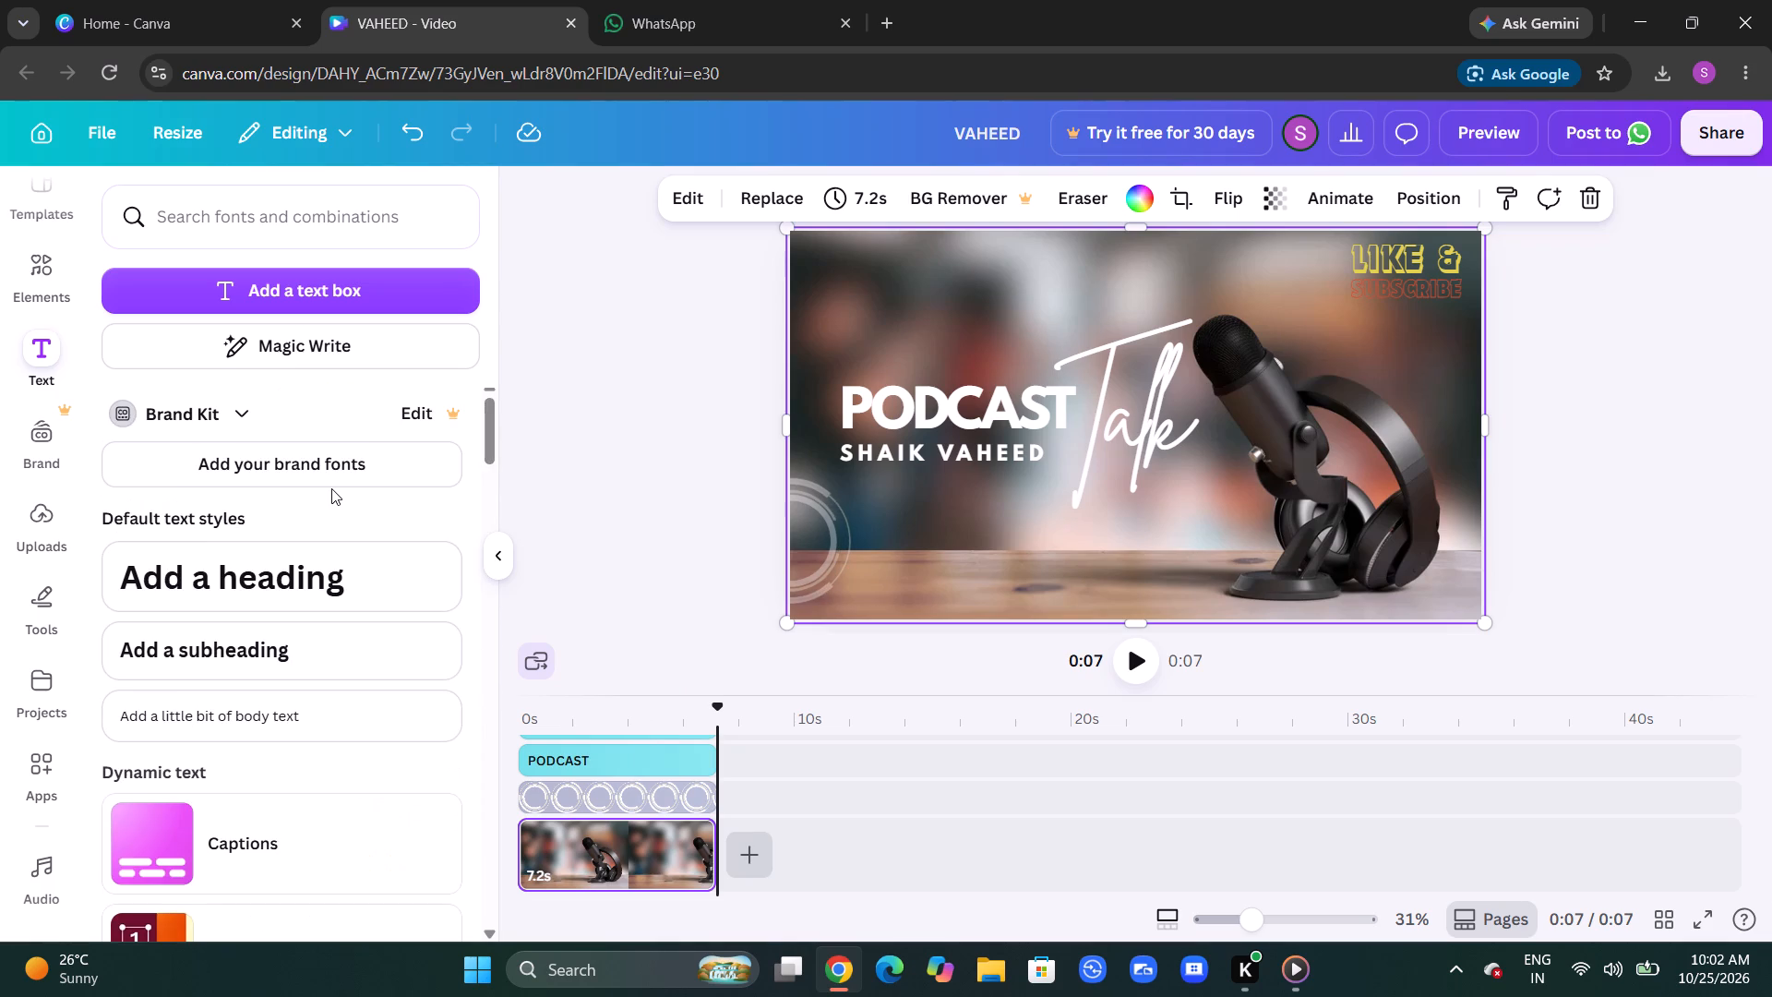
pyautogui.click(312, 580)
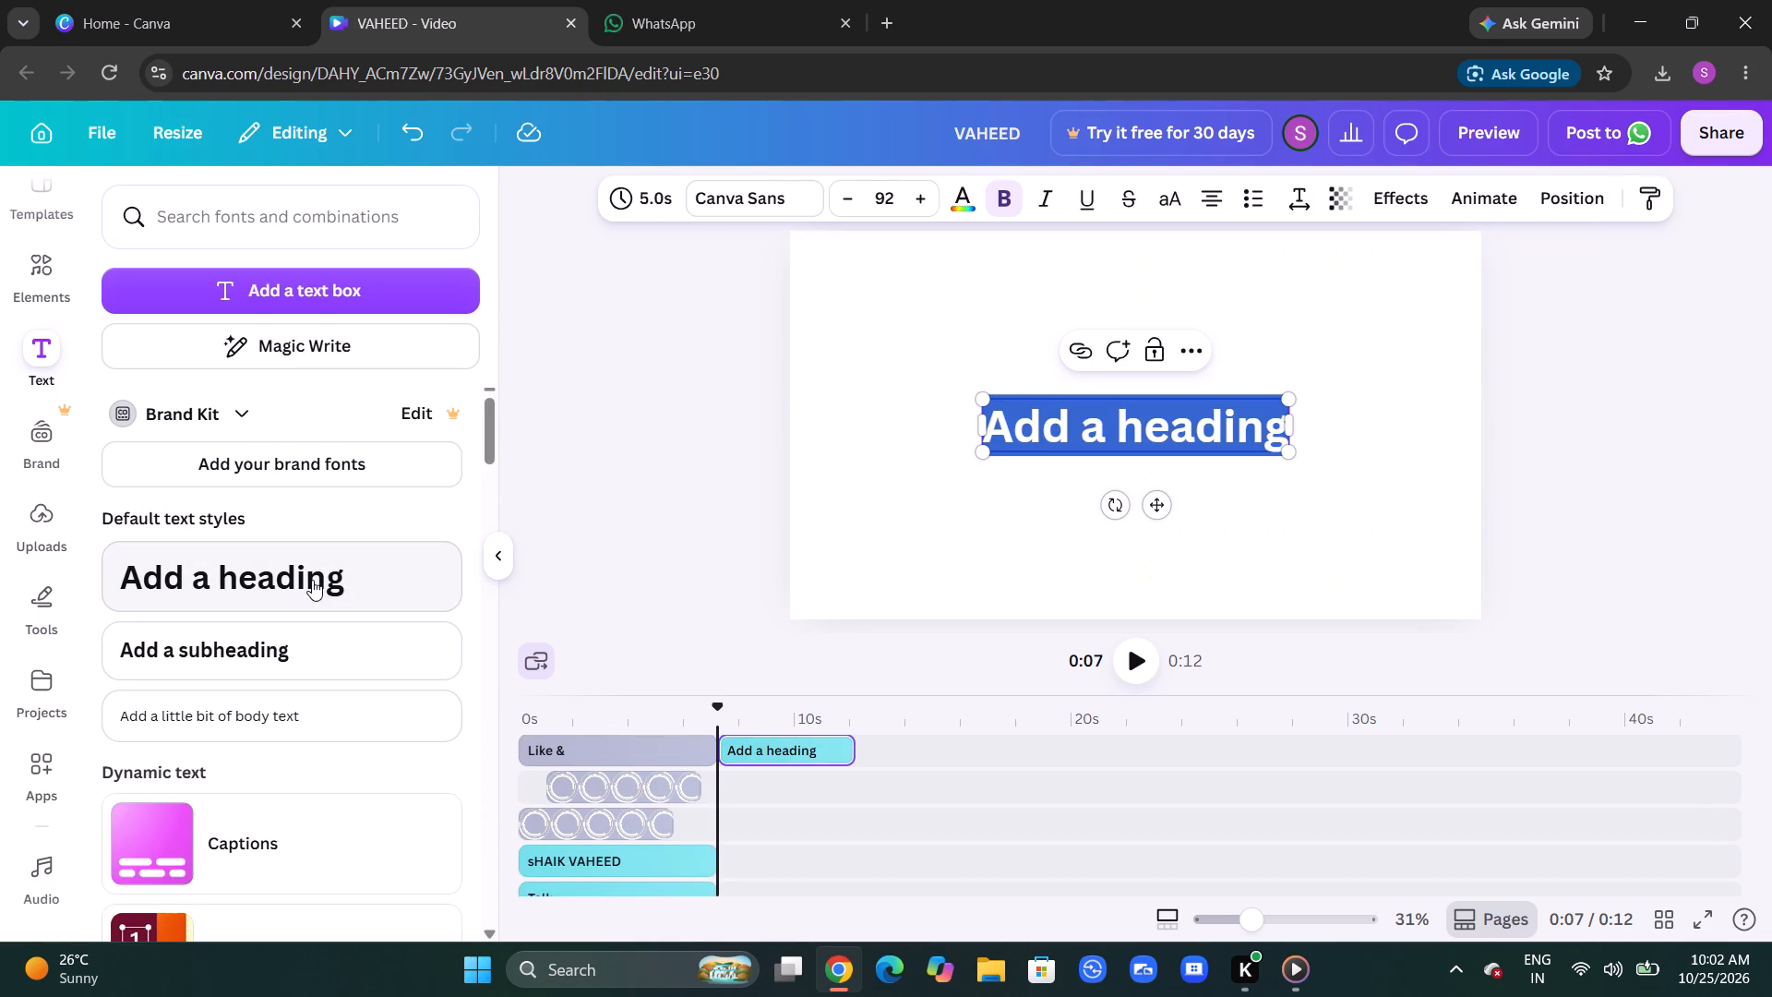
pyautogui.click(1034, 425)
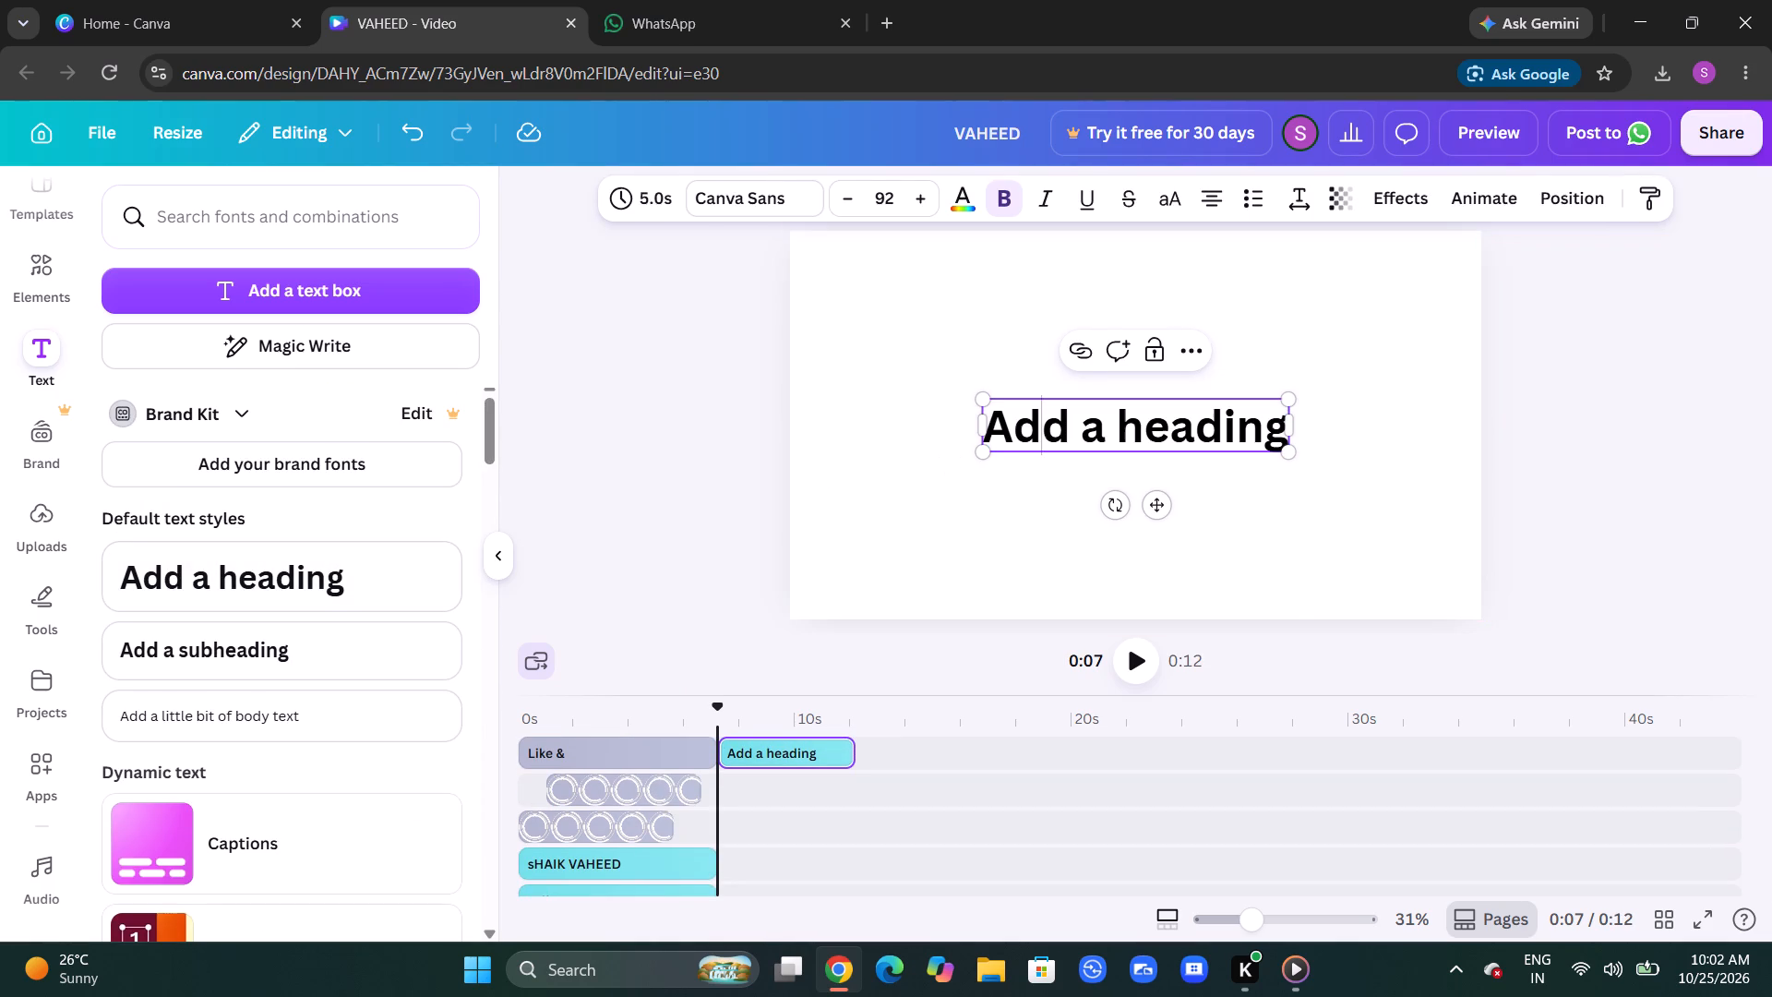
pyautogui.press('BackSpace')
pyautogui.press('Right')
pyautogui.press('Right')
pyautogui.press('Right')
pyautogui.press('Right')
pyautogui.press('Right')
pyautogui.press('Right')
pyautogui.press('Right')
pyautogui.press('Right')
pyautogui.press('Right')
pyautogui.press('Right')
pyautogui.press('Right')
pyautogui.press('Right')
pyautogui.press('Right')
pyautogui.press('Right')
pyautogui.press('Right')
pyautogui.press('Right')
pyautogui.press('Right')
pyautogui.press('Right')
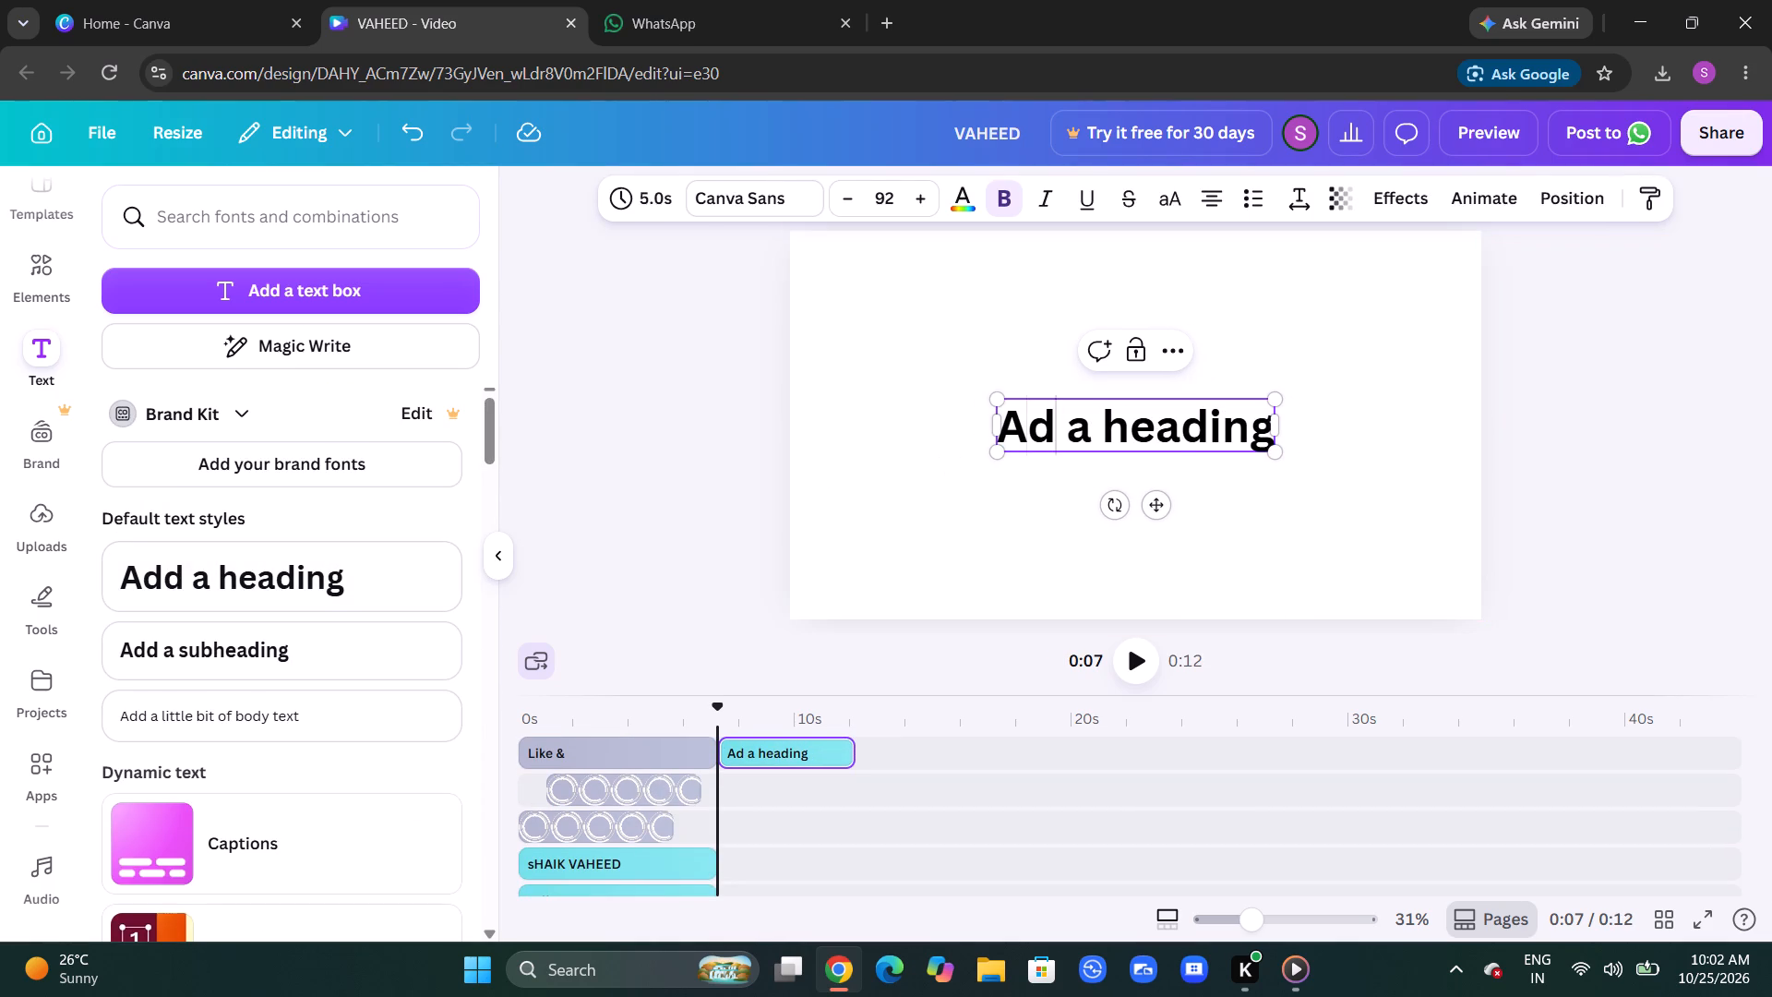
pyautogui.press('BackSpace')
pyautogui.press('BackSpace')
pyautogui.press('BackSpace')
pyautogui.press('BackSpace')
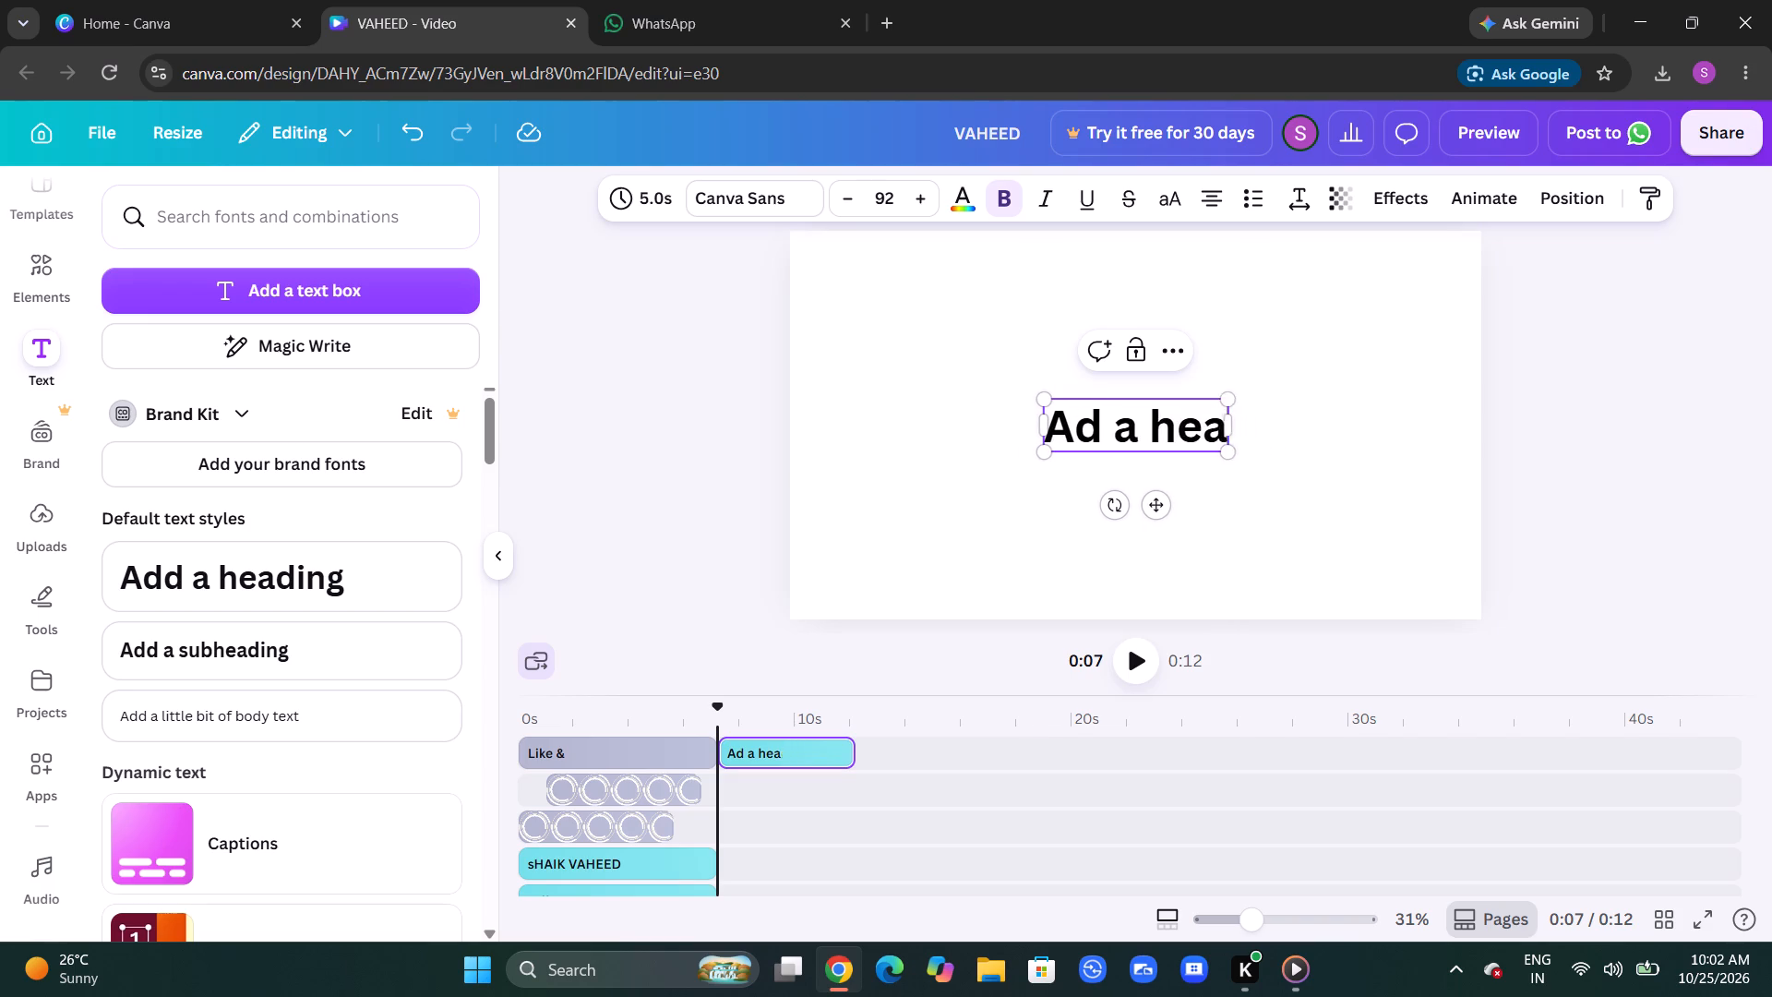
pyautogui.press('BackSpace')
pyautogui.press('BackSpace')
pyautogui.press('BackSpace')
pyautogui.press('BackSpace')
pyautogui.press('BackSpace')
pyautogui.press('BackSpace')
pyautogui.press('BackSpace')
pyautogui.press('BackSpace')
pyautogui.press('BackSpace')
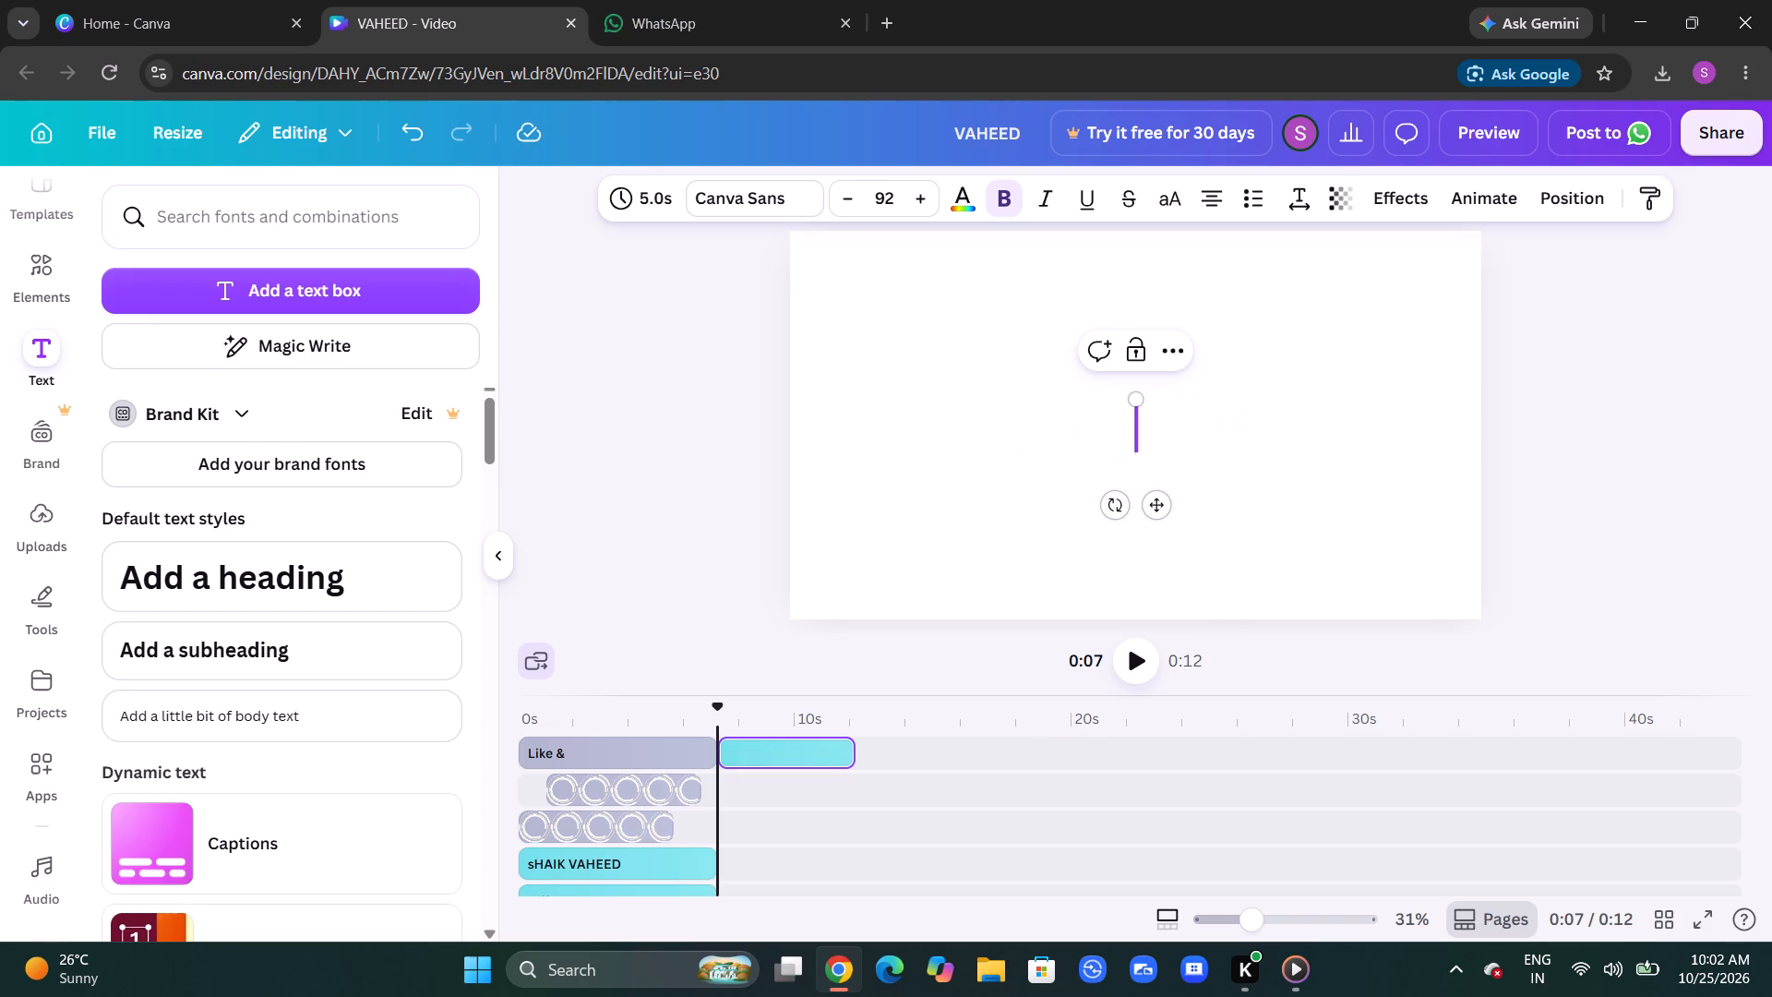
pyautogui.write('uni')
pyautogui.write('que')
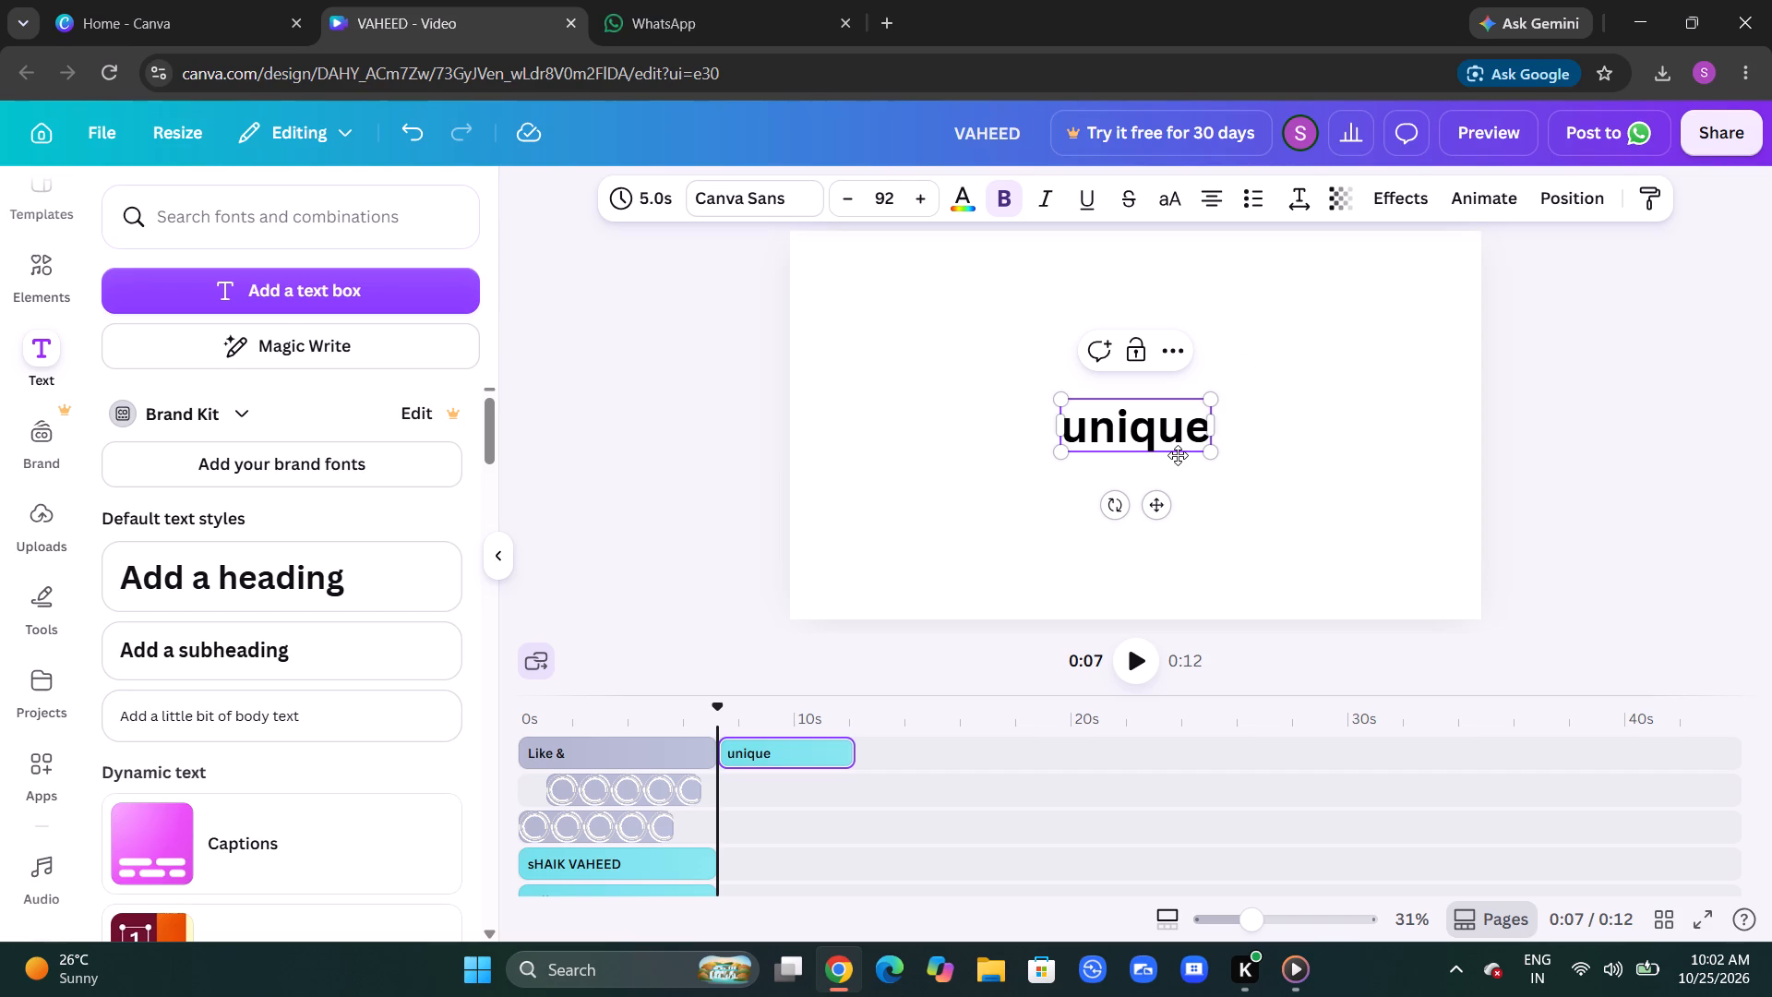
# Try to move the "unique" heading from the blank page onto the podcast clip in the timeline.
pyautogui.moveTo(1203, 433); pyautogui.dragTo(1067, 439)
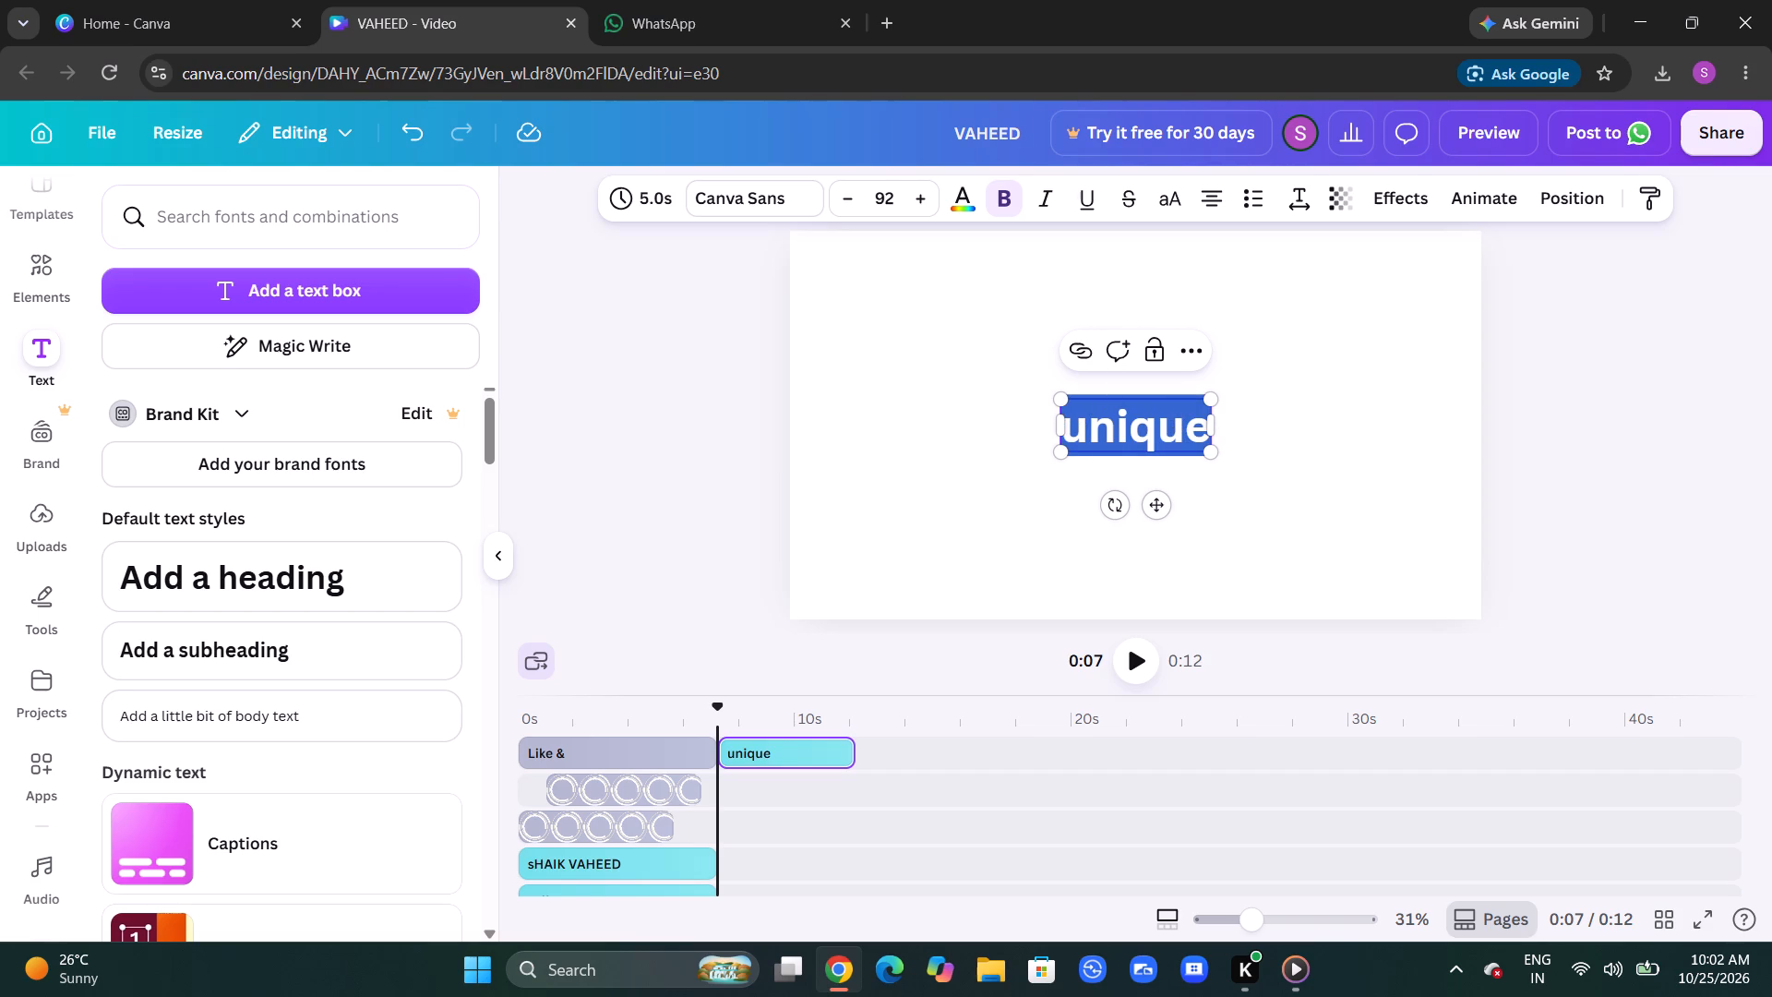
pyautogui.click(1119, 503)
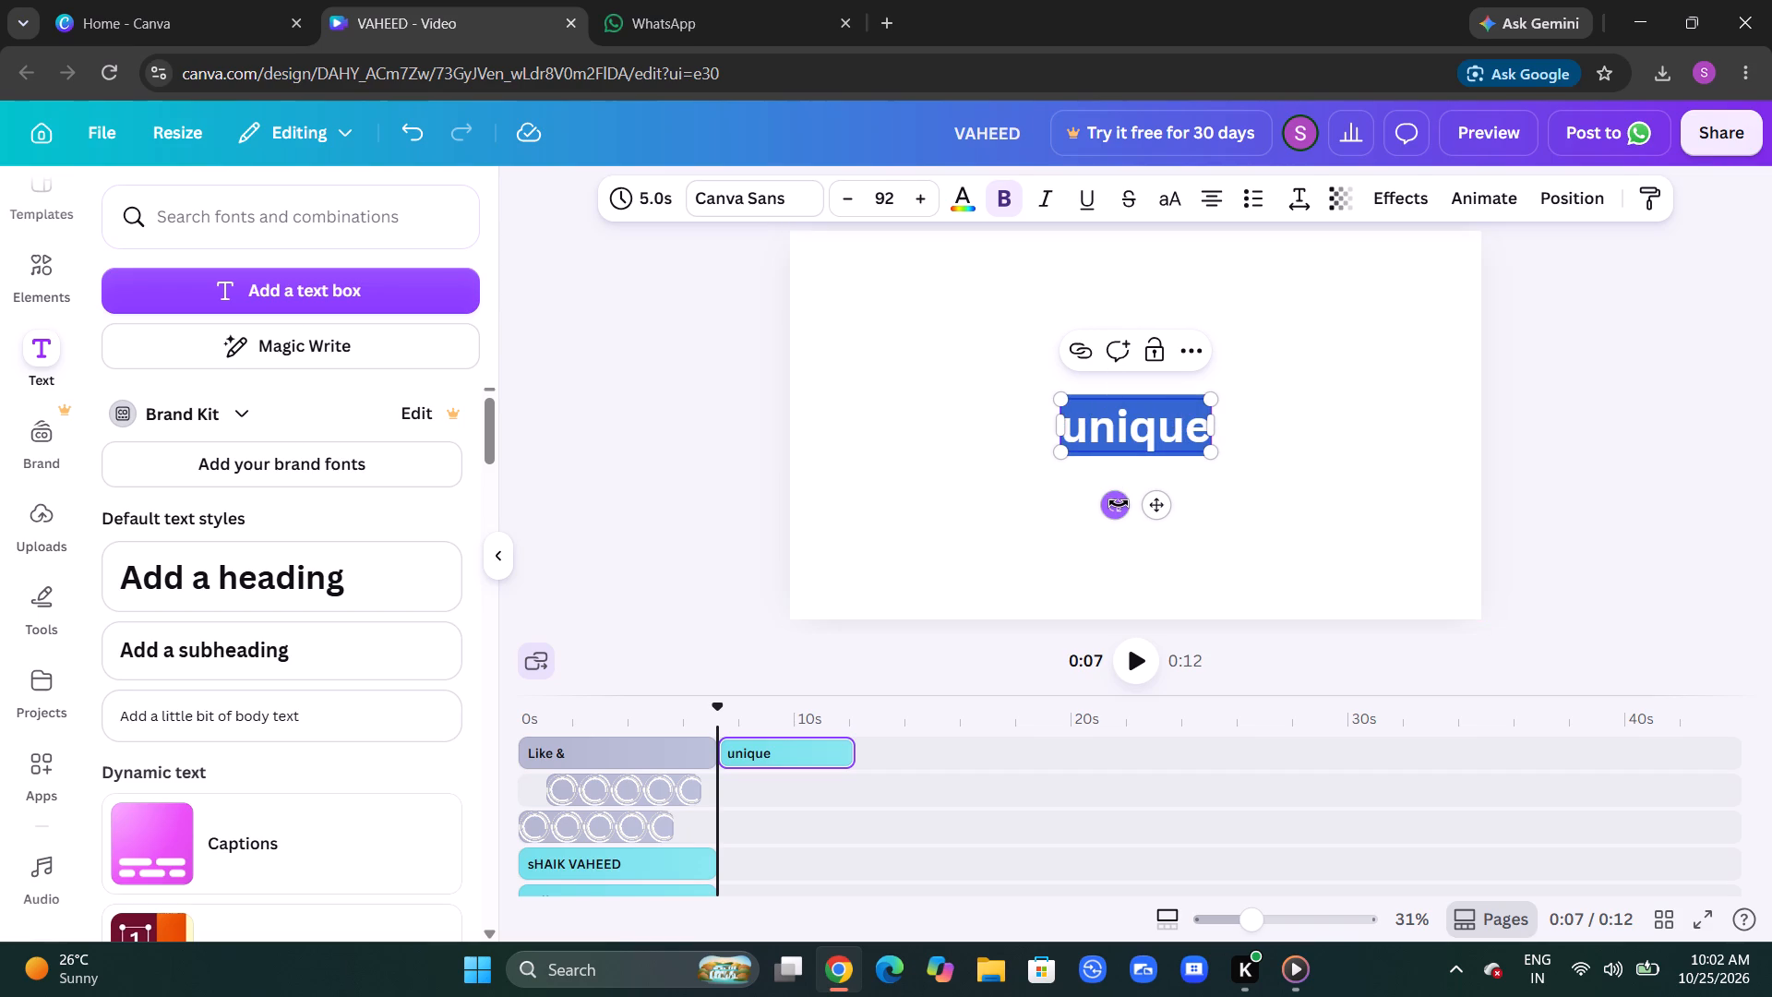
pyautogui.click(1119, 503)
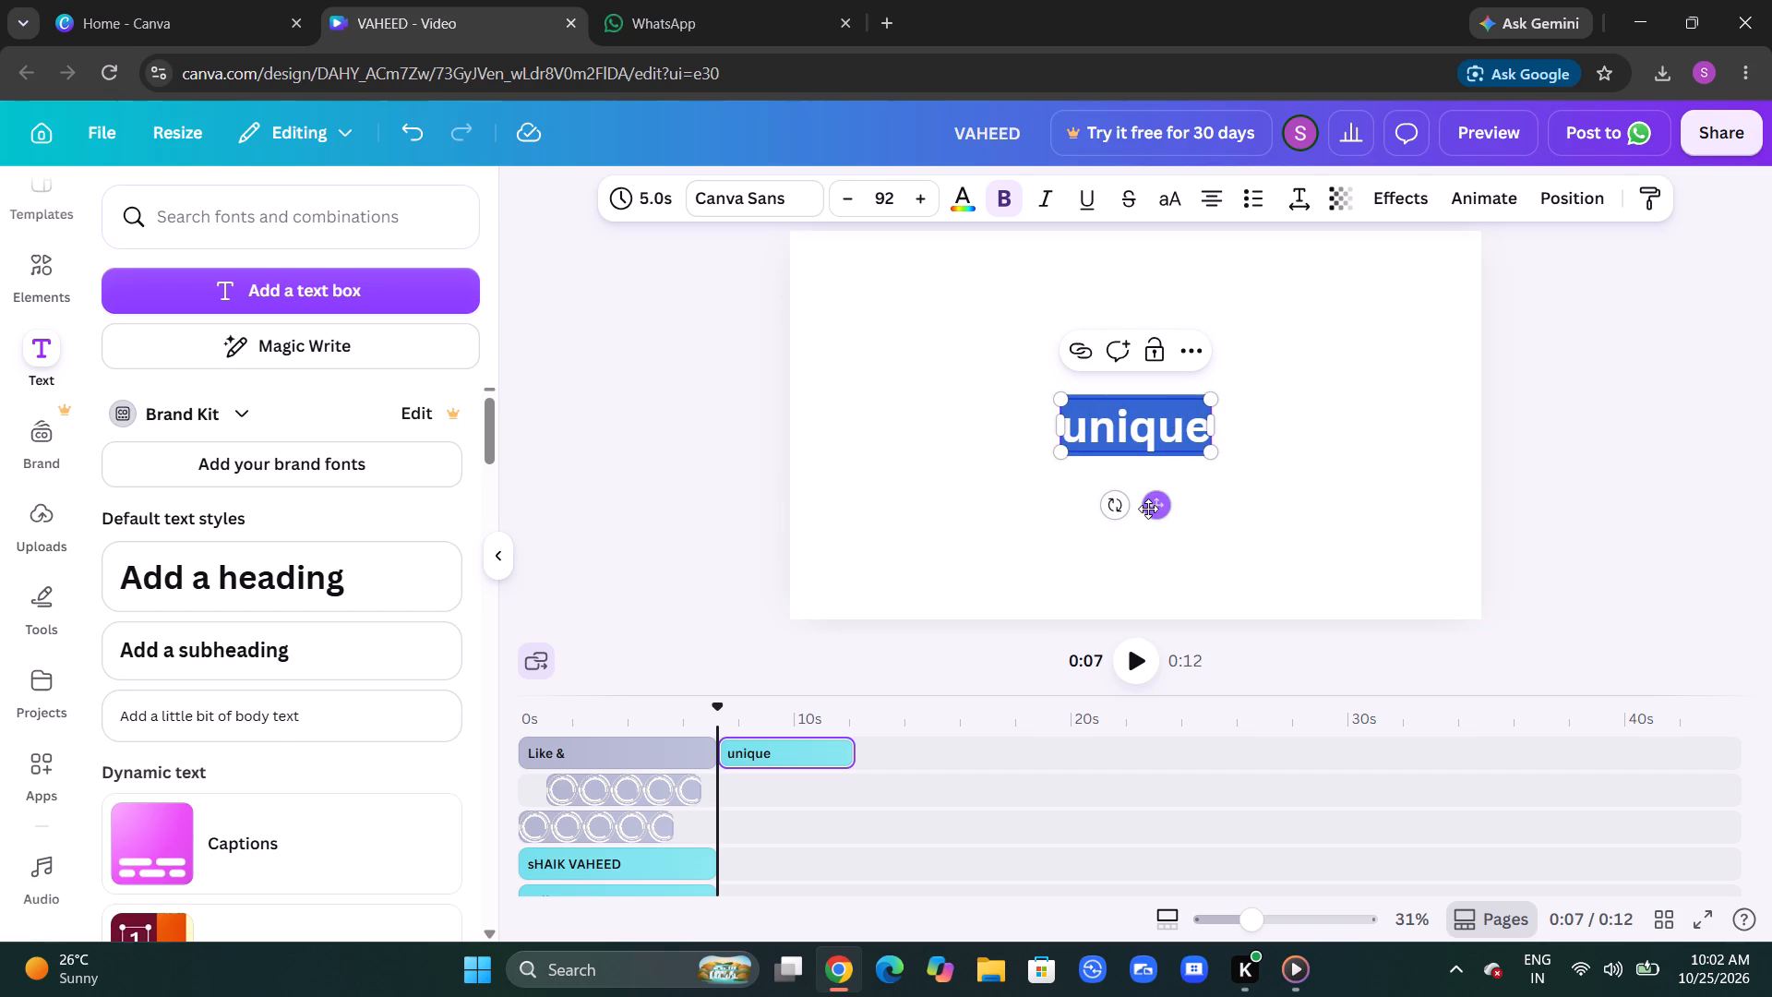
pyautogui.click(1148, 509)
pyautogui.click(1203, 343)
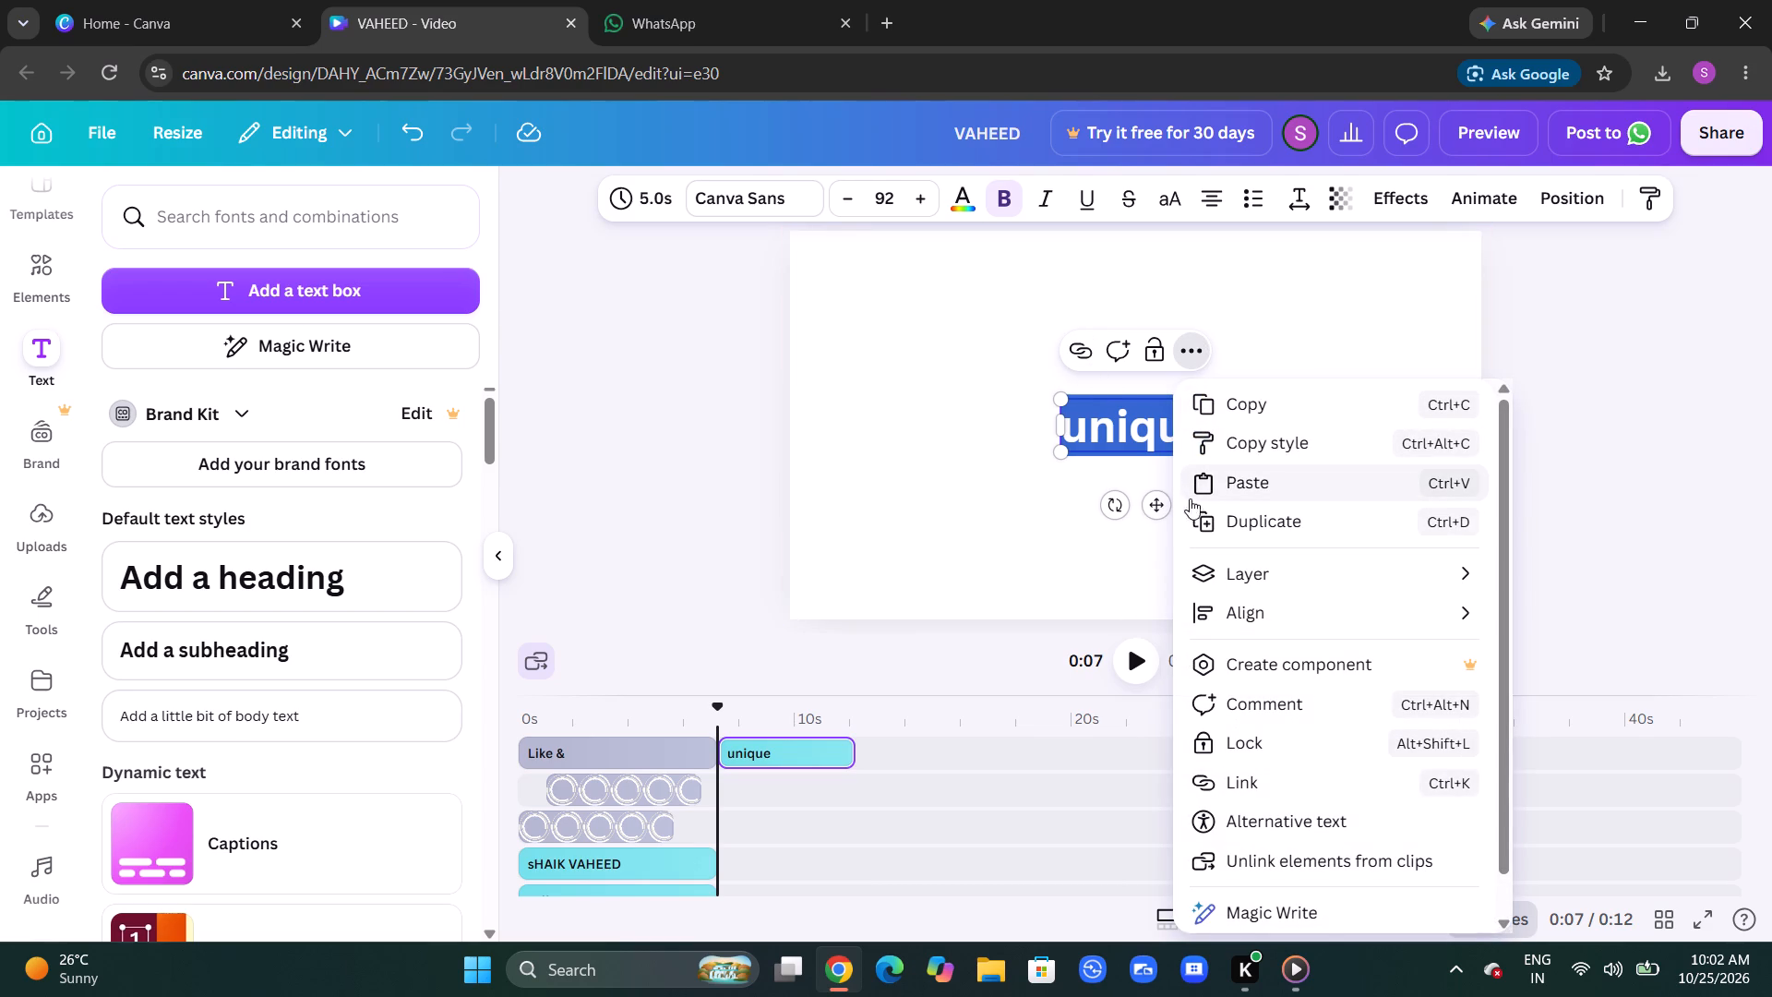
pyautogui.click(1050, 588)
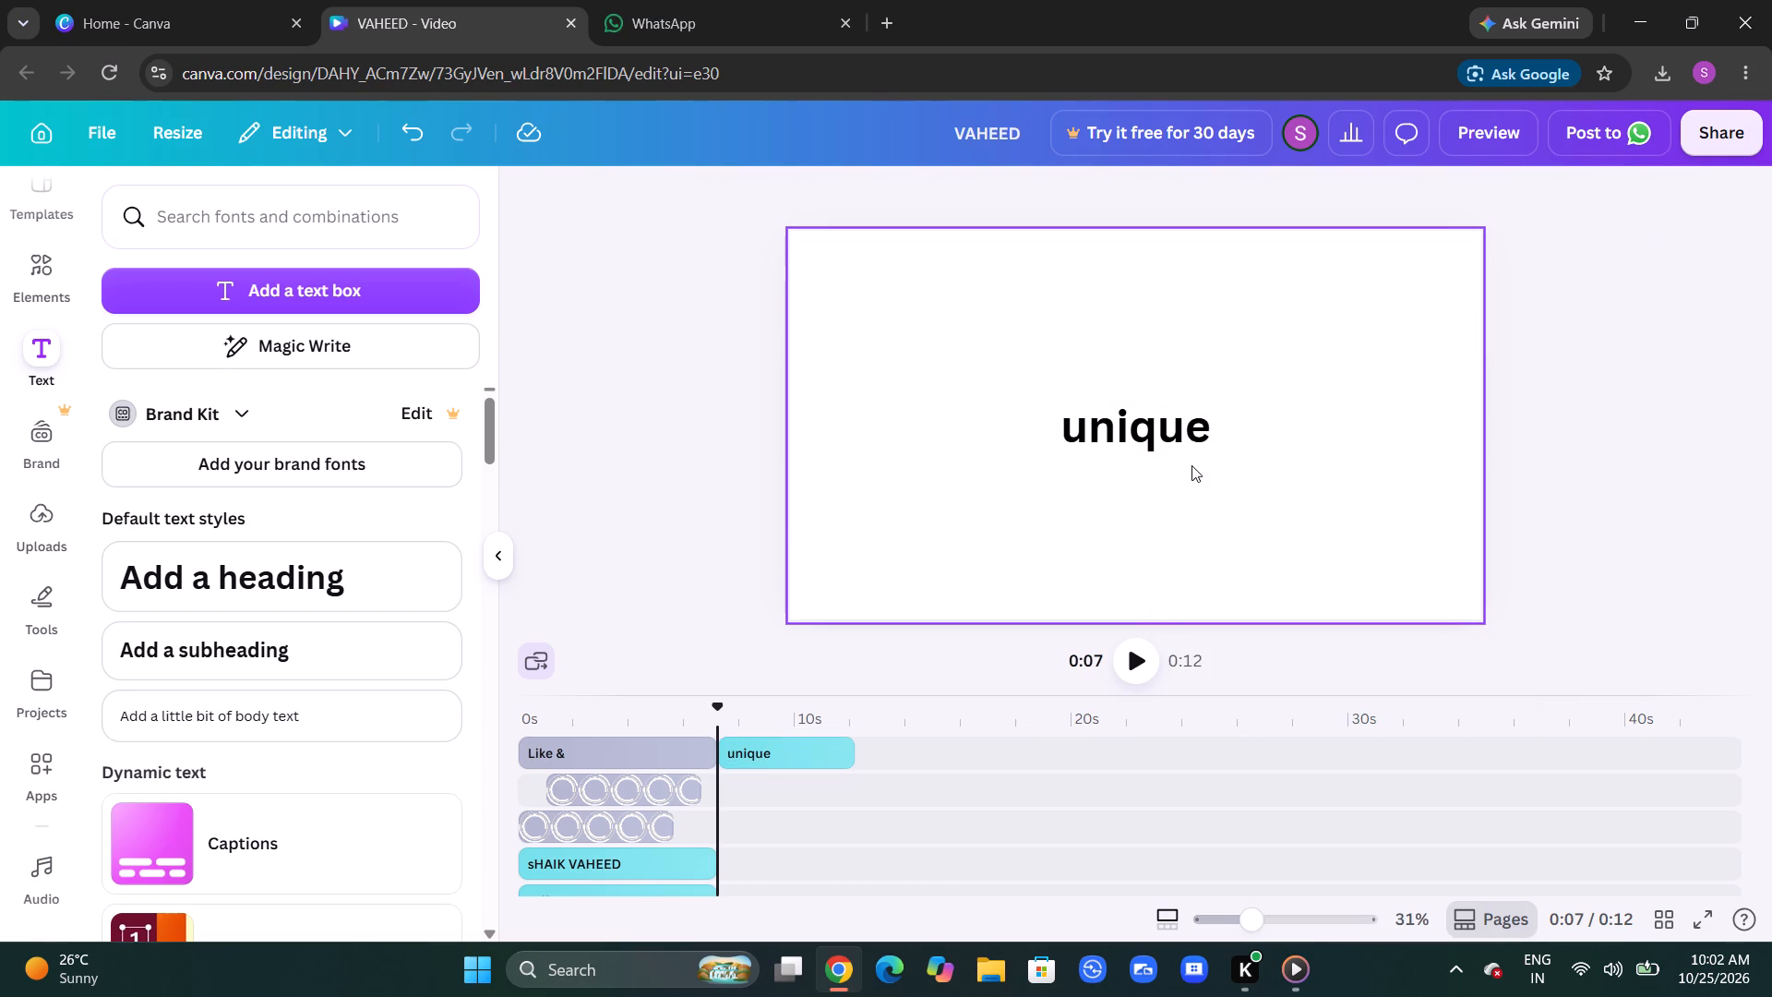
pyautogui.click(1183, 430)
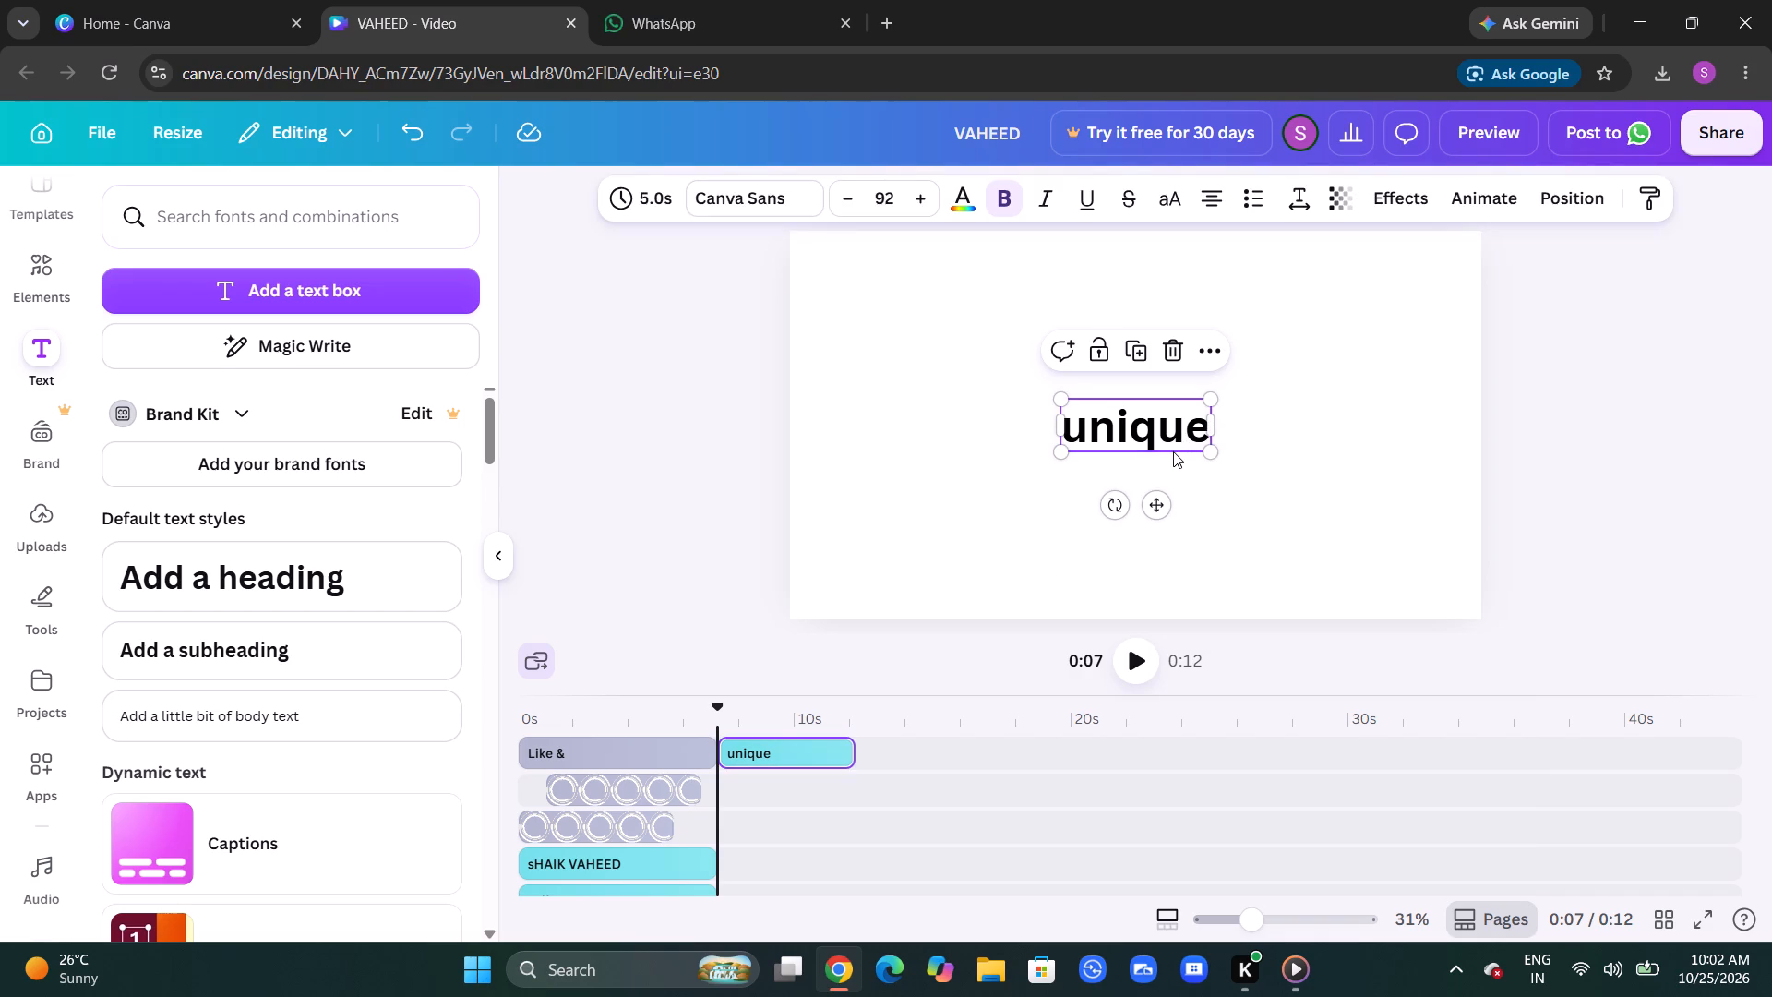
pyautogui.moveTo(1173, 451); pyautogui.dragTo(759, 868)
# Look through the timeline tracks and the blank page for the "unique" text.
pyautogui.scroll(-3, 690, 830)
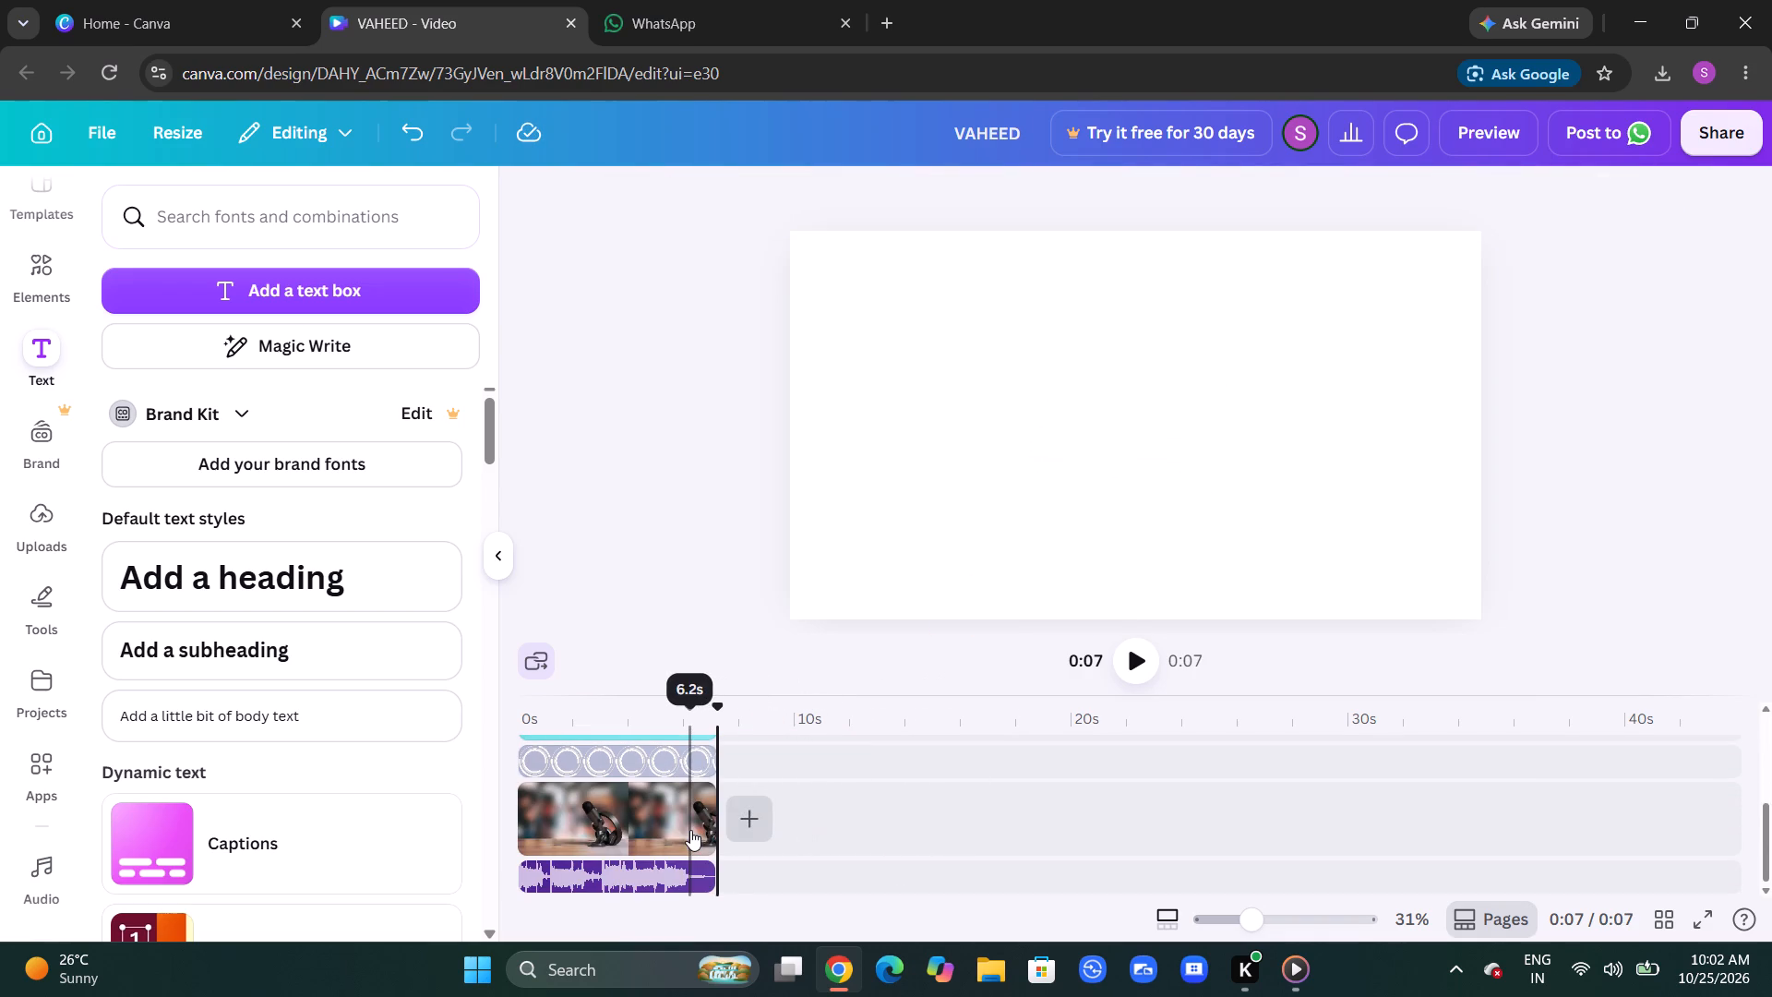
pyautogui.scroll(-1, 690, 830)
pyautogui.scroll(3, 690, 830)
pyautogui.scroll(-1, 690, 830)
pyautogui.scroll(3, 690, 830)
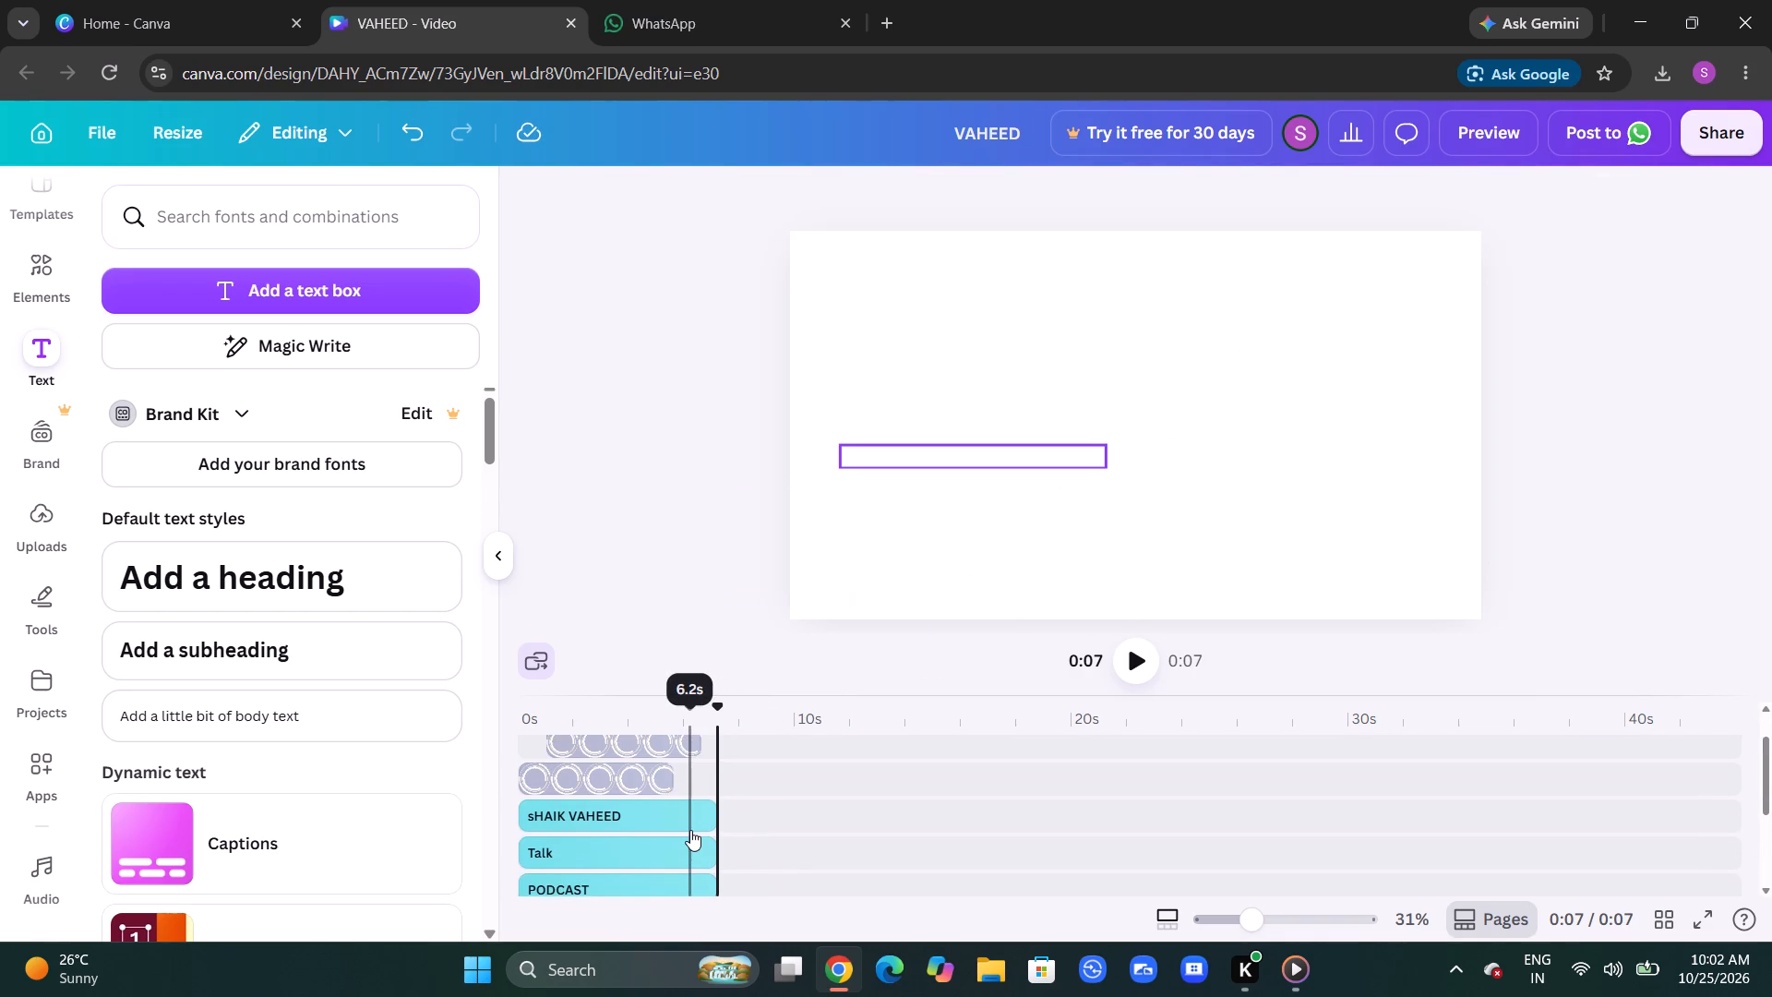
pyautogui.scroll(1, 690, 830)
pyautogui.scroll(-2, 690, 830)
pyautogui.scroll(3, 690, 830)
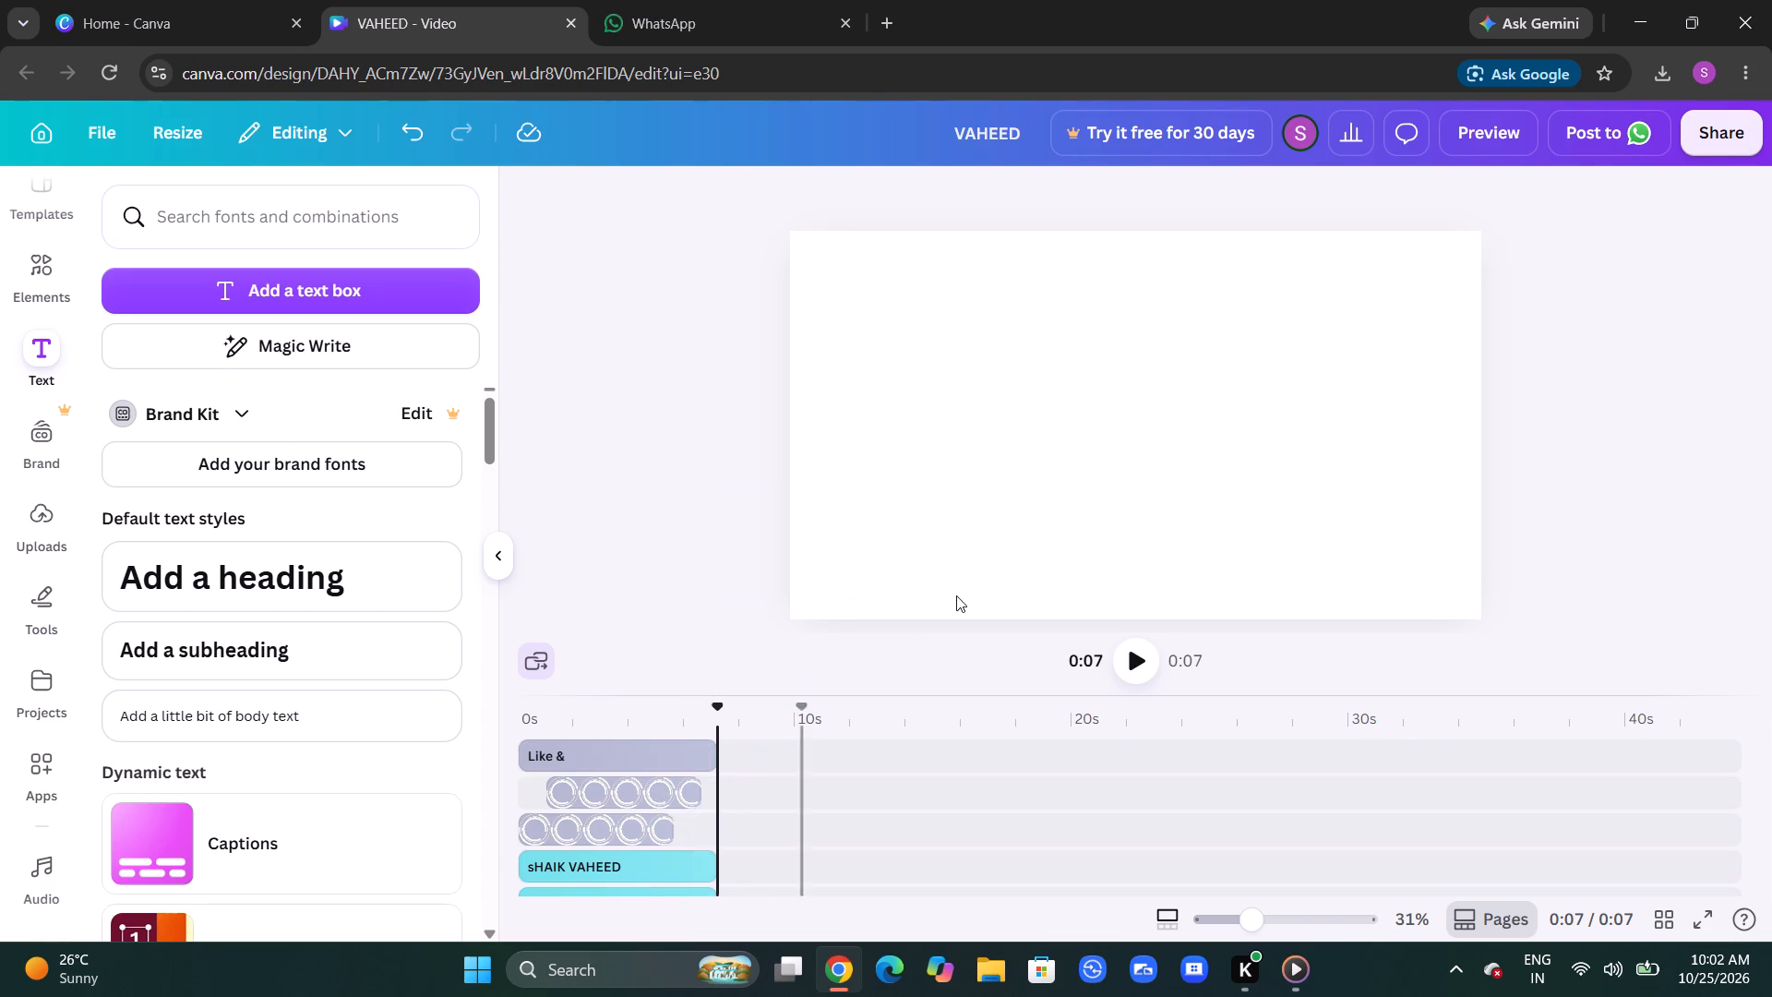
pyautogui.click(1125, 440)
pyautogui.click(1082, 443)
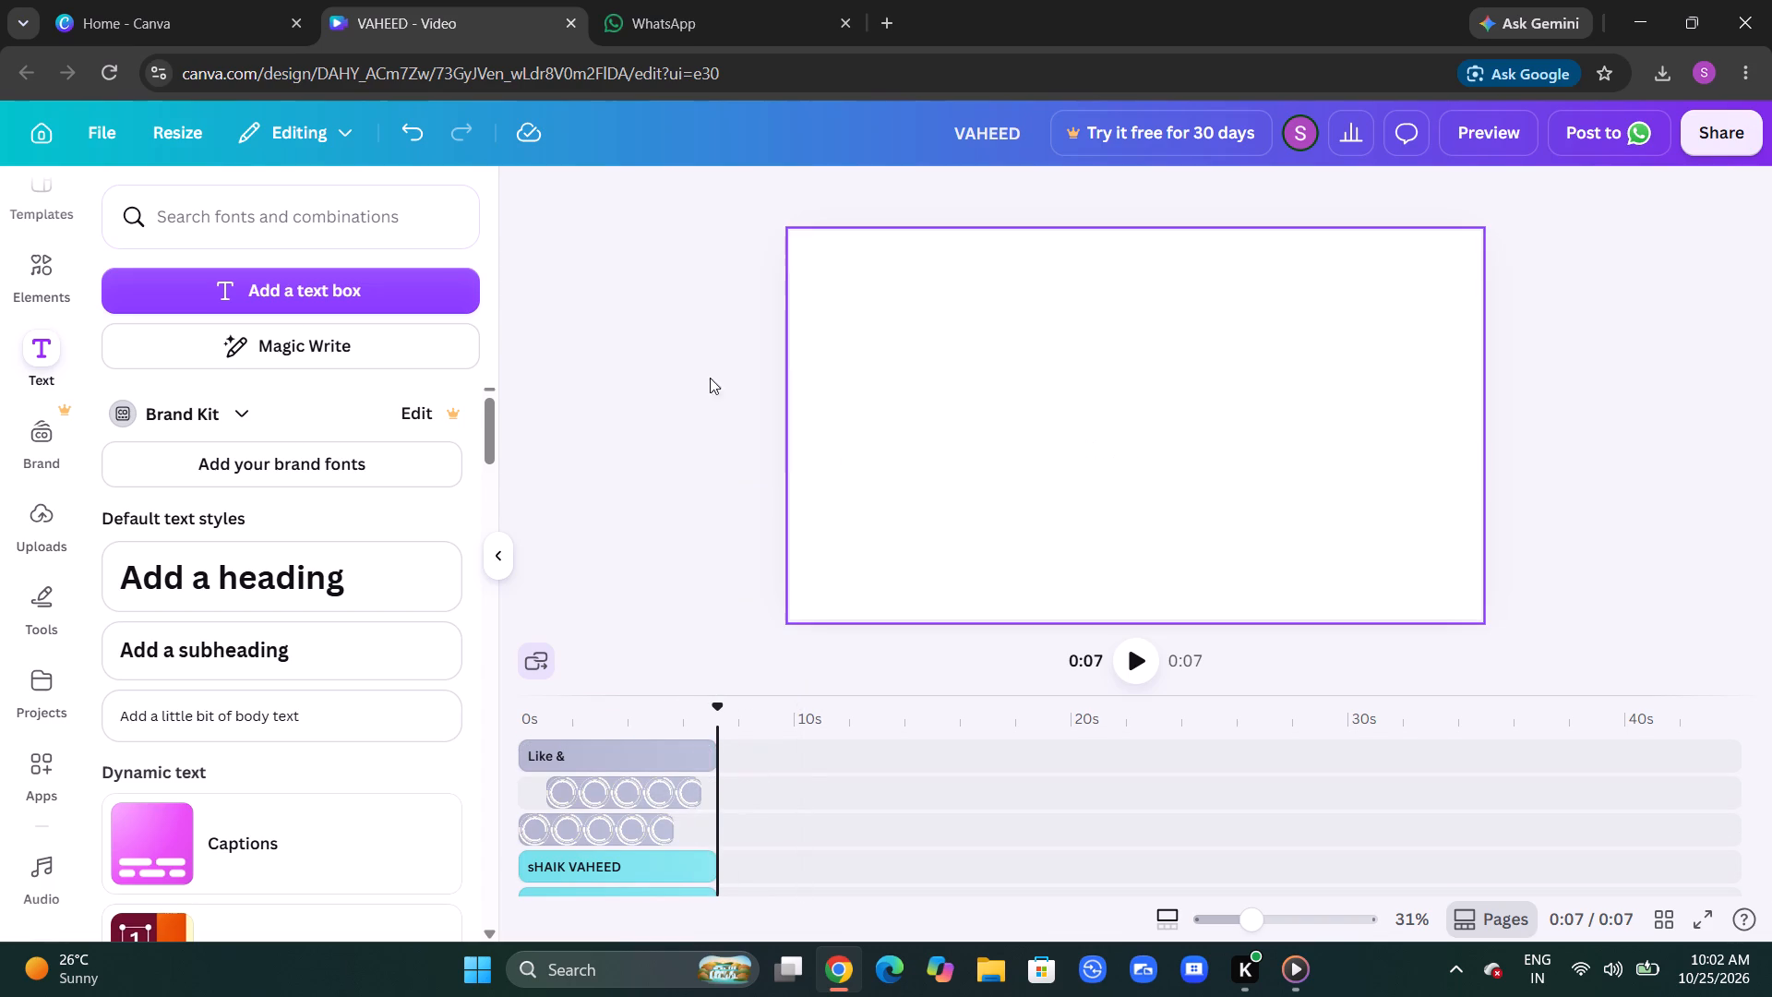
# Add a new default heading after the podcast page and replace its text with "Unique".
pyautogui.click(238, 559)
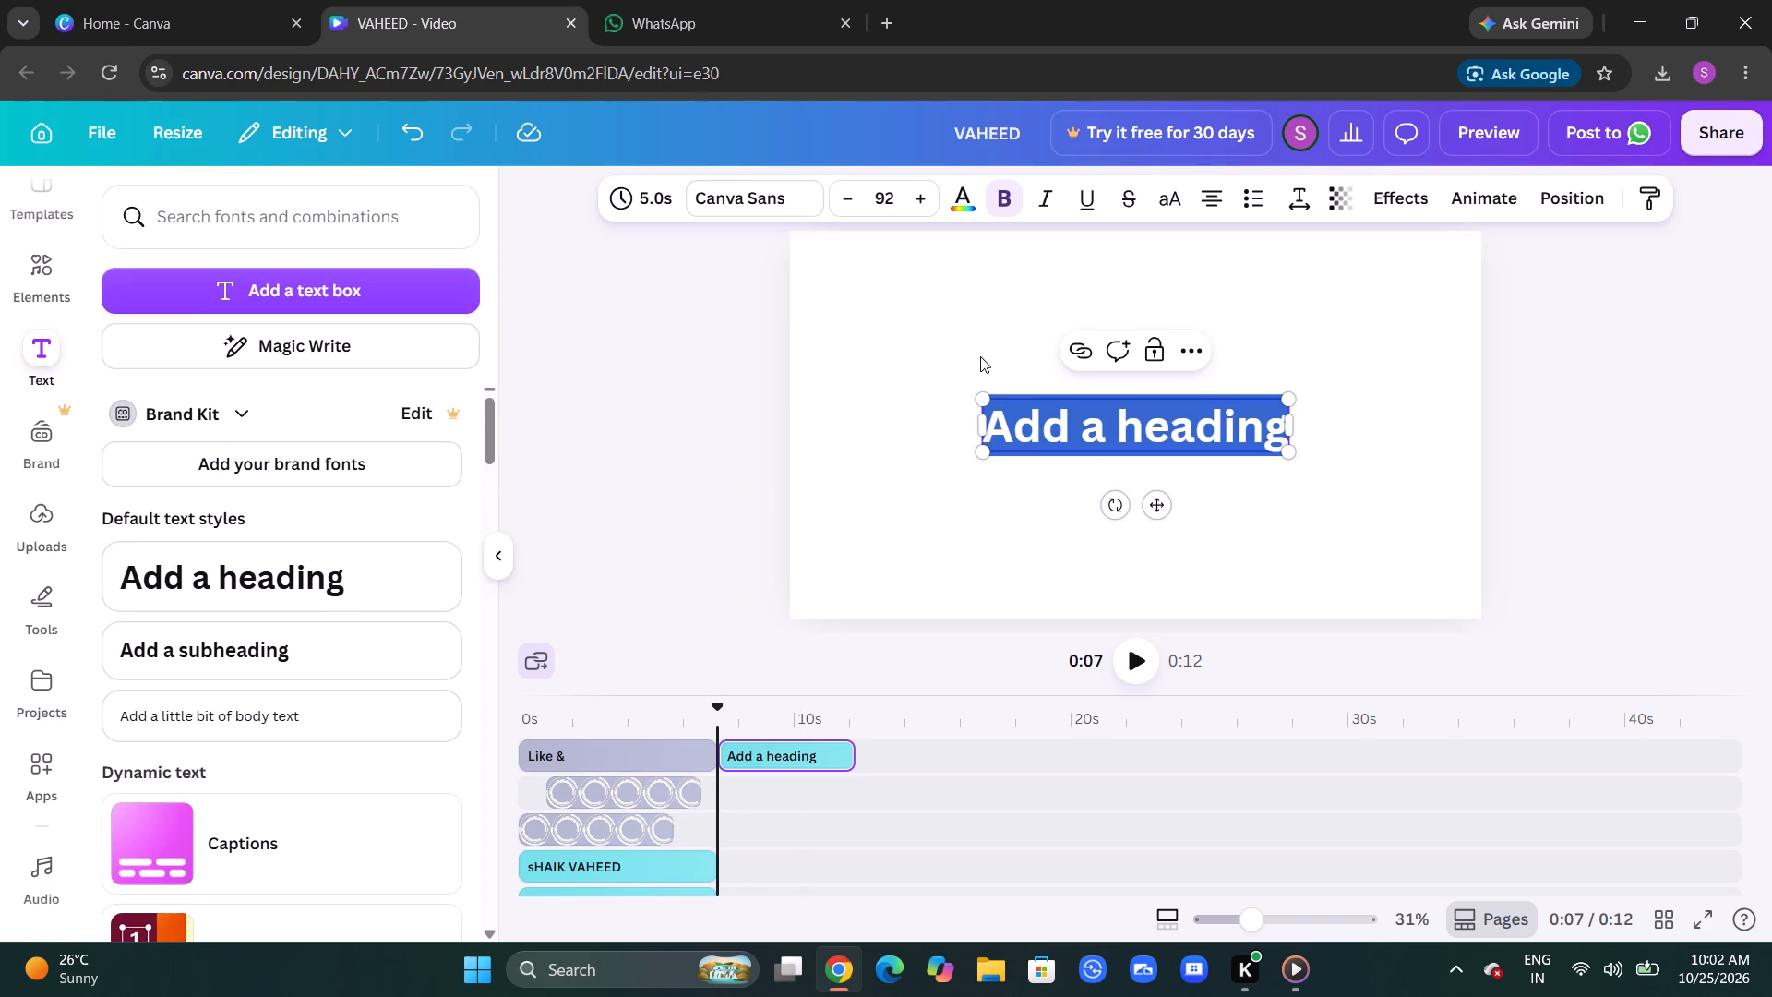
pyautogui.click(1059, 417)
pyautogui.press('Right')
pyautogui.press('Right')
pyautogui.press('Right')
pyautogui.press('Right')
pyautogui.press('Right')
pyautogui.press('Right')
pyautogui.press('Right')
pyautogui.press('Right')
pyautogui.press('Right')
pyautogui.press('Right')
pyautogui.press('Right')
pyautogui.press('Right')
pyautogui.press('Right')
pyautogui.press('Right')
pyautogui.press('Right')
pyautogui.press('Right')
pyautogui.press('Right')
pyautogui.press('Right')
pyautogui.press('Right')
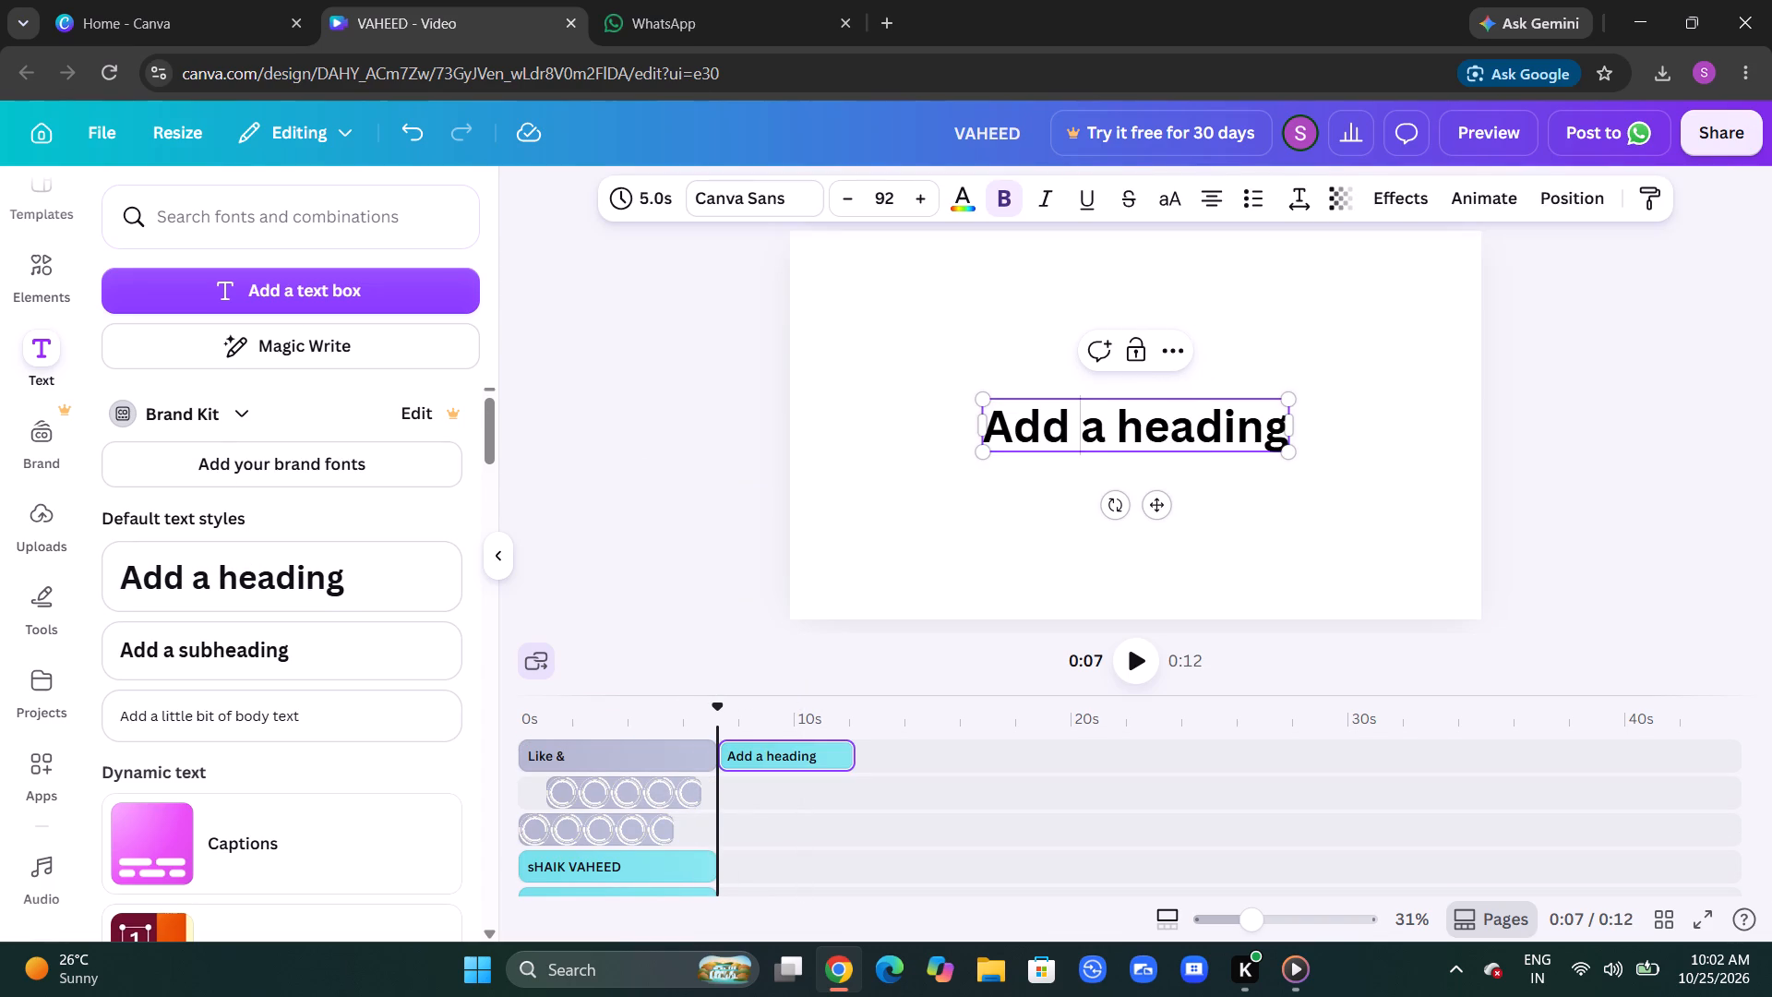
pyautogui.press('BackSpace')
pyautogui.press('BackSpace')
pyautogui.press('BackSpace')
pyautogui.press('BackSpace')
pyautogui.press('BackSpace')
pyautogui.press('BackSpace')
pyautogui.press('BackSpace')
pyautogui.press('BackSpace')
pyautogui.press('BackSpace')
pyautogui.press('BackSpace')
pyautogui.press('BackSpace')
pyautogui.press('BackSpace')
pyautogui.press('BackSpace')
pyautogui.press('BackSpace')
pyautogui.press('BackSpace')
pyautogui.press('BackSpace')
pyautogui.press('BackSpace')
pyautogui.press('BackSpace')
pyautogui.press('BackSpace')
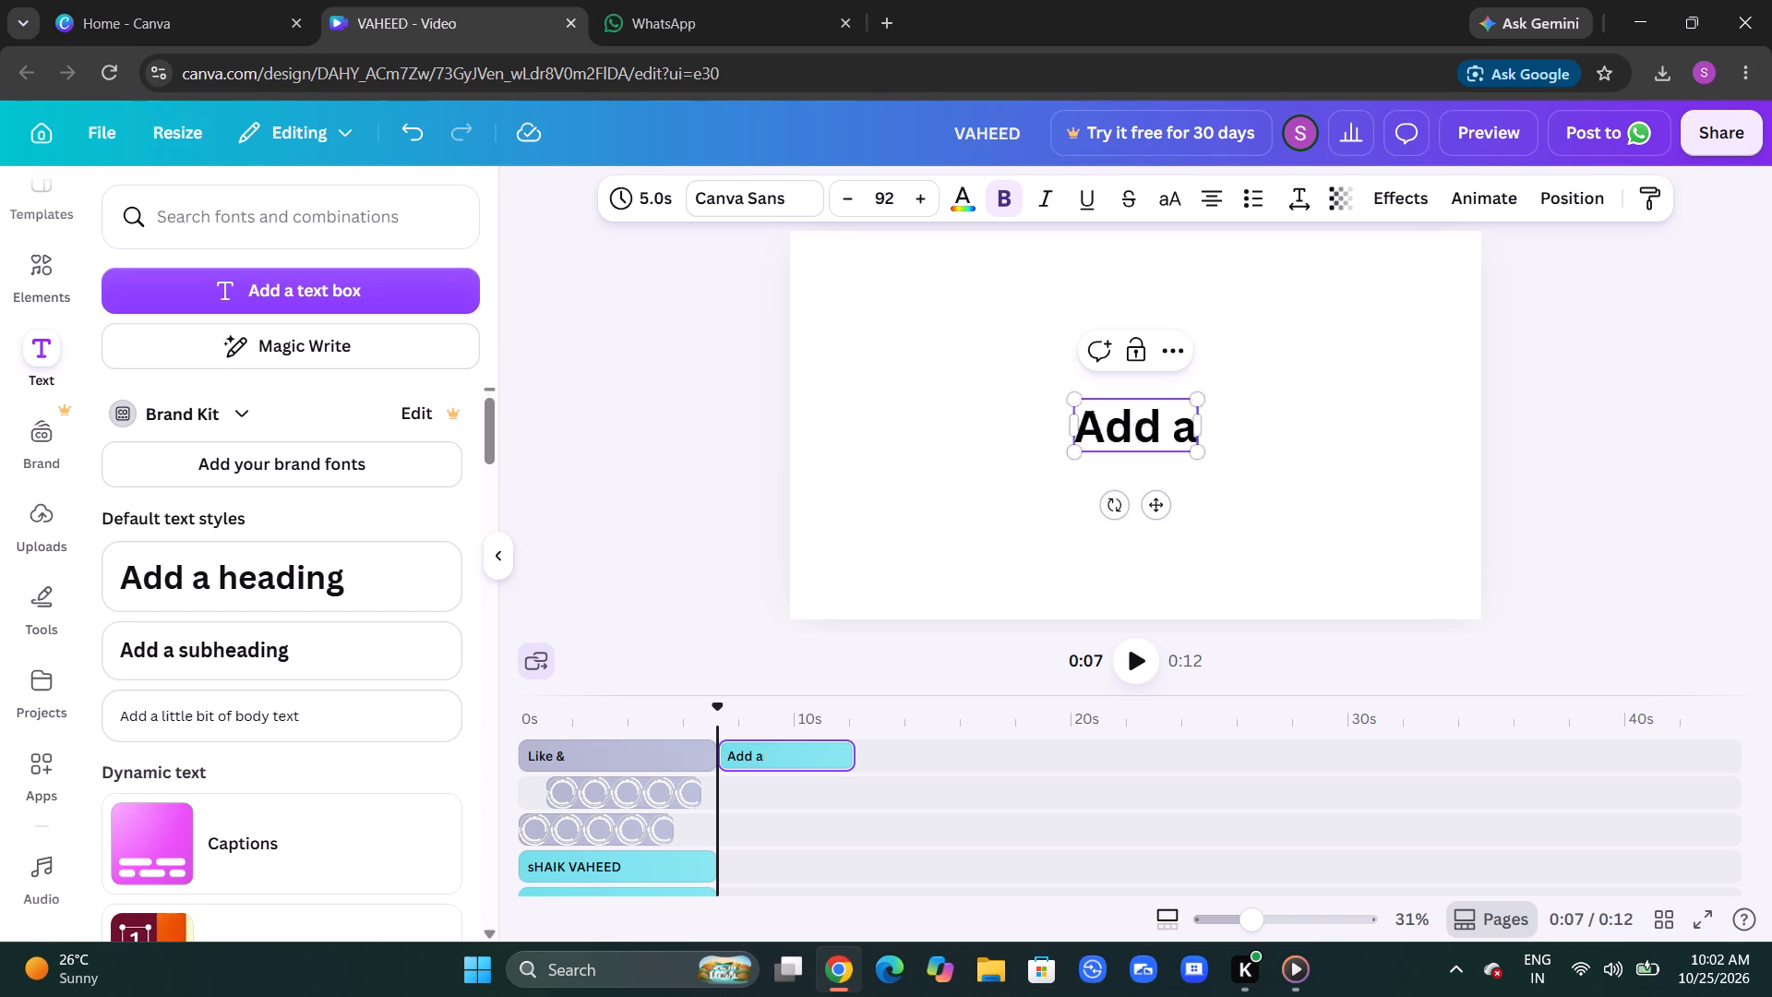
pyautogui.hotkey('shift', 'u')
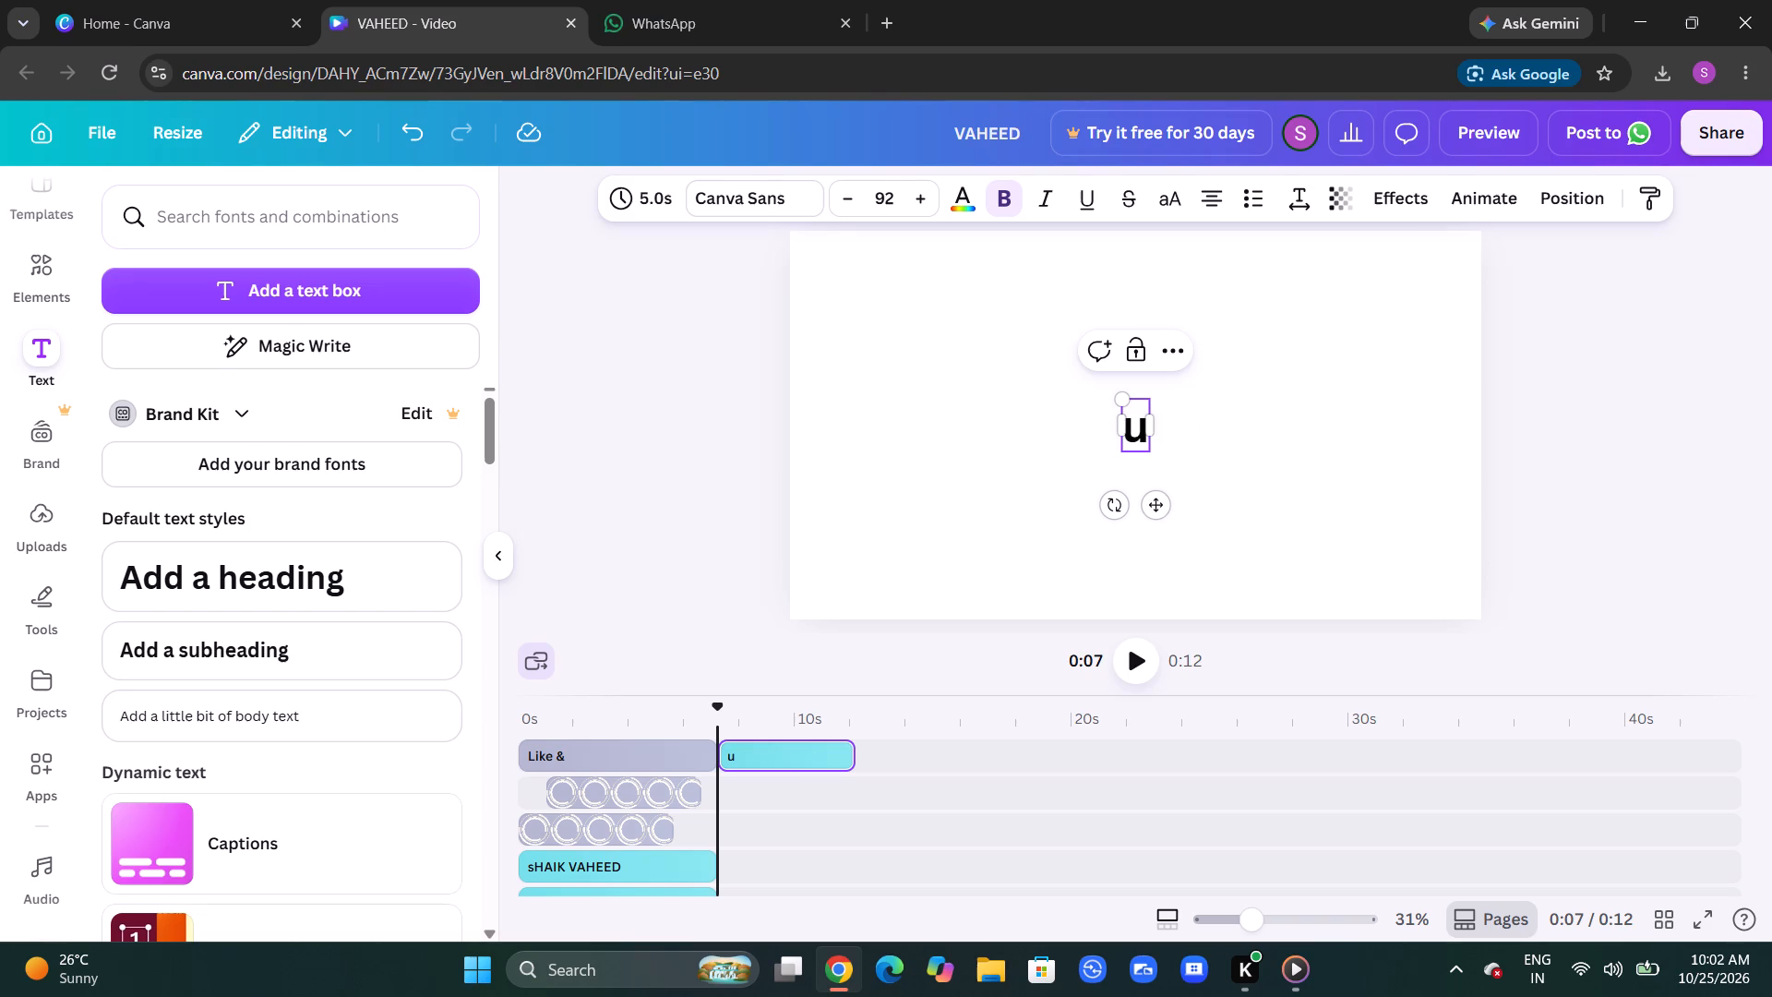
pyautogui.press('BackSpace')
pyautogui.press('u')
pyautogui.write('ni')
pyautogui.write('que')
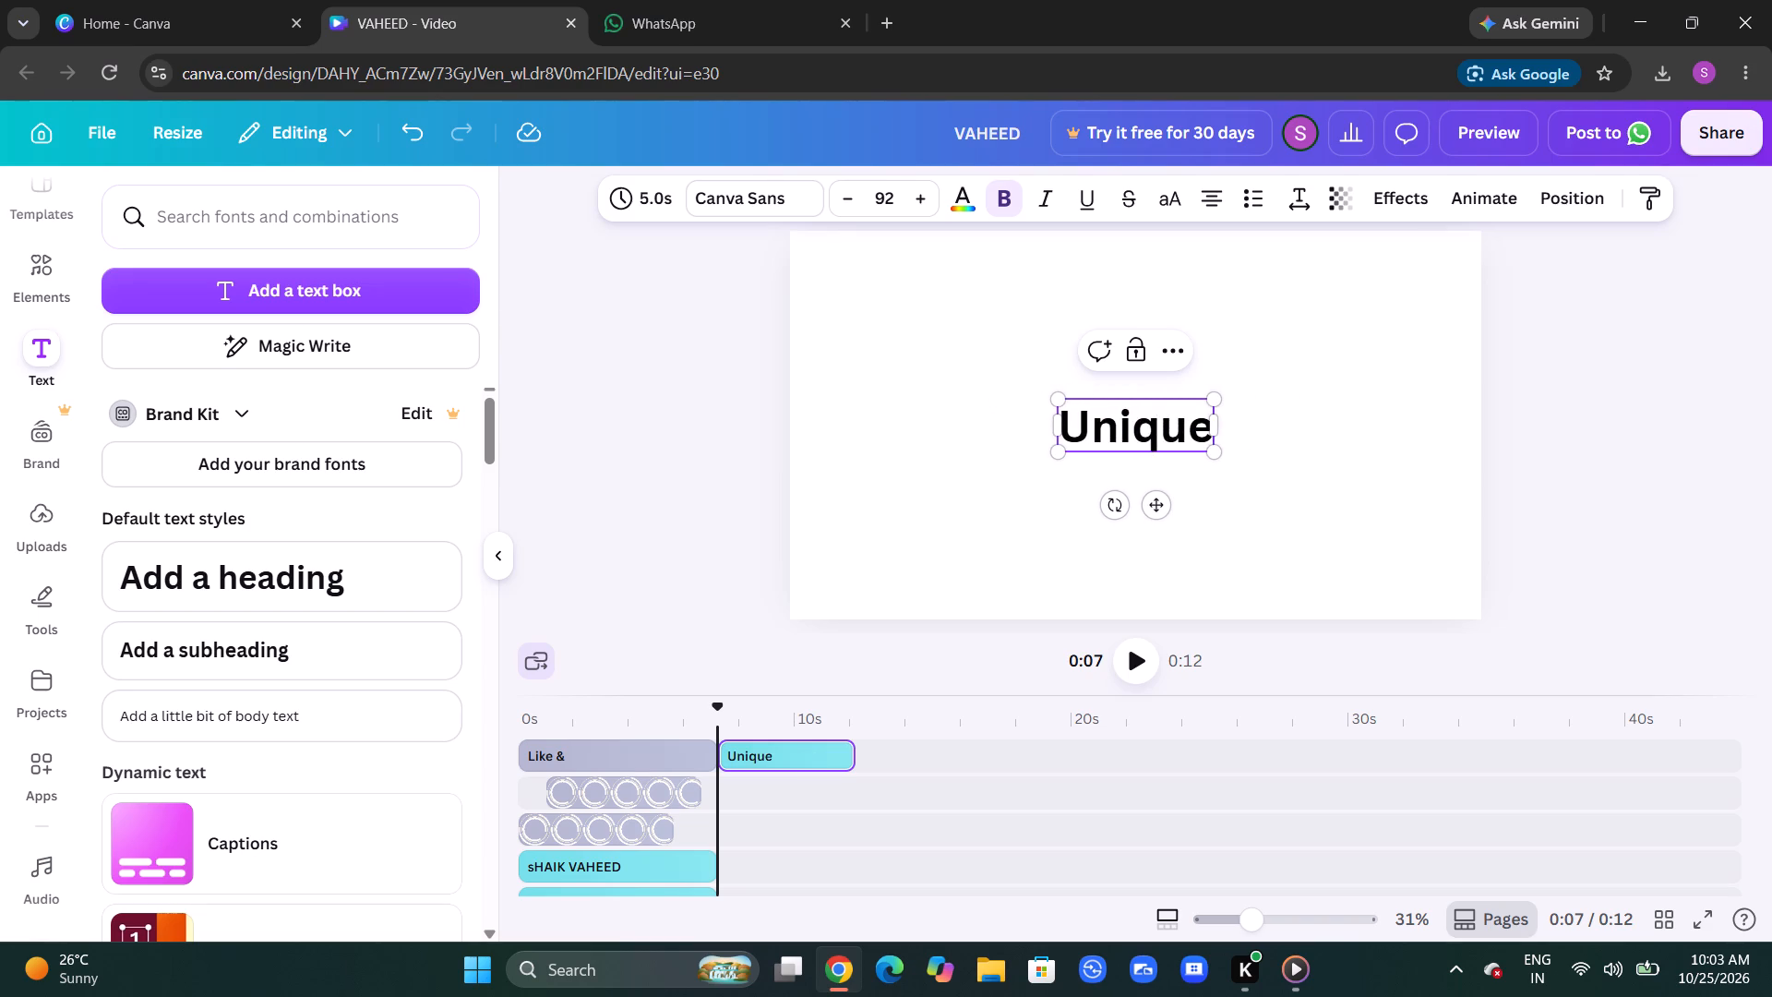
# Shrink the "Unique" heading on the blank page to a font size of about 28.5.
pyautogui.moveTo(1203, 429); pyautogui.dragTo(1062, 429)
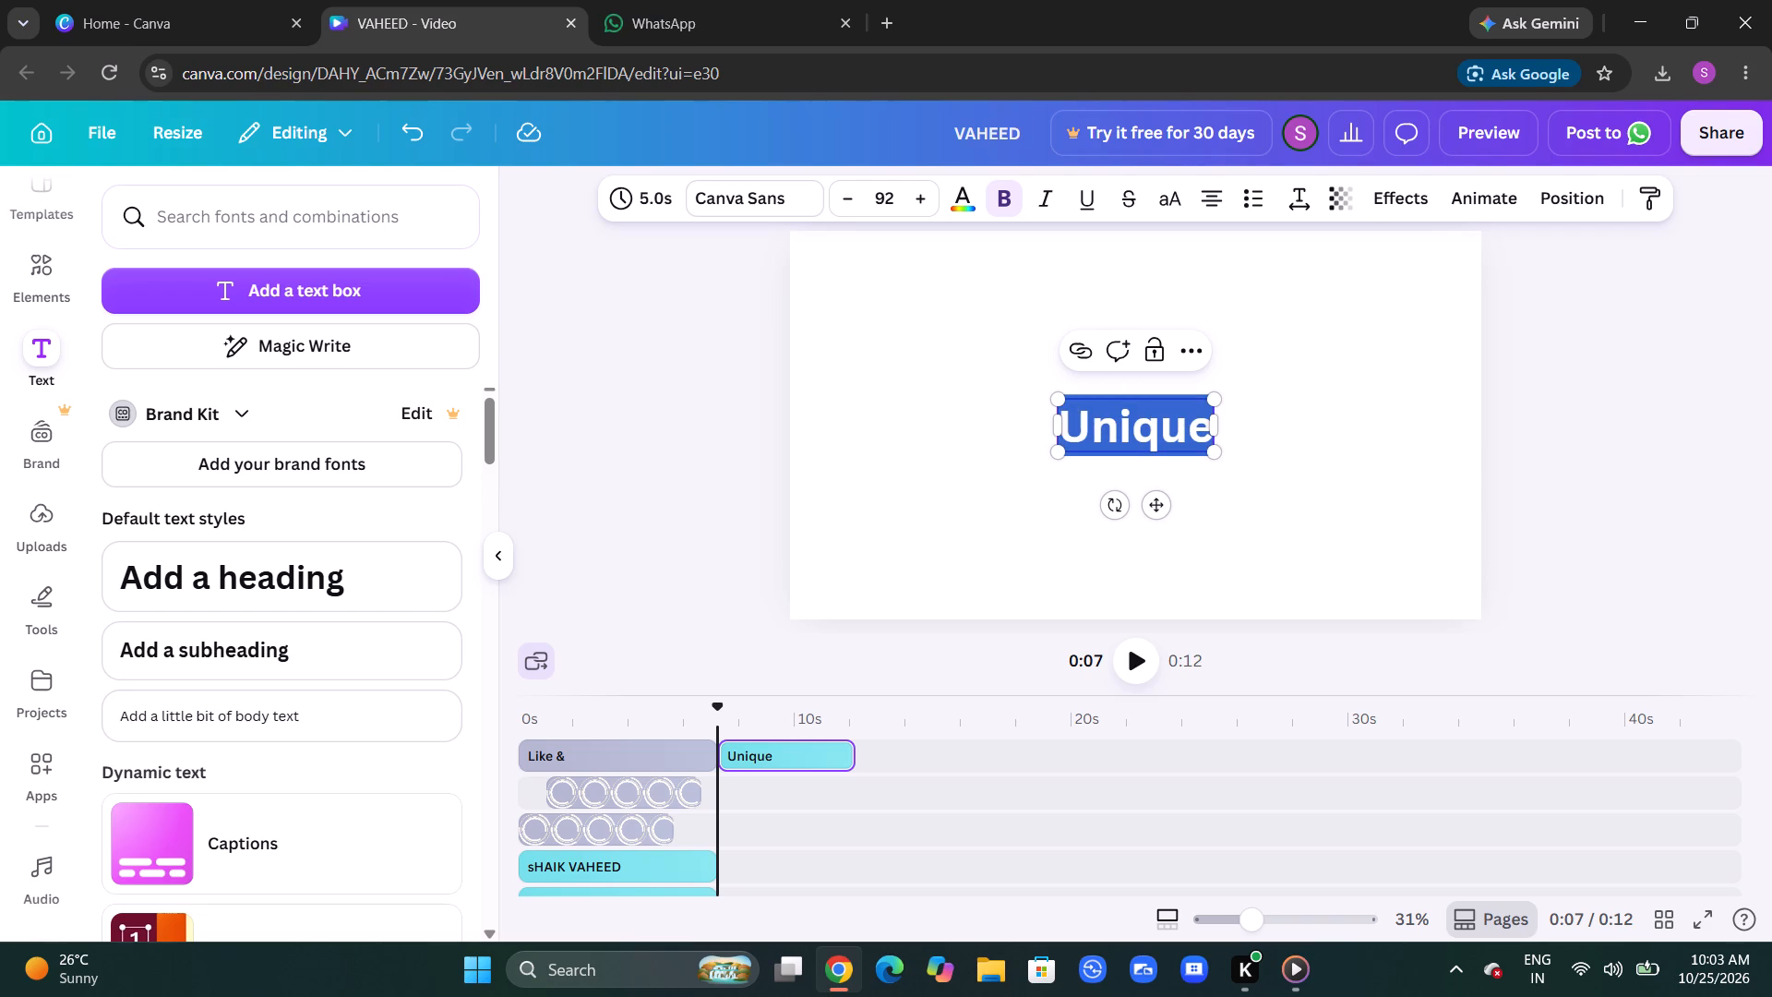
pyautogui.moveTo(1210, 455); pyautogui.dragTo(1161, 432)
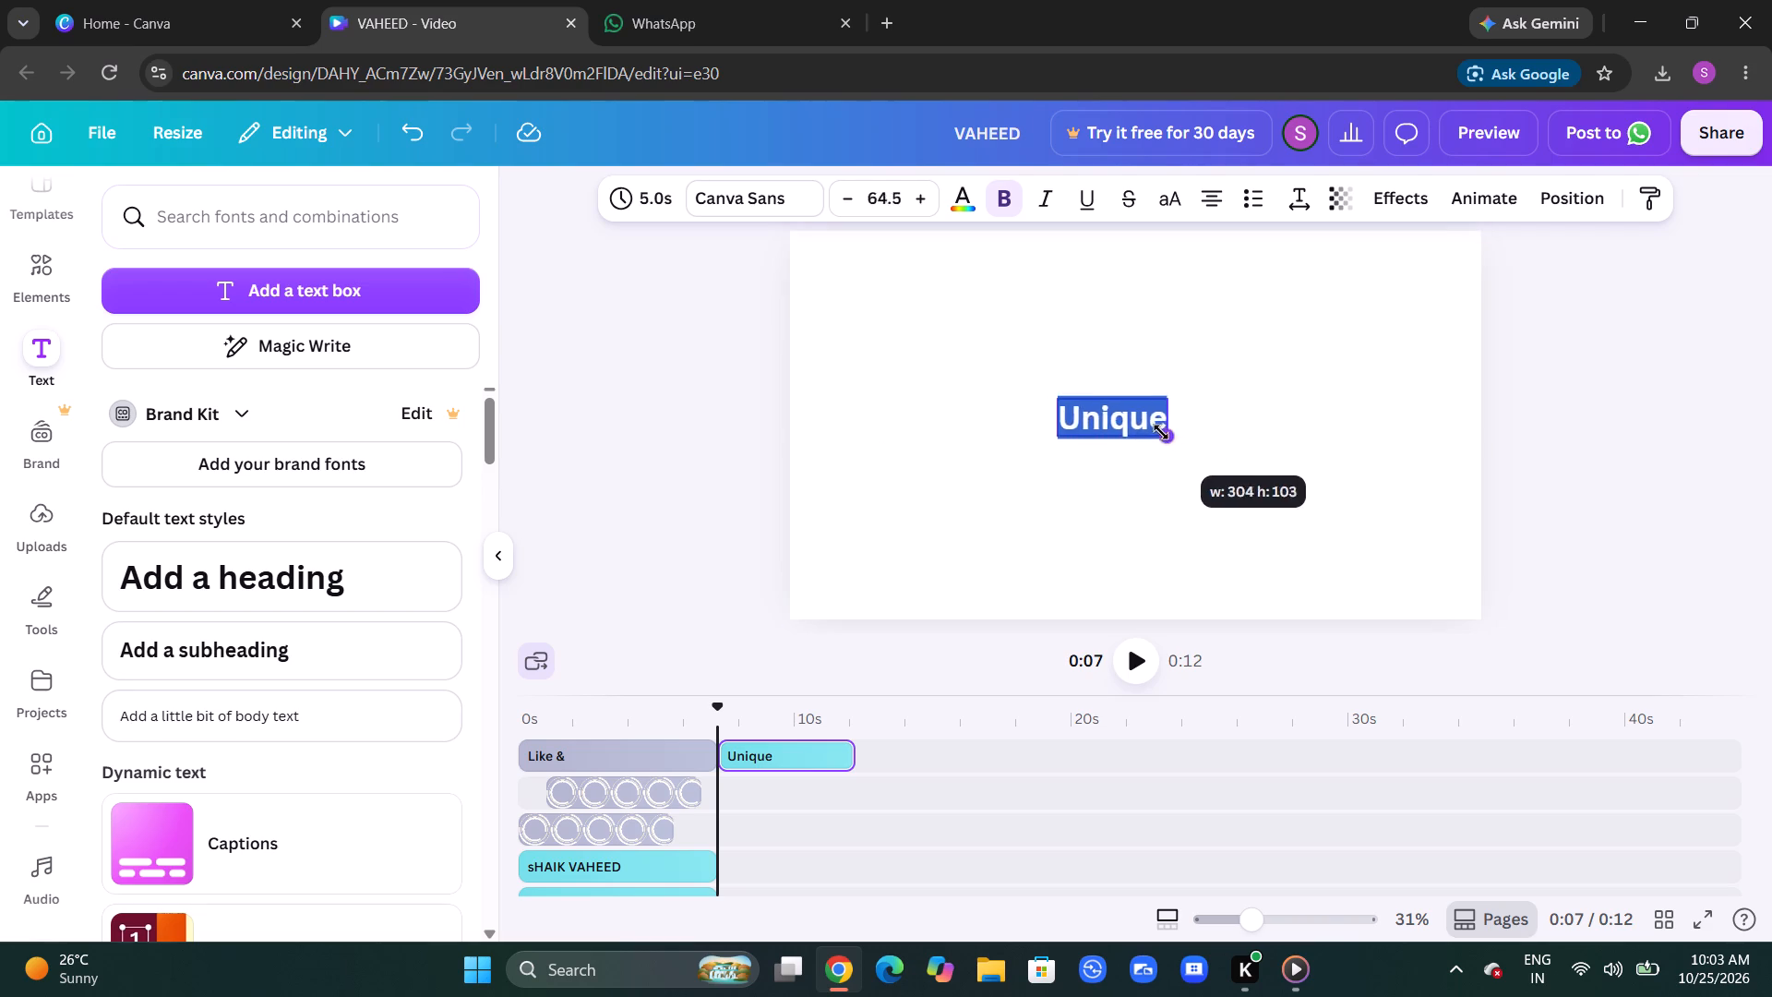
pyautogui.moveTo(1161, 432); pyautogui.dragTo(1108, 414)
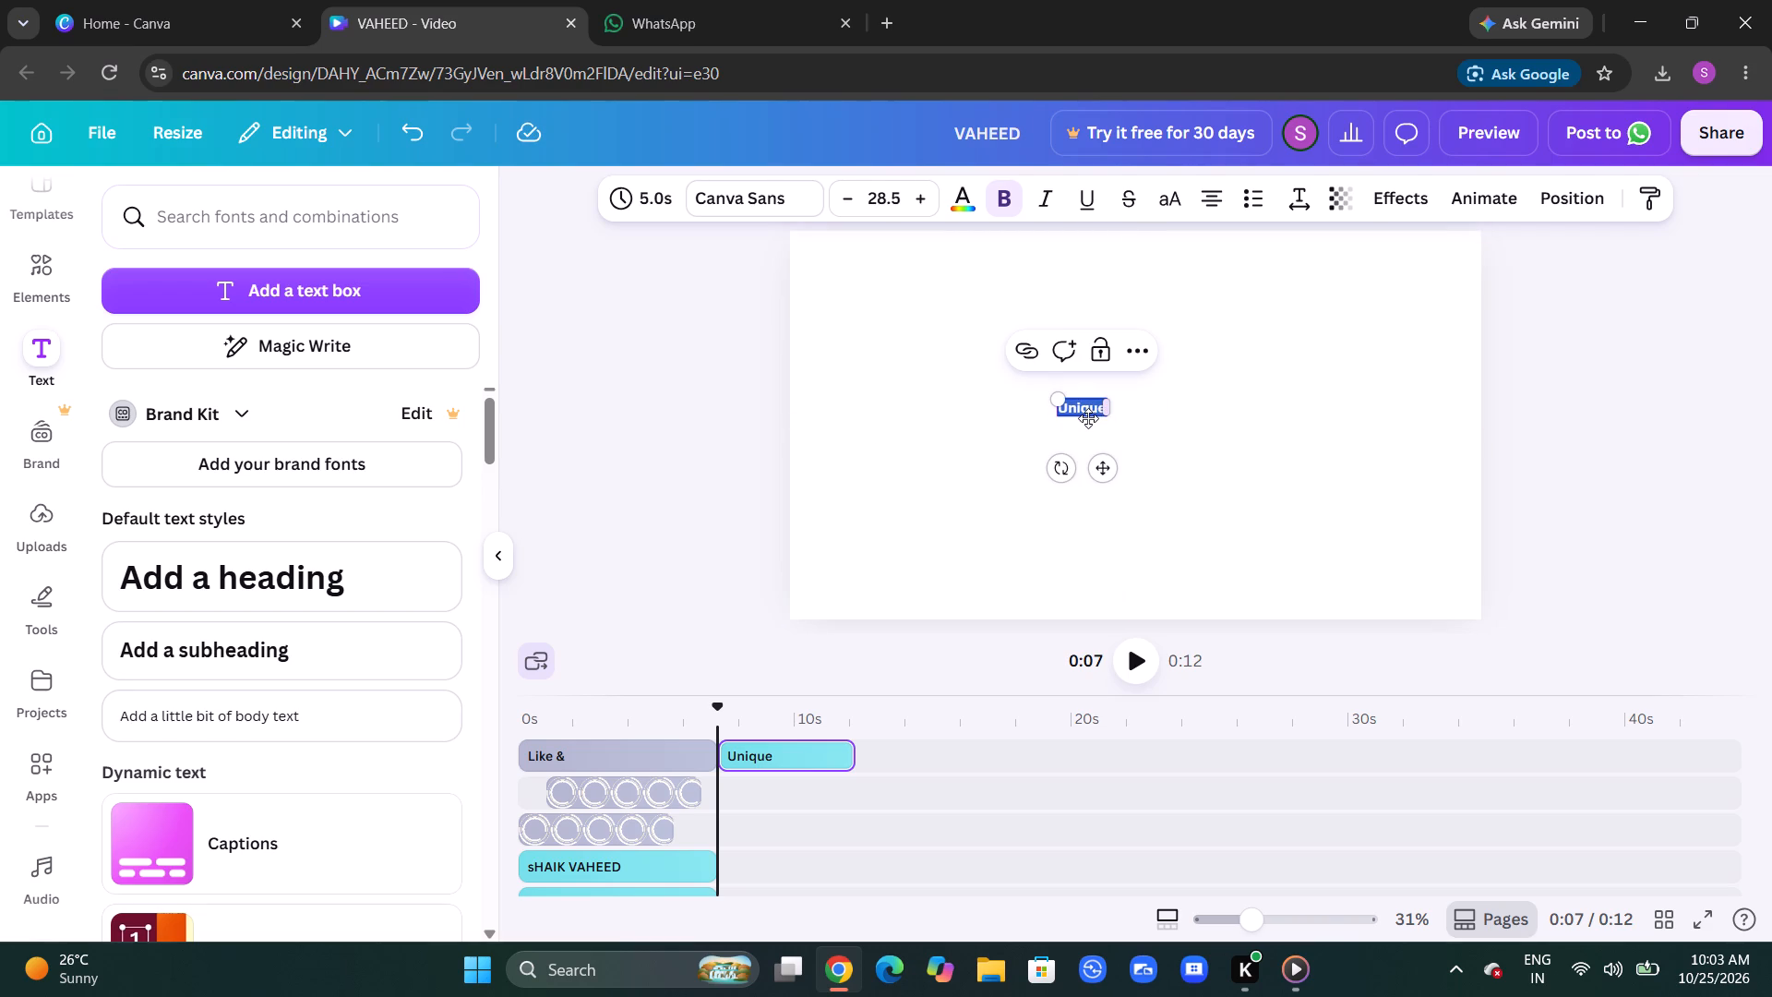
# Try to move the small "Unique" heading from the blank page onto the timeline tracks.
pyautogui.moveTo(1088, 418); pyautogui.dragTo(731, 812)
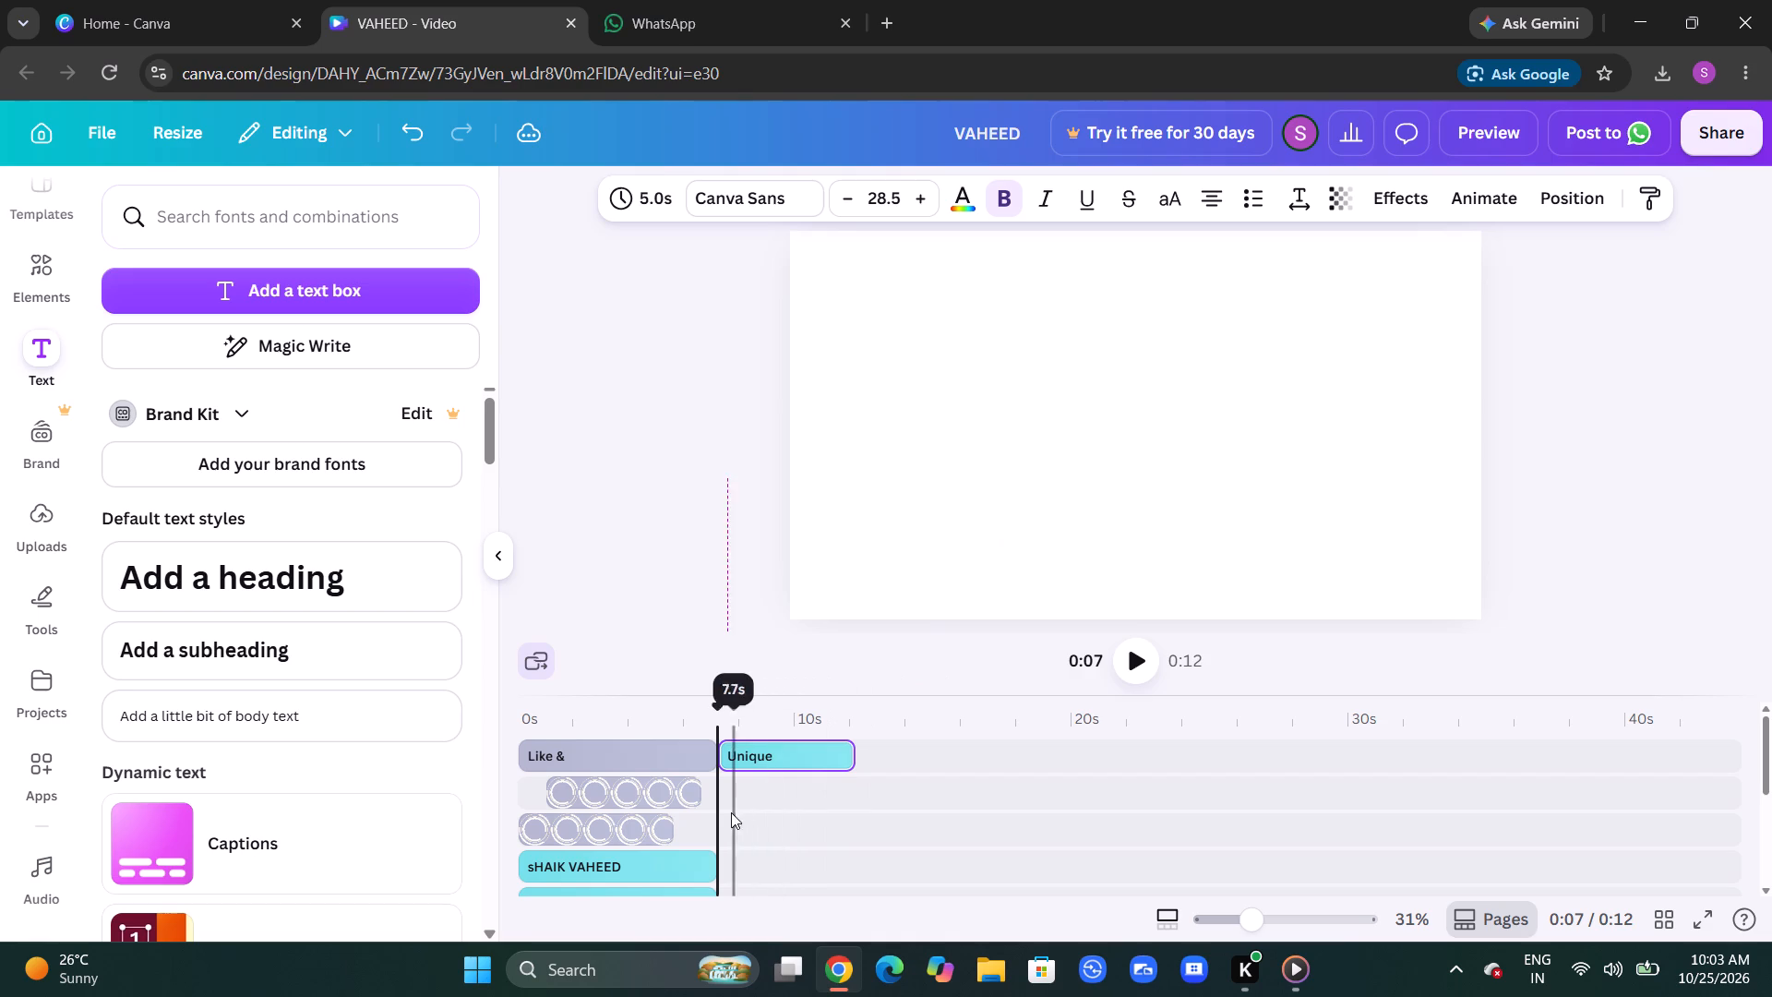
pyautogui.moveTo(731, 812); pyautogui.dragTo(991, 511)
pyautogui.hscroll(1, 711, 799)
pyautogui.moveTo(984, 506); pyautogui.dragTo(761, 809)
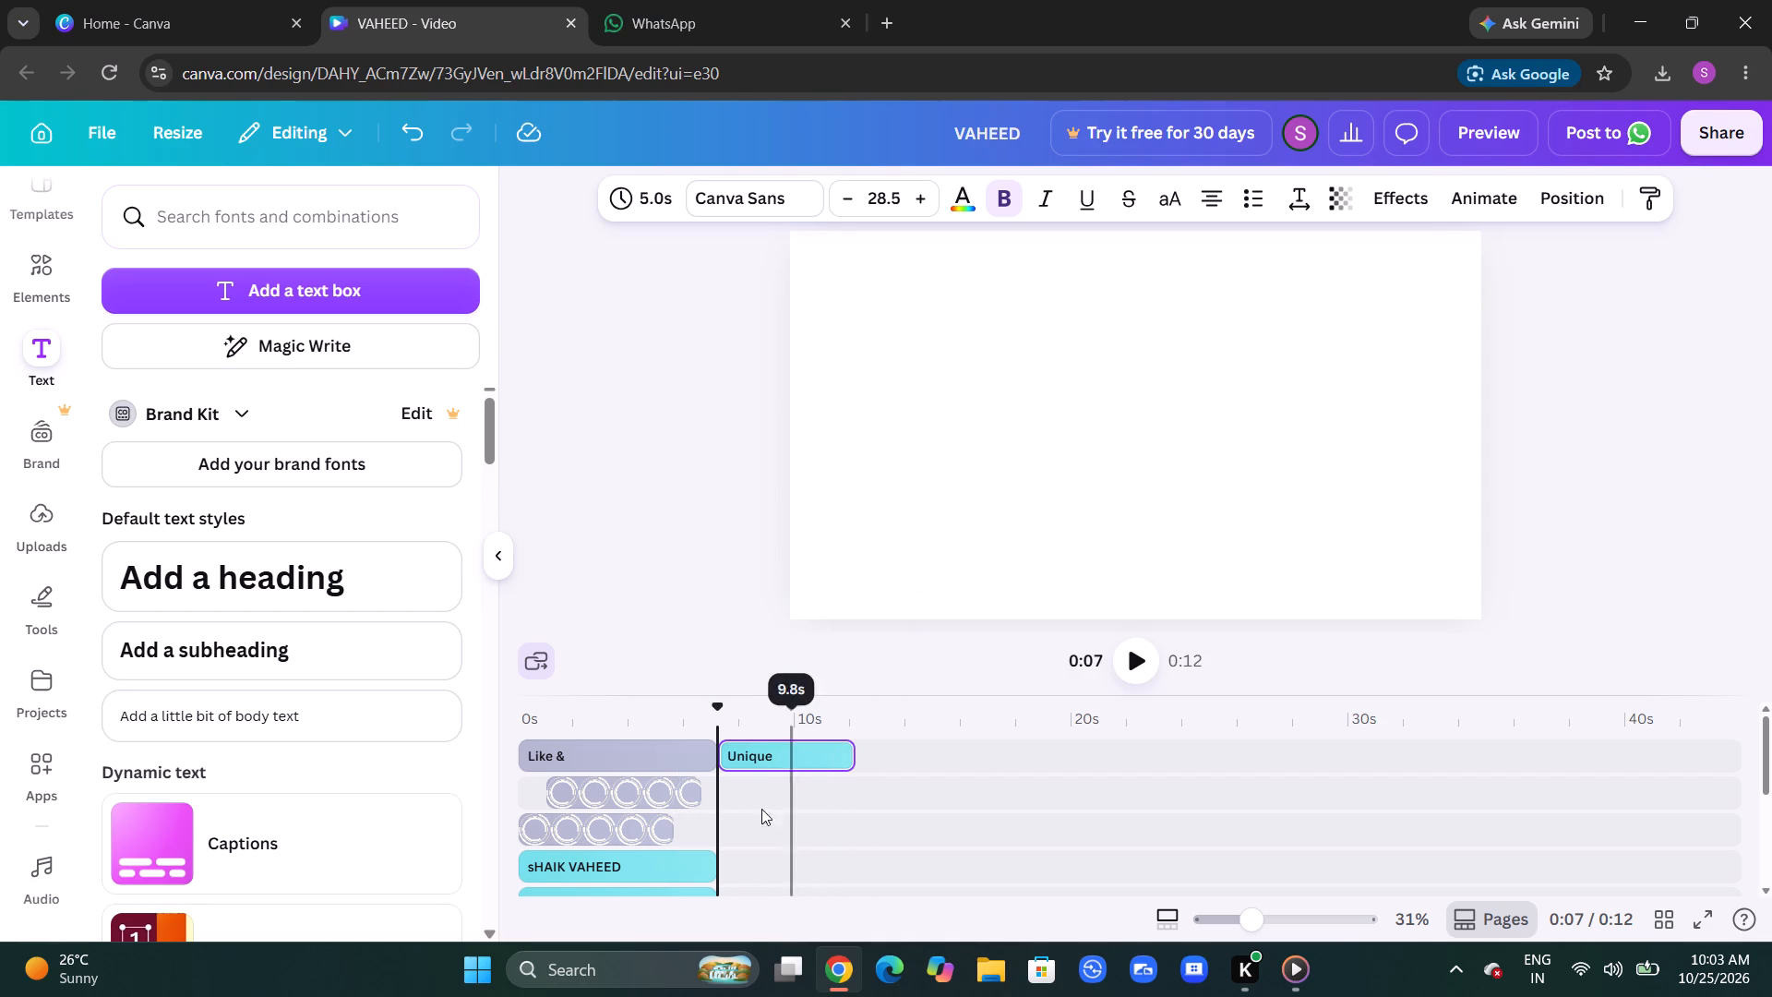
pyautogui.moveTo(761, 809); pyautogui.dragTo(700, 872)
# Check the timeline tracks and play the video from within the "Like &" text clip.
pyautogui.scroll(-2, 647, 821)
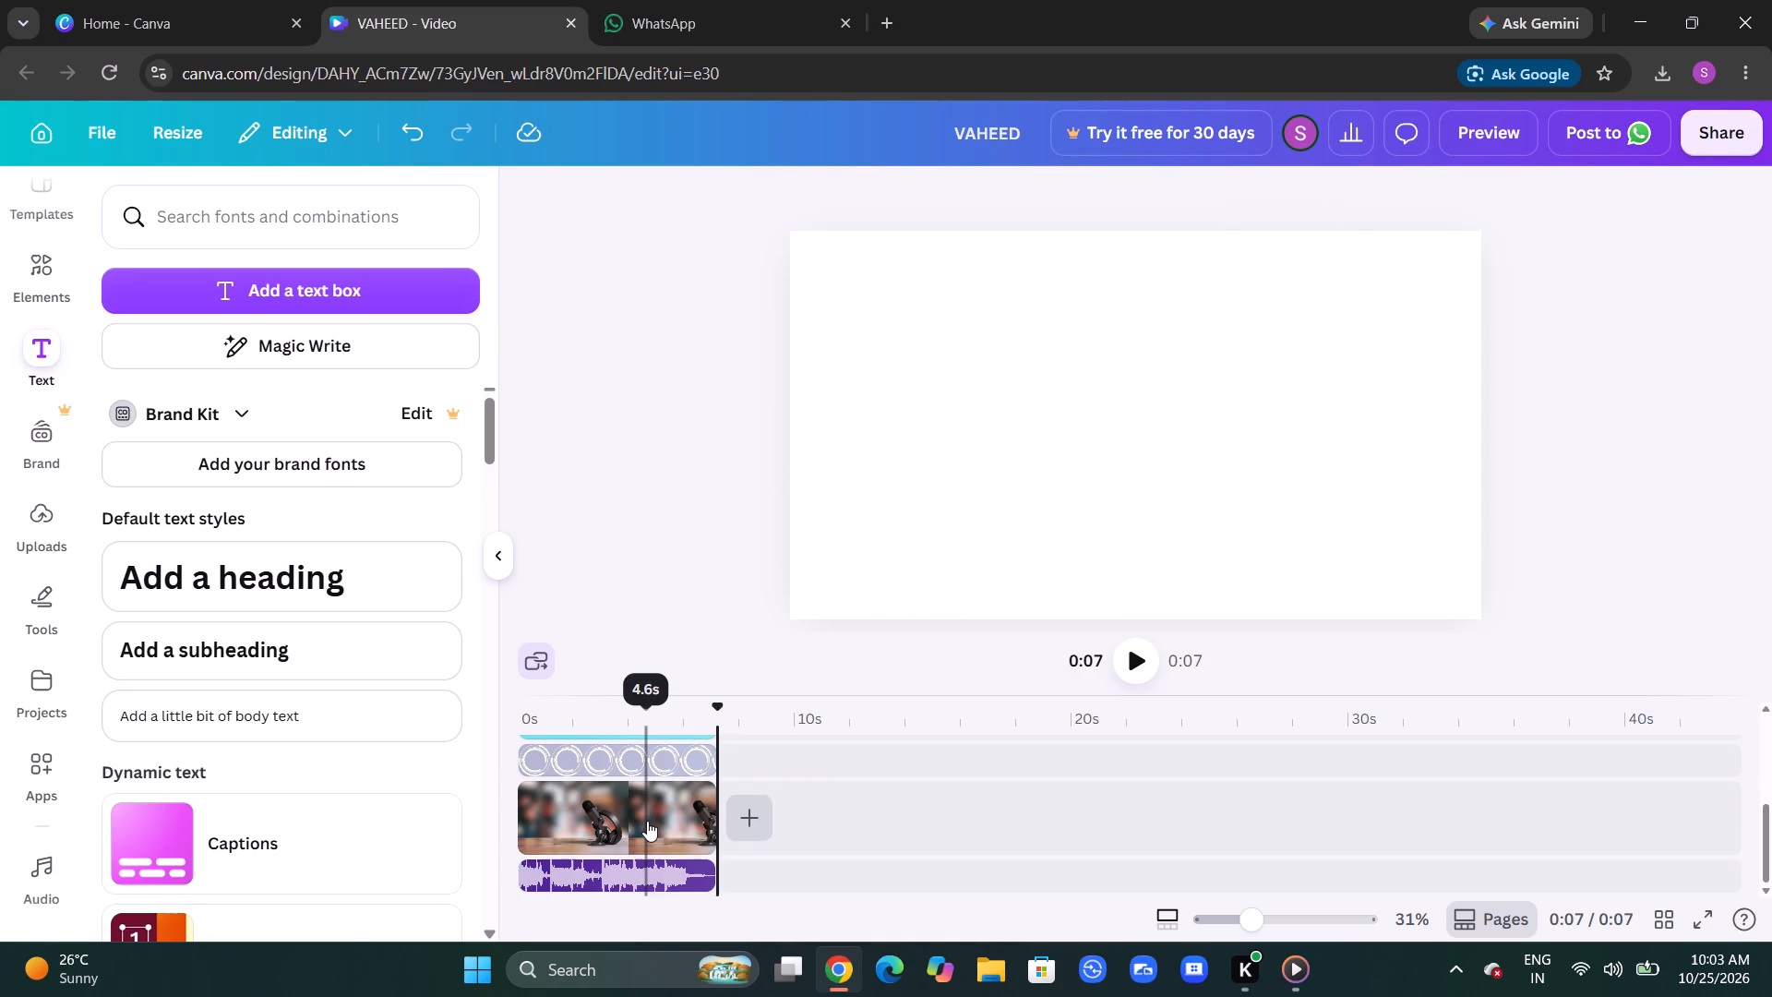
pyautogui.scroll(3, 617, 841)
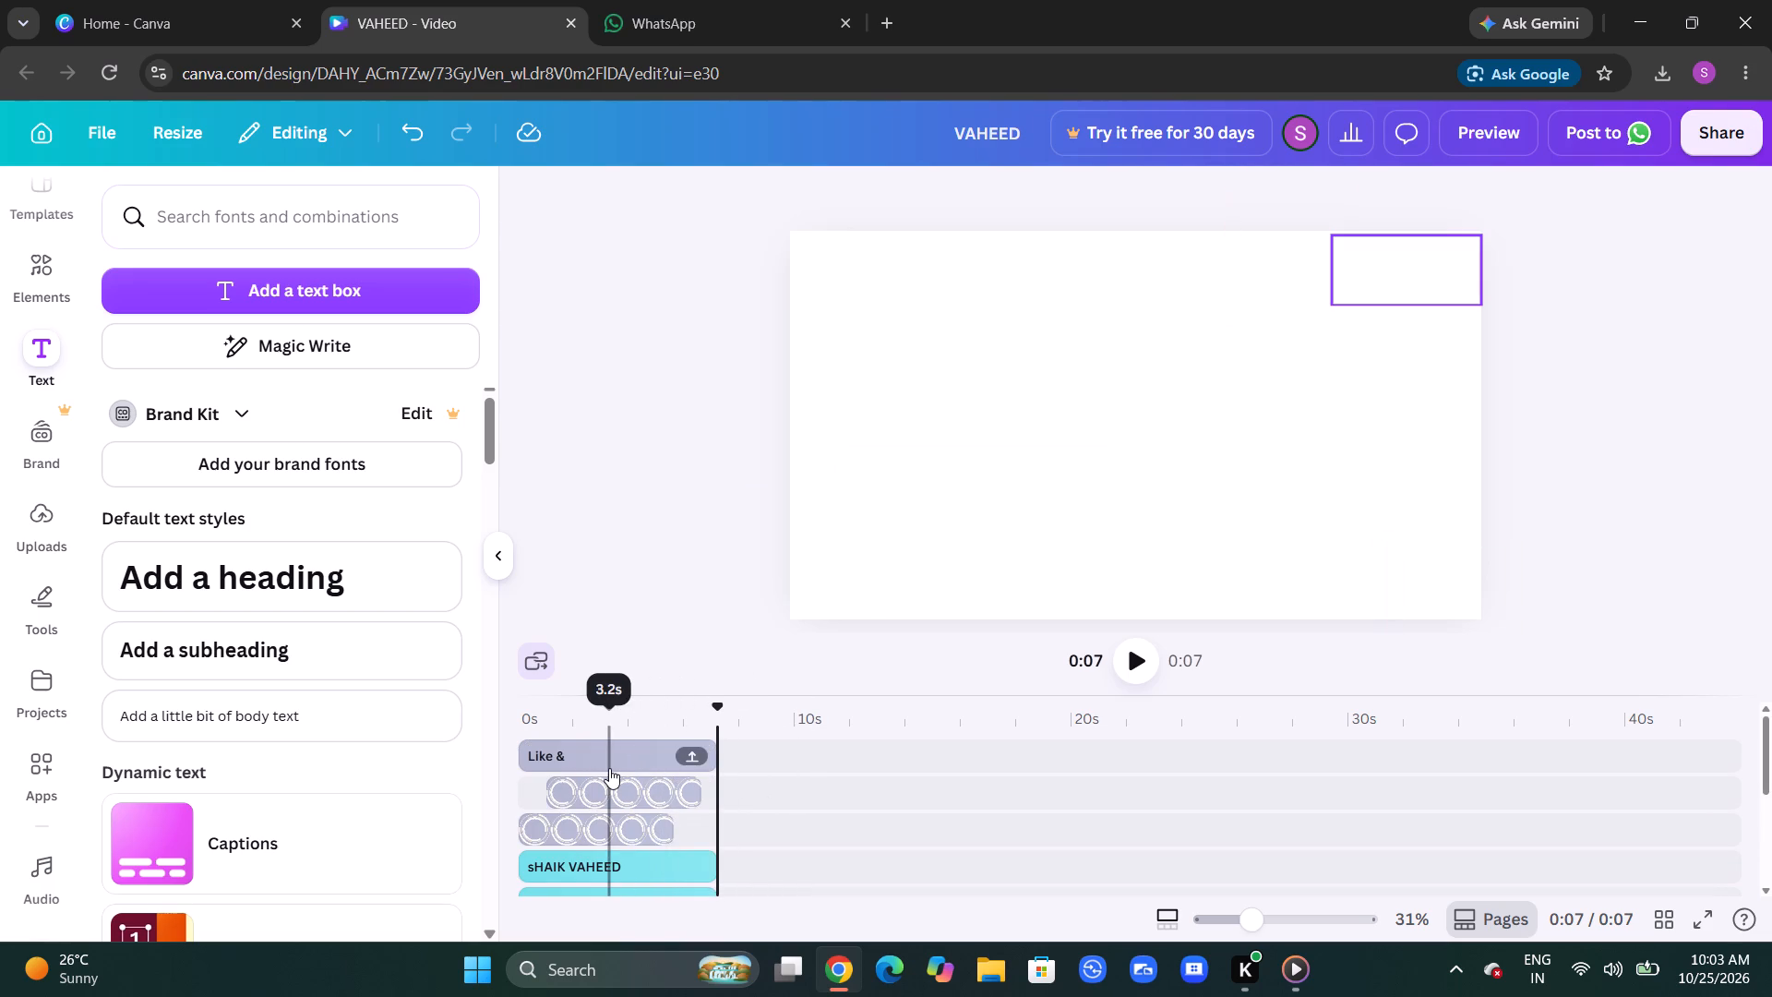
pyautogui.click(609, 768)
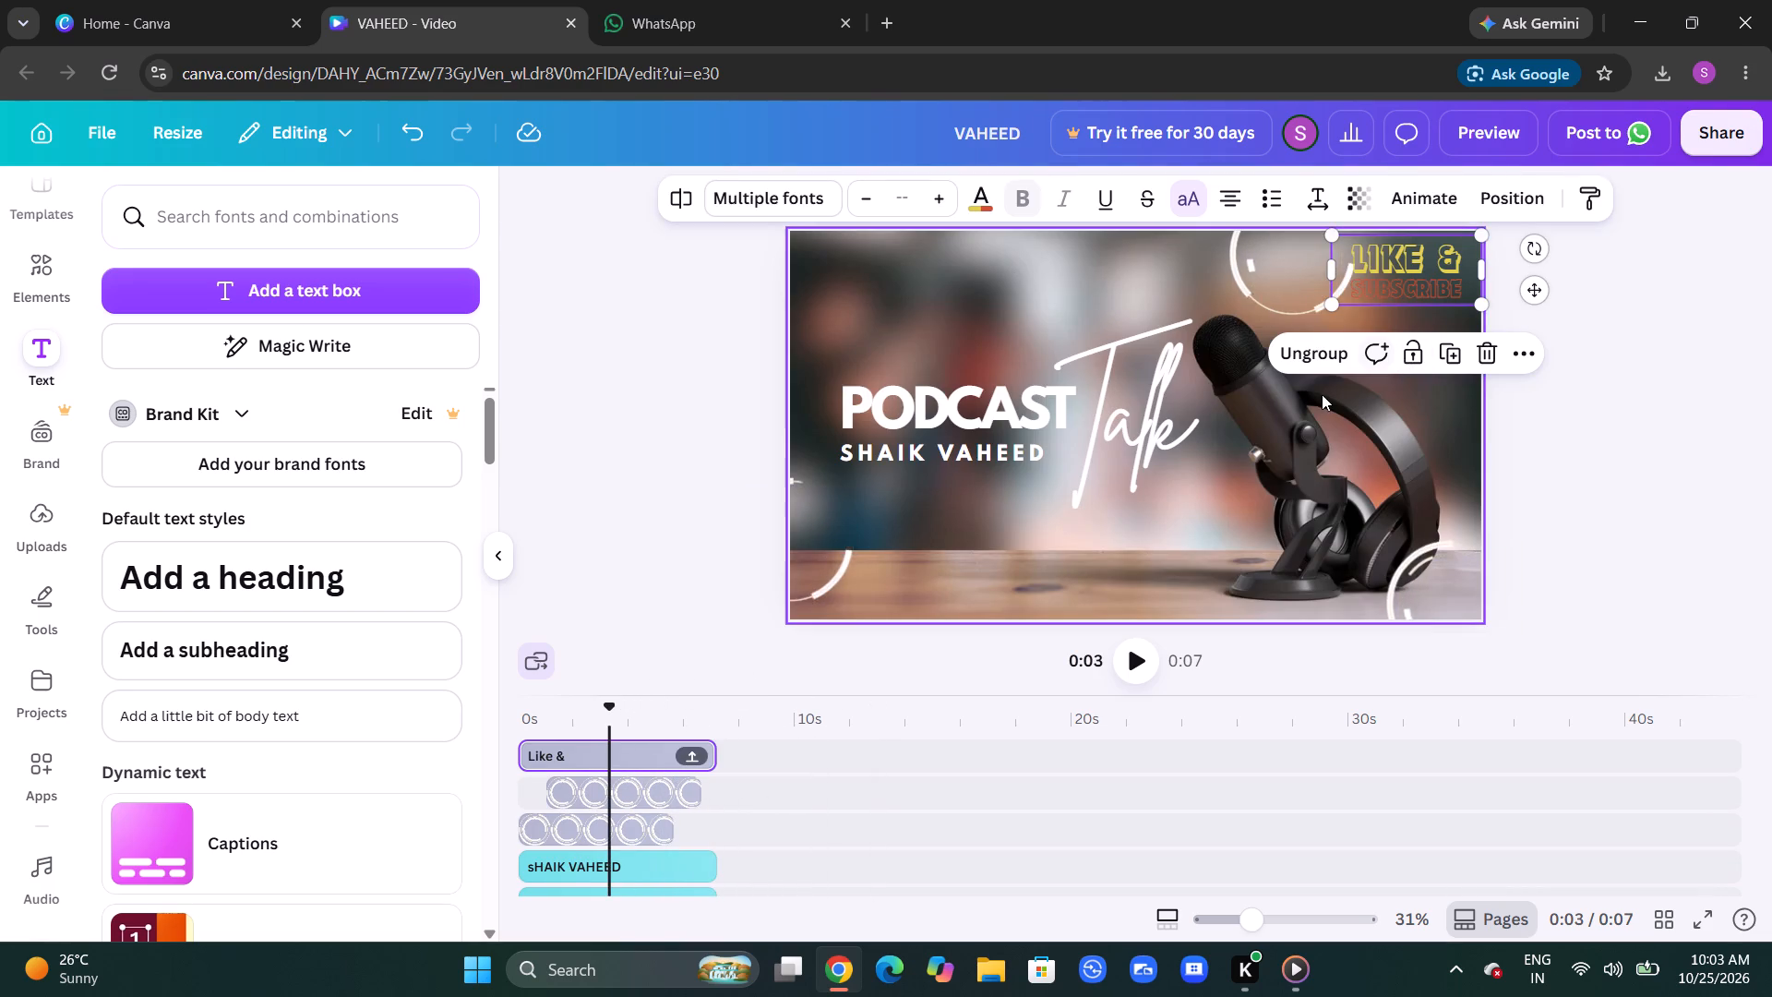
pyautogui.click(1133, 665)
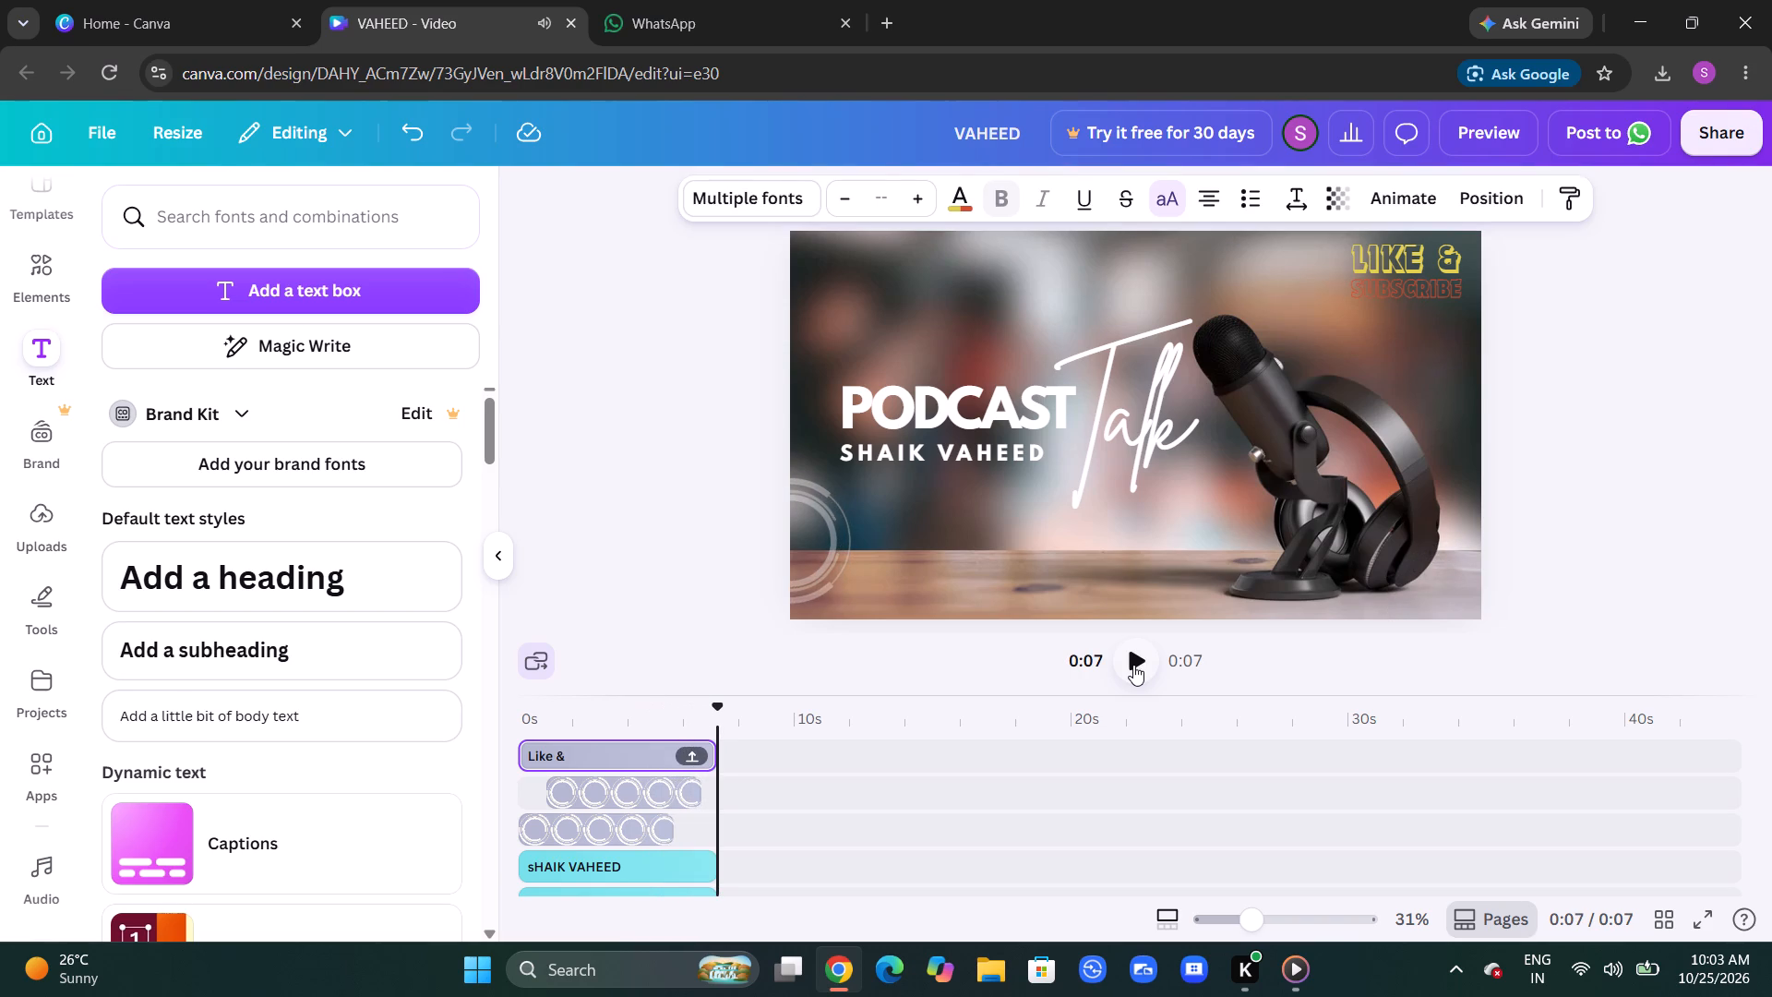
# Open the Captions feature from the dynamic text options and browse its caption styles.
pyautogui.scroll(-3, 302, 717)
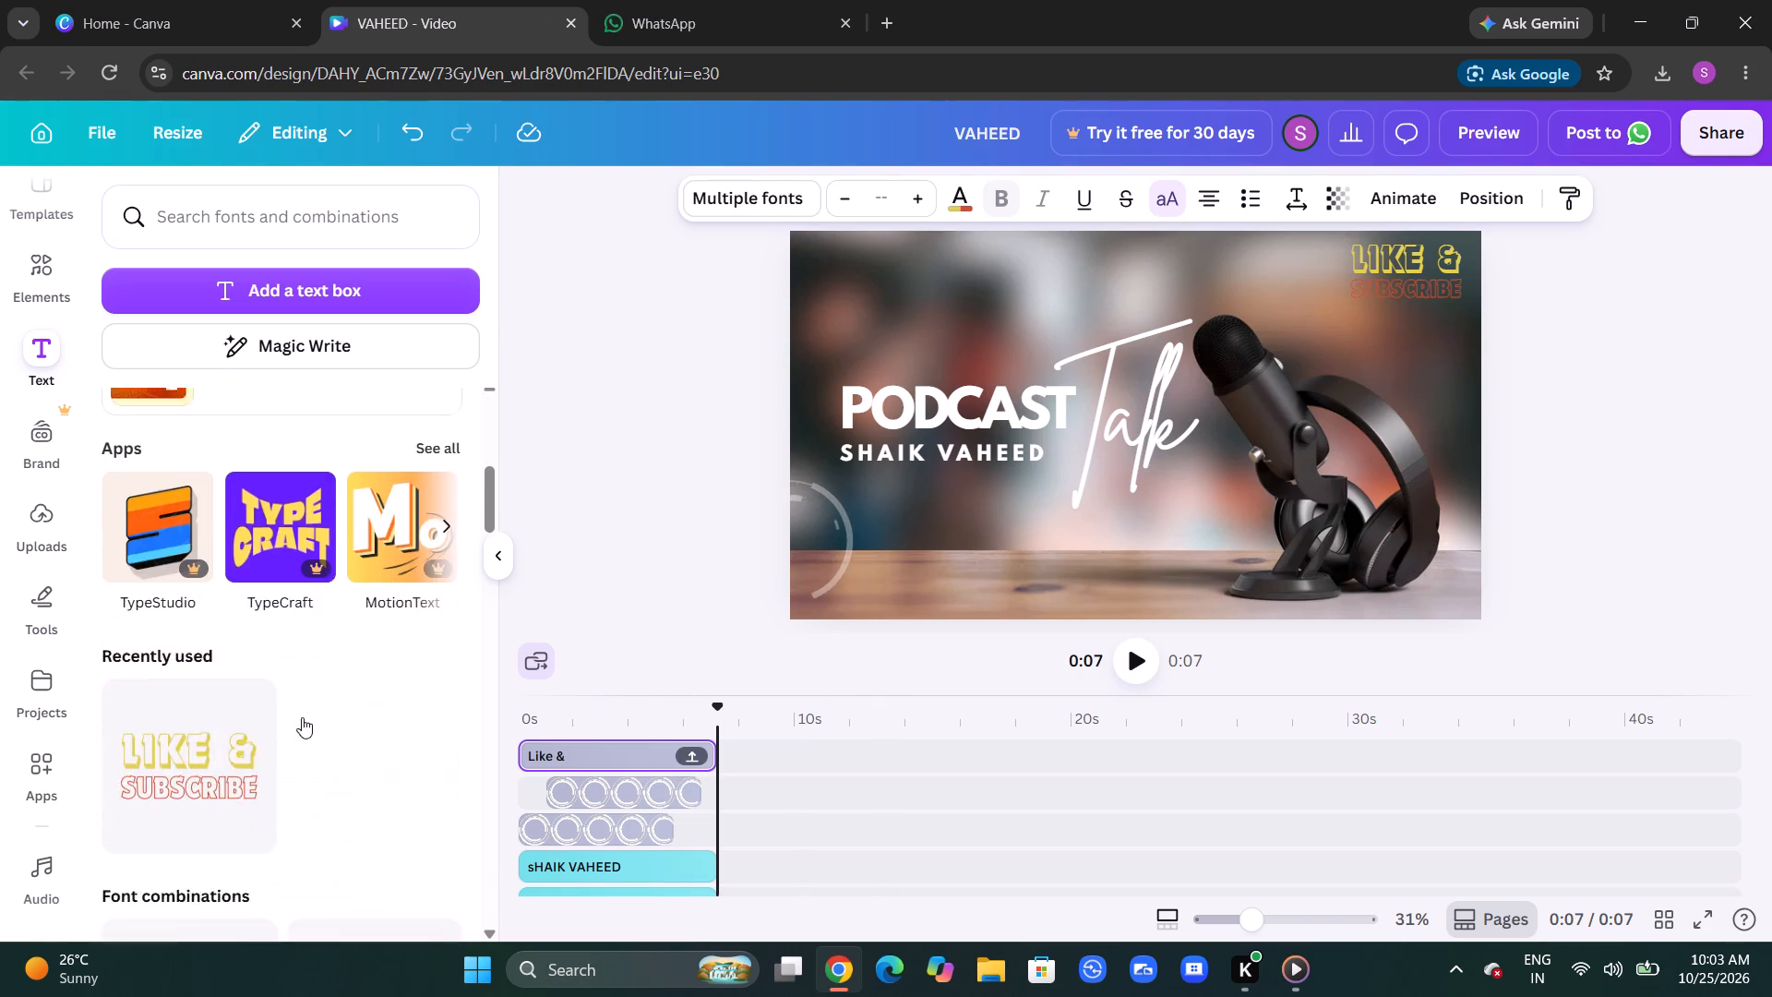
pyautogui.scroll(3, 302, 717)
pyautogui.click(275, 858)
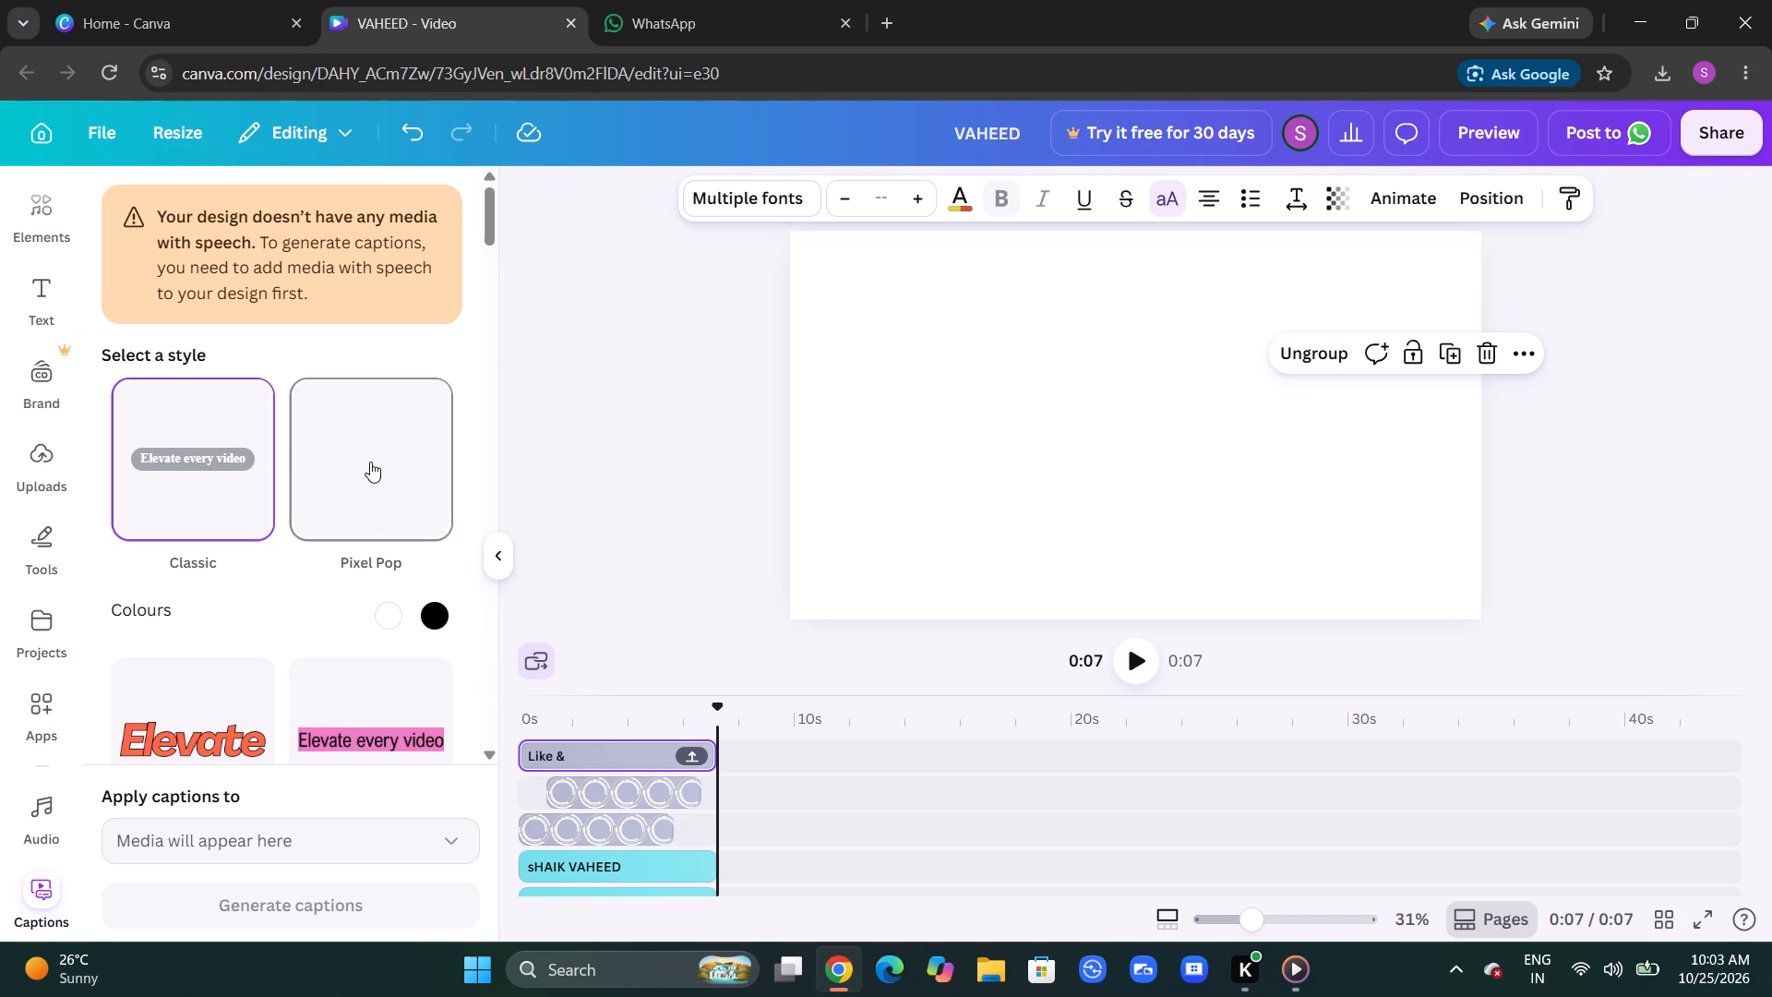
pyautogui.scroll(-3, 275, 661)
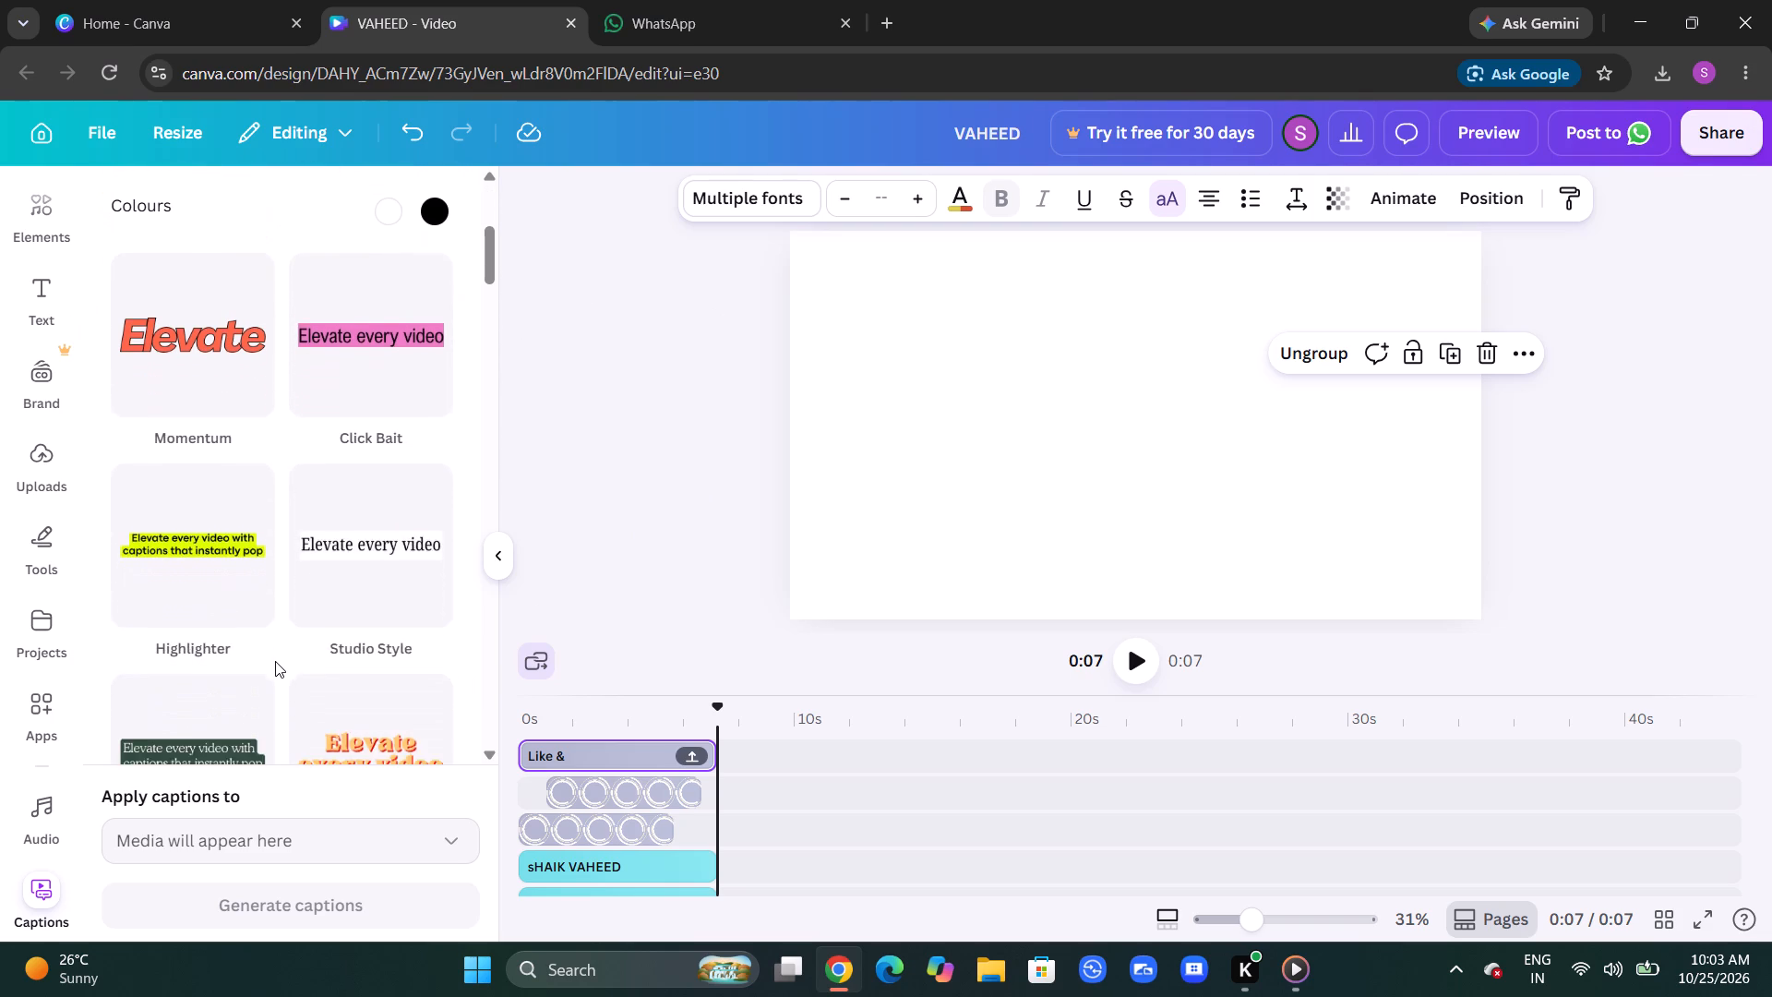
pyautogui.scroll(-3, 275, 661)
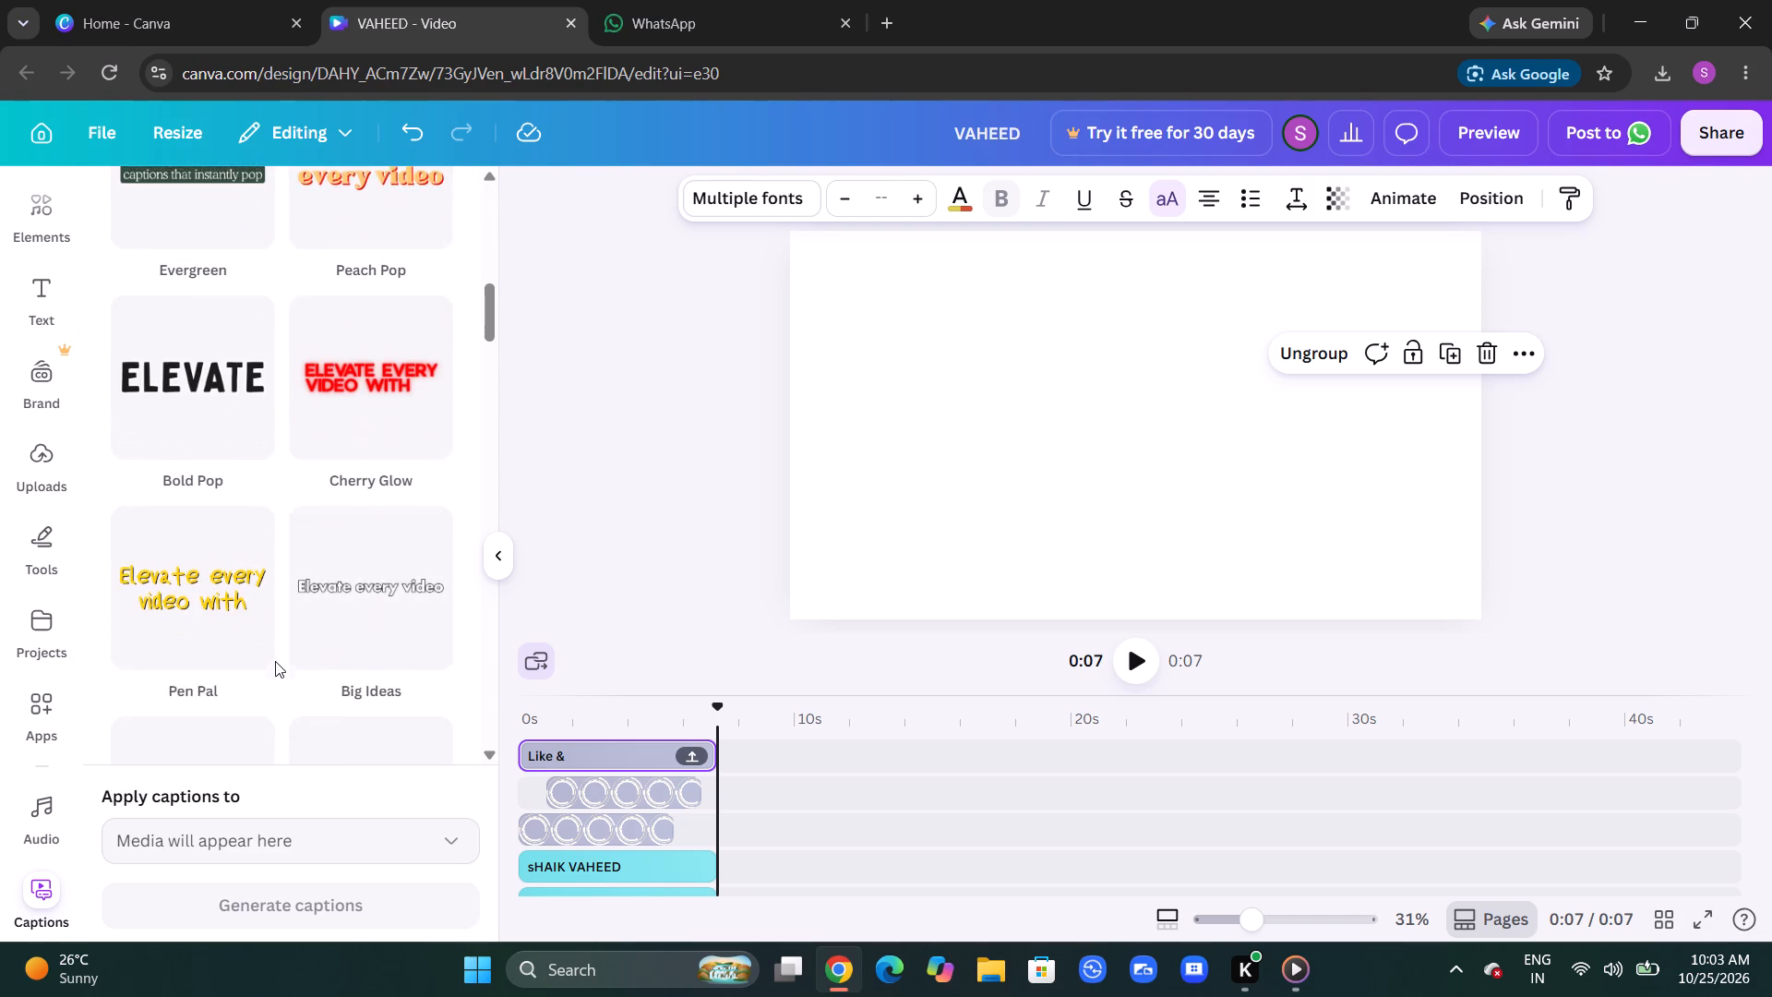
pyautogui.scroll(-4, 275, 661)
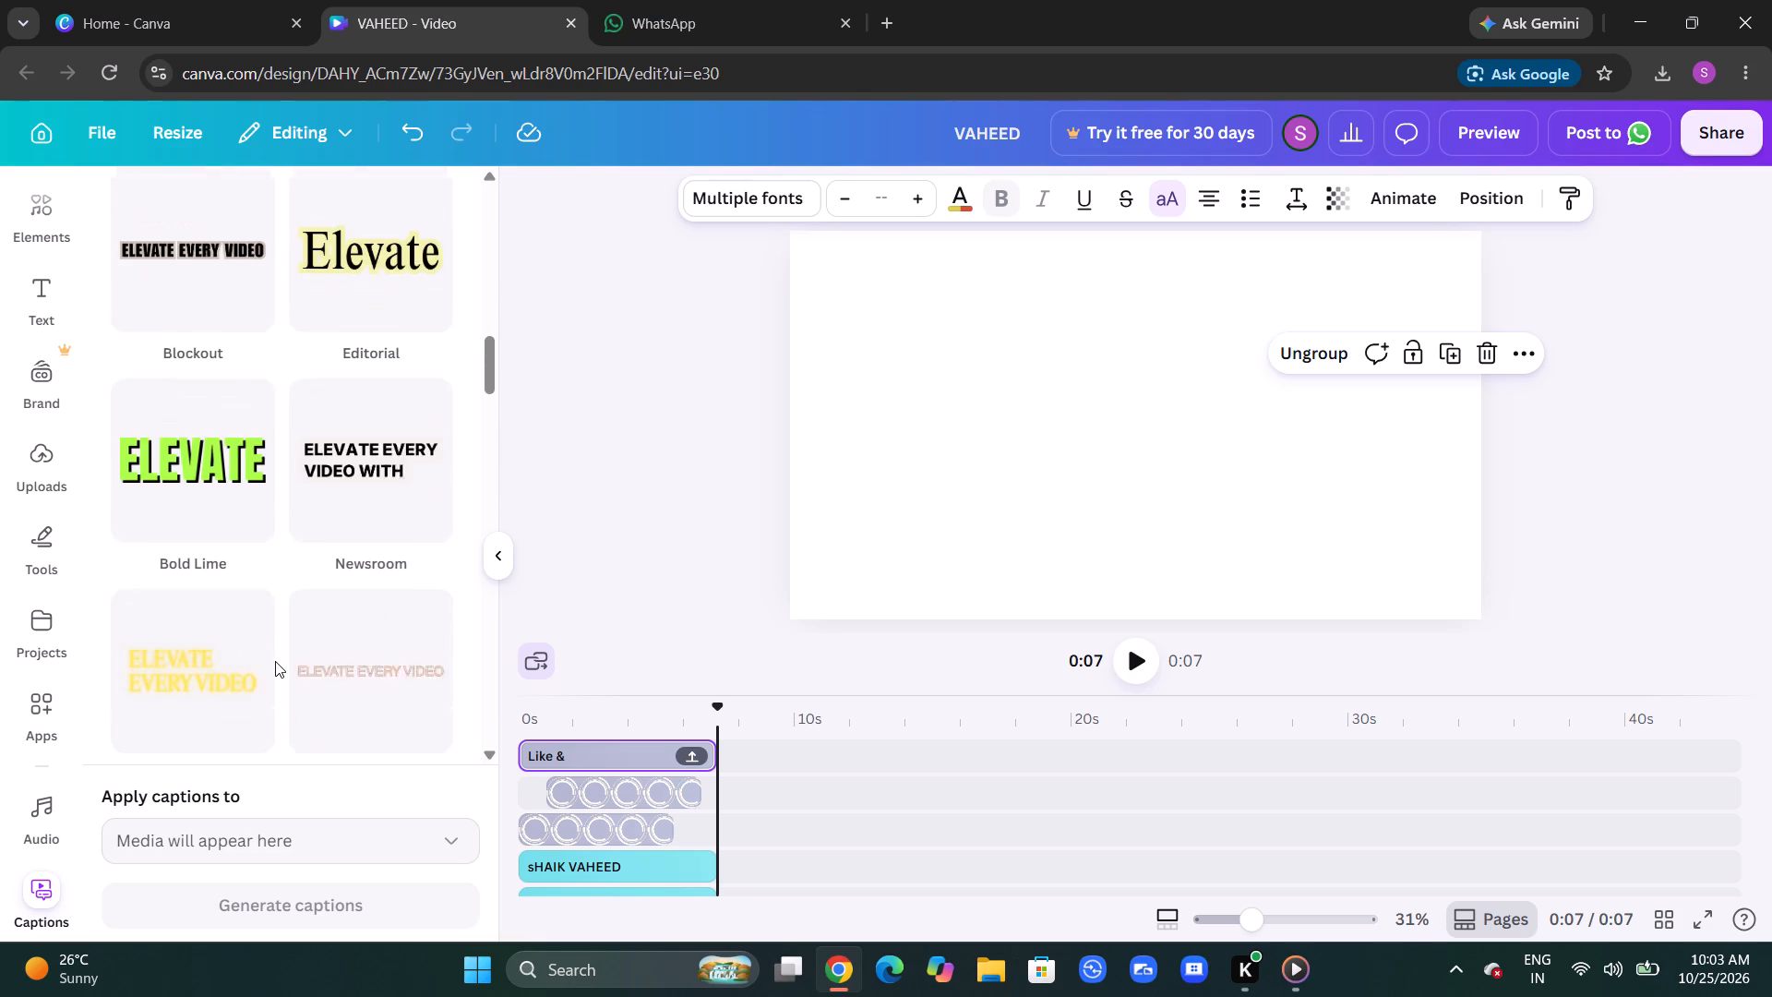
pyautogui.scroll(-2, 275, 661)
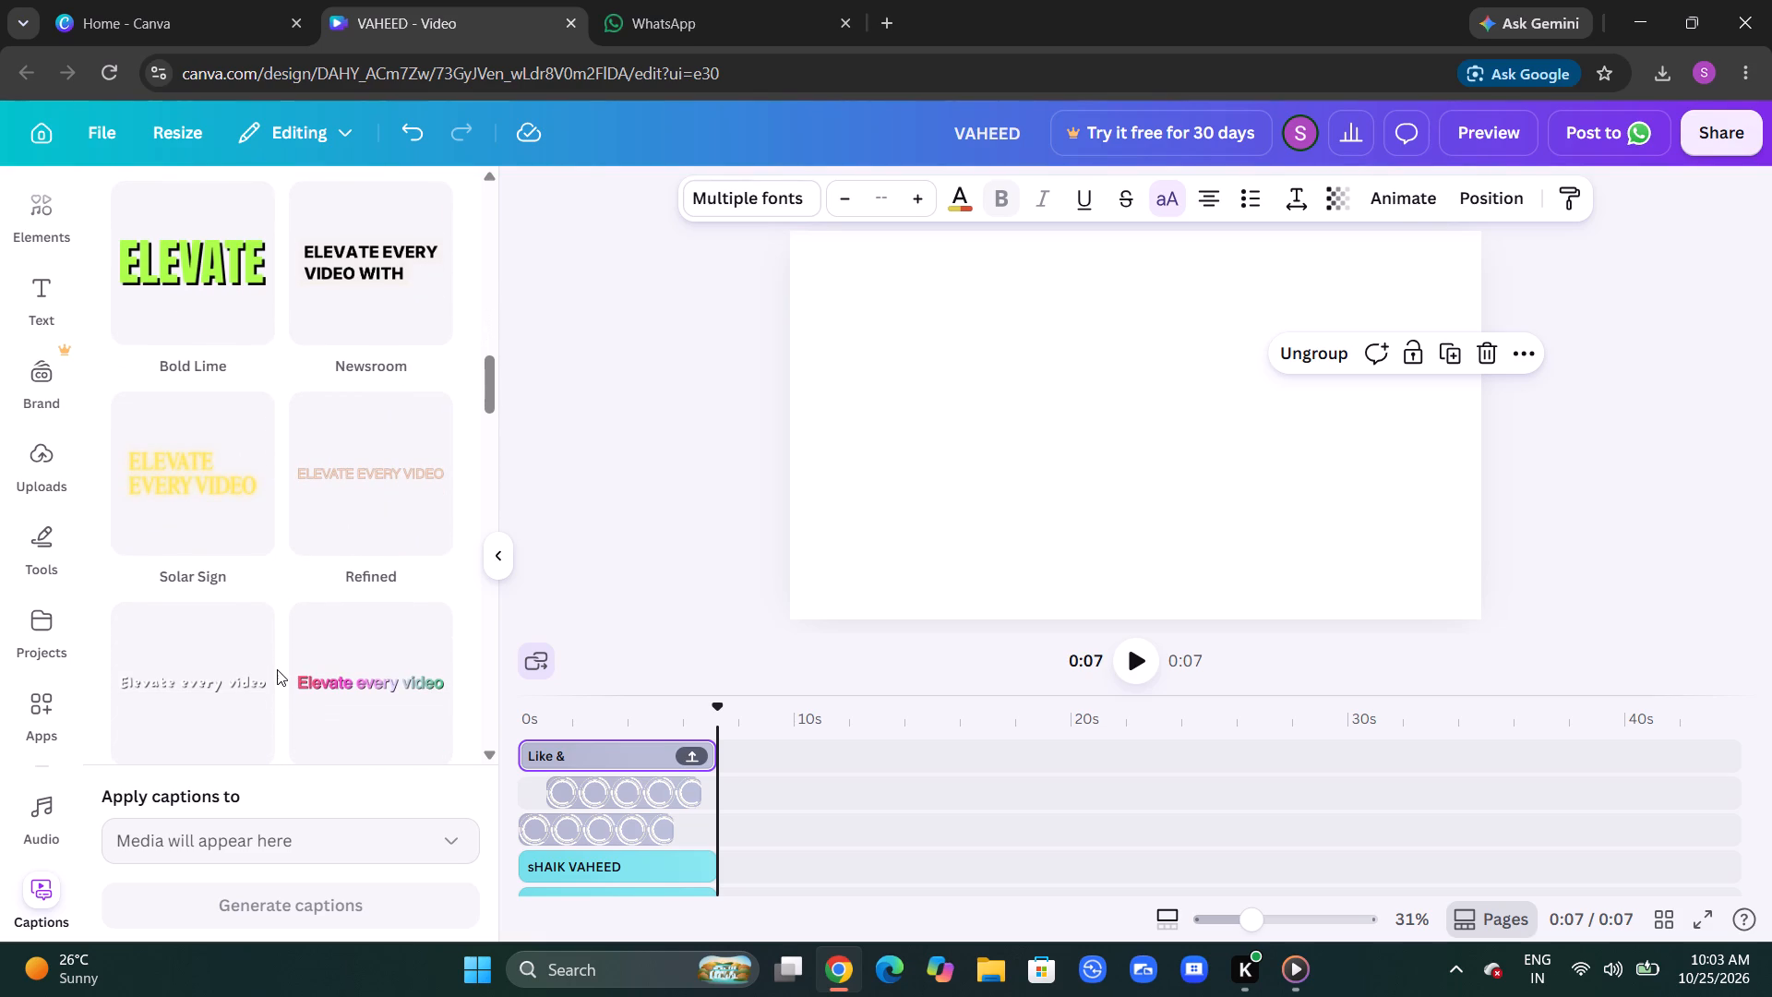
pyautogui.scroll(-1, 277, 669)
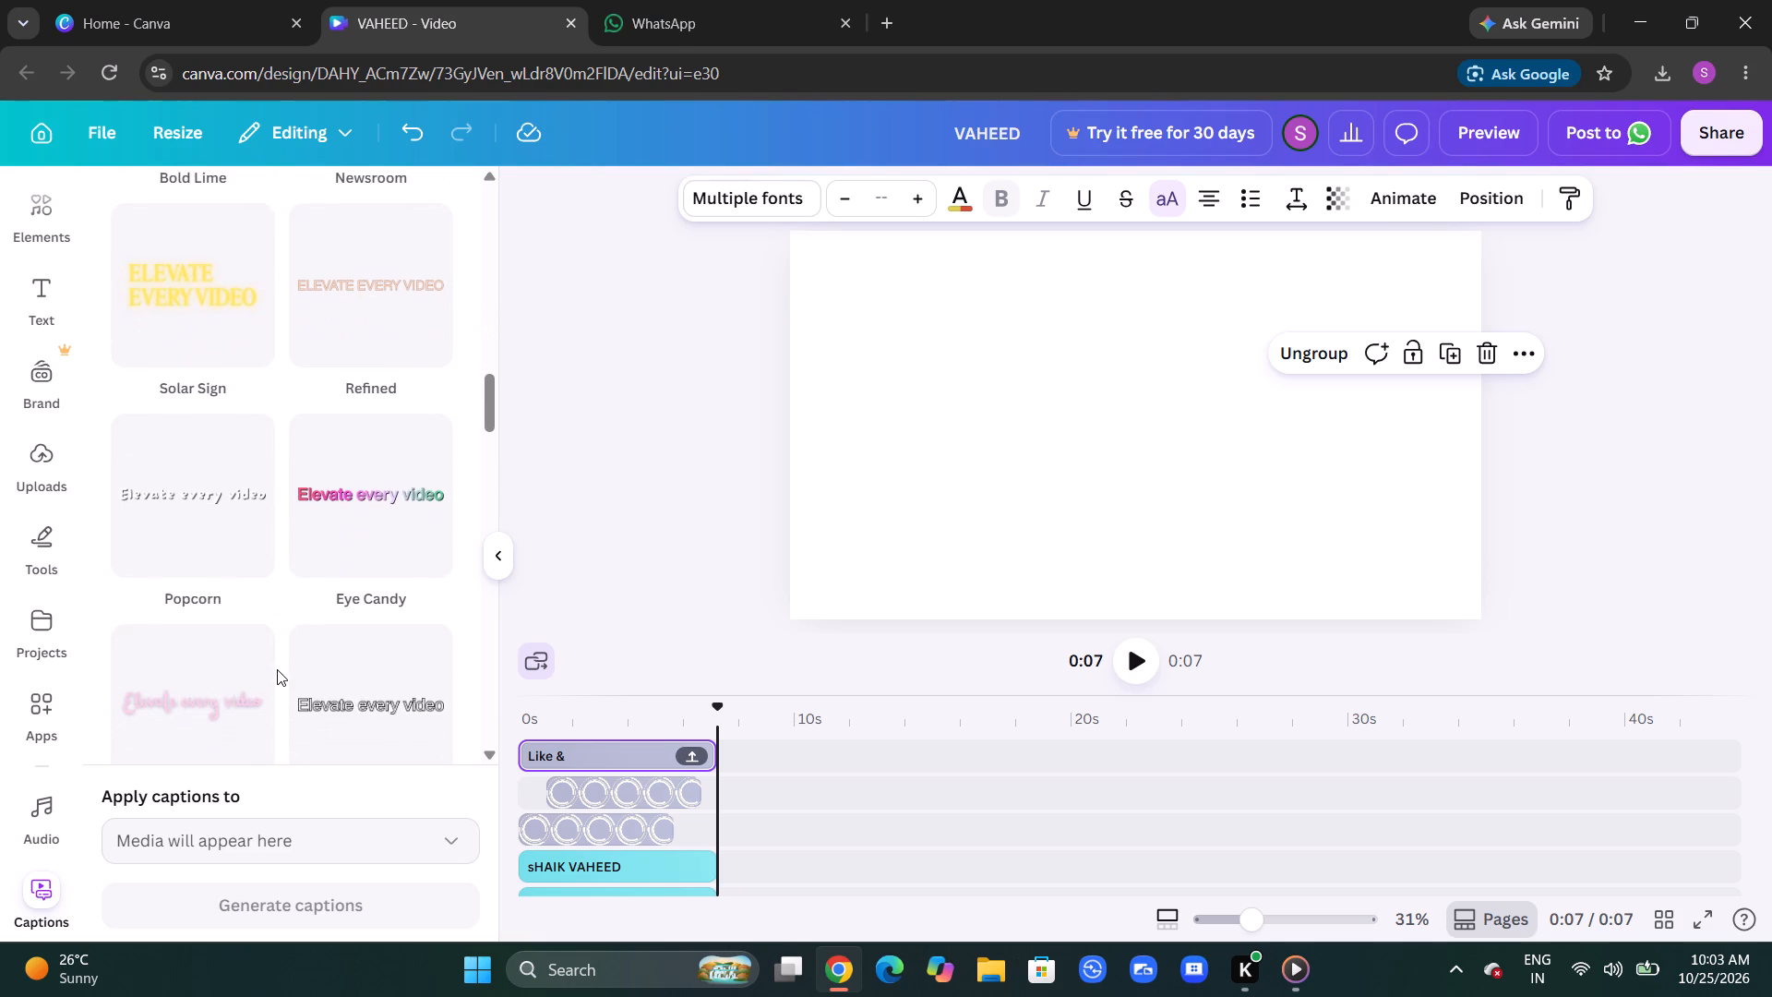
pyautogui.scroll(13, 277, 669)
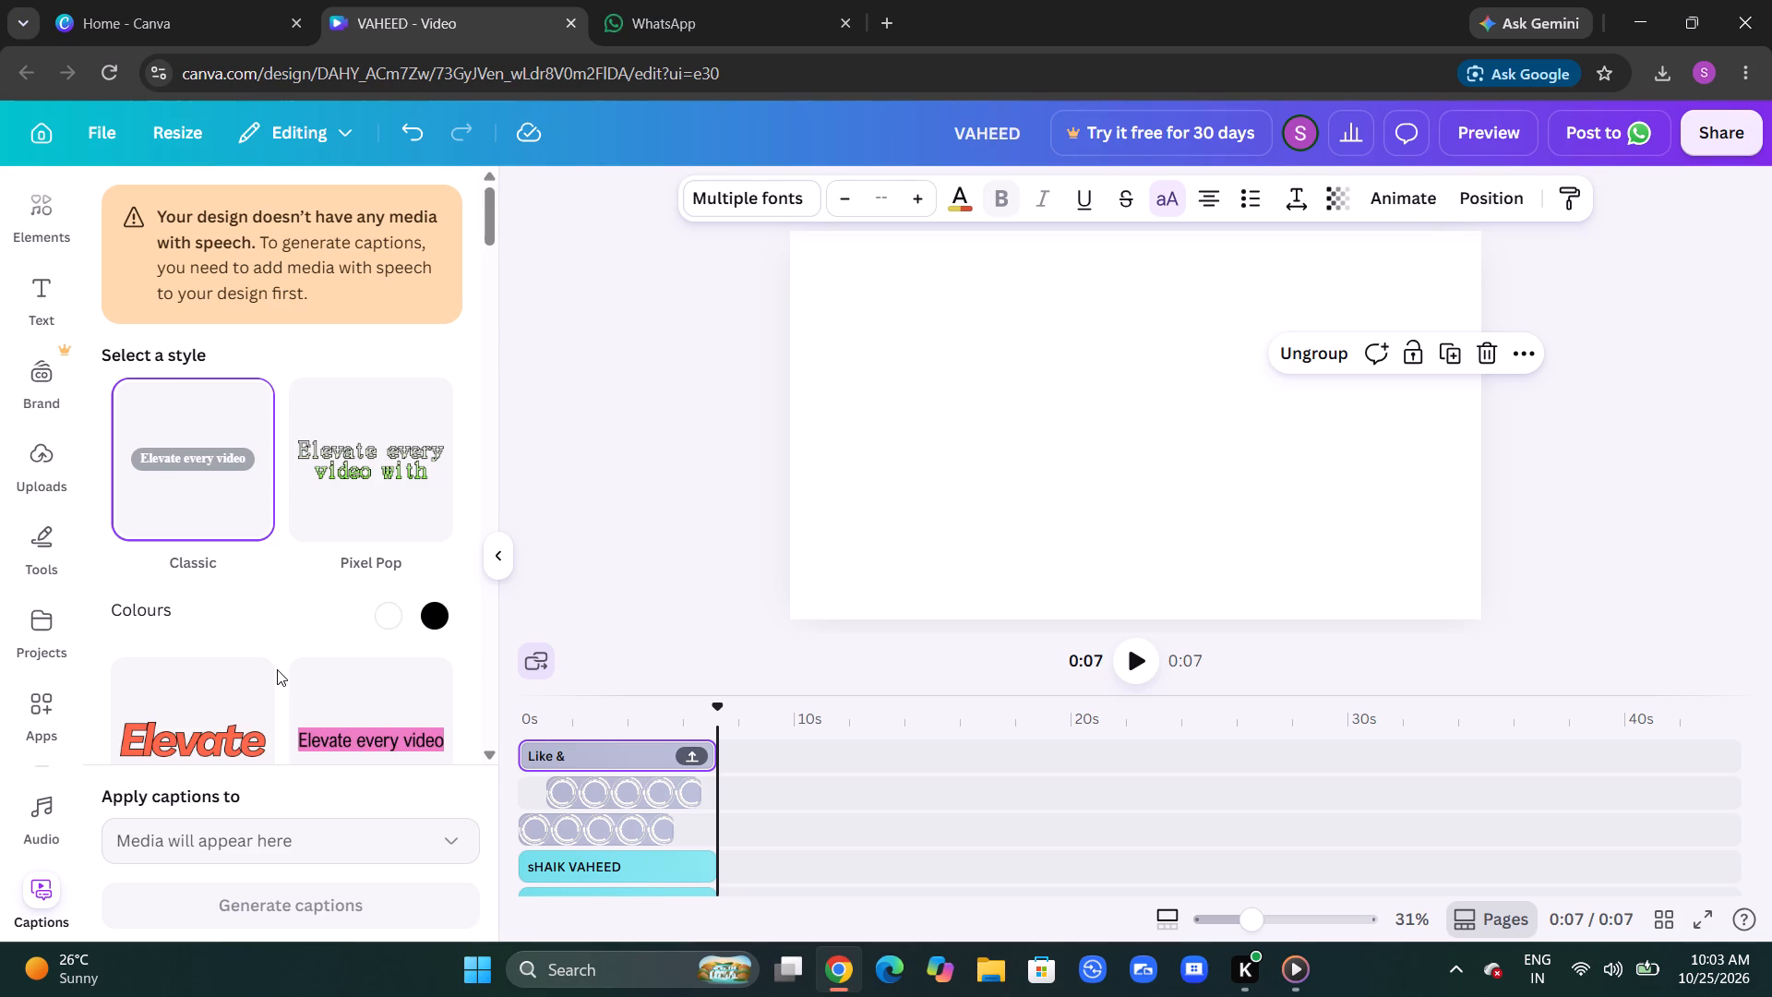
pyautogui.scroll(1, 277, 669)
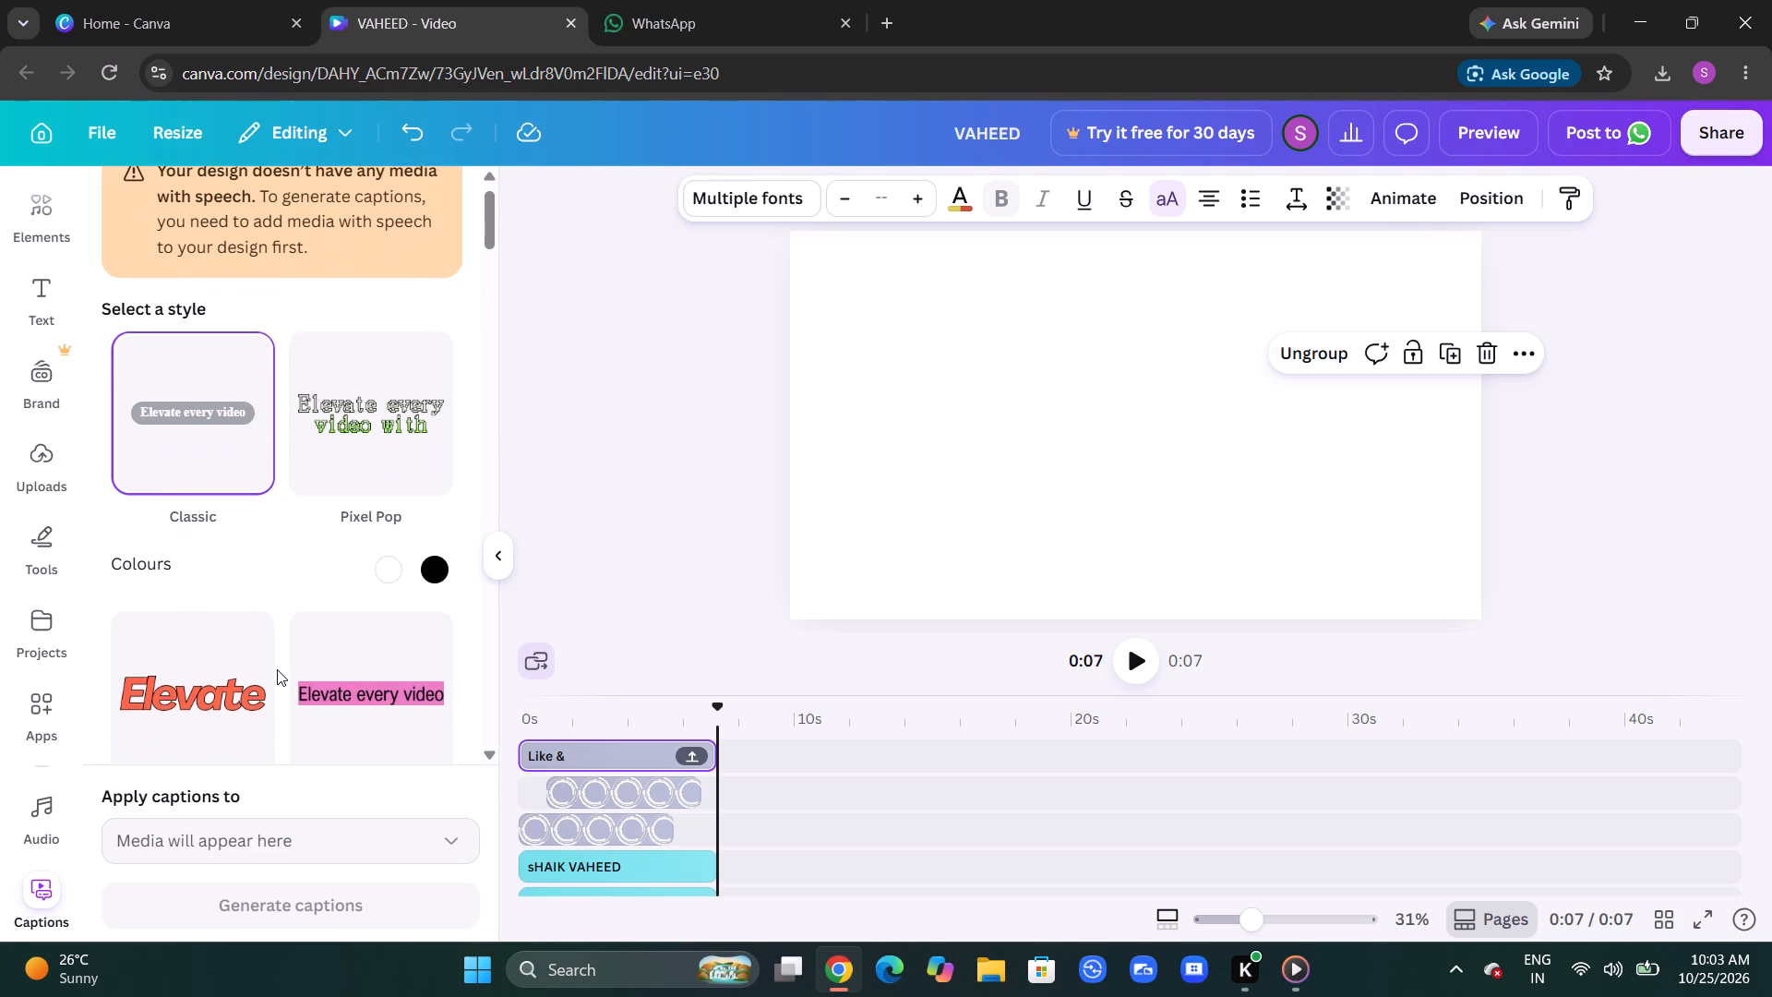
pyautogui.scroll(1, 277, 669)
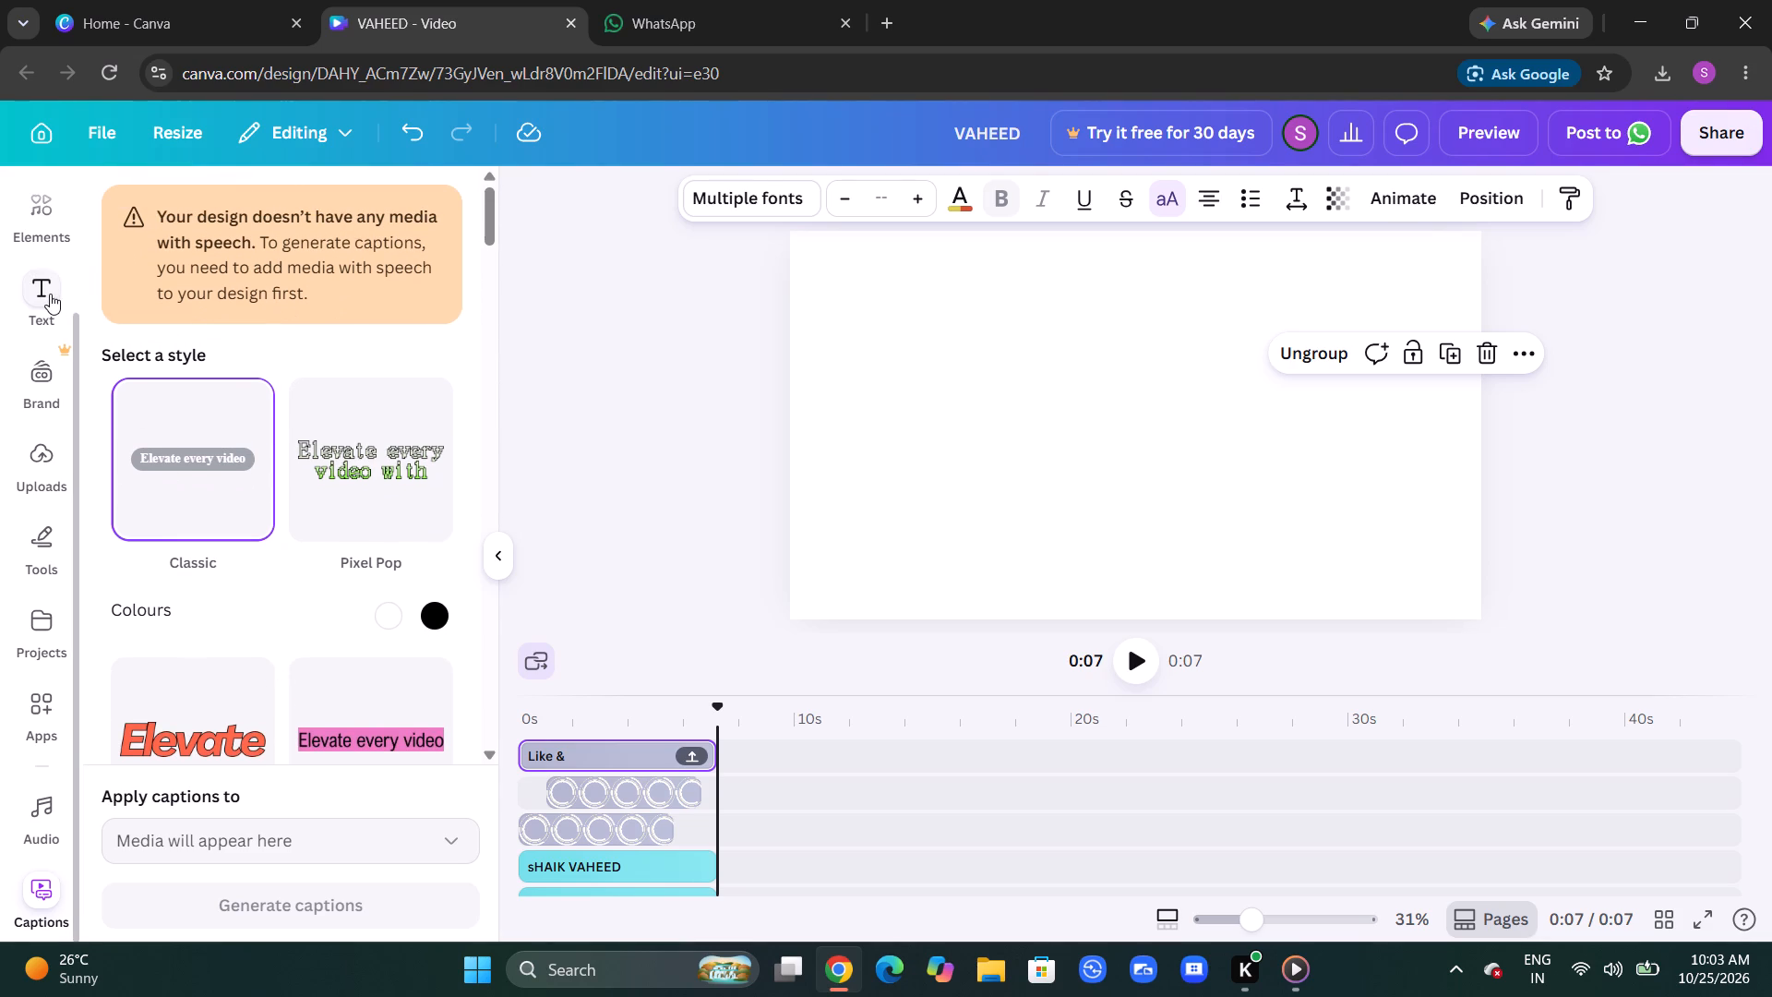
# Play the podcast intro video again to review it.
pyautogui.click(1122, 667)
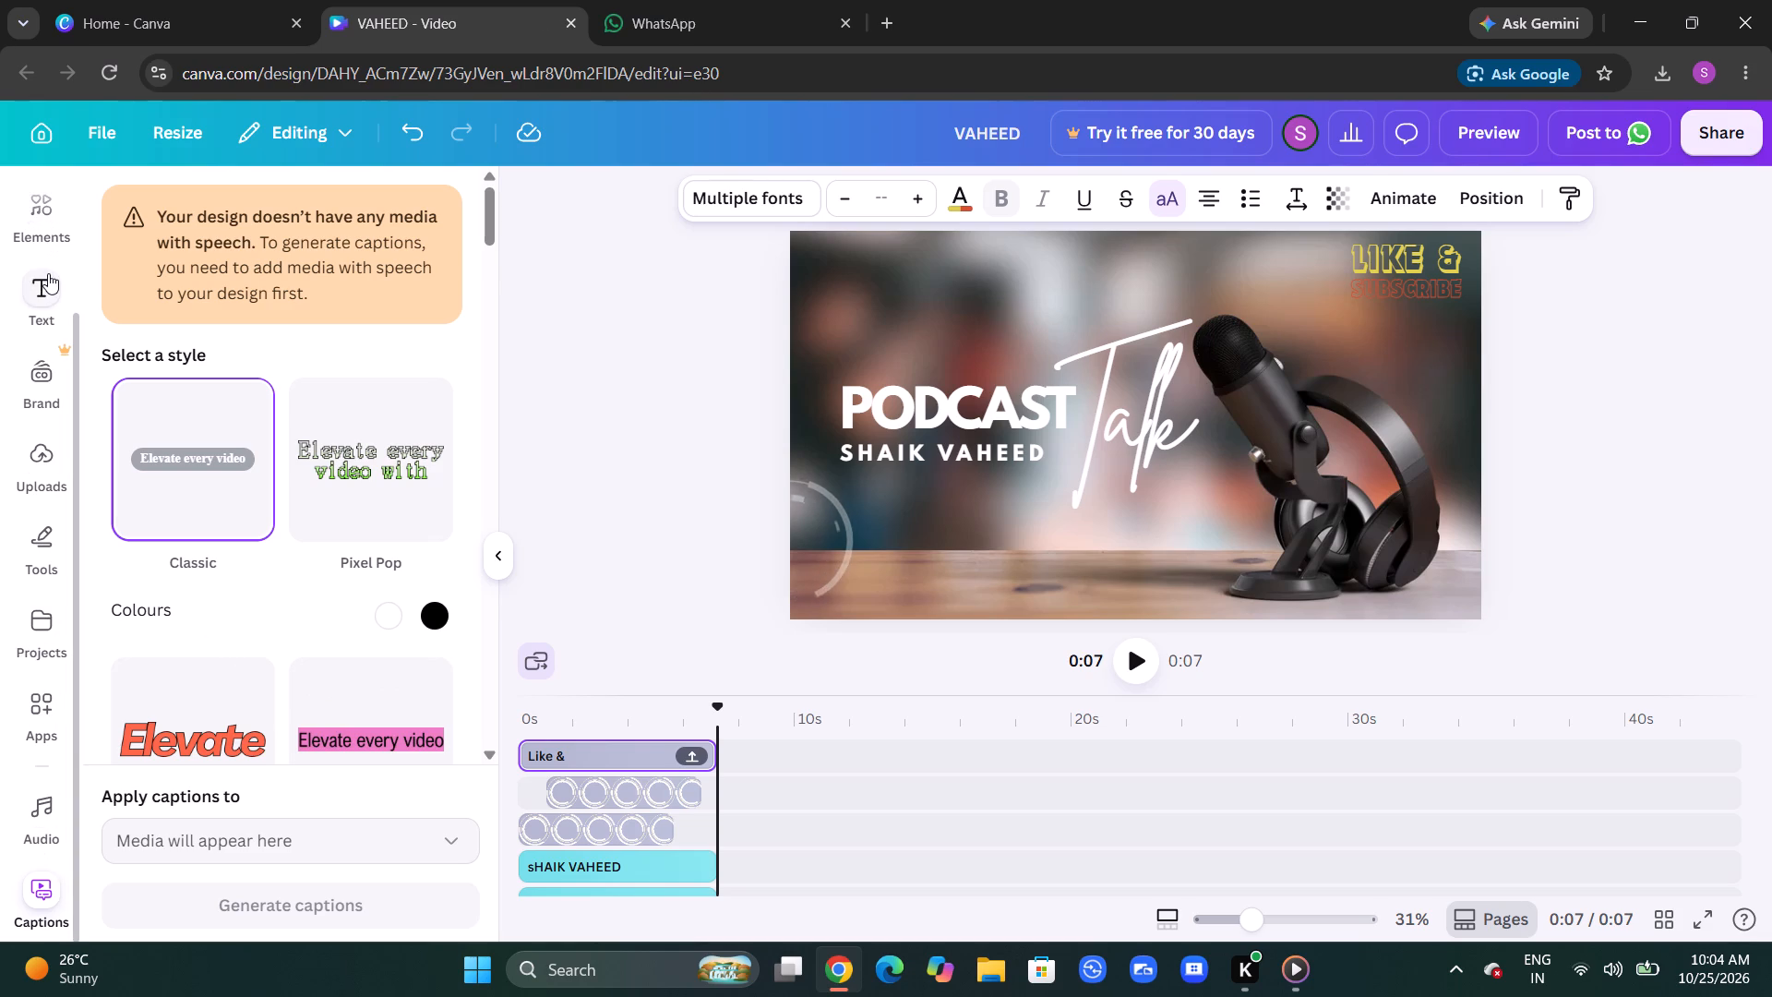
# Browse the templates similar to the White and Black Modern Simple Circle Geometric Microphone Podcast Talk YouTube Intro.
pyautogui.scroll(7, 48, 273)
pyautogui.click(37, 294)
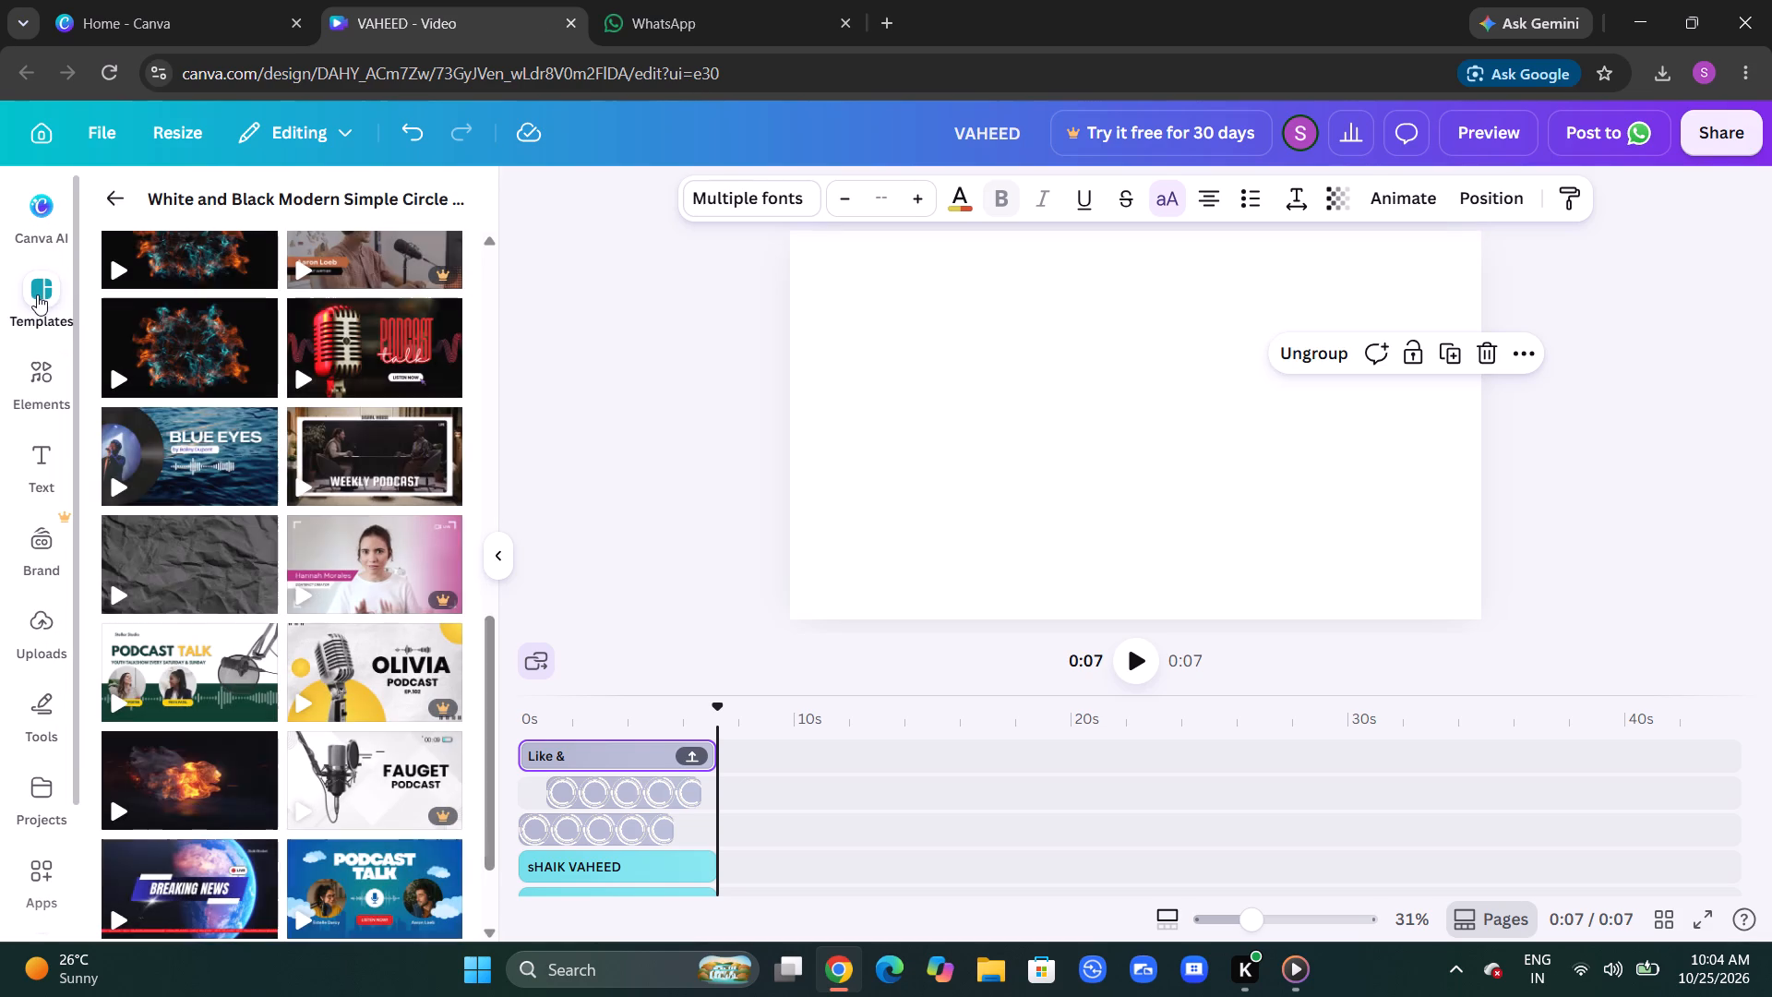
pyautogui.scroll(-1, 358, 709)
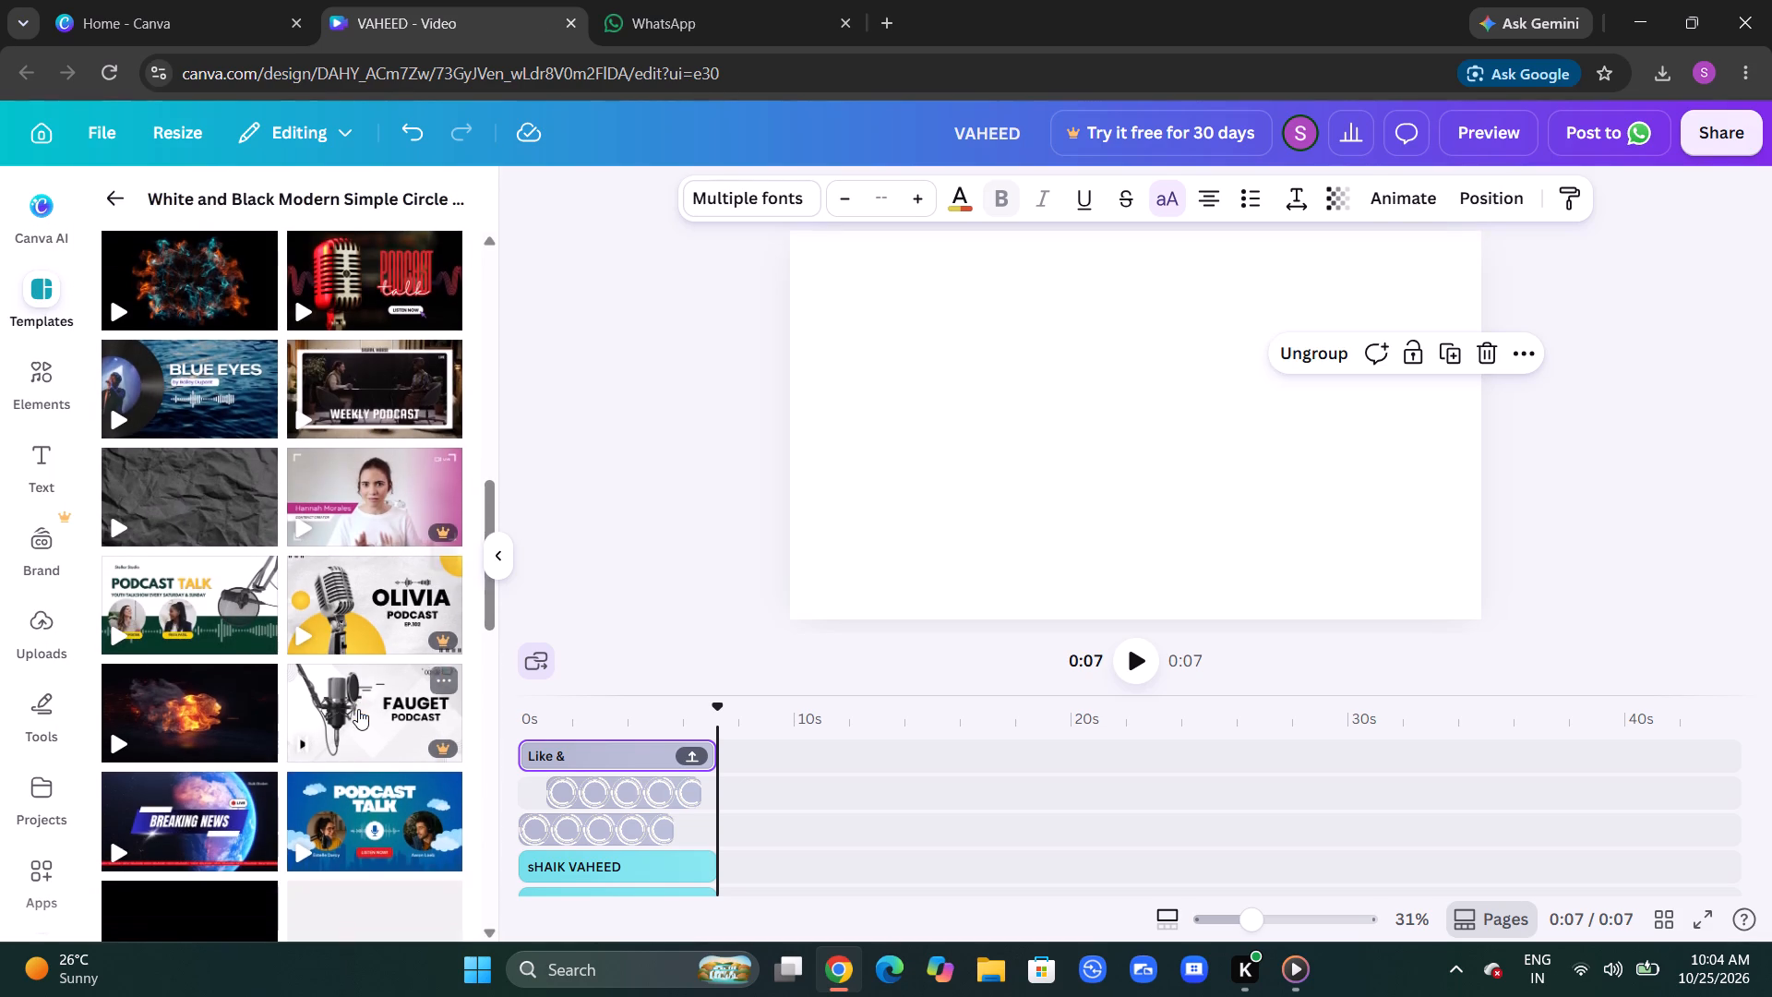
pyautogui.scroll(-3, 358, 709)
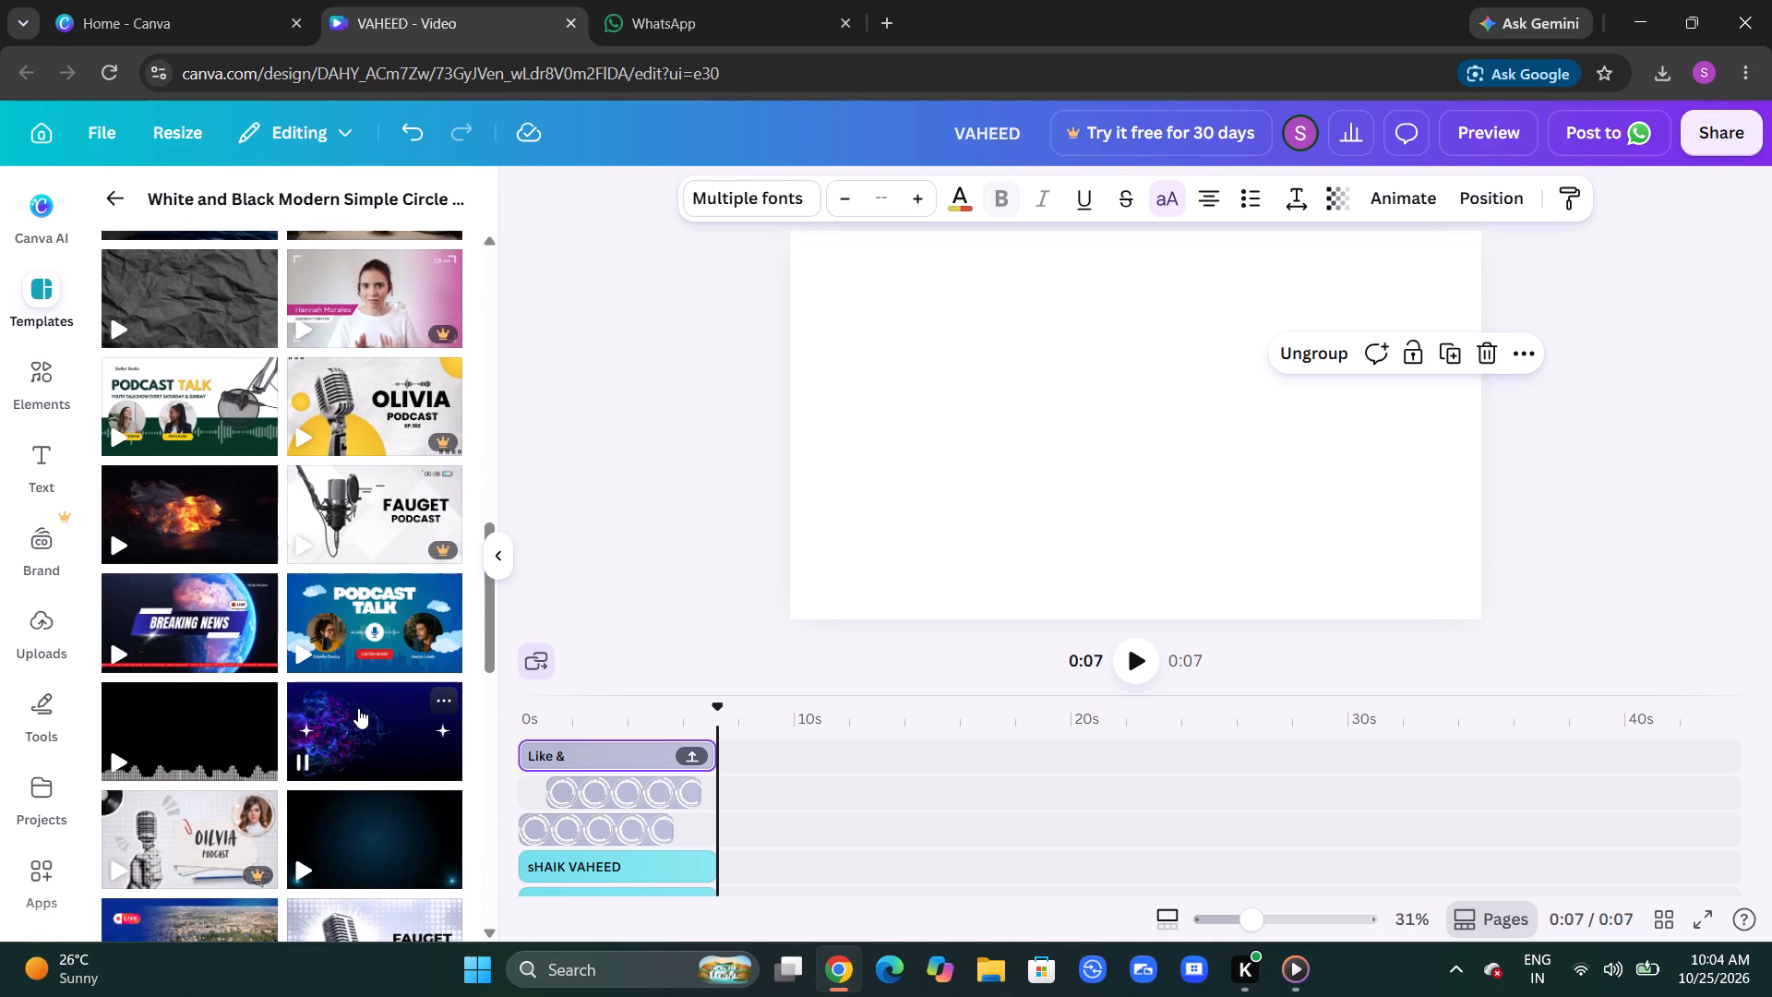
pyautogui.scroll(-2, 358, 708)
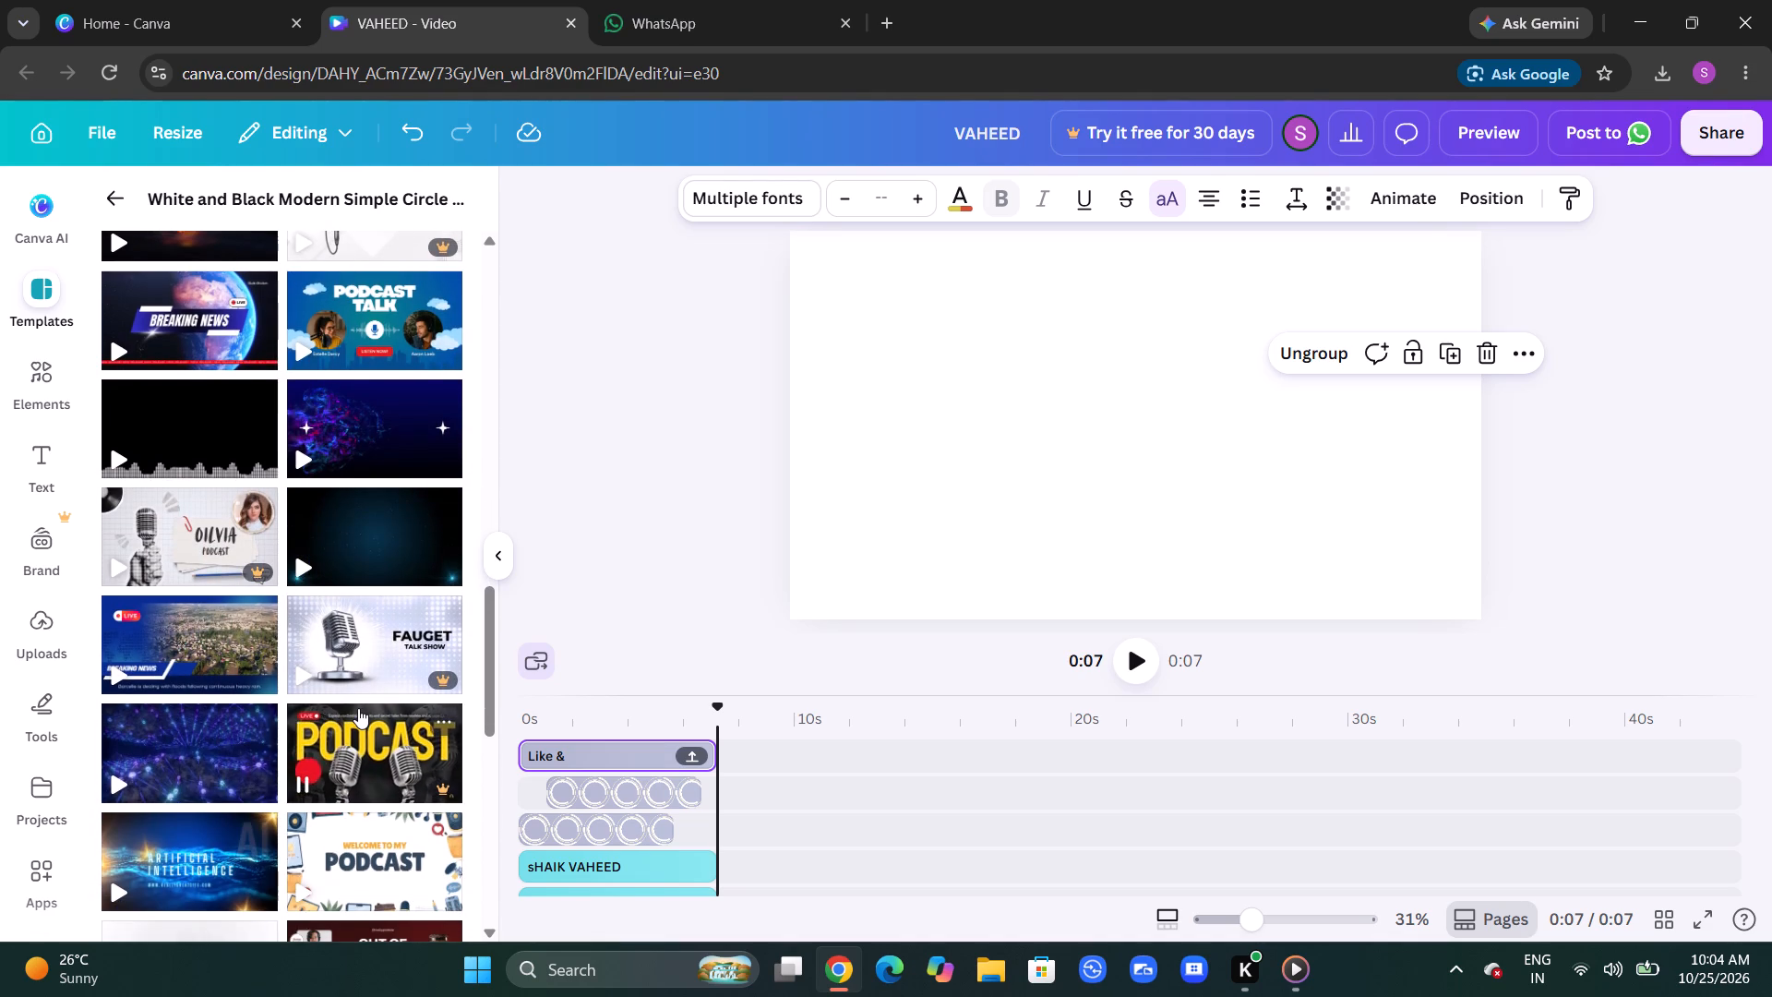
pyautogui.scroll(-1, 358, 708)
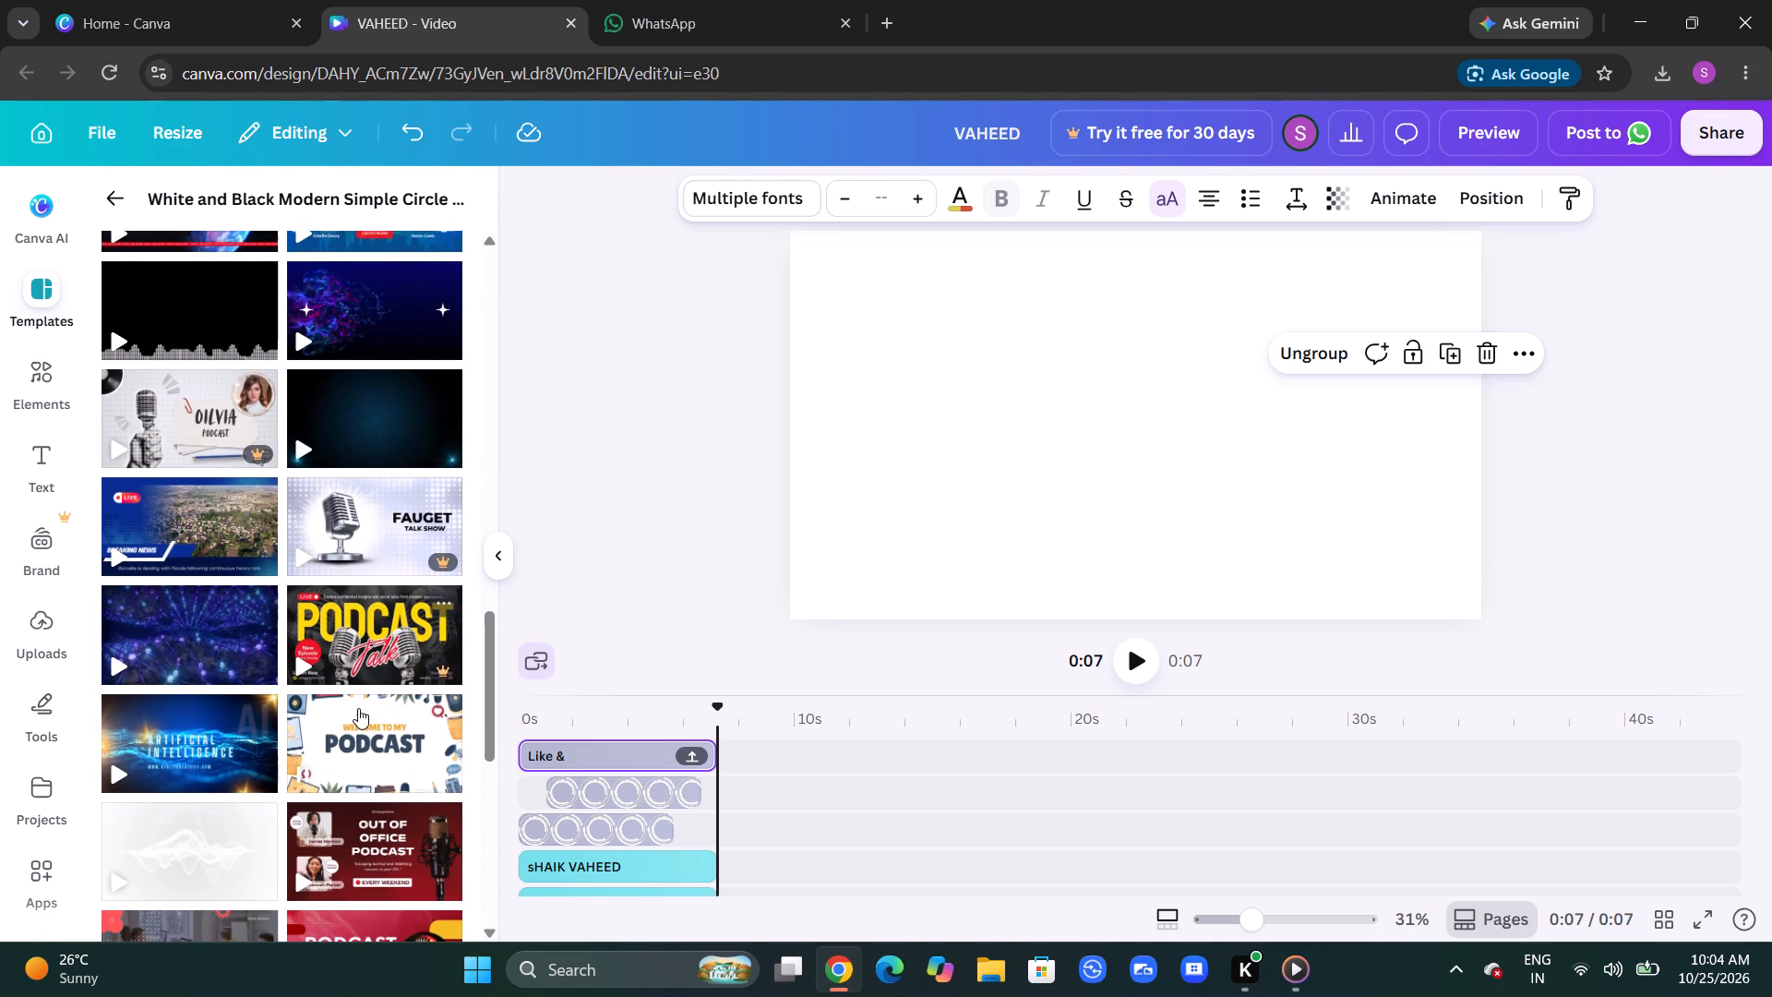
pyautogui.scroll(-4, 358, 708)
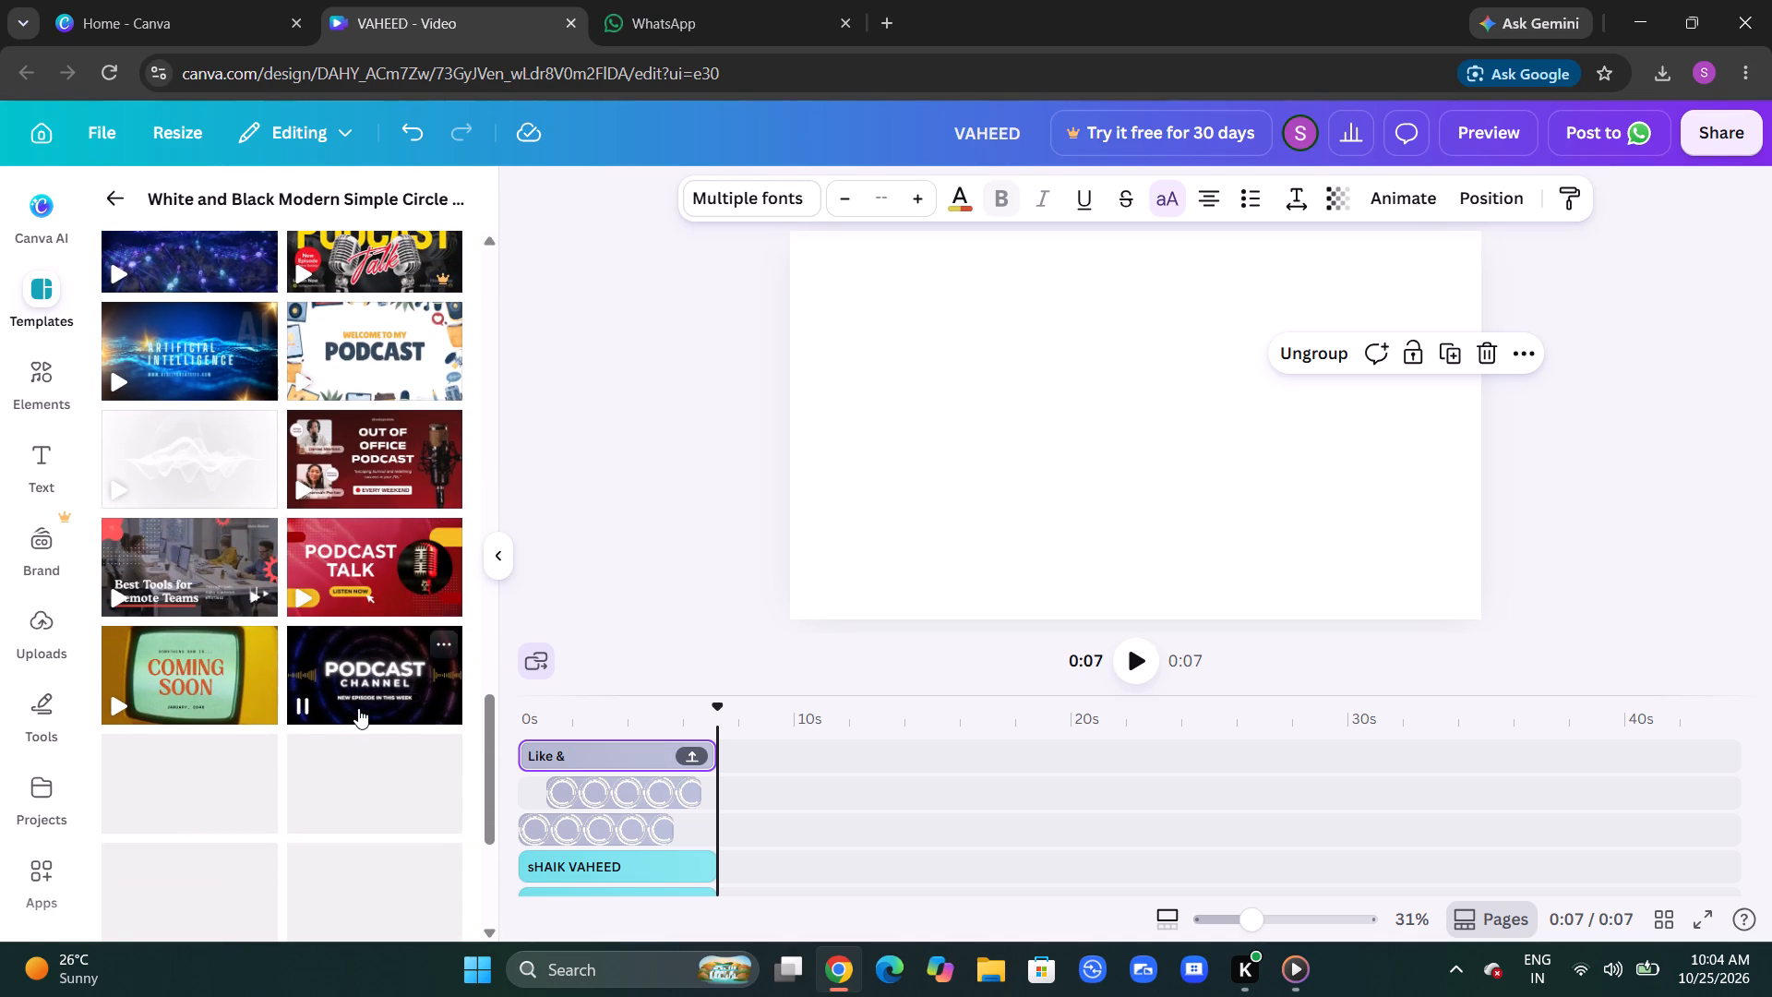
pyautogui.scroll(6, 358, 708)
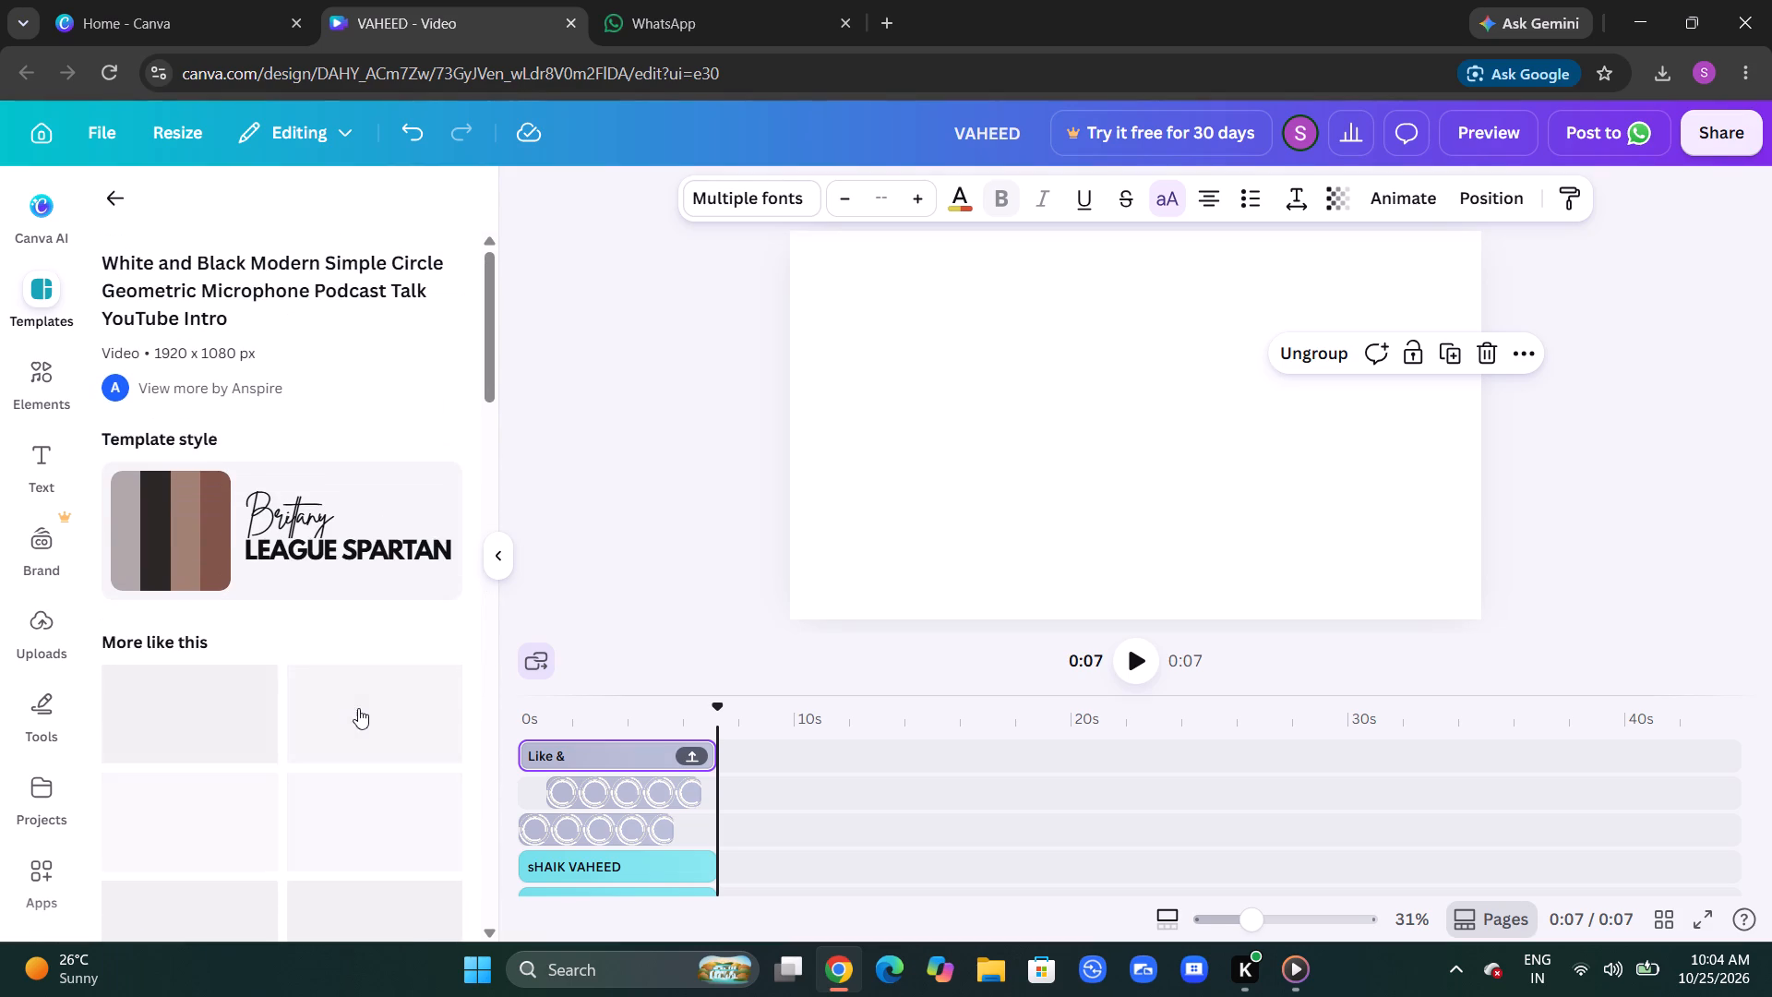
pyautogui.scroll(-2, 358, 708)
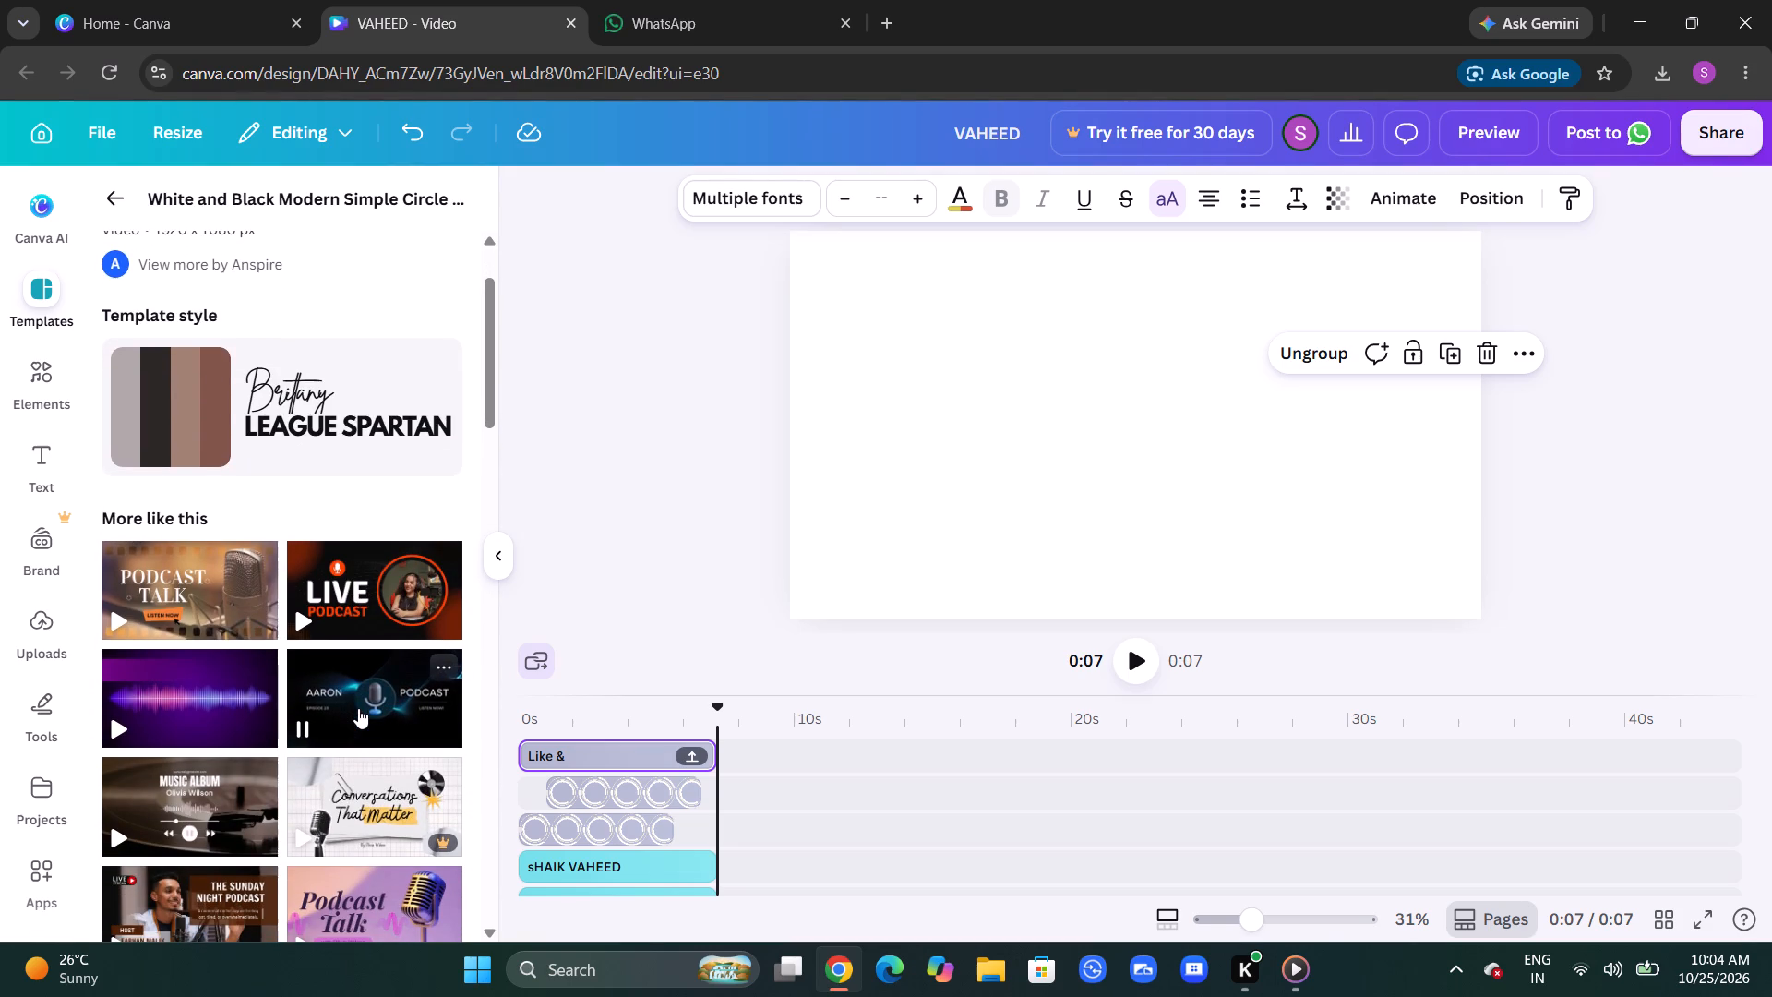
pyautogui.scroll(-1, 358, 708)
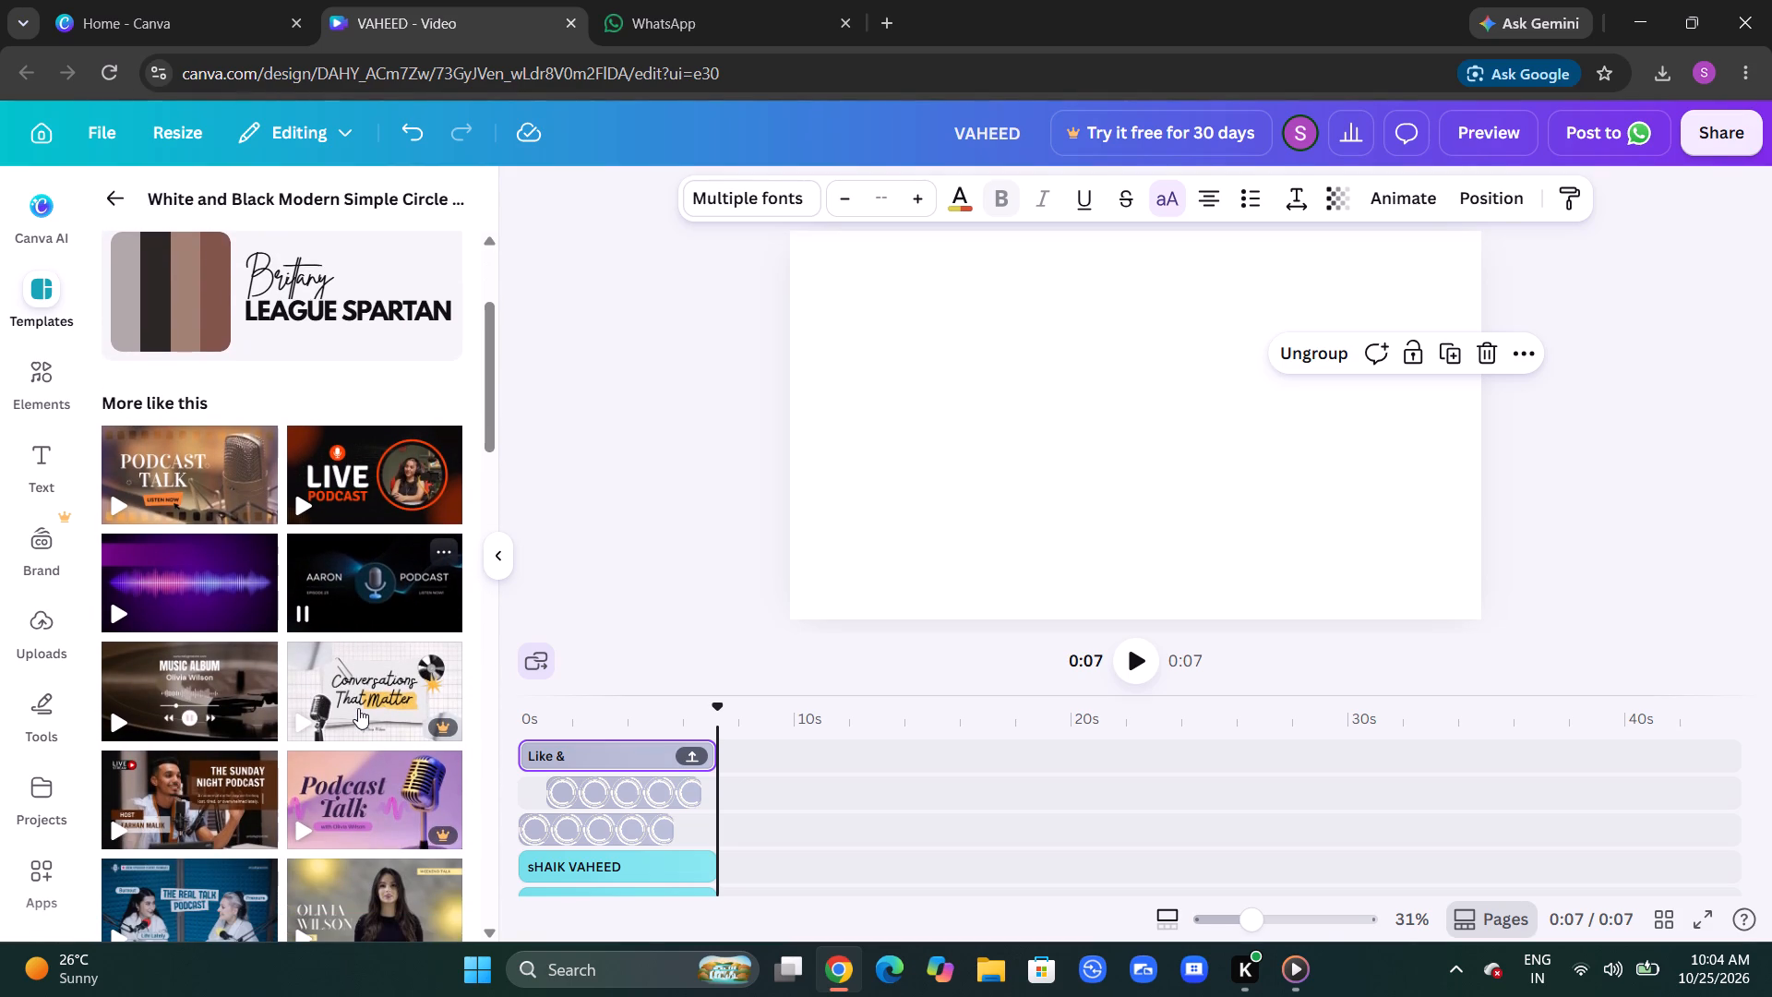
pyautogui.scroll(-1, 358, 708)
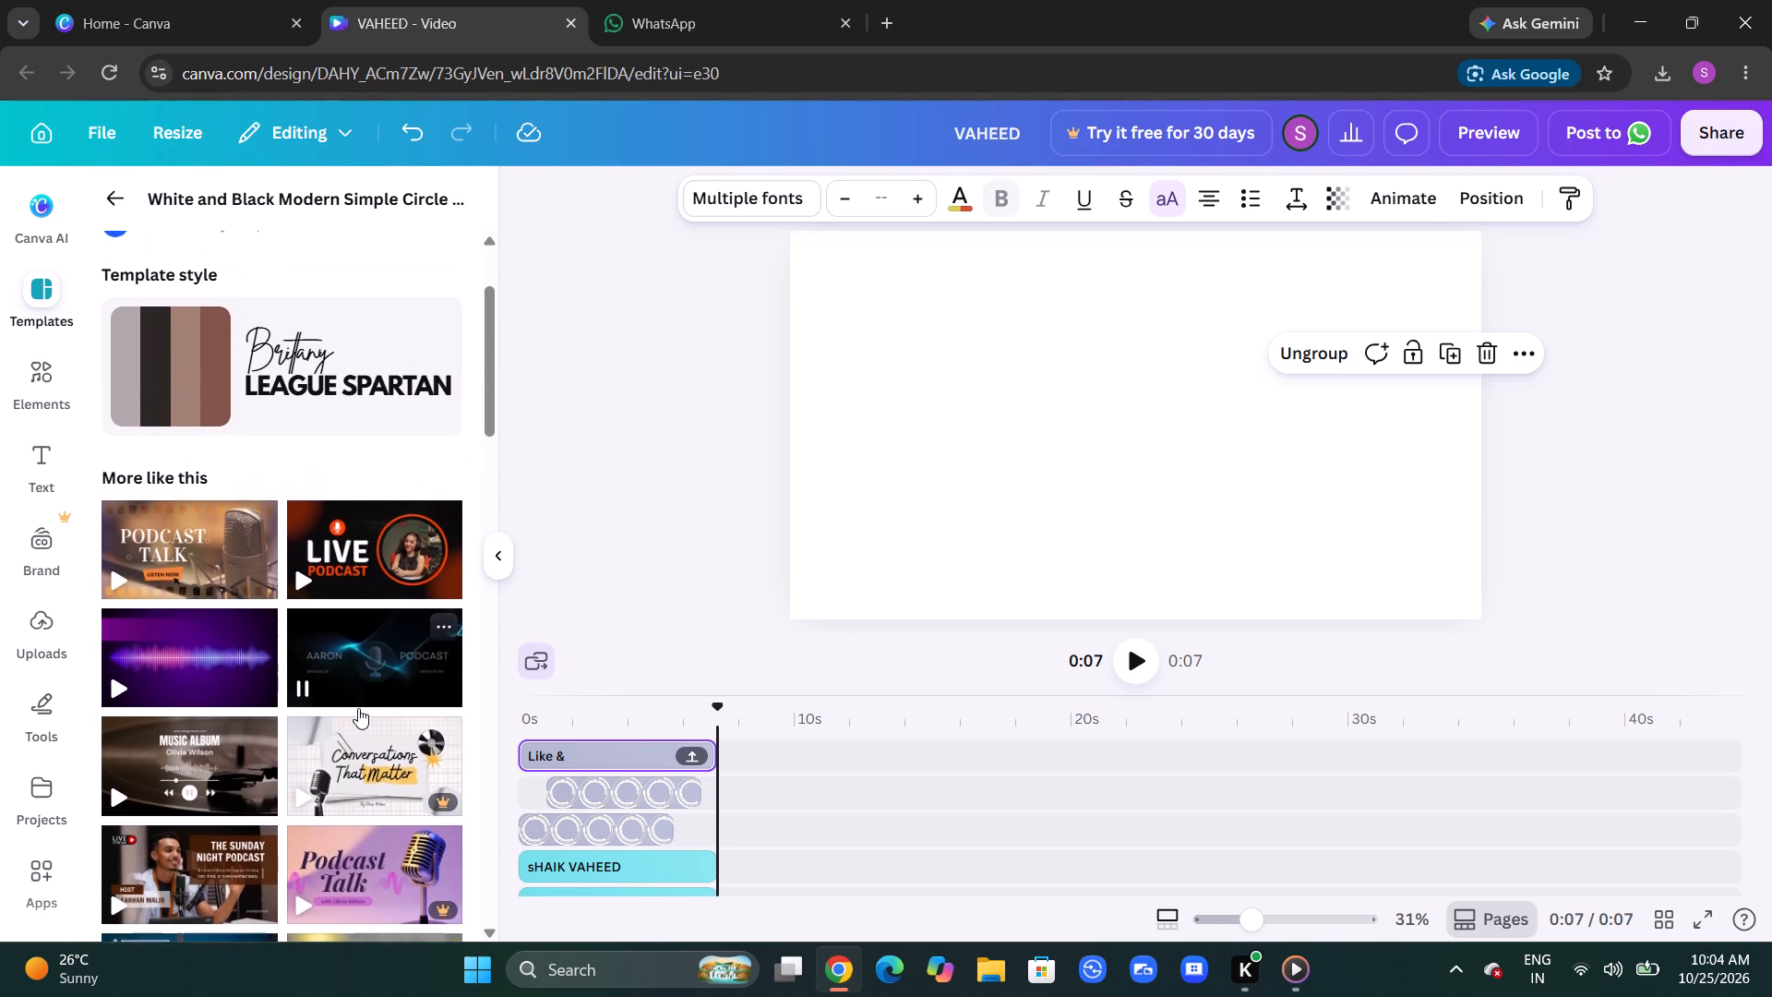
pyautogui.scroll(-1, 358, 708)
pyautogui.scroll(4, 358, 708)
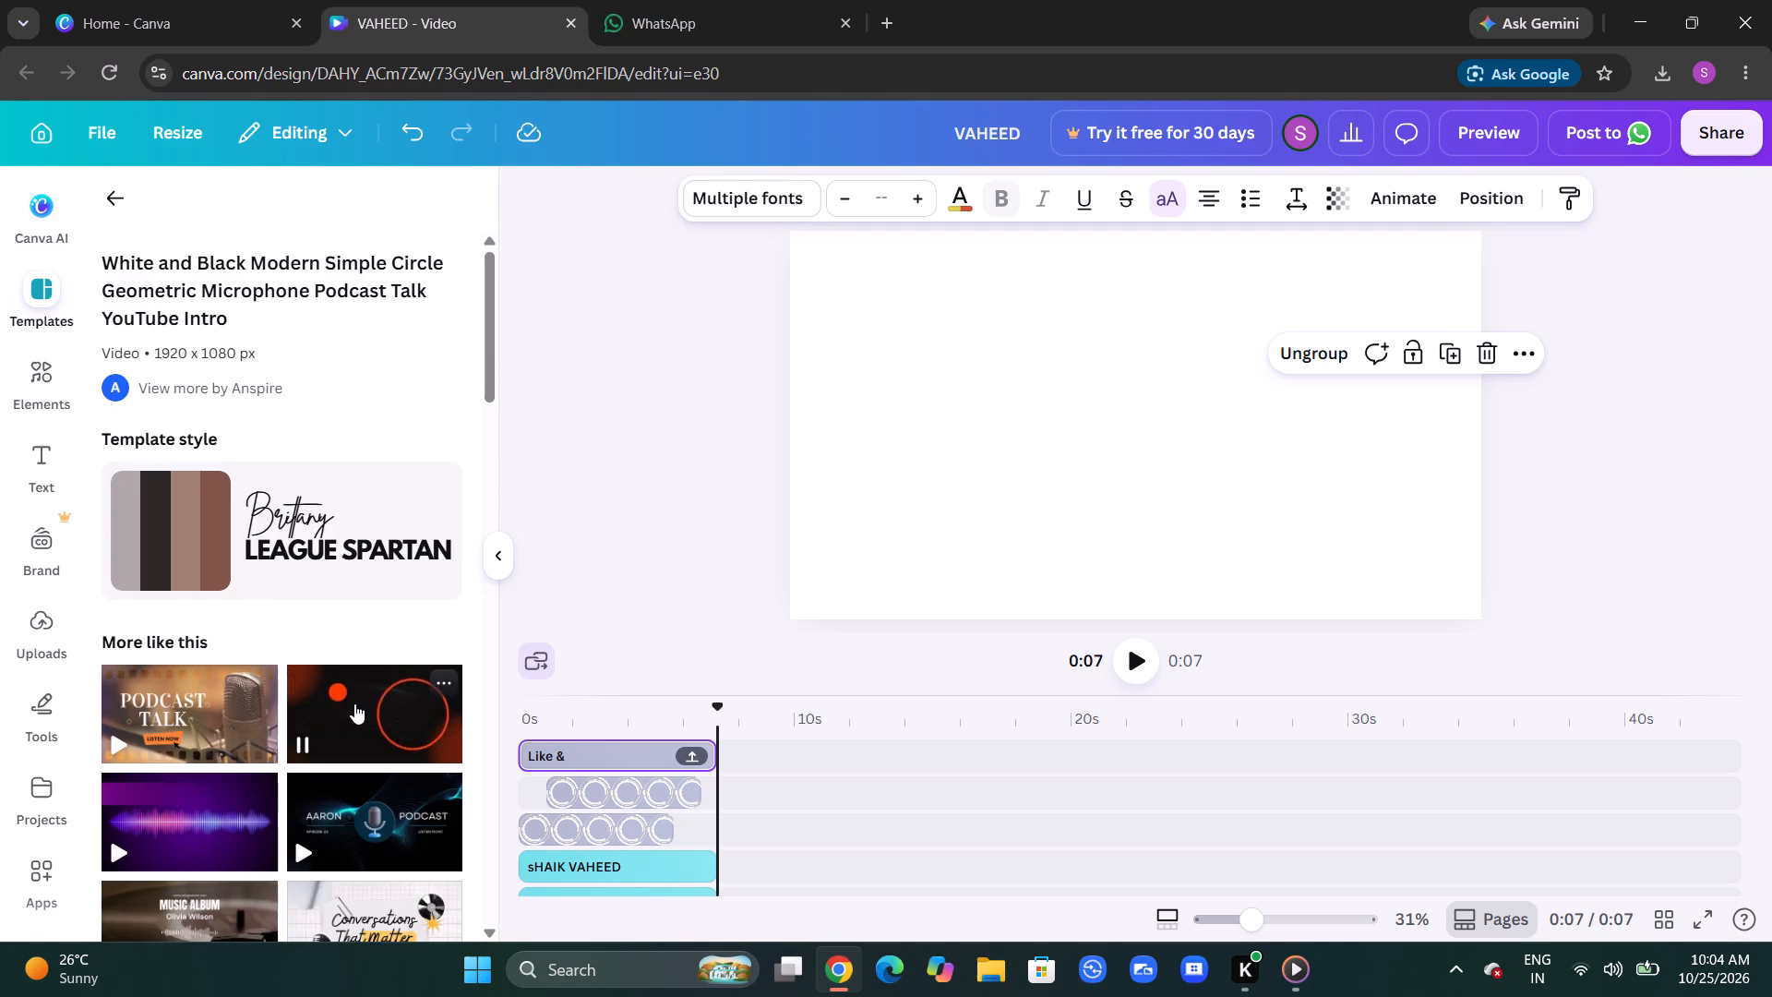
pyautogui.scroll(-6, 293, 638)
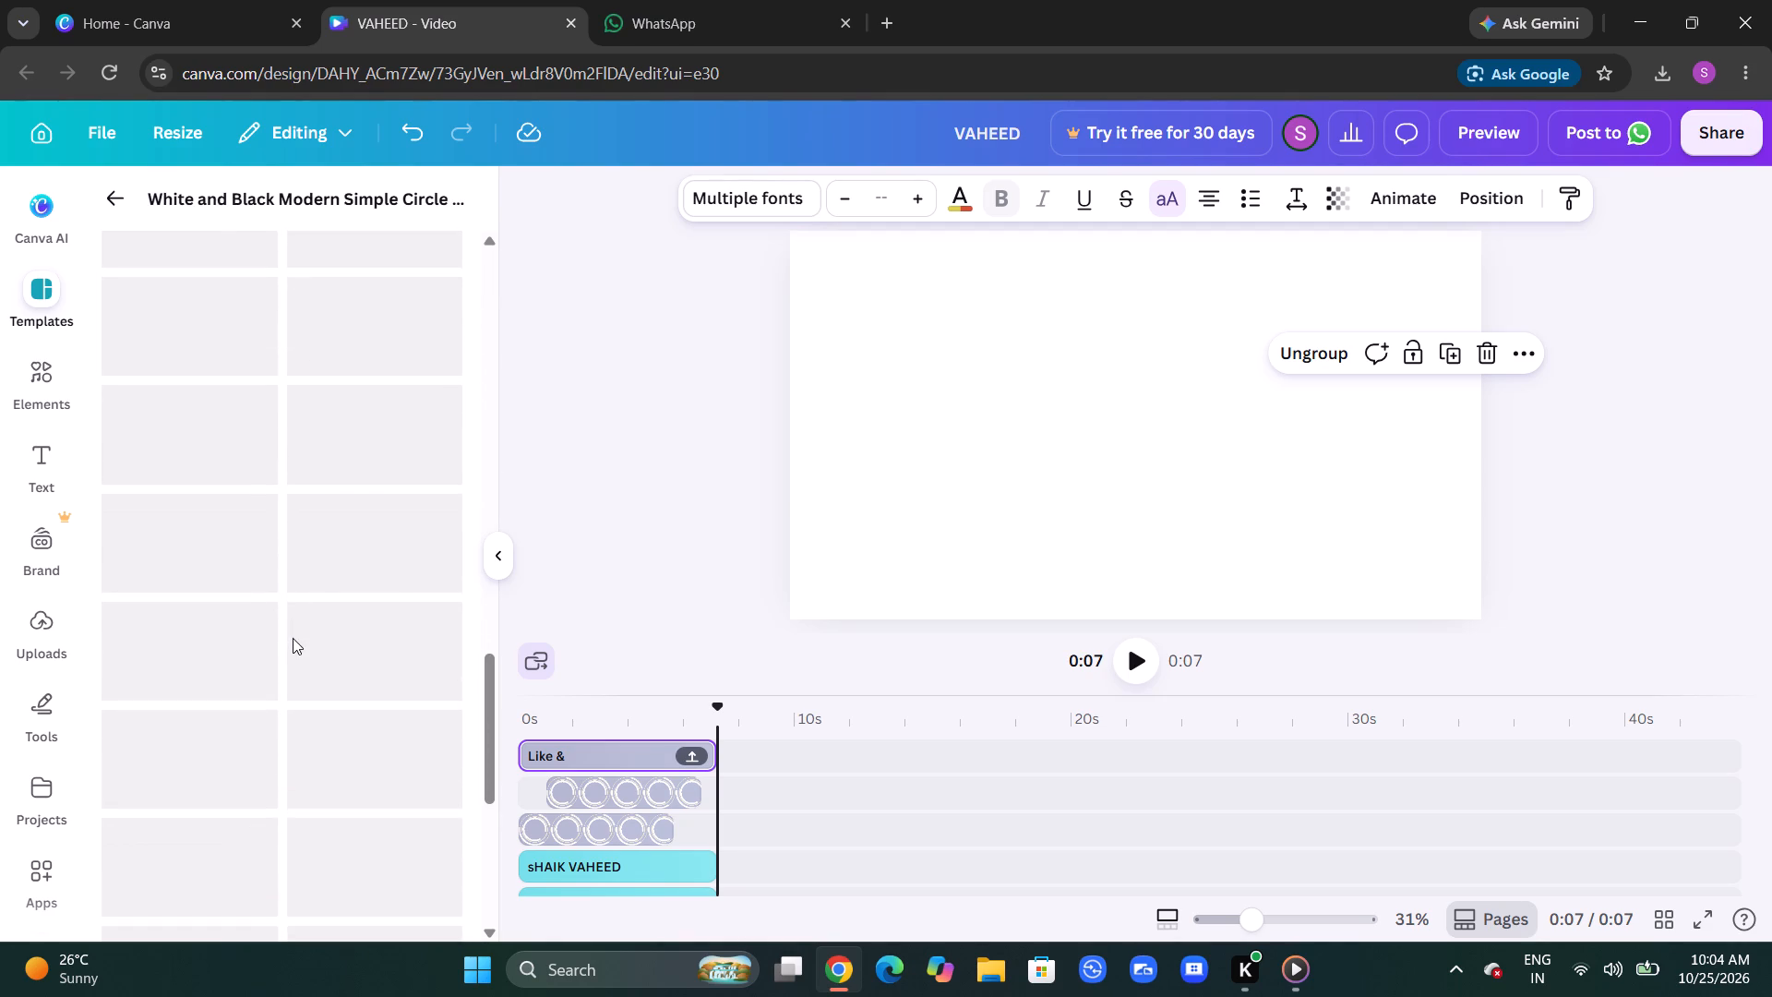
pyautogui.scroll(-7, 293, 638)
pyautogui.scroll(9, 293, 638)
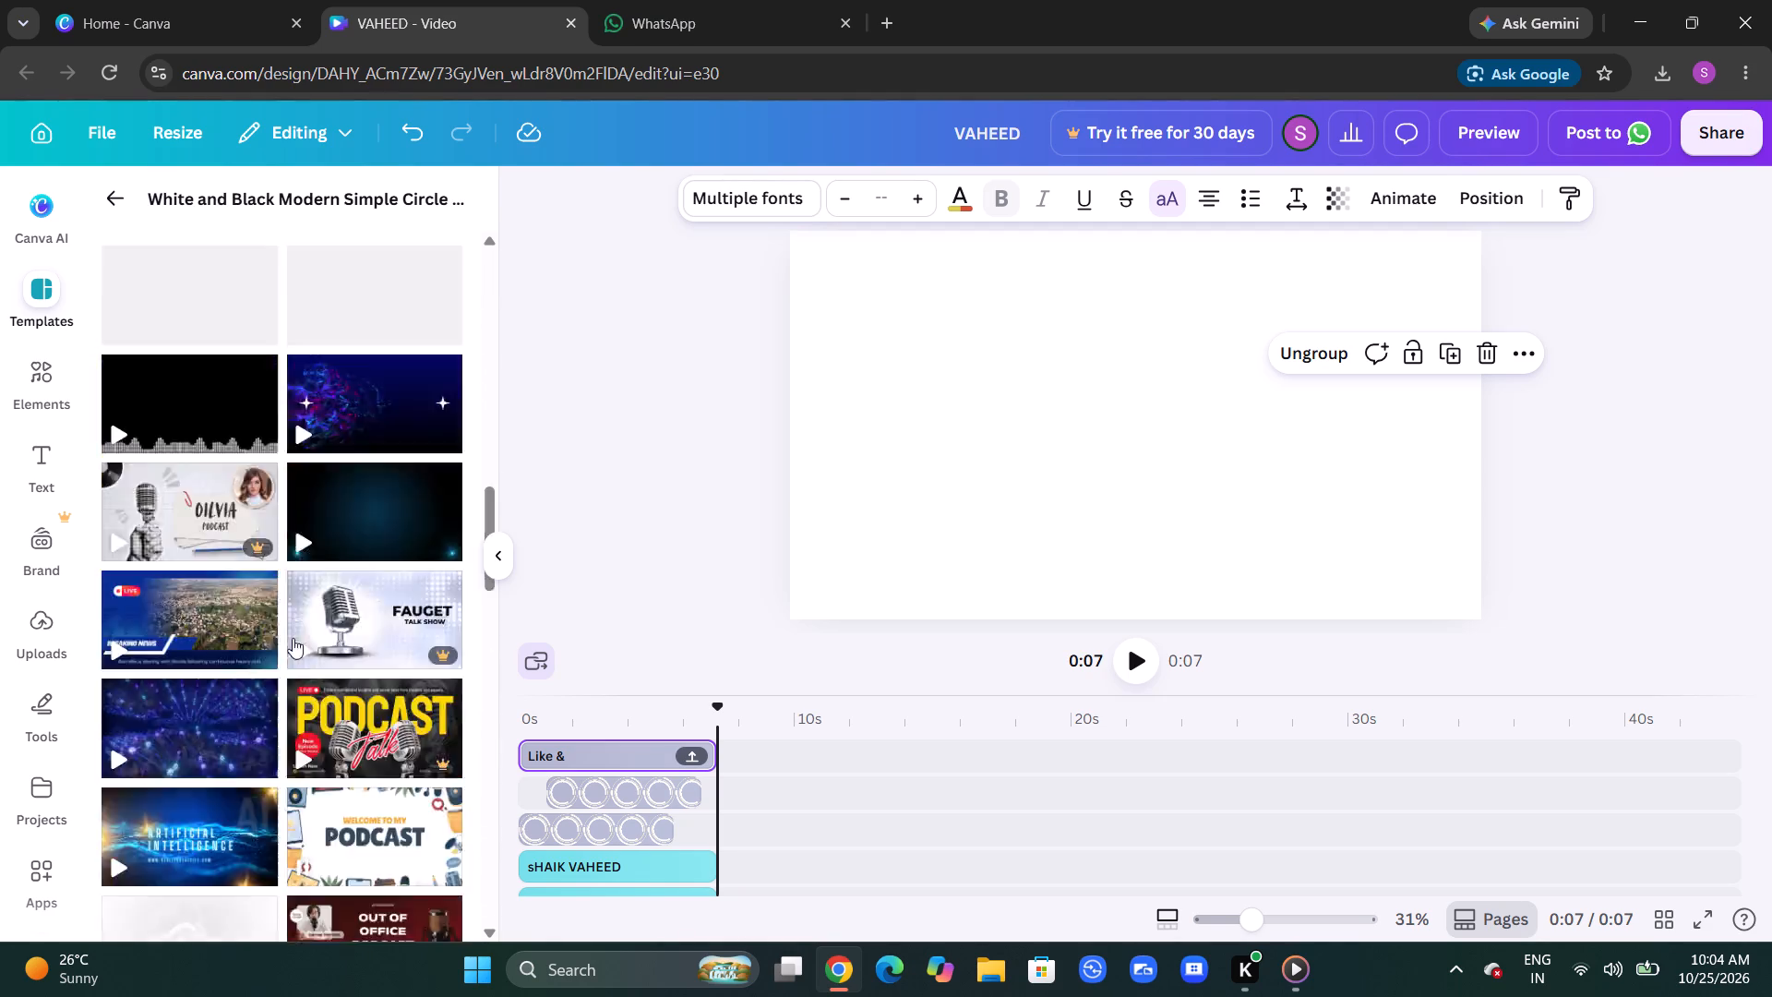
pyautogui.scroll(-3, 293, 638)
pyautogui.scroll(5, 293, 638)
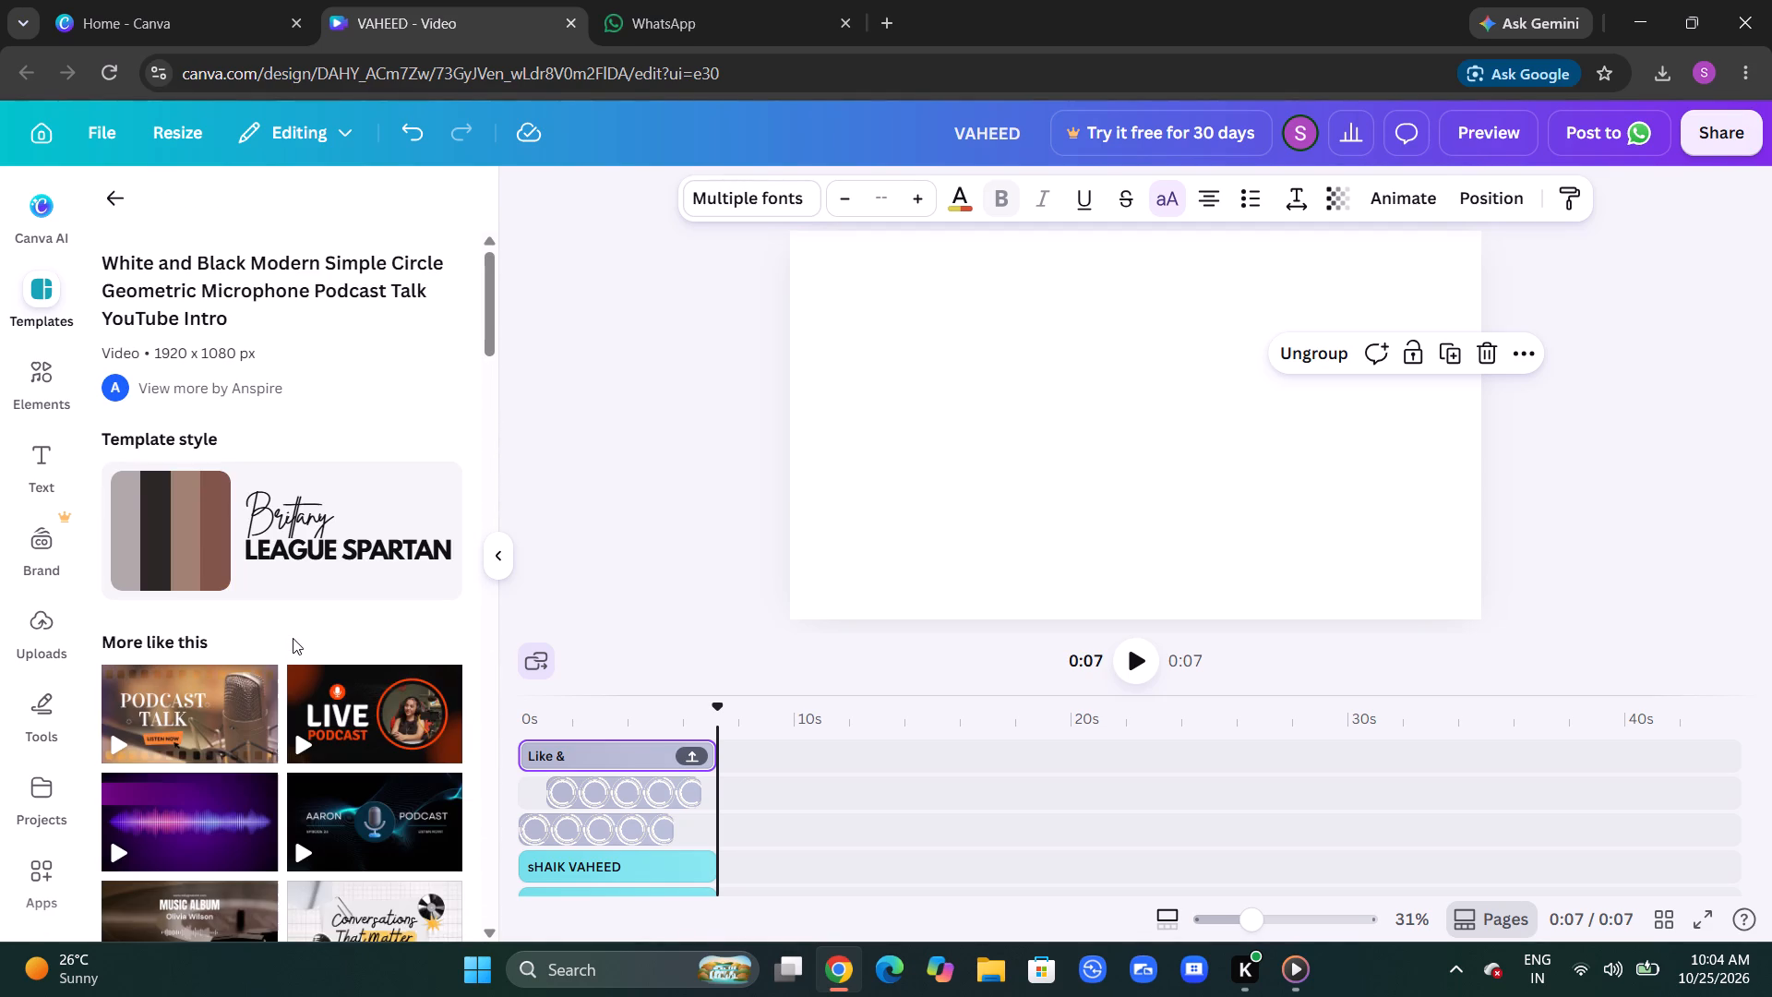
# Apply the current podcast template's Britany and League Spartan style to the design.
pyautogui.click(310, 546)
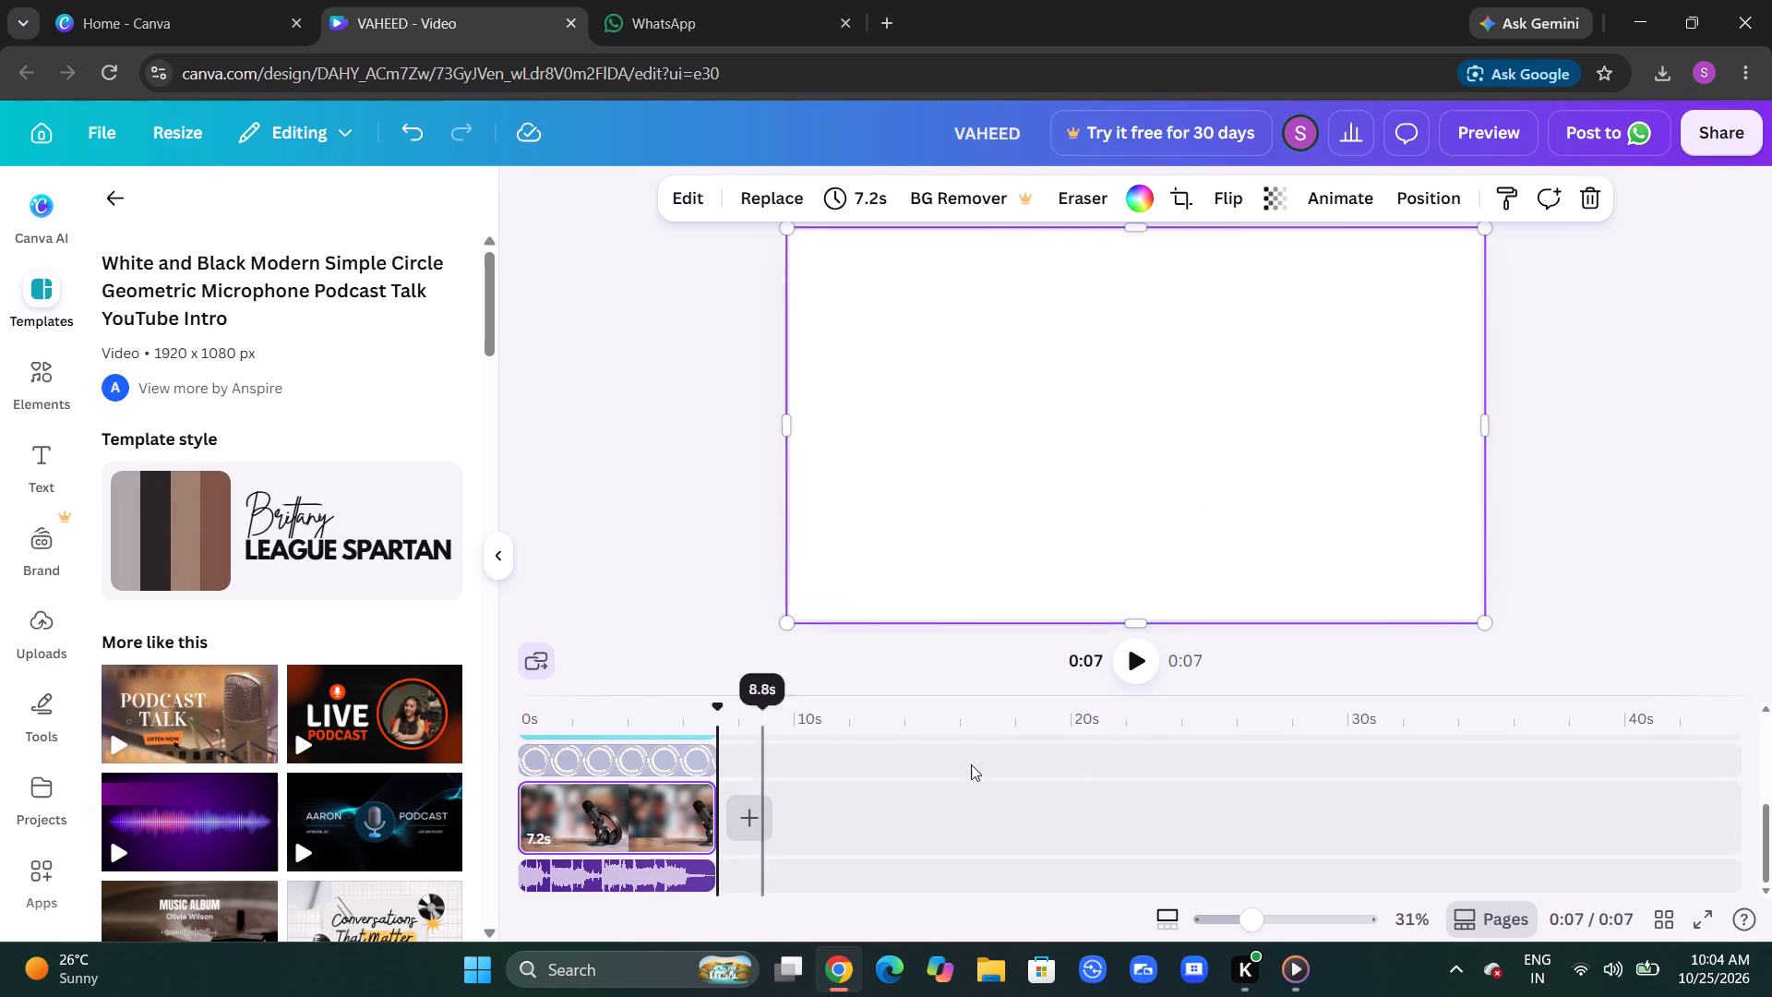
# Play the restyled podcast intro video to review its new colours and fonts.
pyautogui.click(1124, 663)
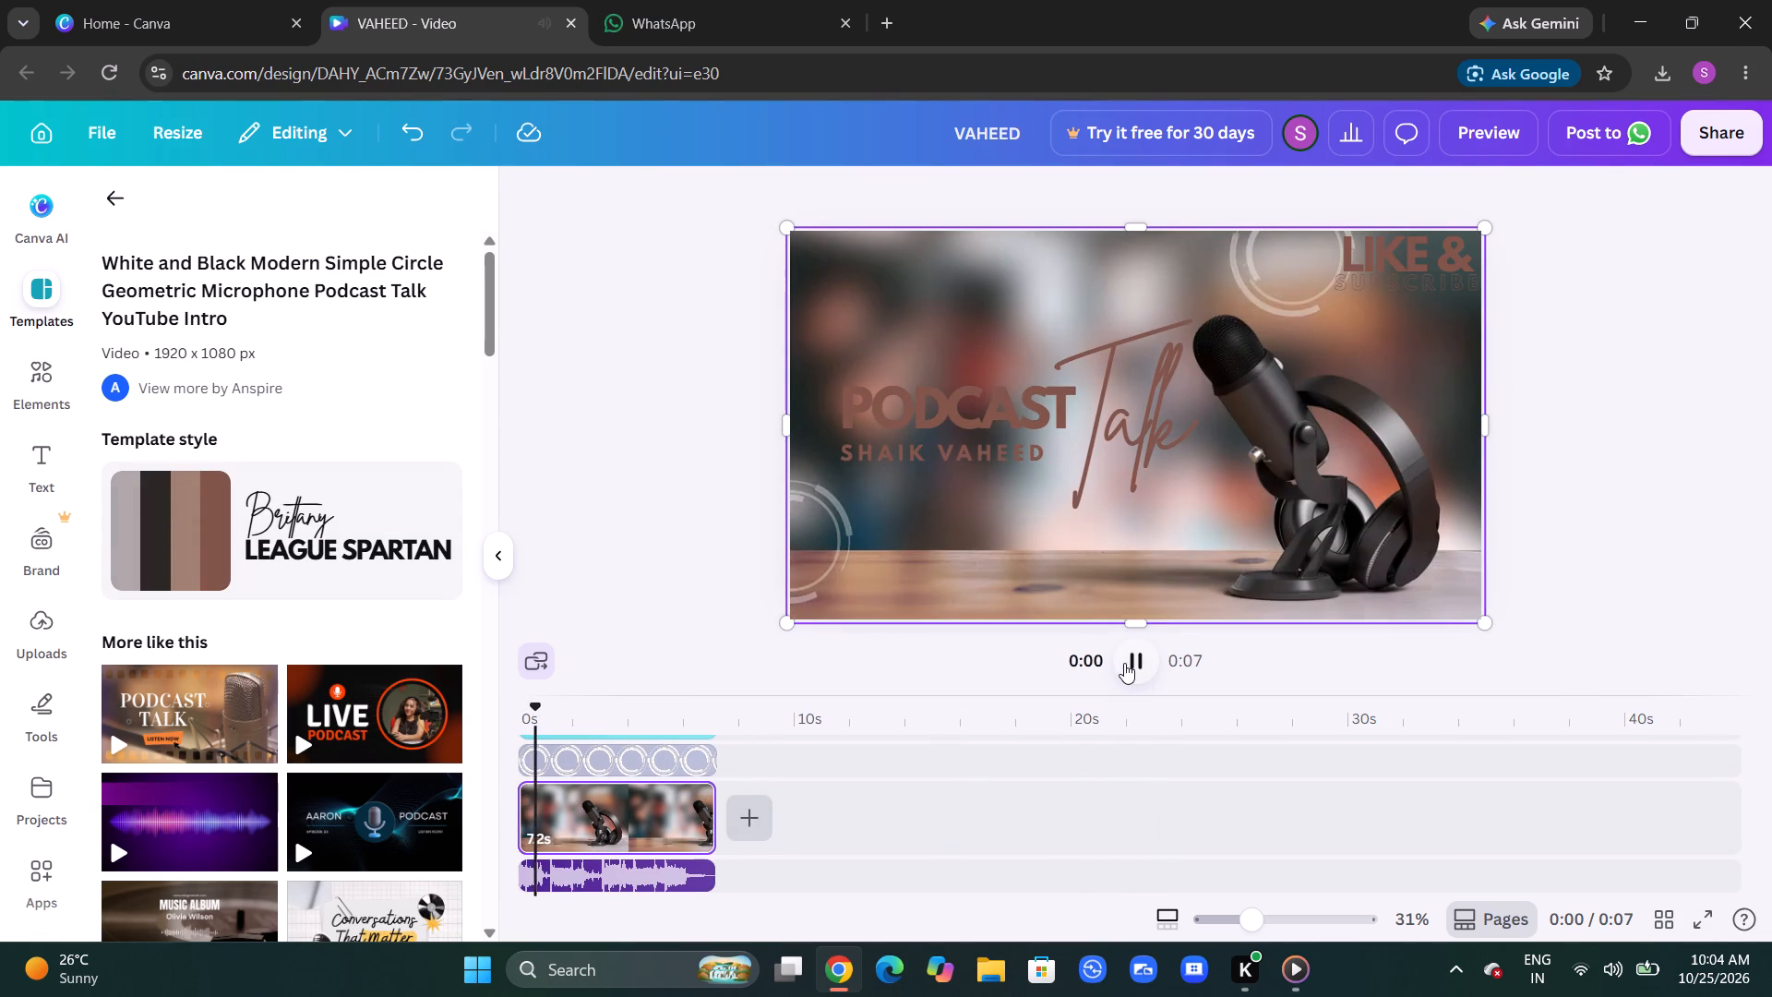
pyautogui.scroll(3, 1197, 443)
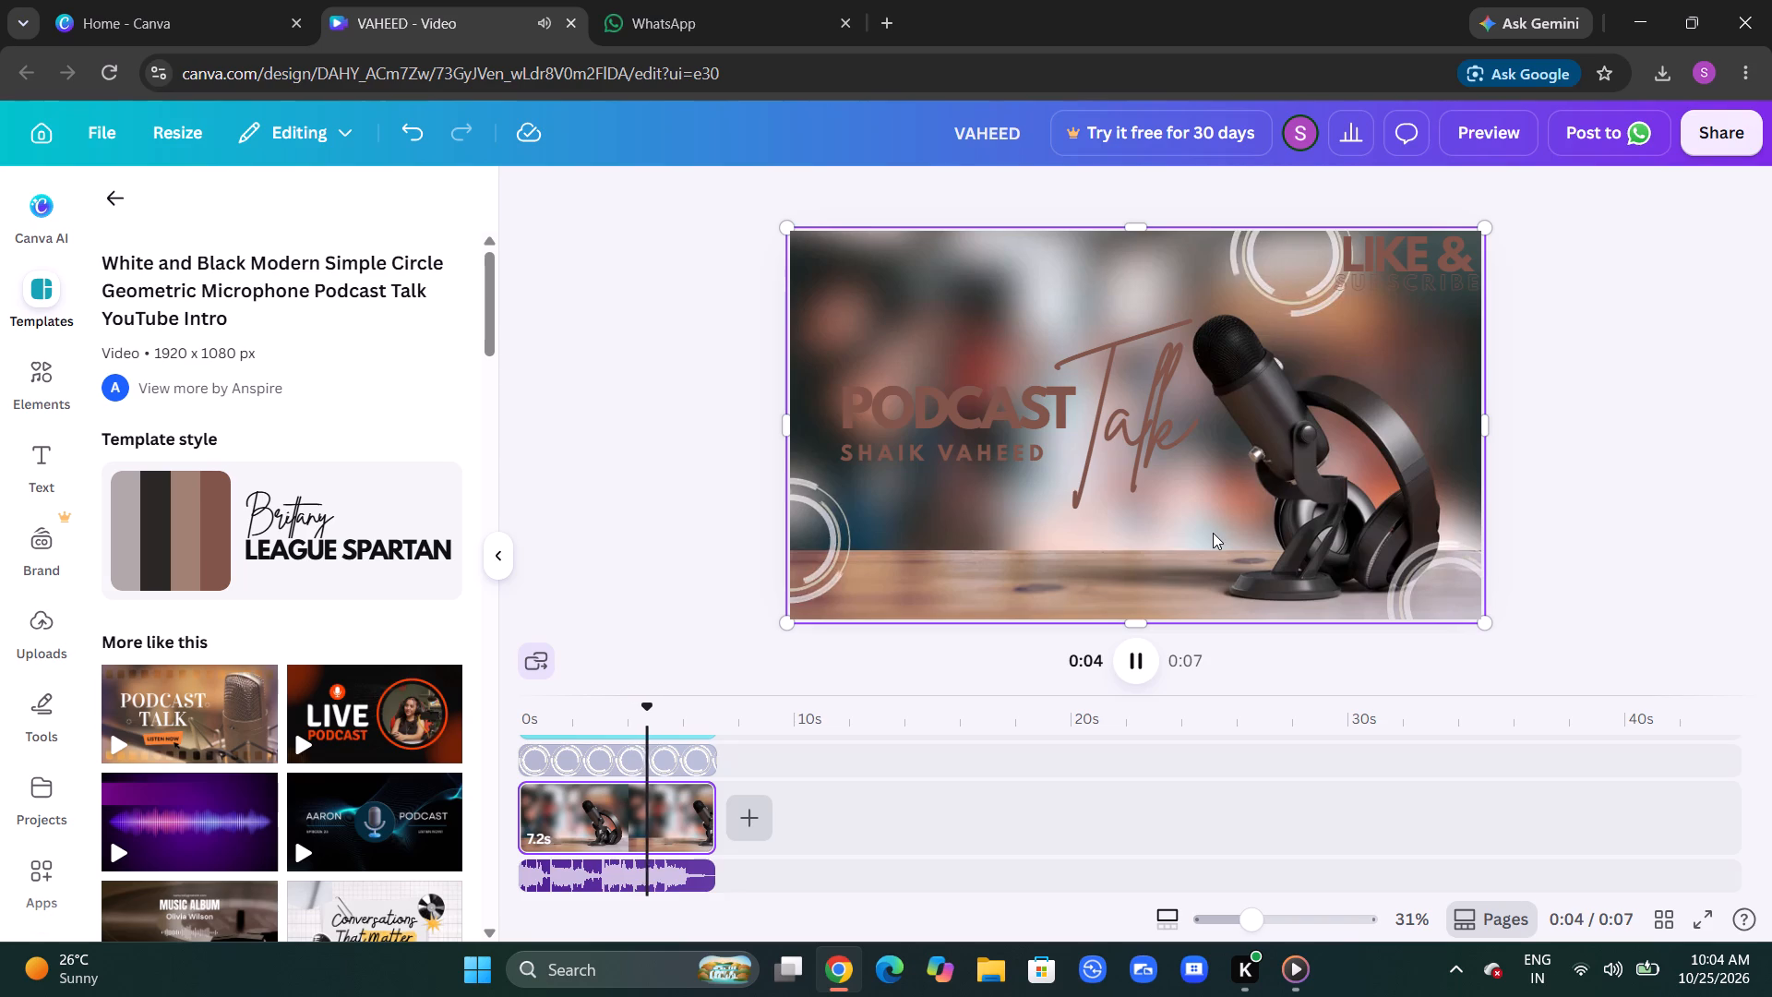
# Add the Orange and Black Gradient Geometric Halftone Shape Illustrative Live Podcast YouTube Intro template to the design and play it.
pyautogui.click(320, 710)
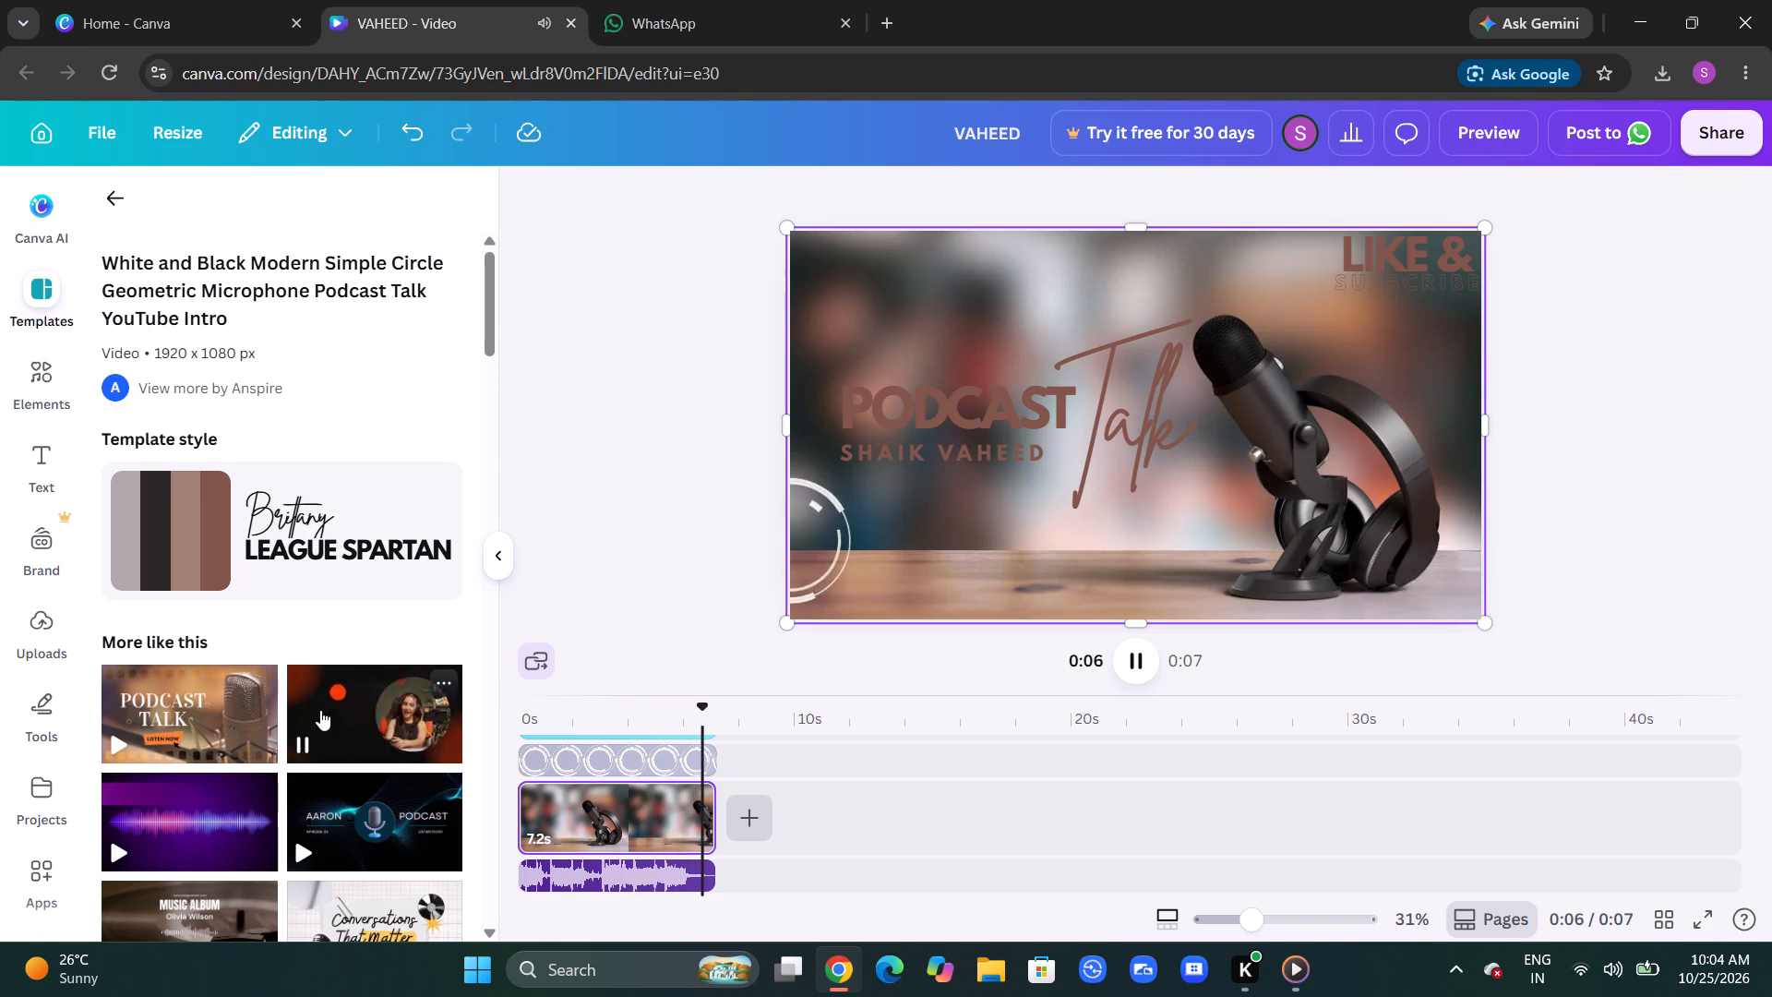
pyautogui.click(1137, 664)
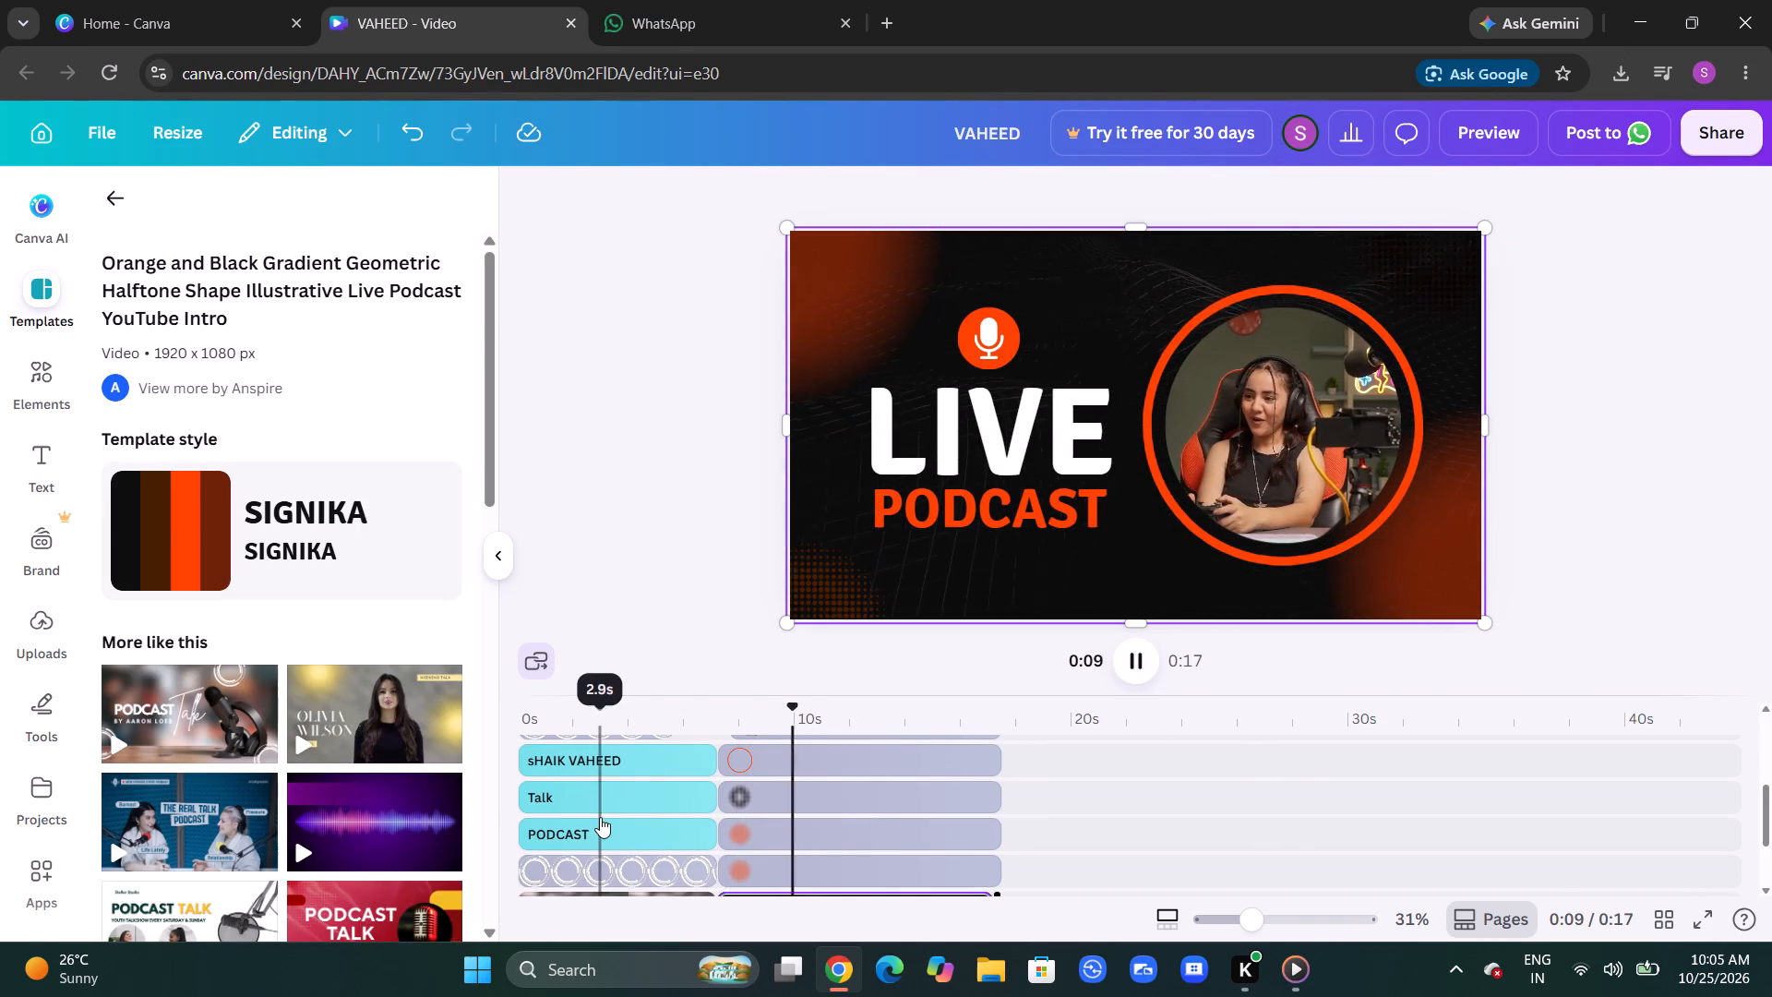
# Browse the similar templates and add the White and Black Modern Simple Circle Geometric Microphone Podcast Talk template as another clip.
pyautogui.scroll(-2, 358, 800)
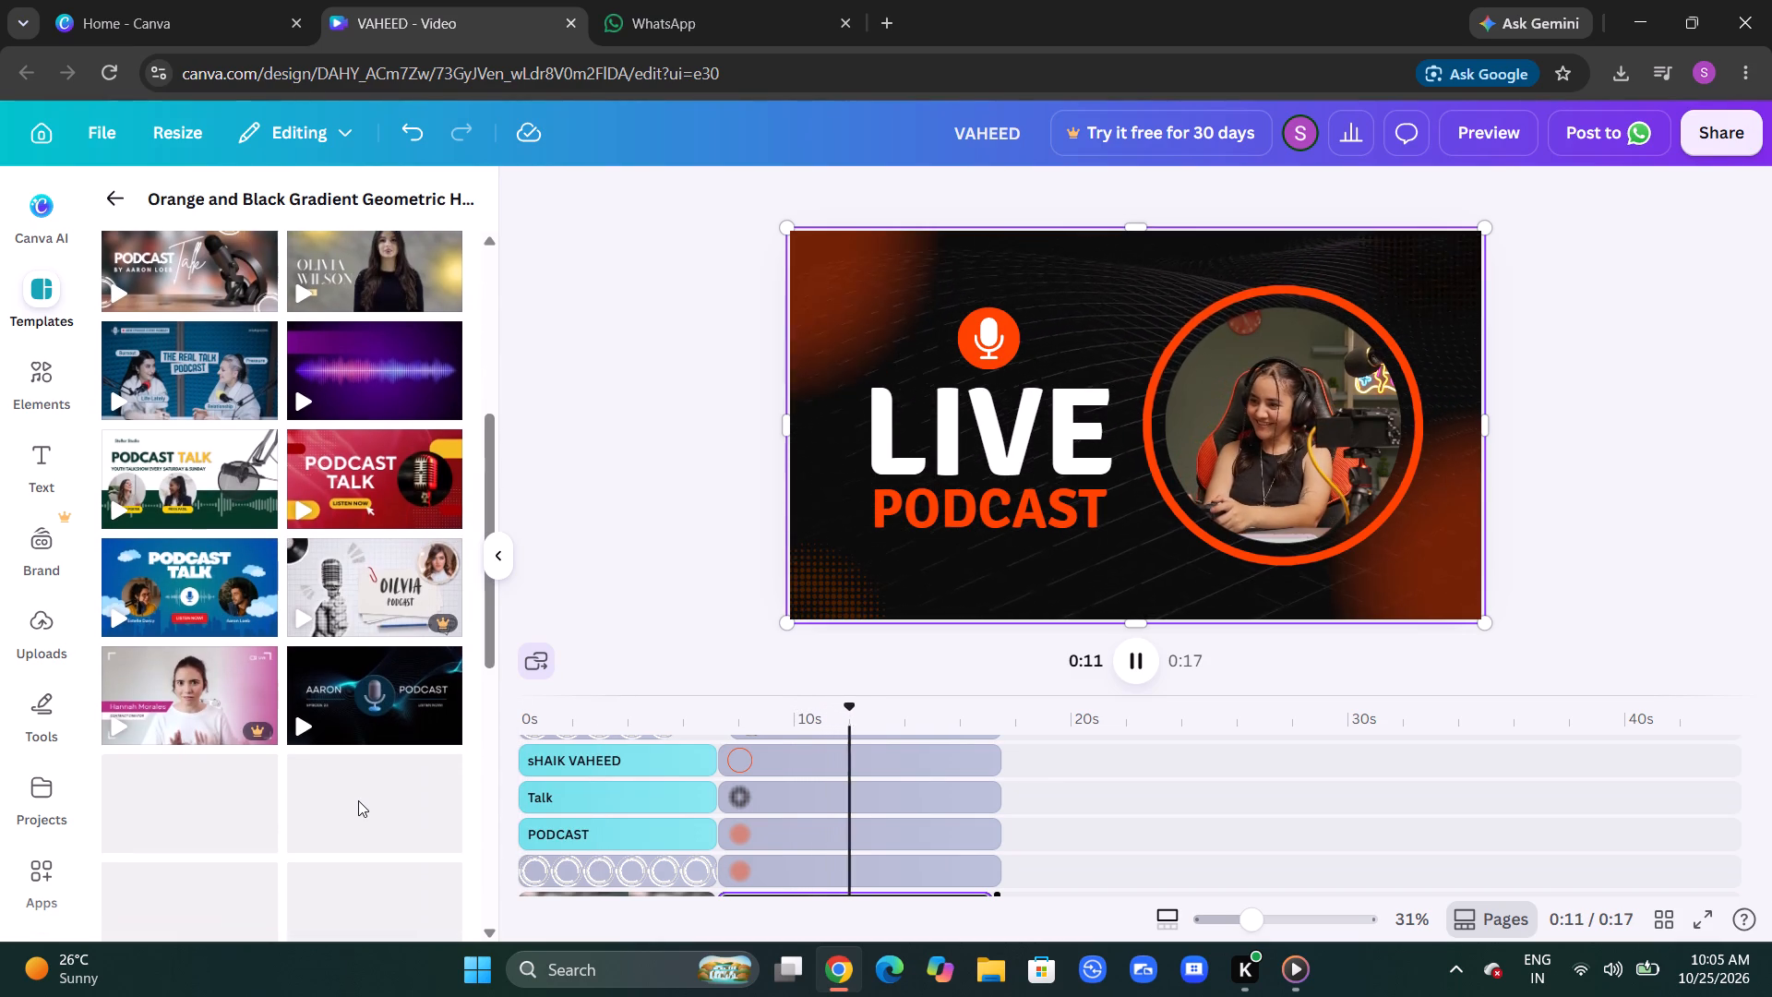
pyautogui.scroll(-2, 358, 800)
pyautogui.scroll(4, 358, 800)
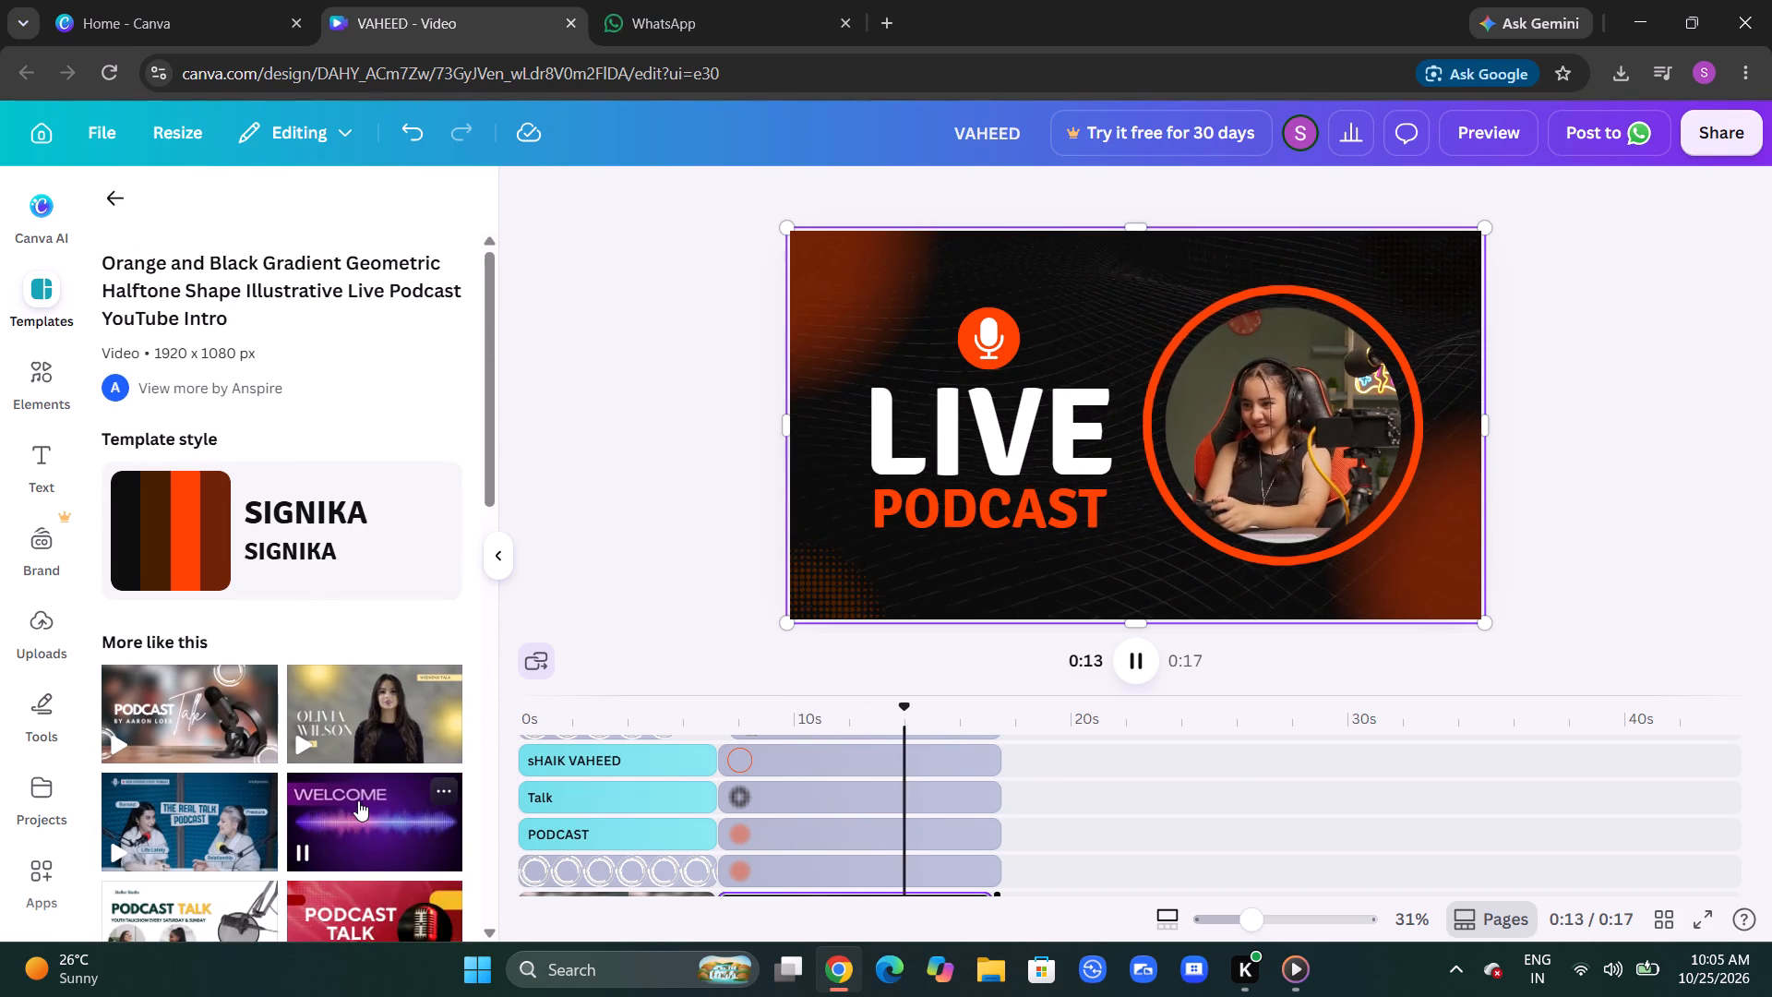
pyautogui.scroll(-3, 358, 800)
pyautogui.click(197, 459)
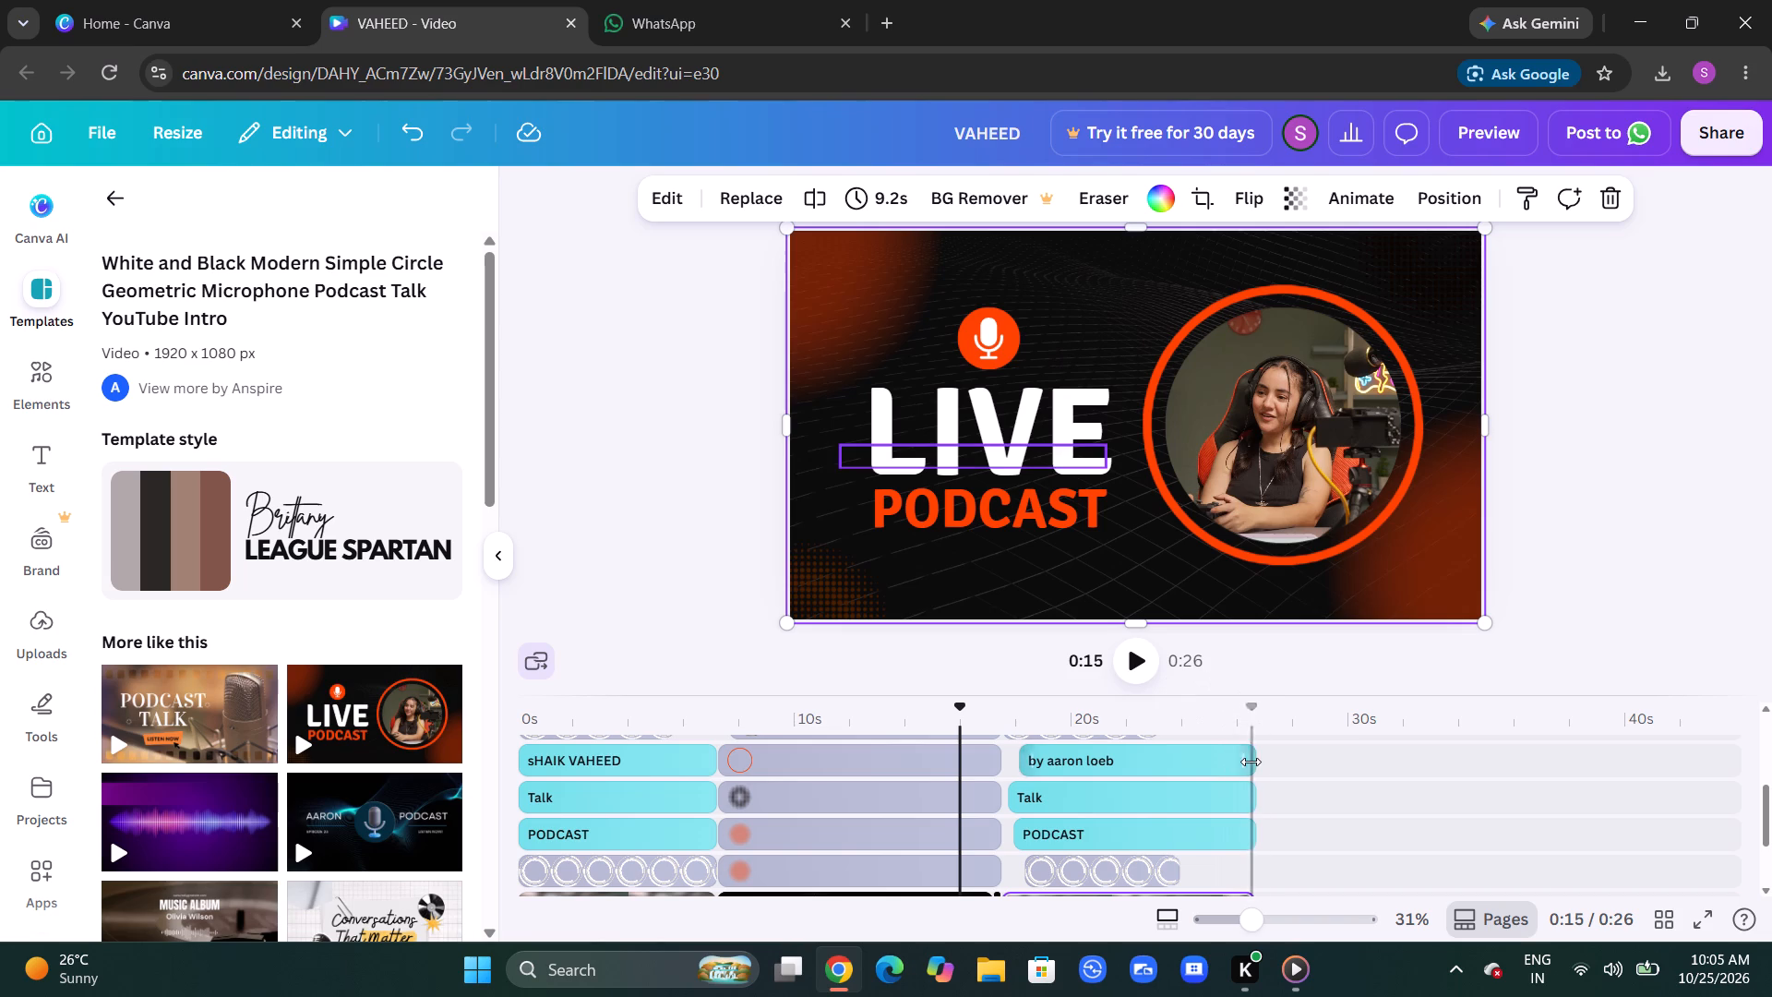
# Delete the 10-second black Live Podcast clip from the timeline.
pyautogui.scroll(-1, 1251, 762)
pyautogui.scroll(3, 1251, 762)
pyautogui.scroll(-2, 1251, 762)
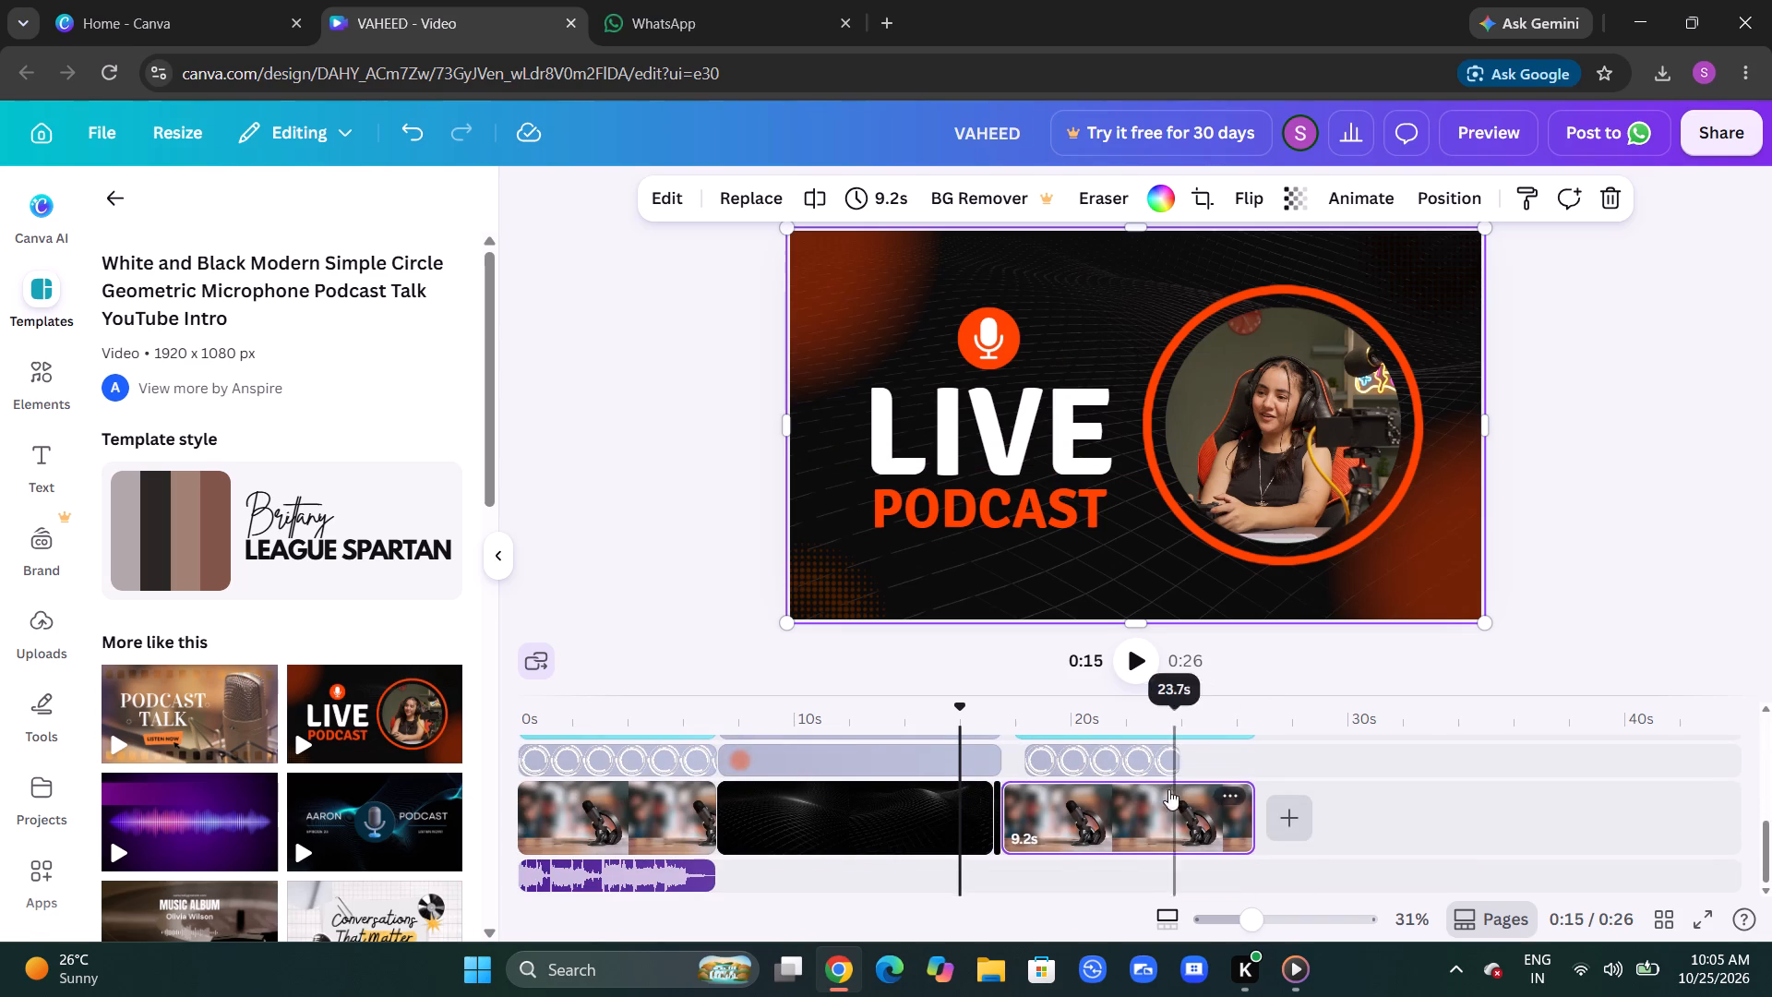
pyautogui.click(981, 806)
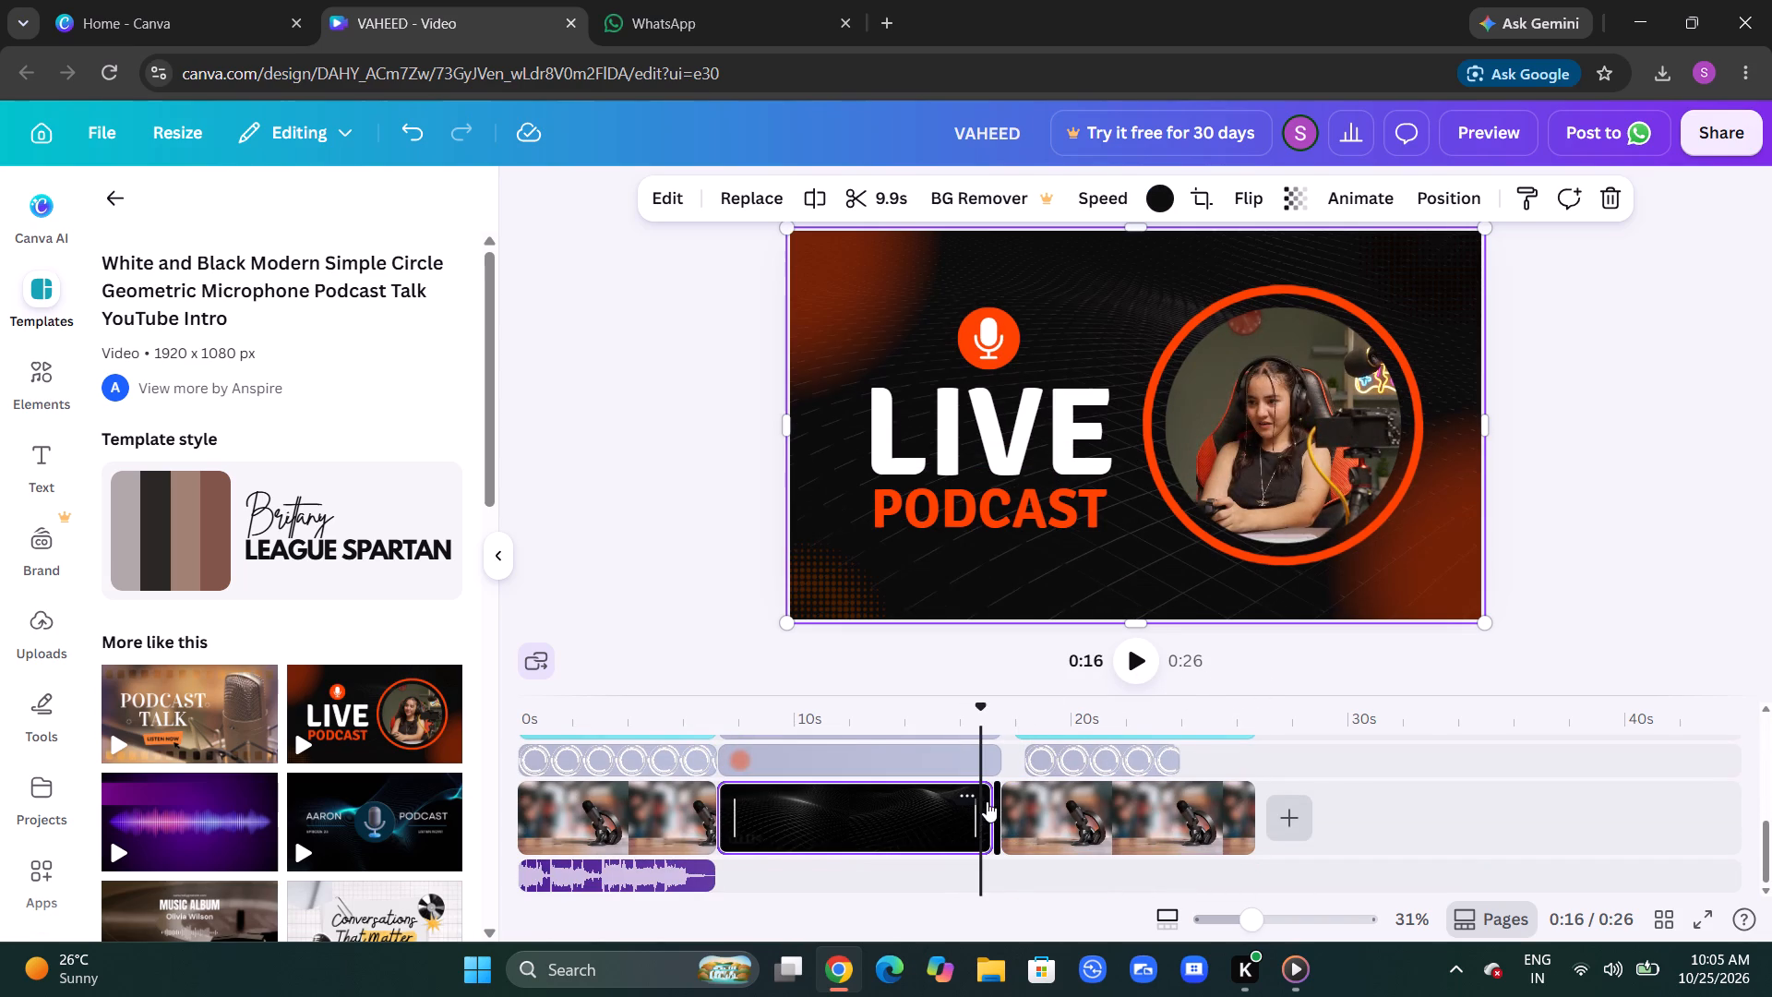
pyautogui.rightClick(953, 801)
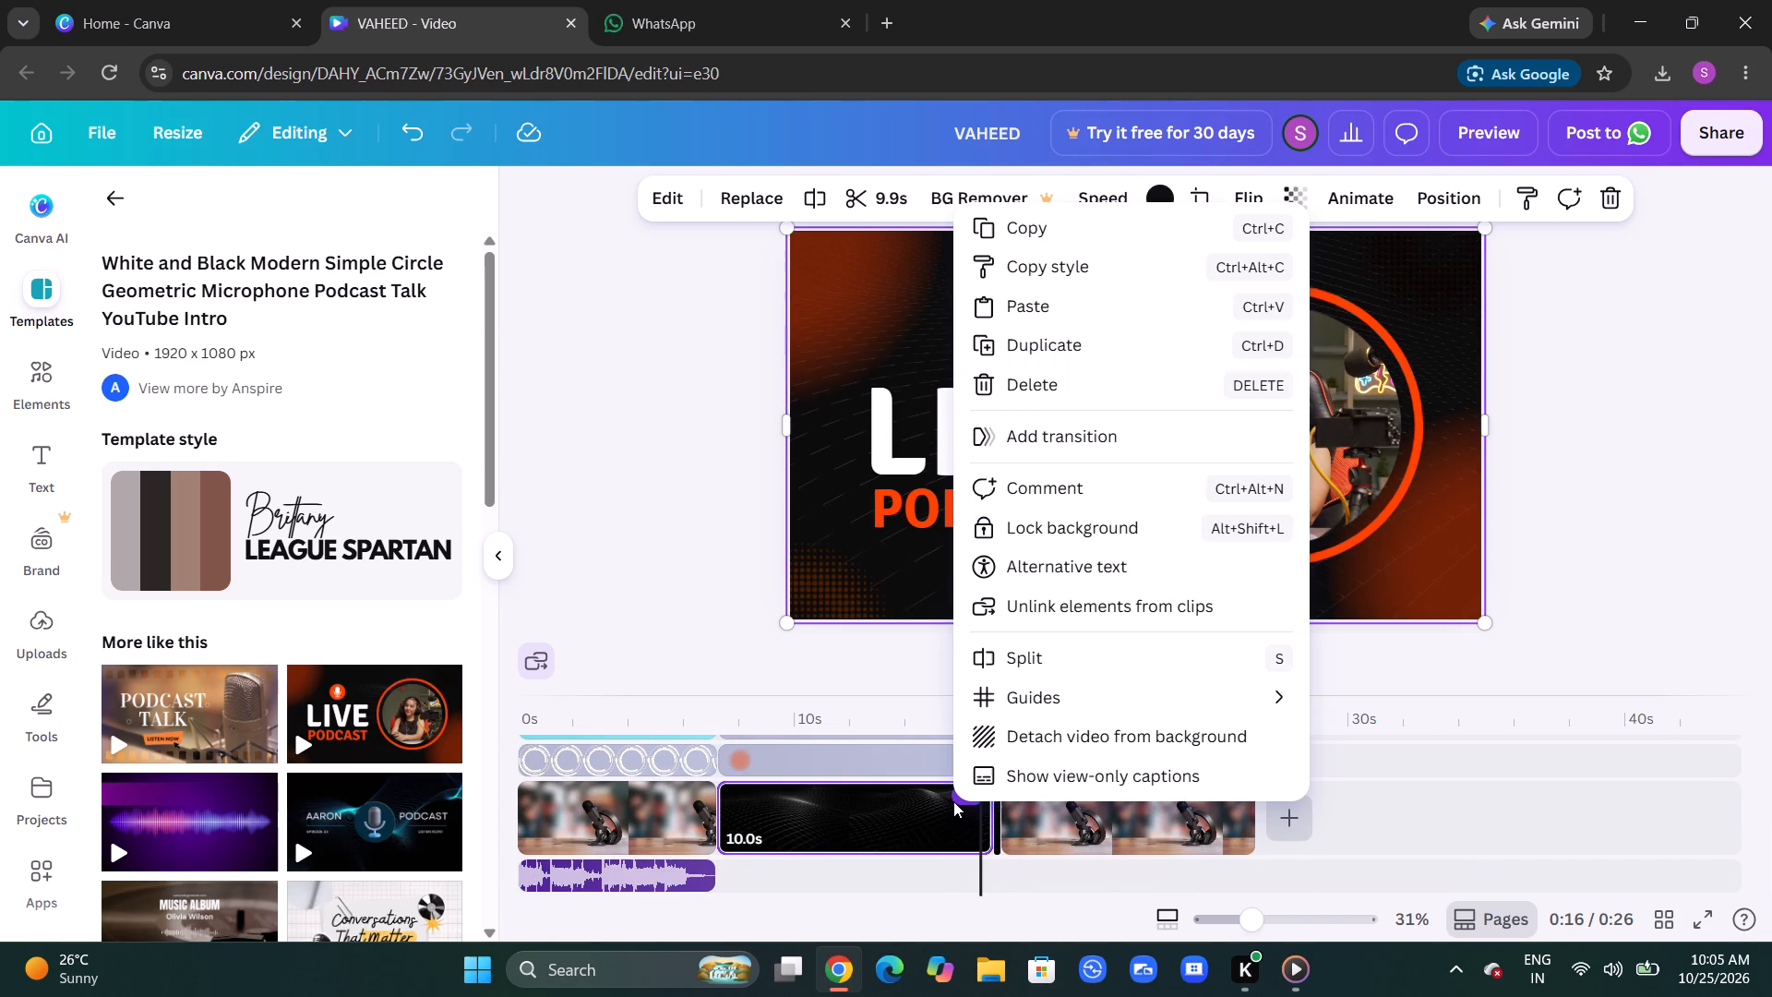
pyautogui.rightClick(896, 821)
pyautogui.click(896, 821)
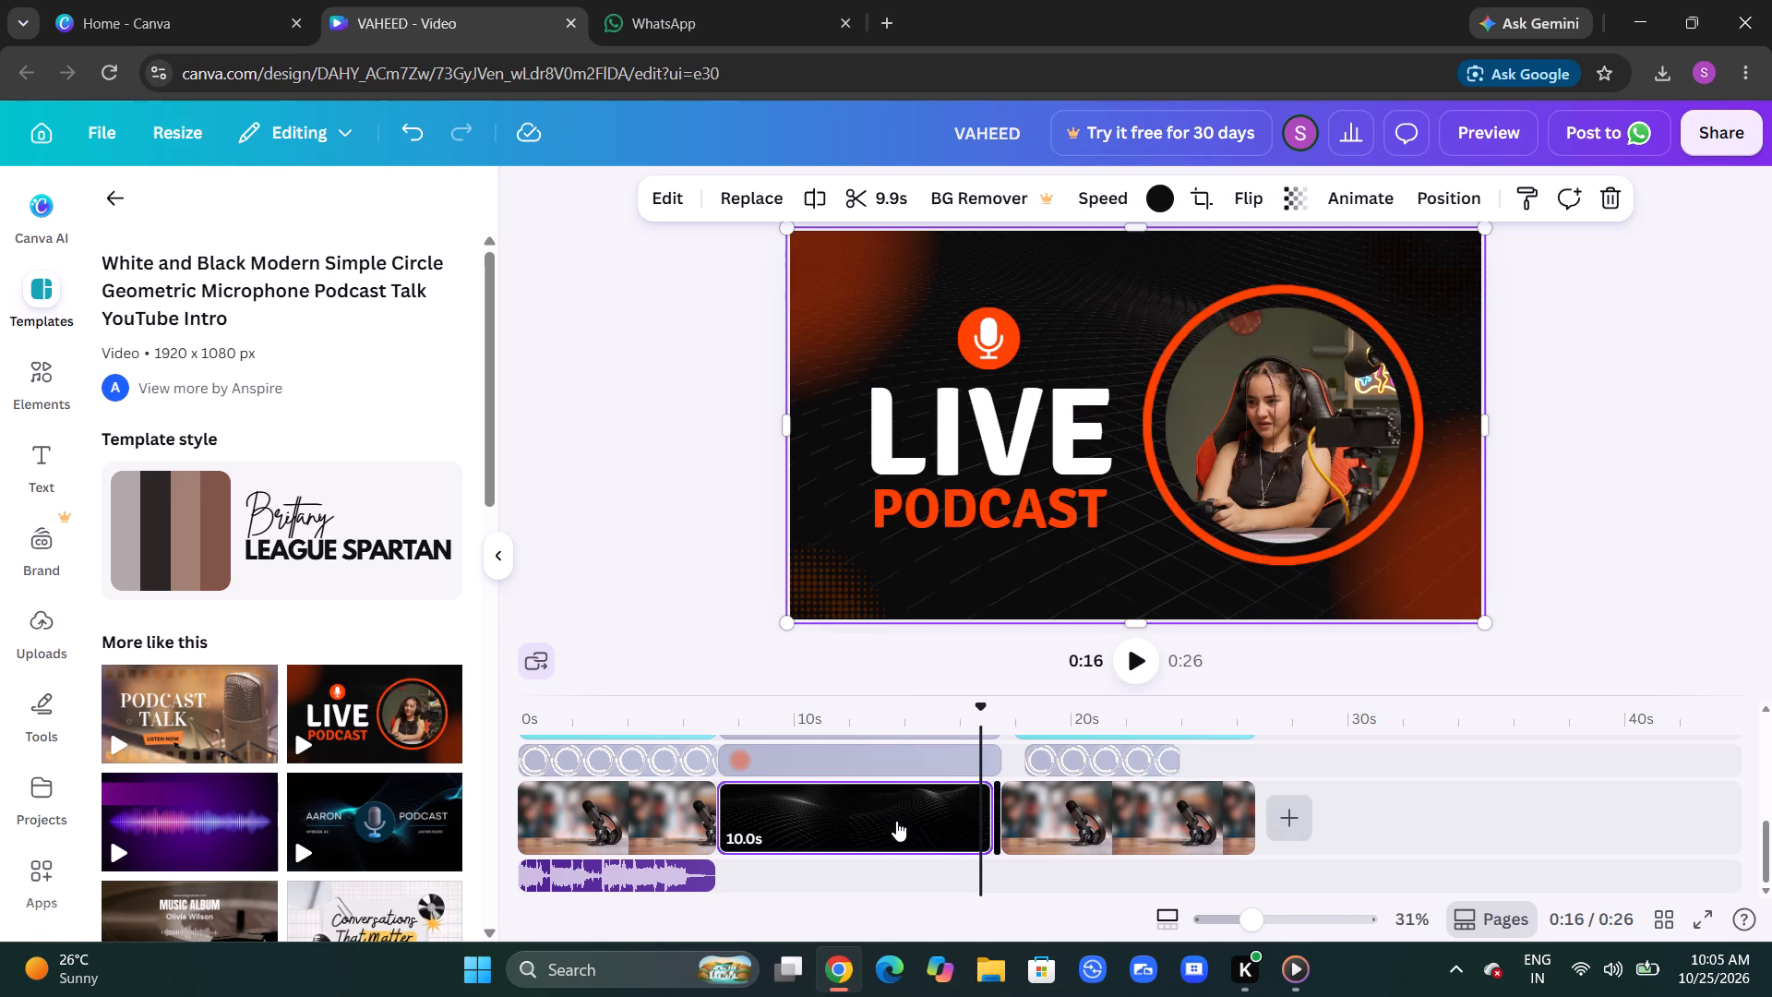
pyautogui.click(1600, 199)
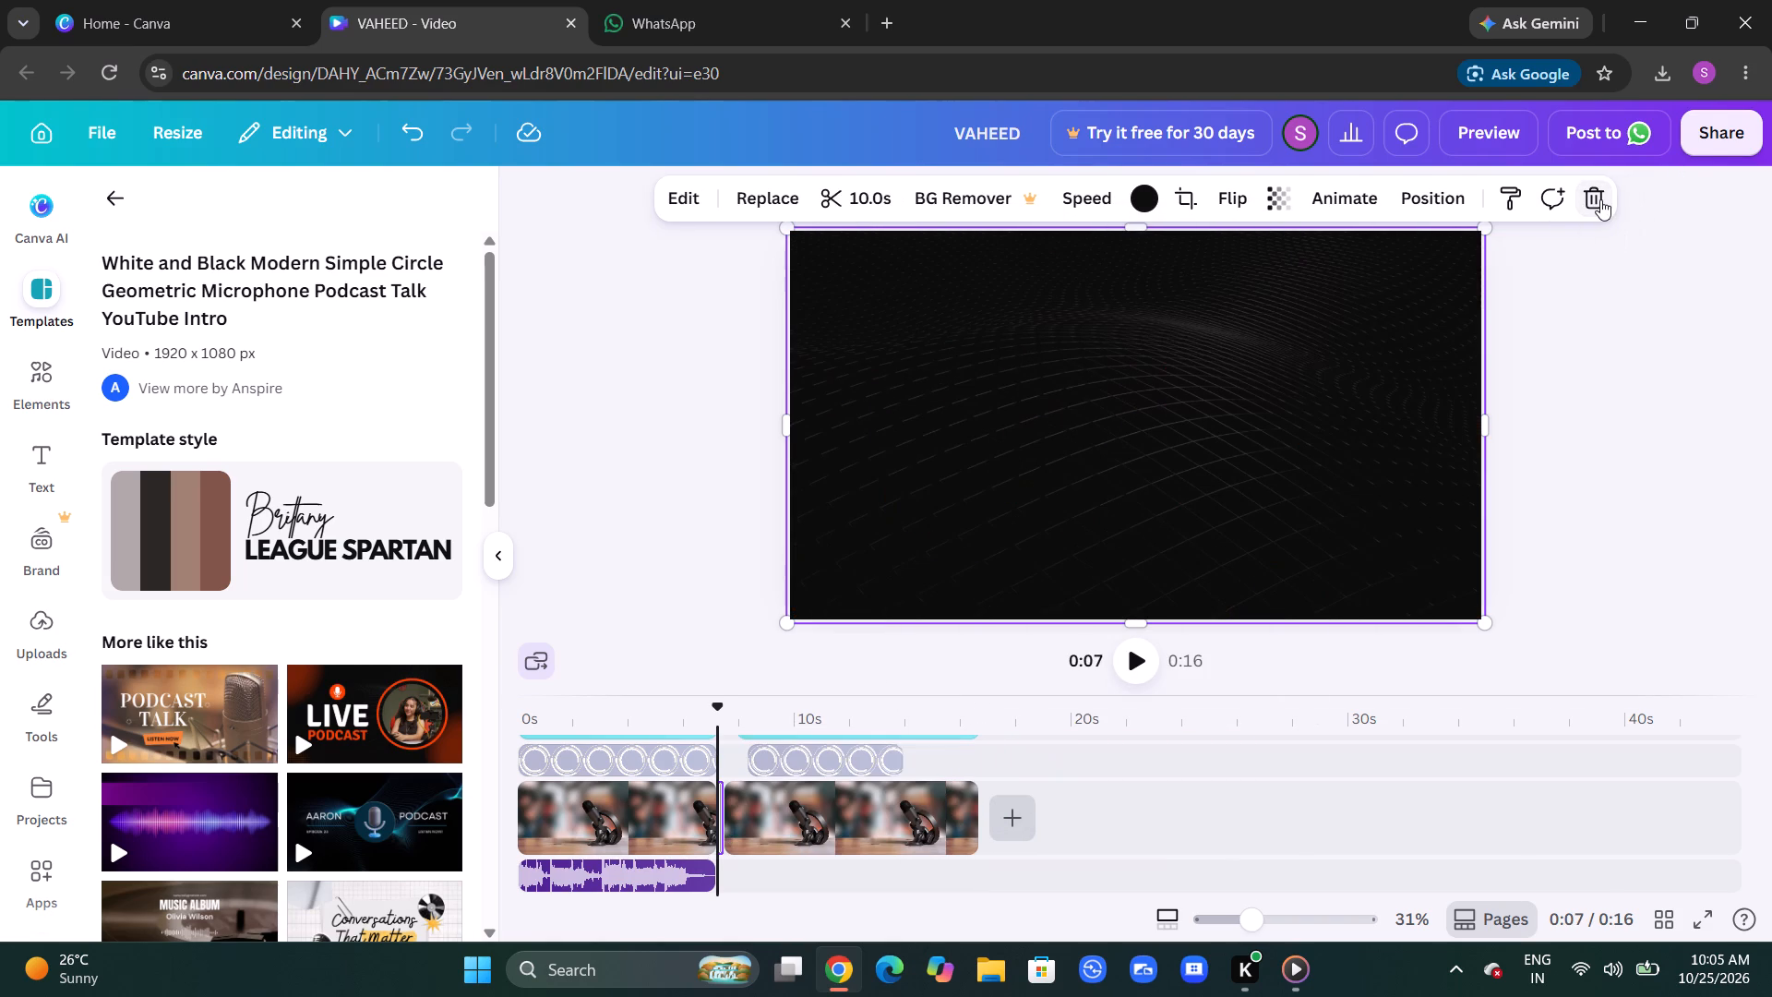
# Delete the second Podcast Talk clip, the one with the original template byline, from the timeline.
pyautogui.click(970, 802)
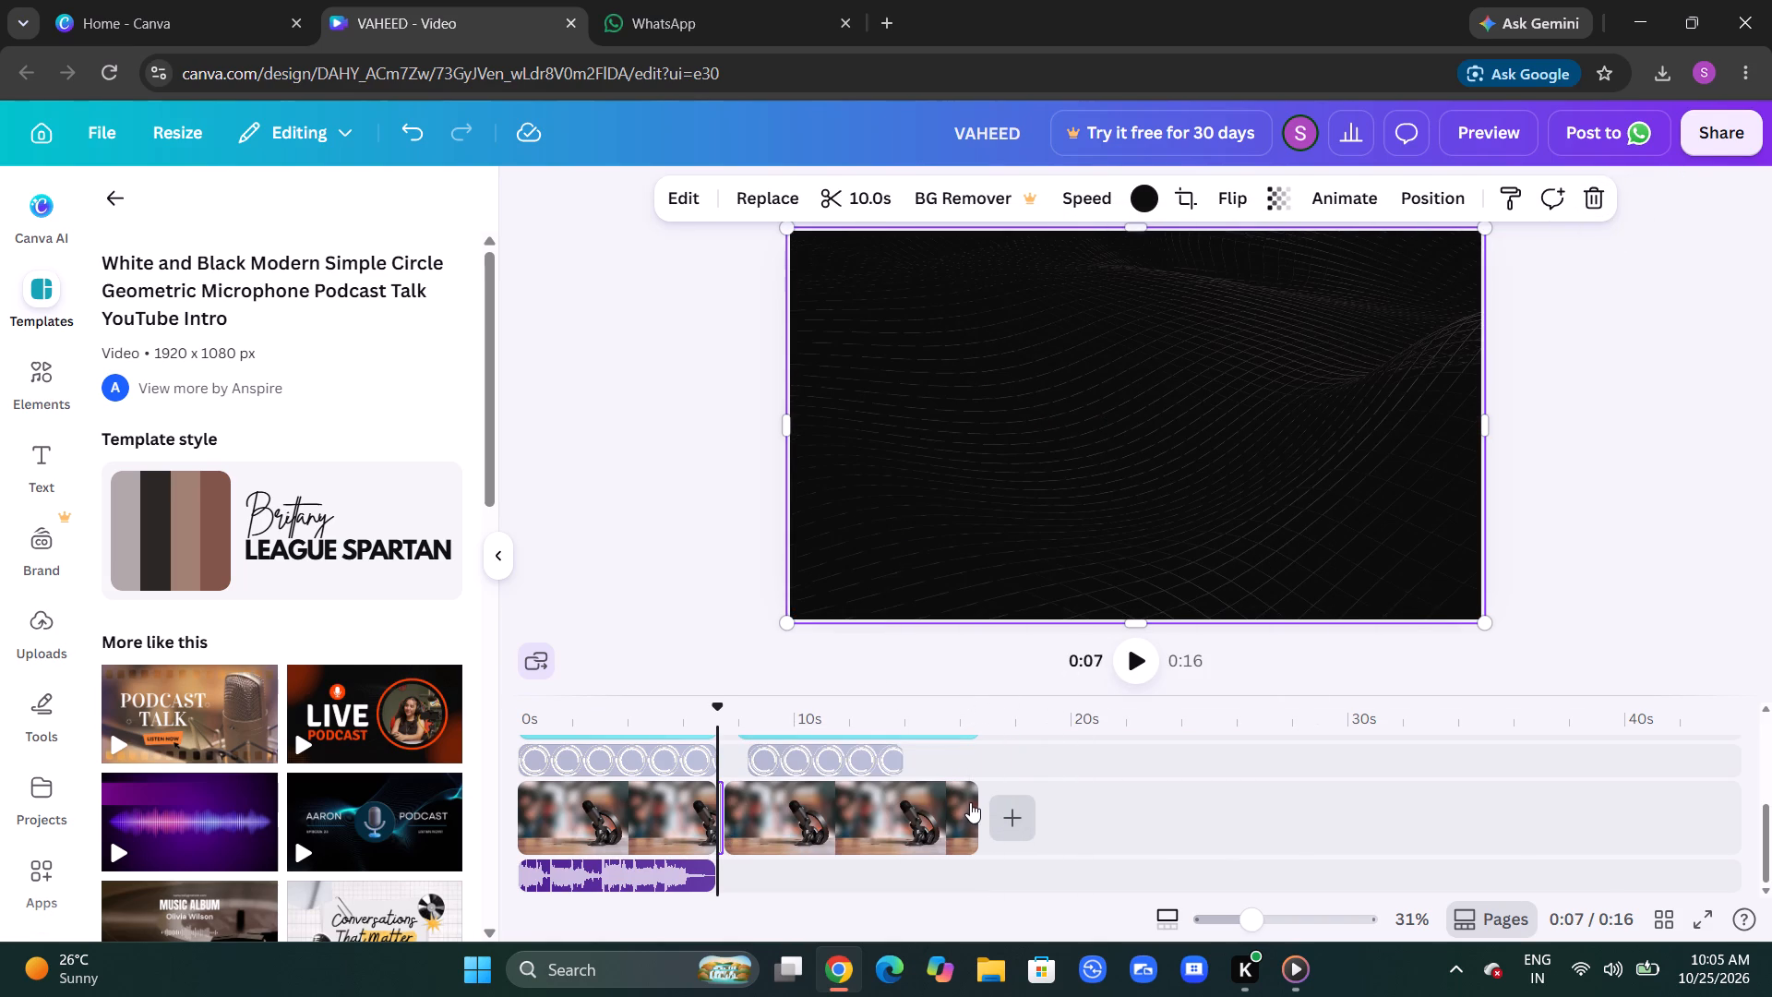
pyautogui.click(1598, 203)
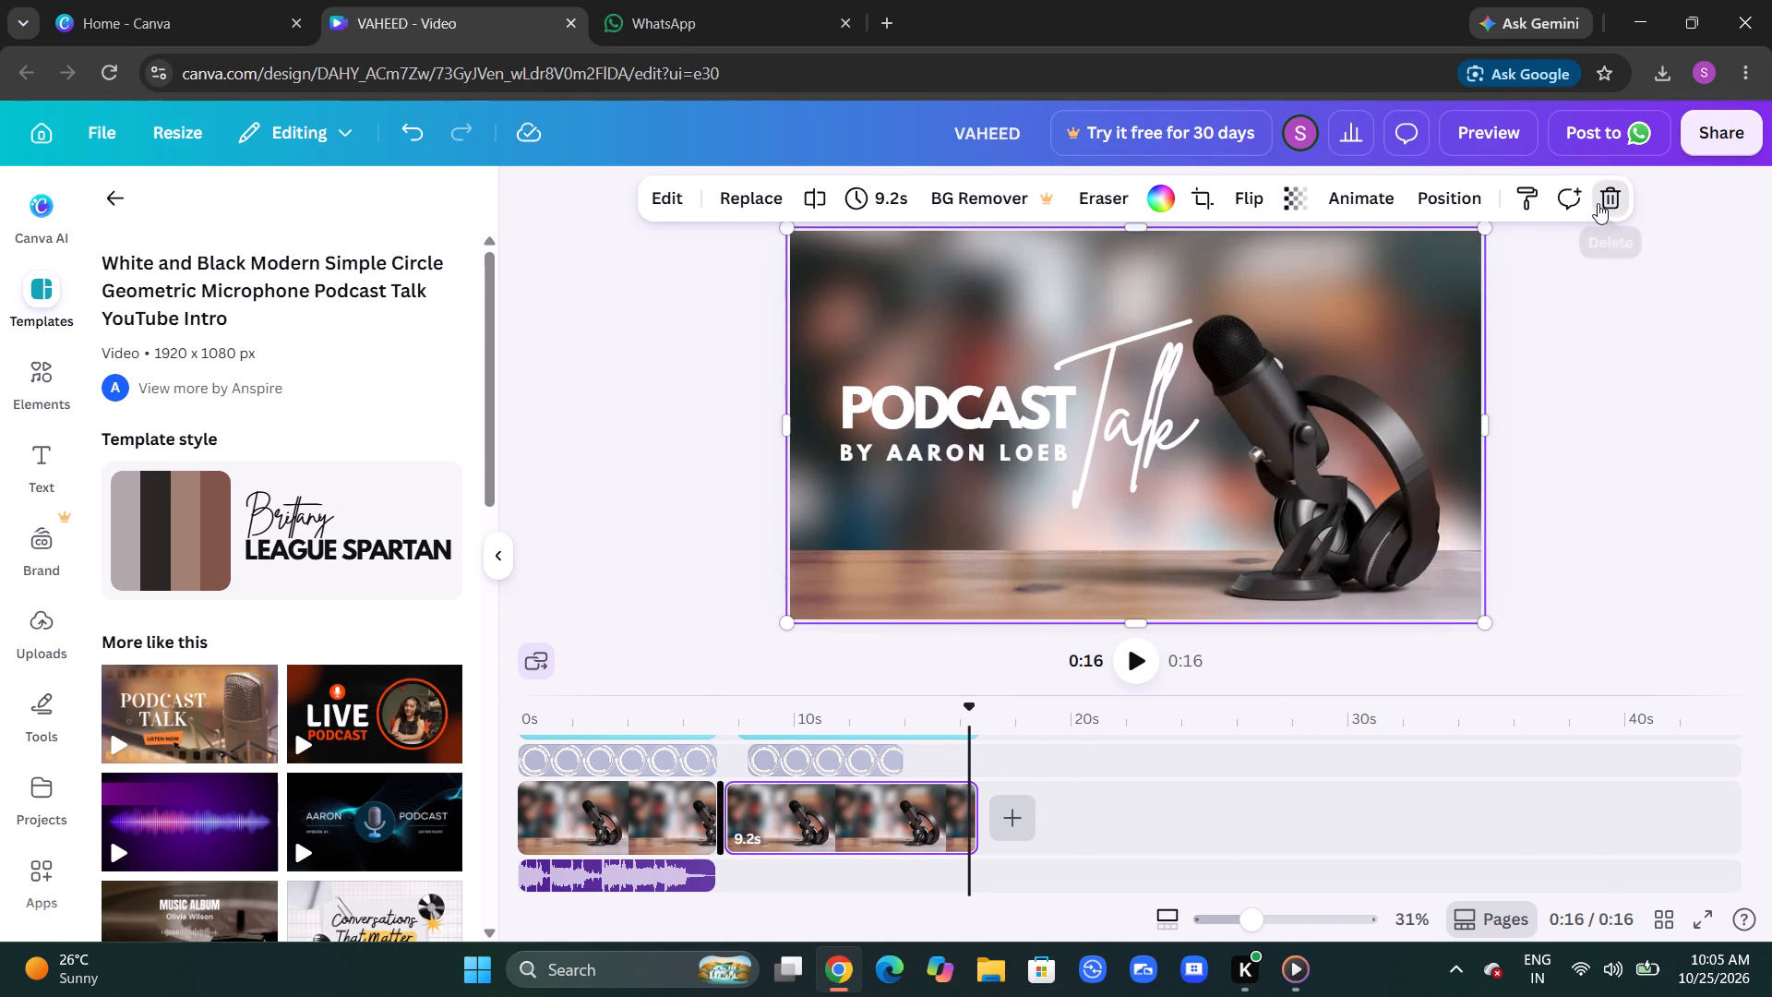
# Play the remaining podcast intro video to review it.
pyautogui.click(1134, 654)
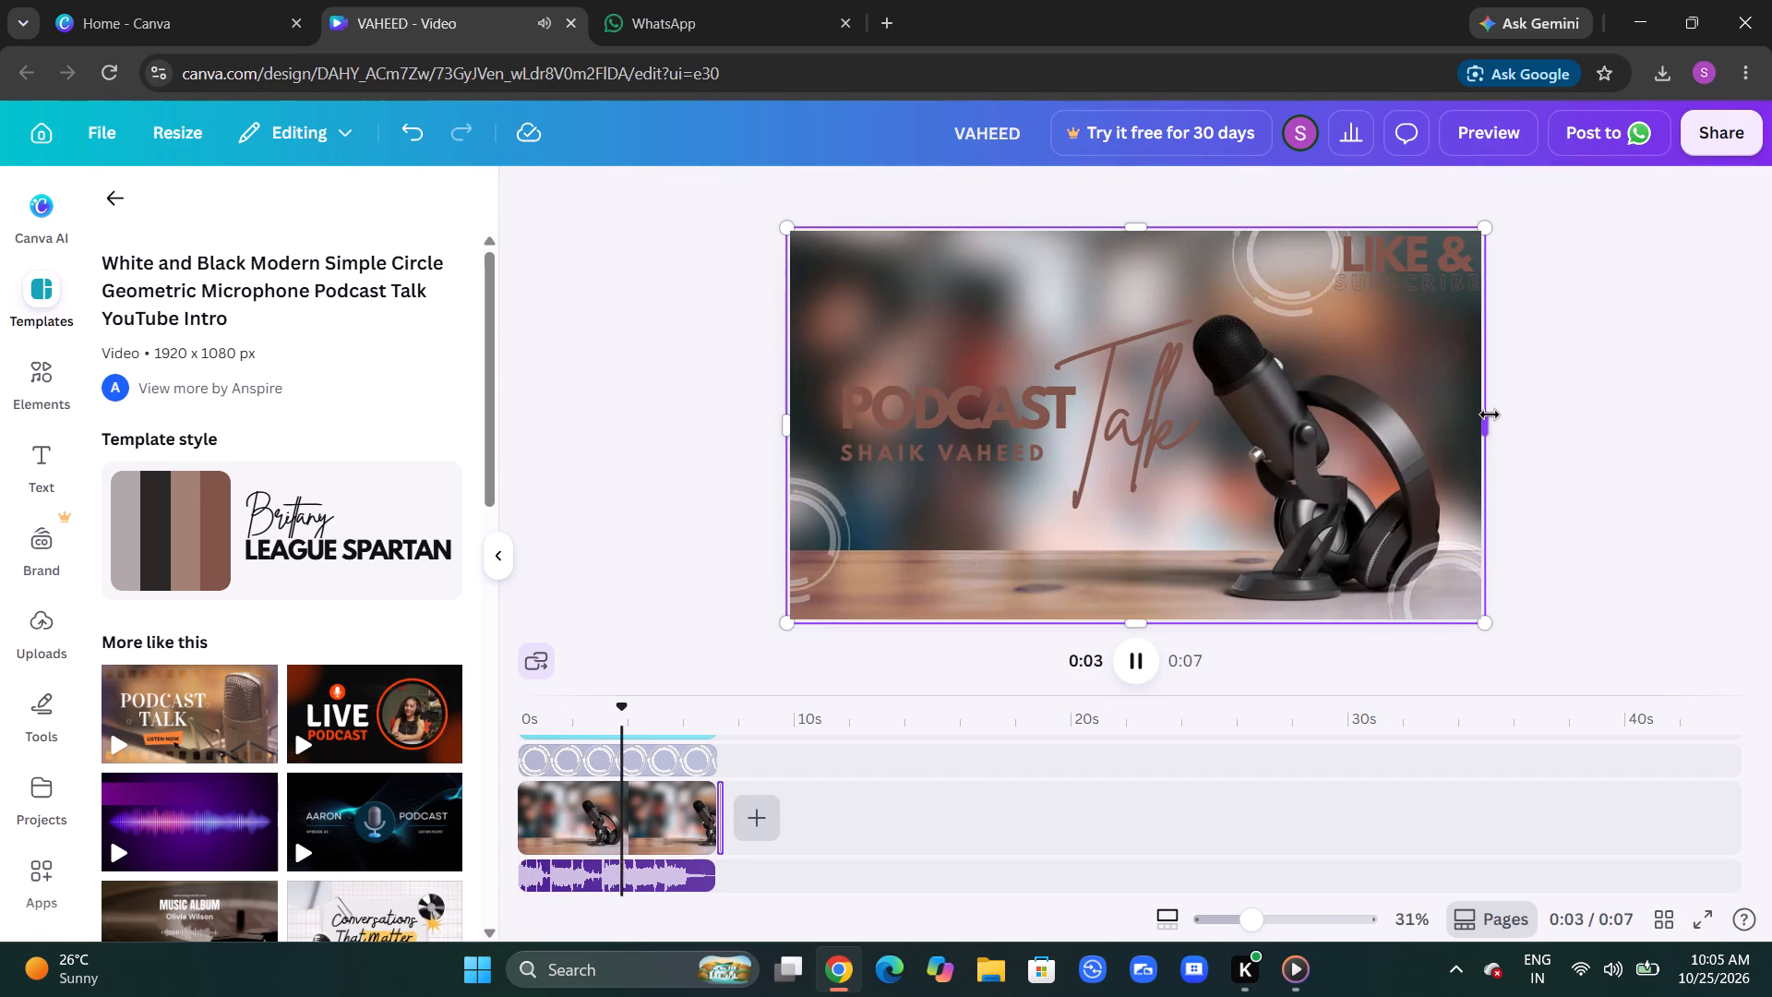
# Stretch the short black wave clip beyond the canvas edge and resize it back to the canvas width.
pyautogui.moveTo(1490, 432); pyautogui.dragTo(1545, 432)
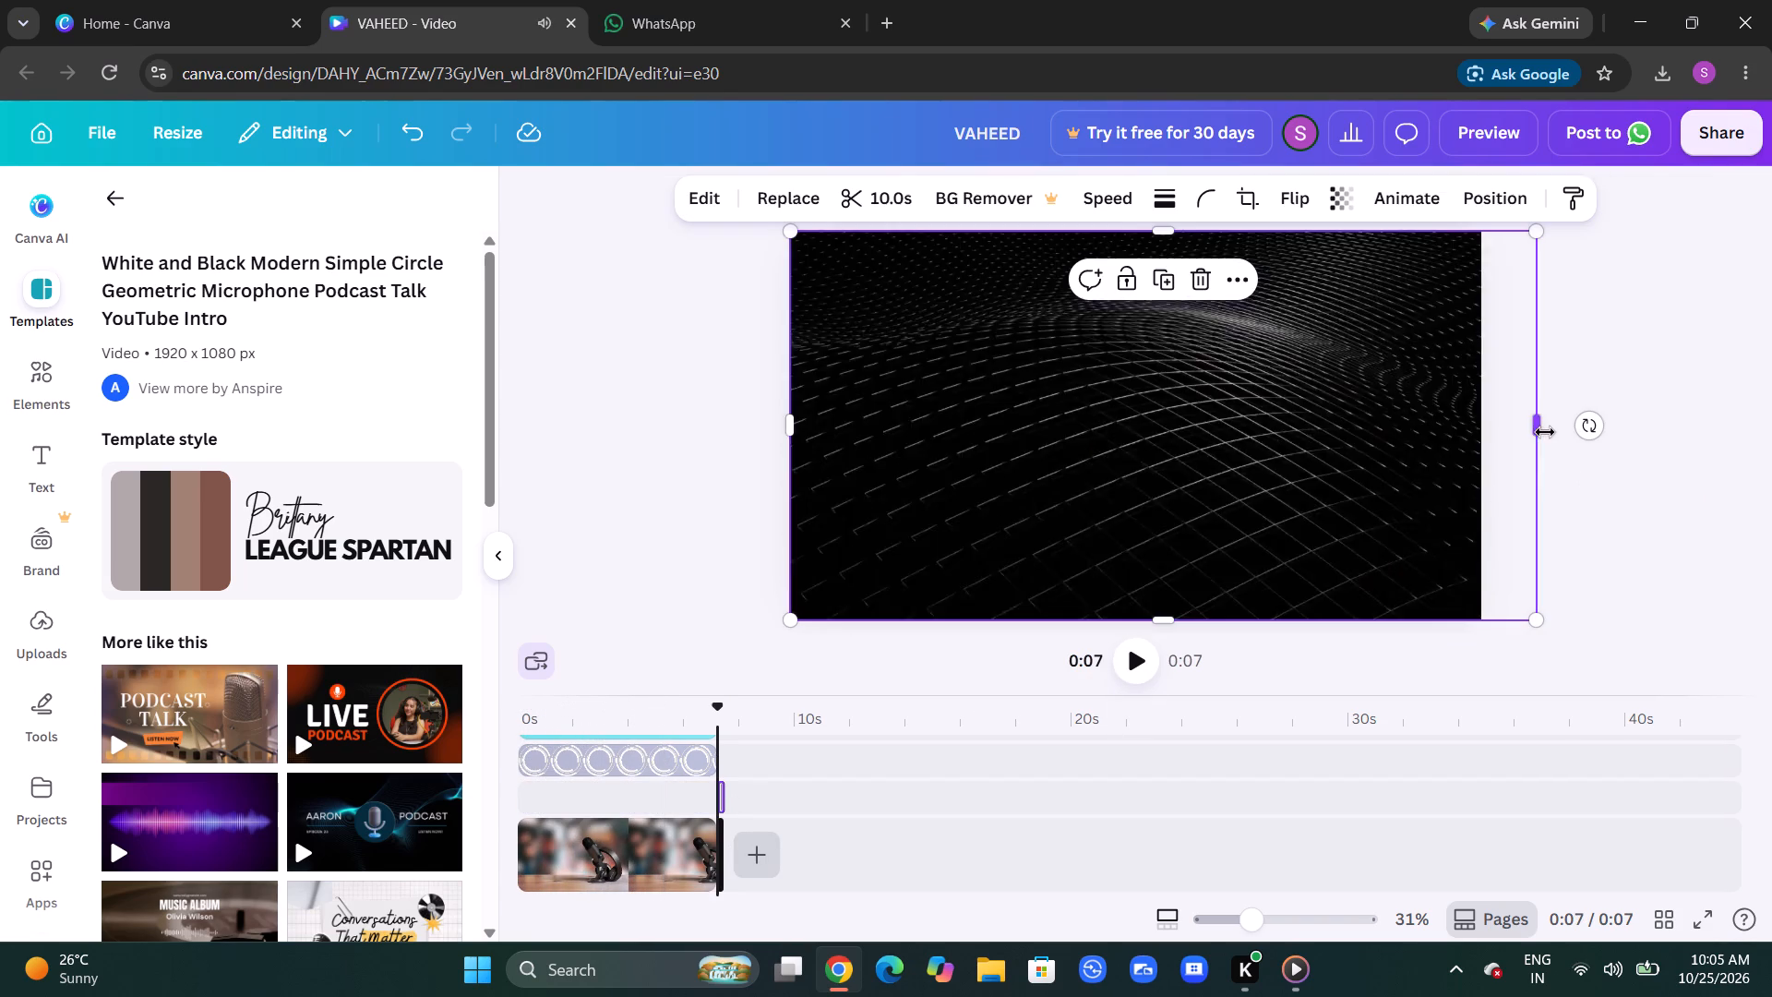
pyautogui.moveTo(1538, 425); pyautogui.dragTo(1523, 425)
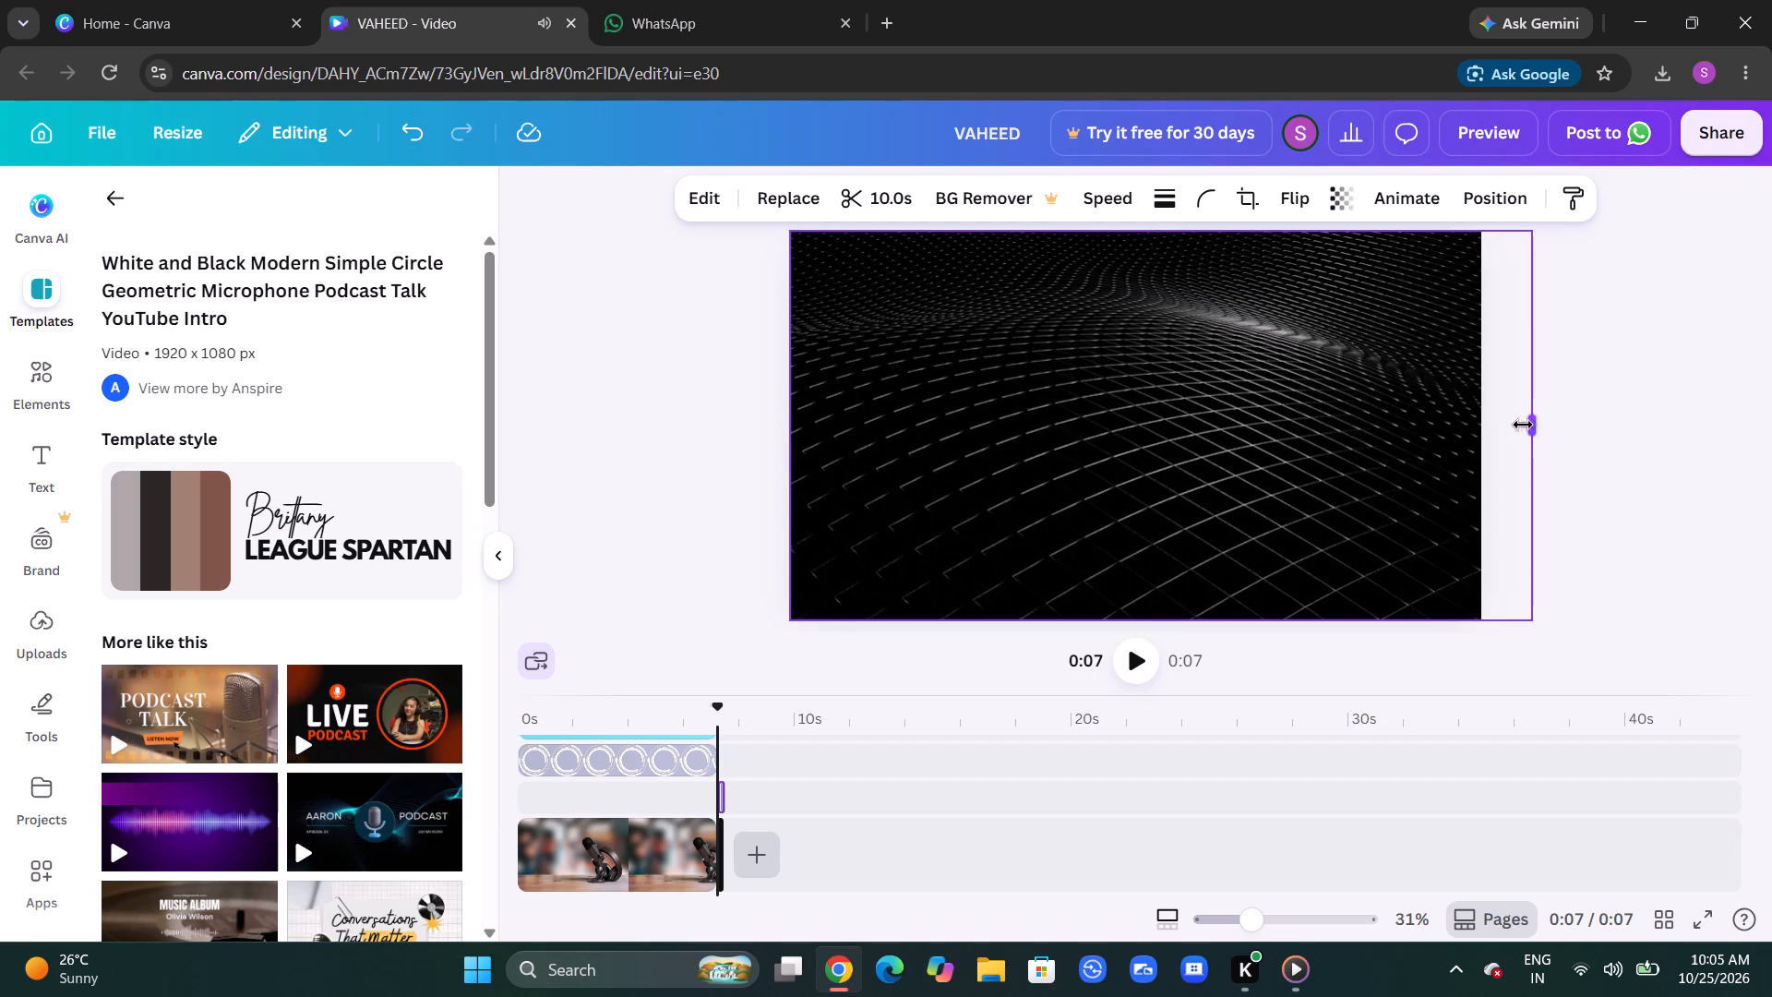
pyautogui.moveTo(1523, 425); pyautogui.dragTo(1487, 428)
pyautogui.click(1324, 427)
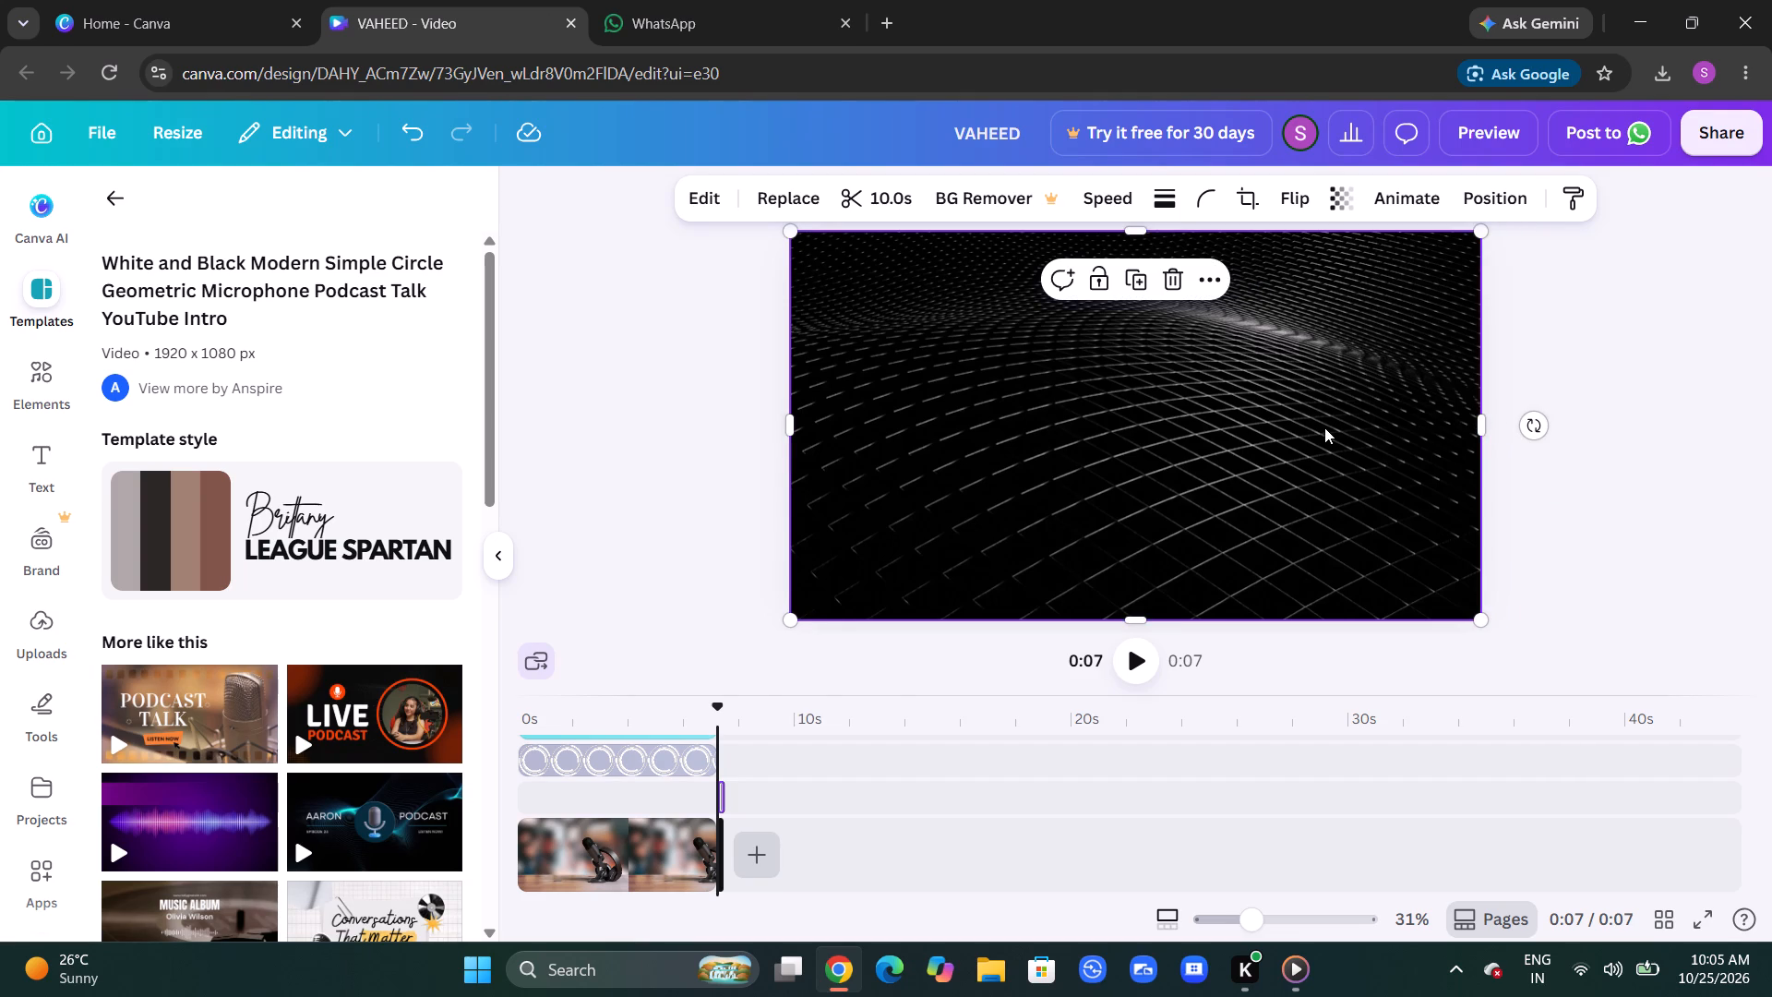
# Replay the podcast intro video from the start to review it.
pyautogui.click(1119, 663)
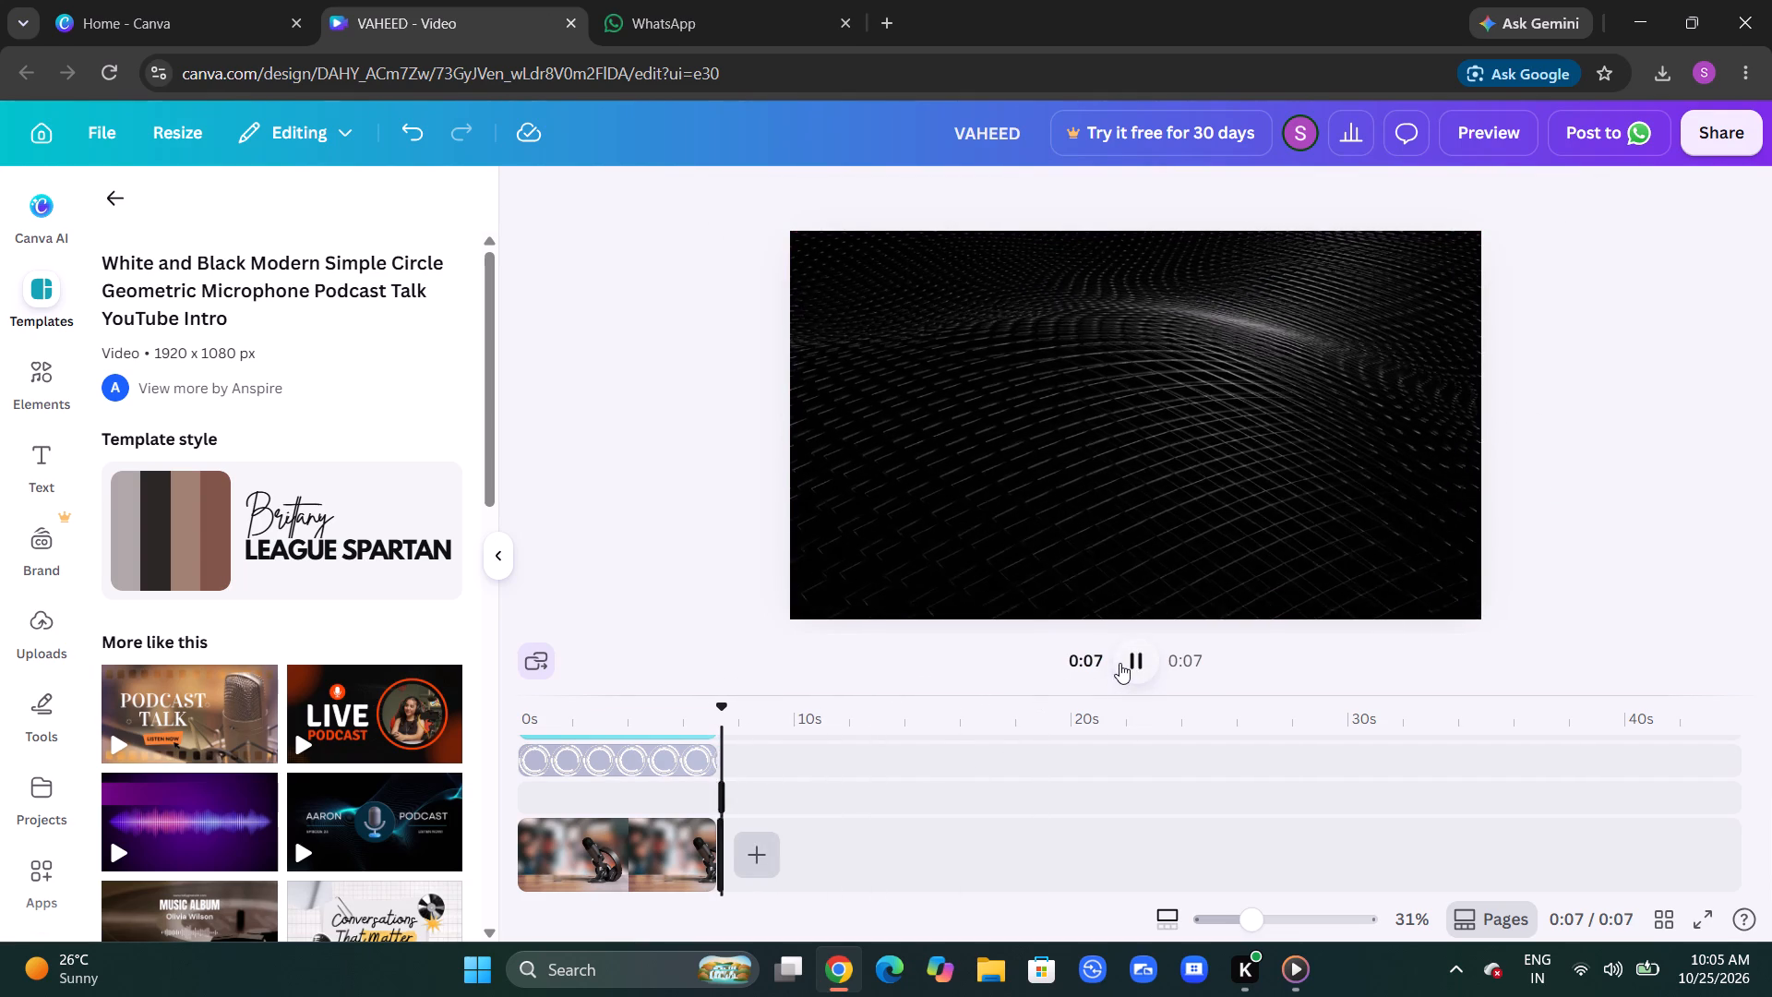
pyautogui.click(1119, 663)
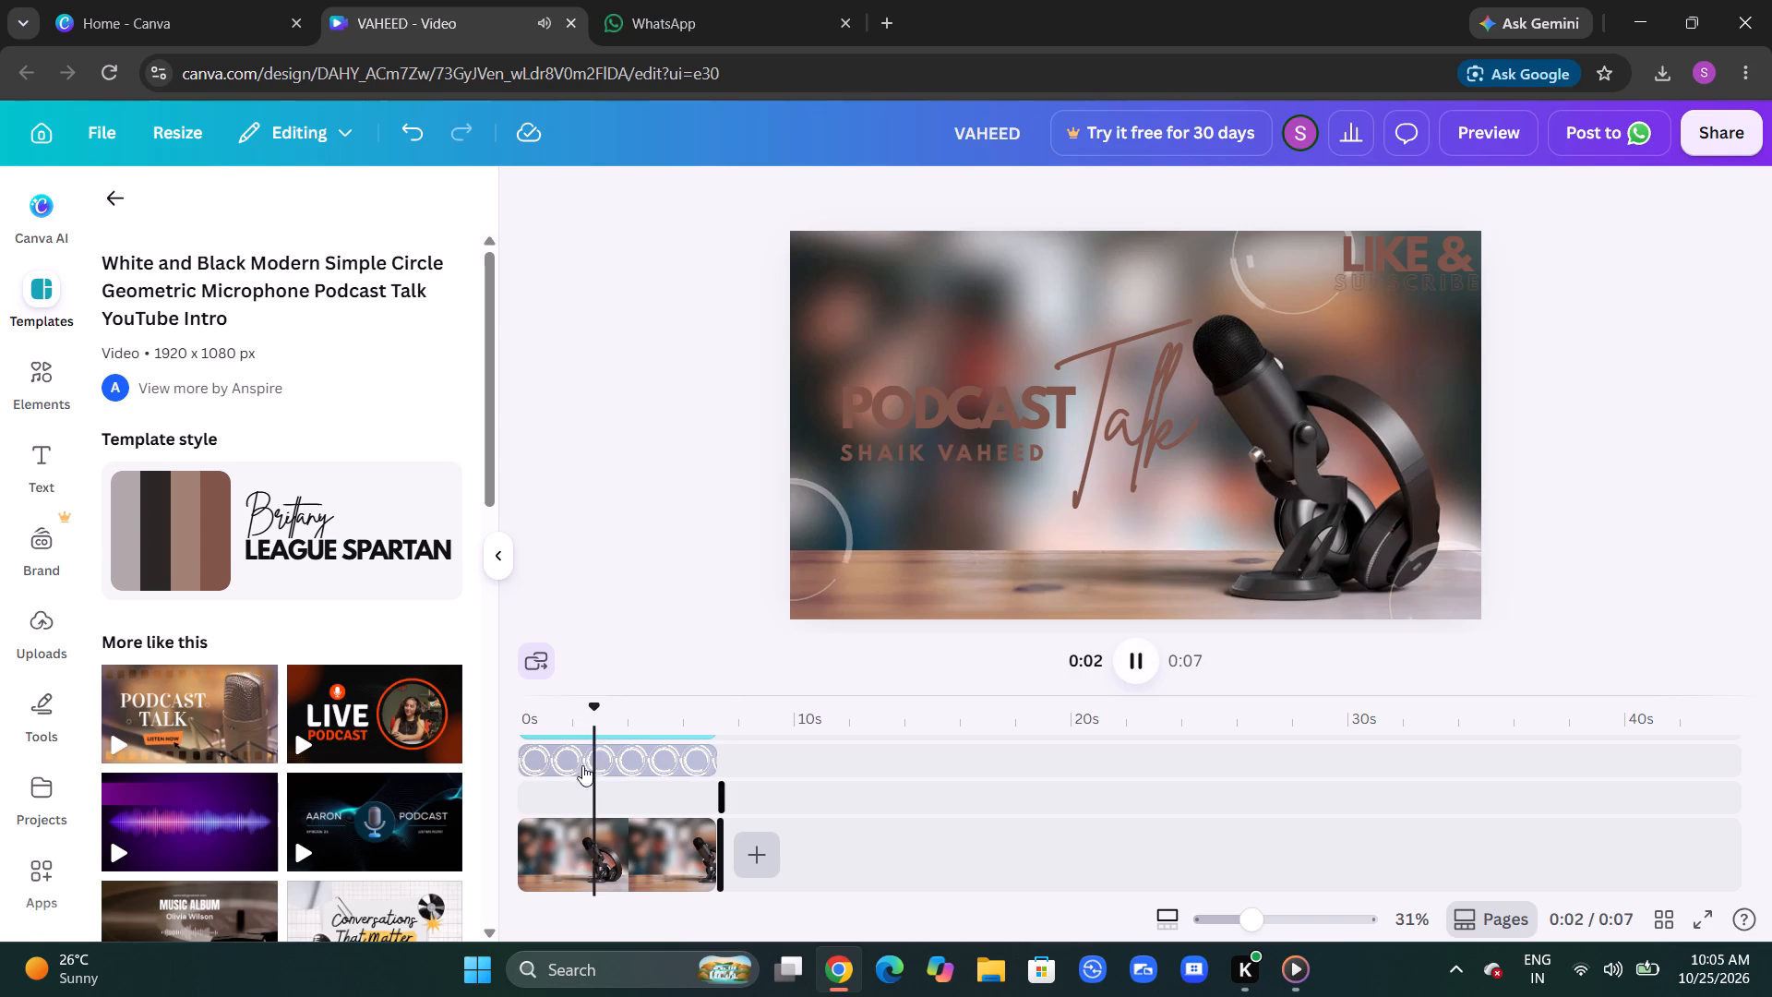
# Browse the templates similar to the White and Black Modern Simple Circle Geometric Microphone Podcast Talk YouTube Intro.
pyautogui.scroll(-2, 425, 861)
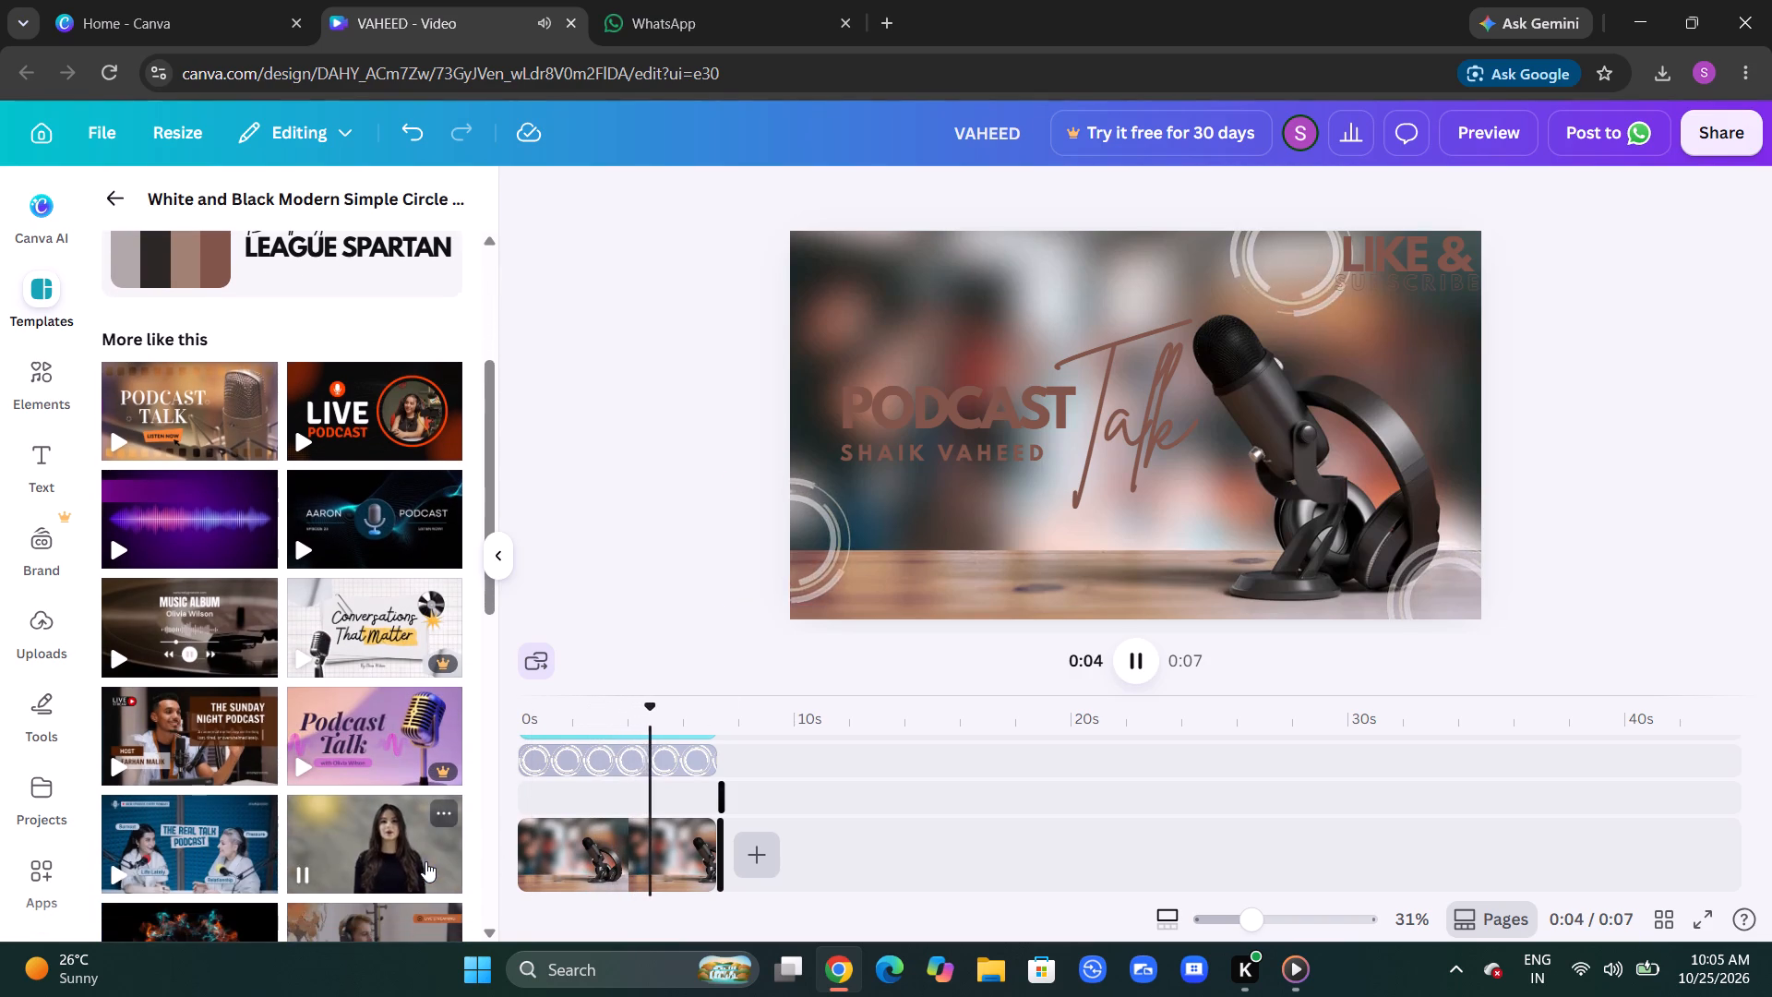
pyautogui.scroll(-3, 425, 861)
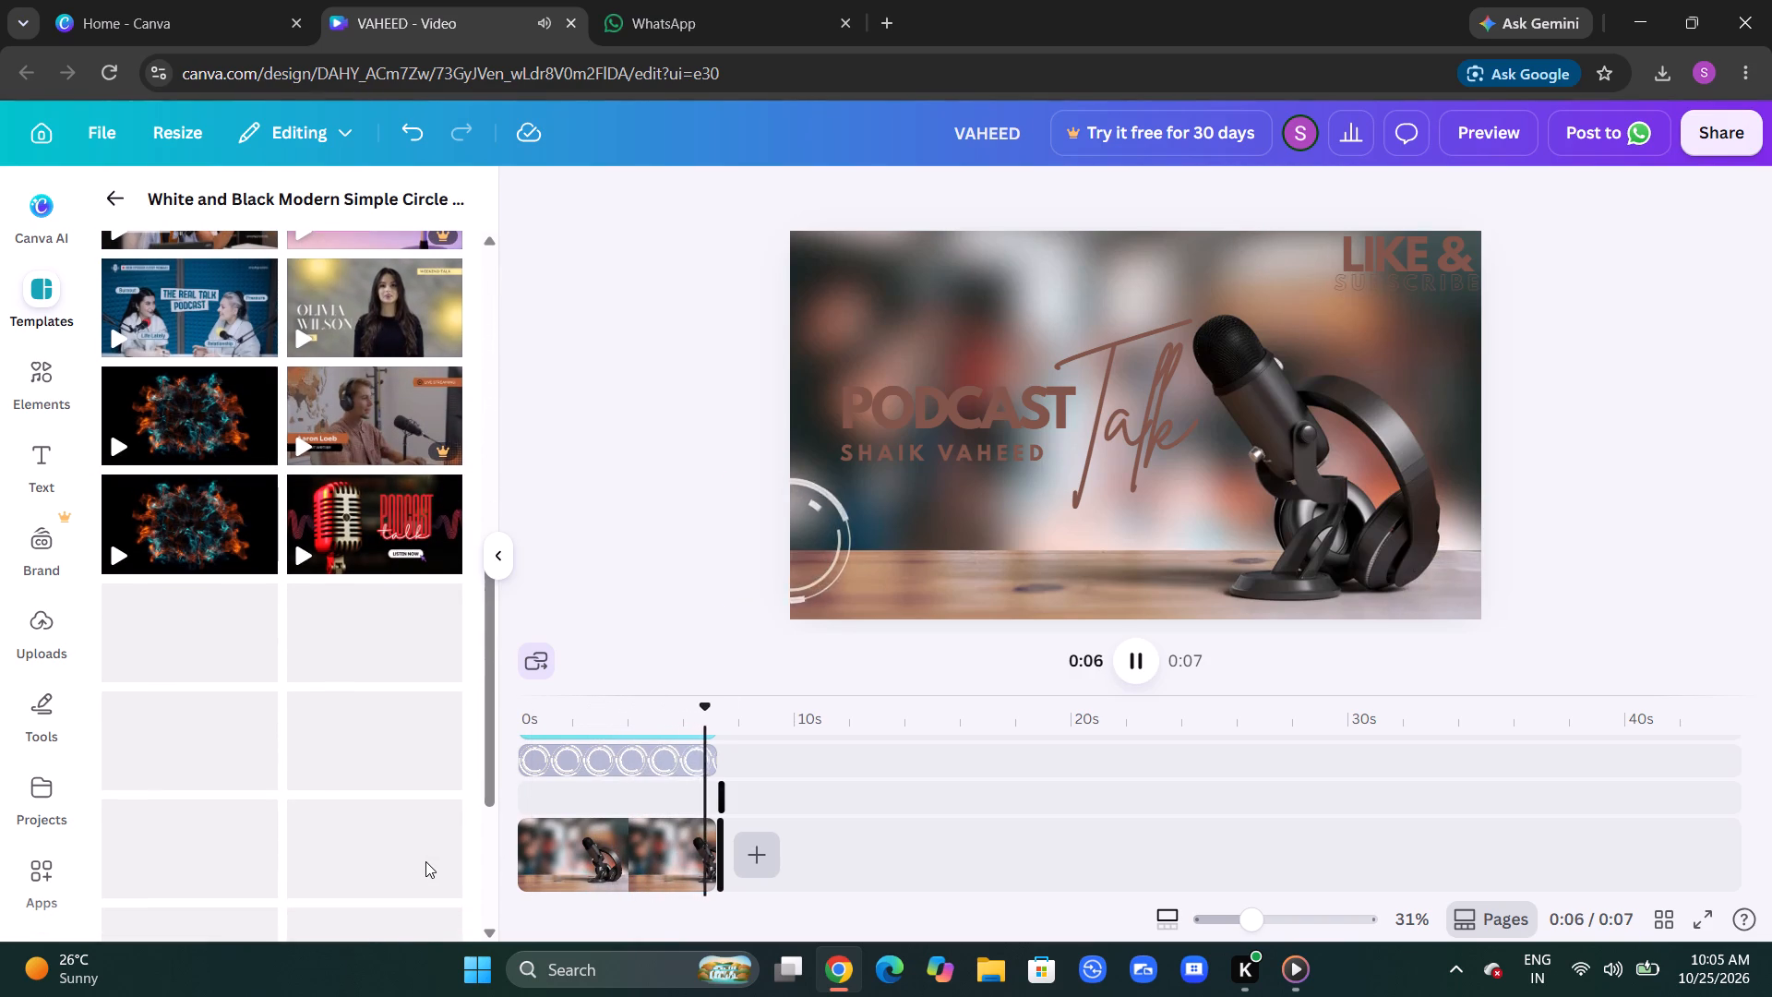
pyautogui.scroll(-1, 425, 861)
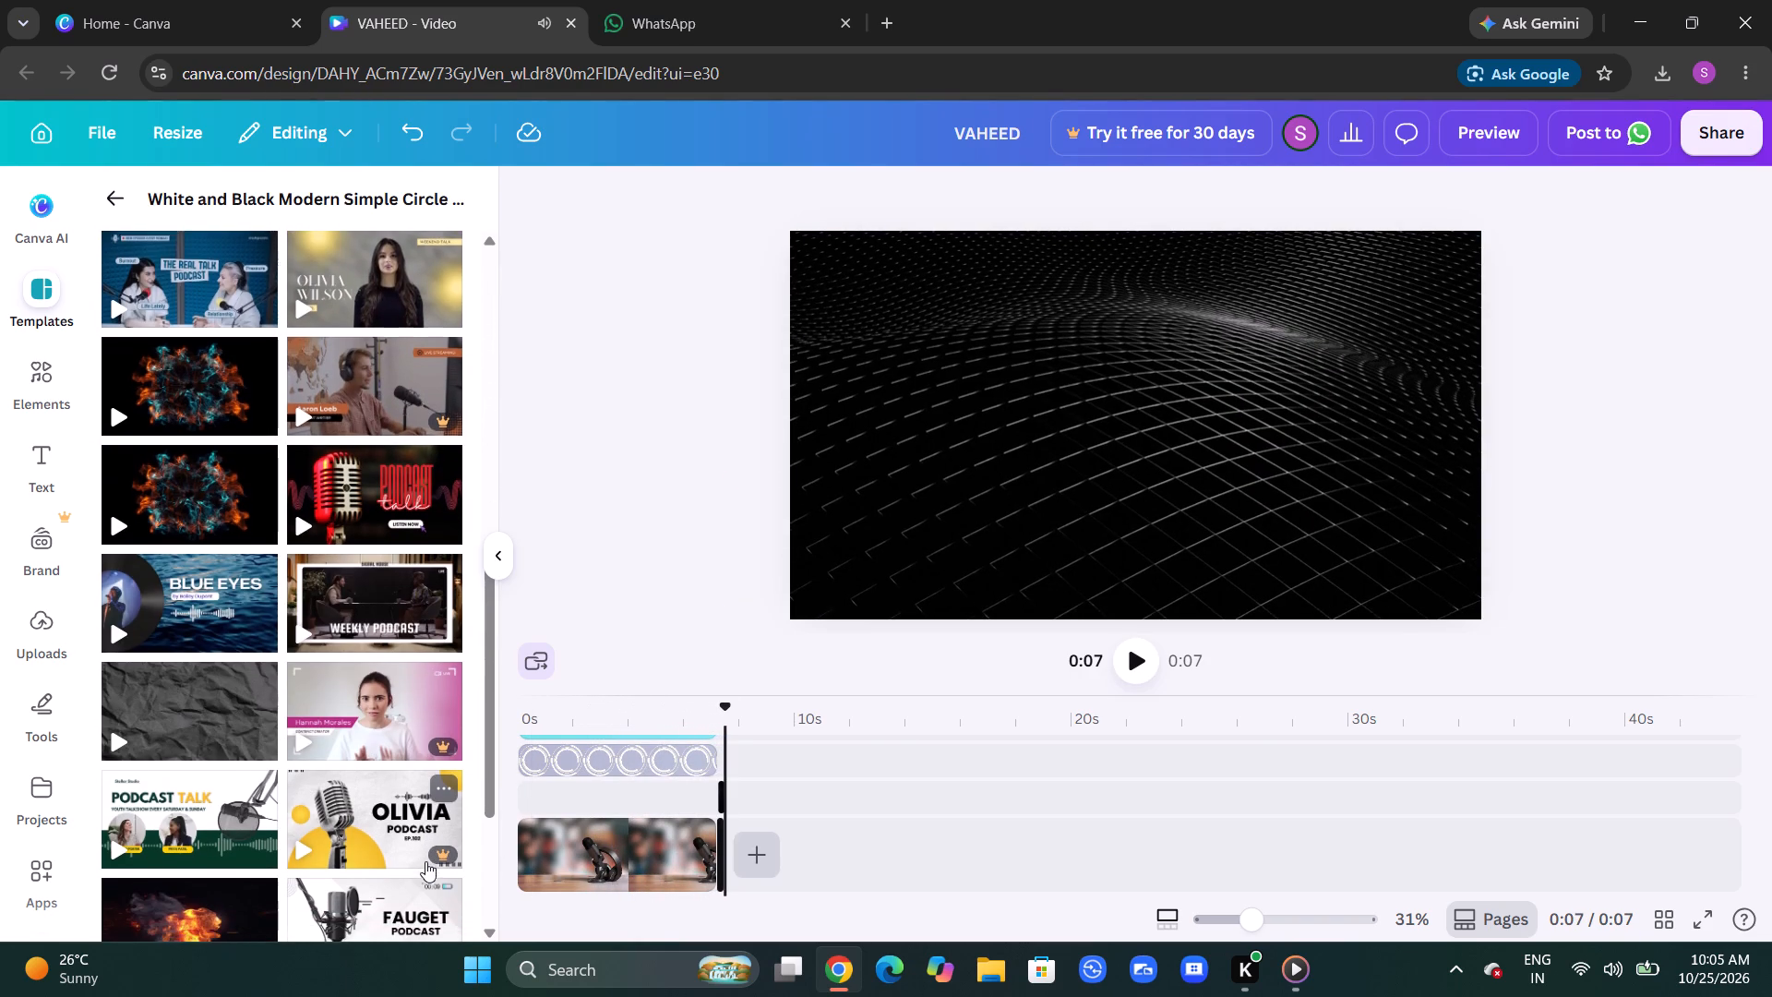
pyautogui.scroll(-3, 425, 861)
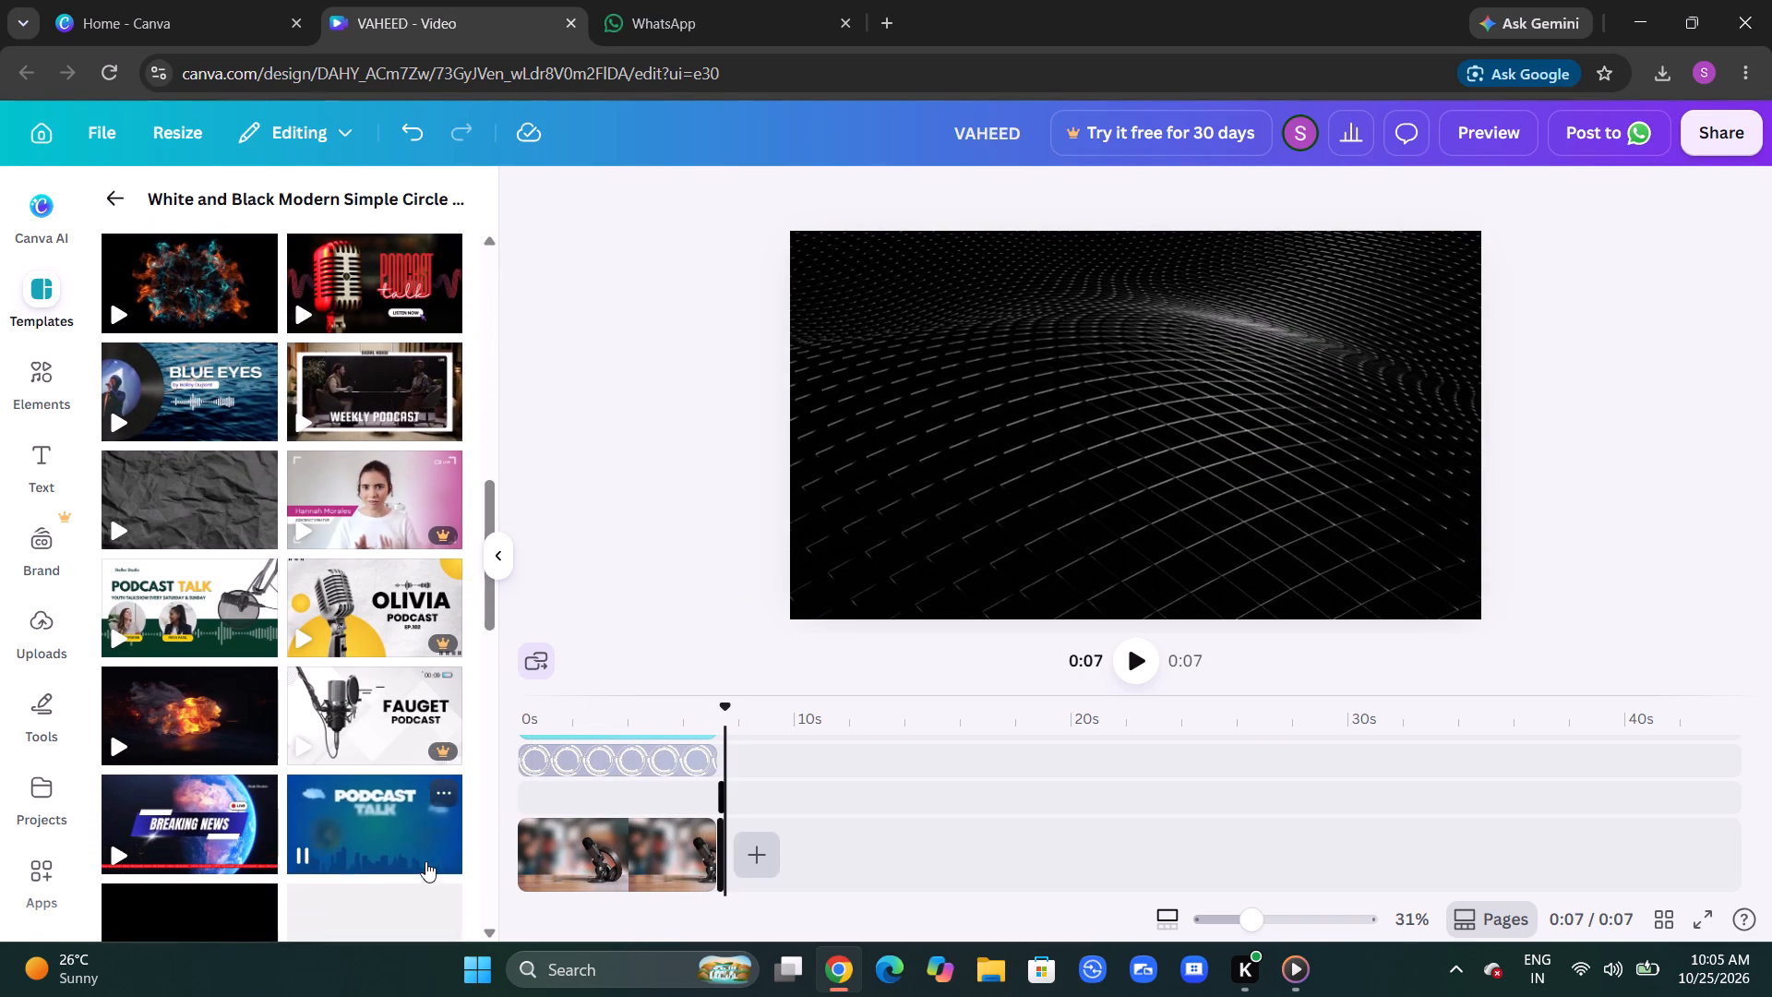
pyautogui.scroll(-2, 425, 861)
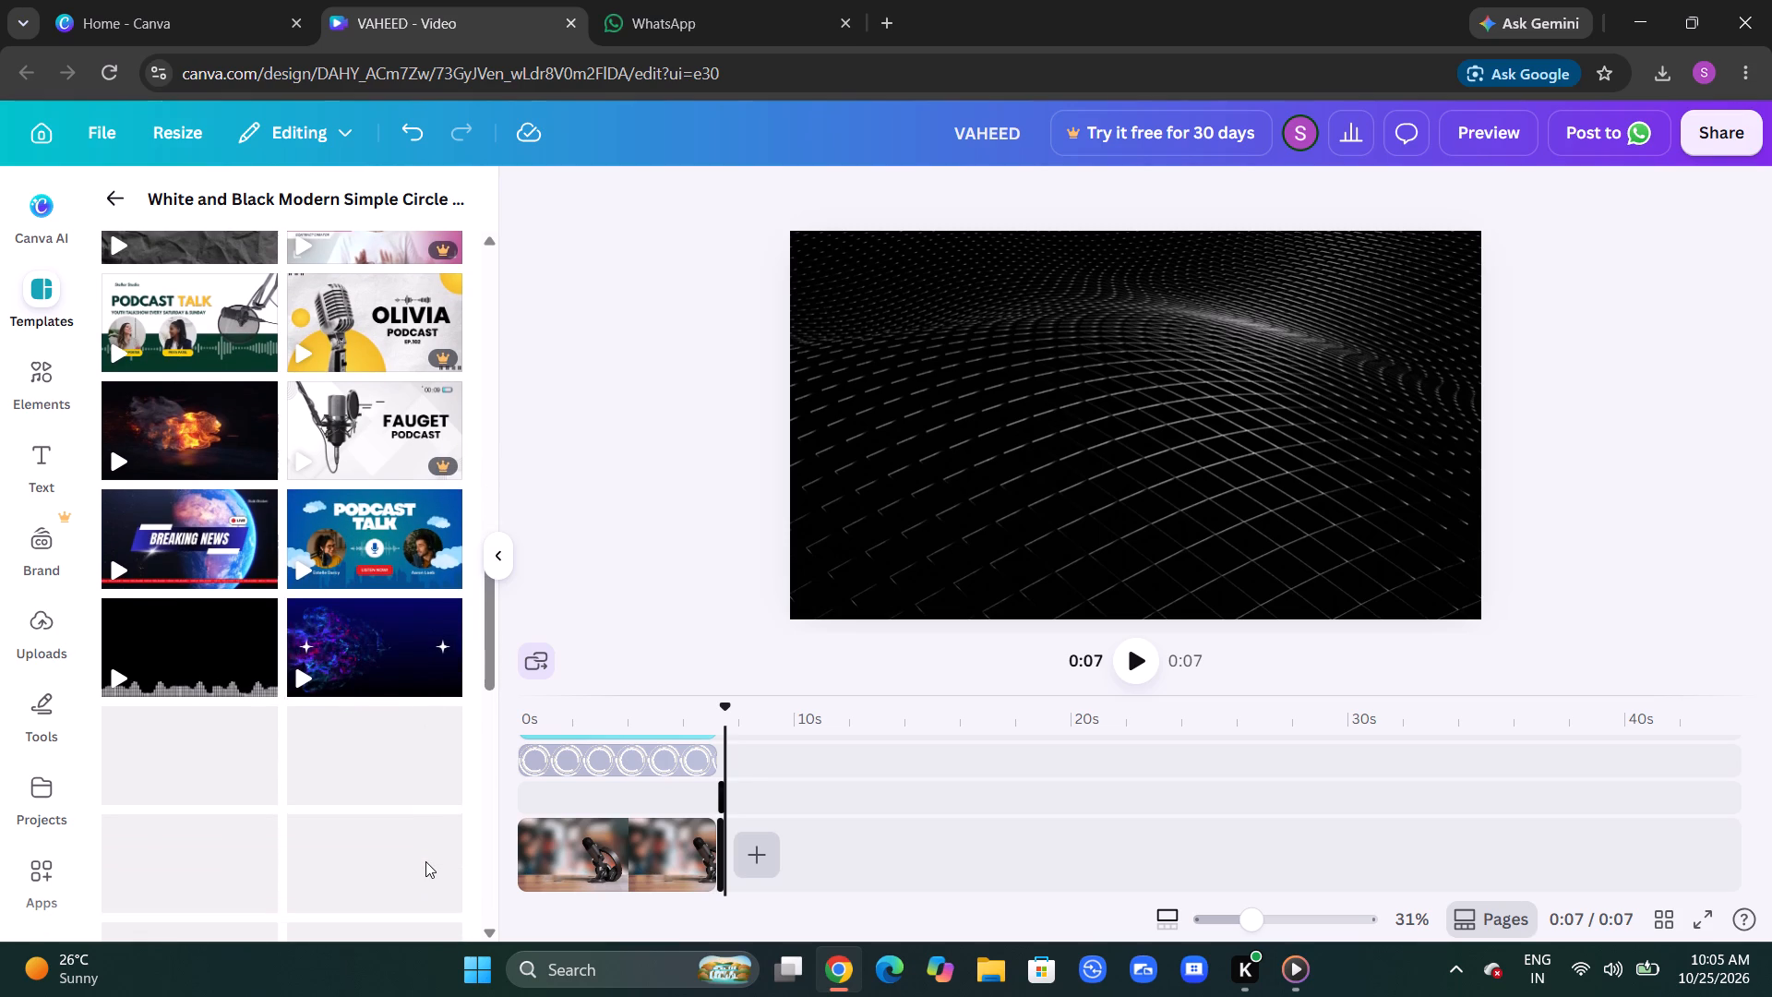
pyautogui.scroll(-1, 425, 861)
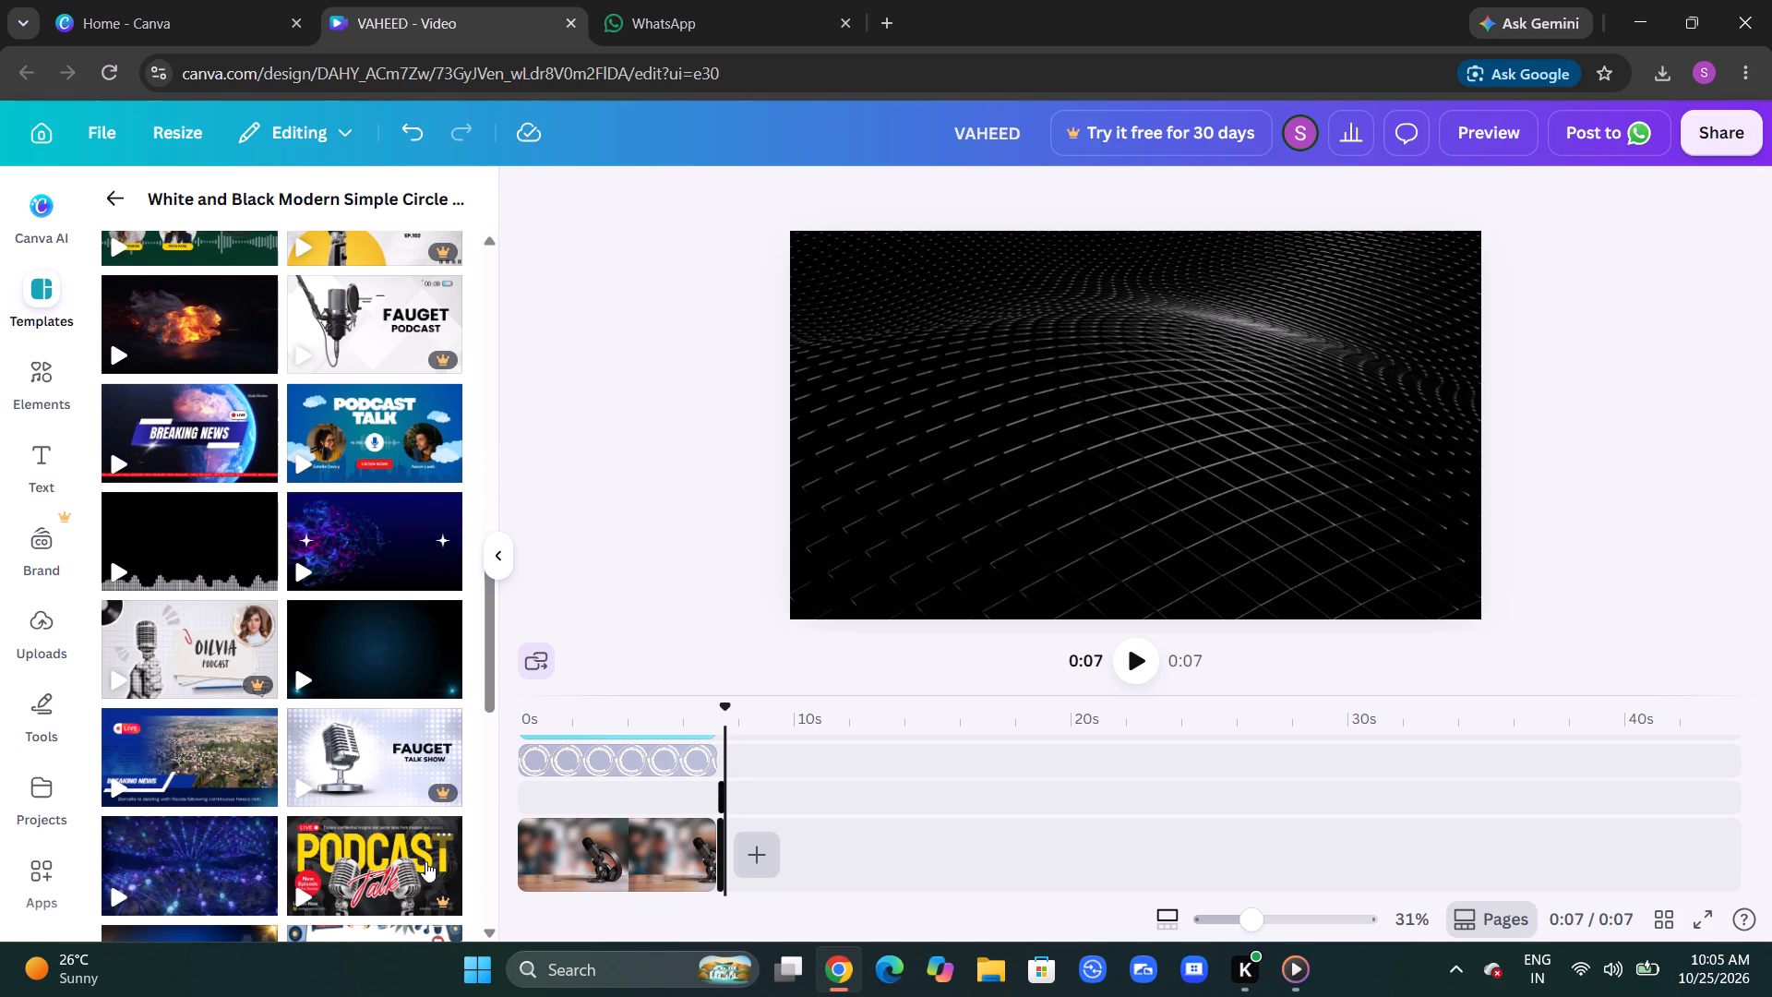
pyautogui.scroll(-1, 425, 861)
pyautogui.scroll(-1, 350, 666)
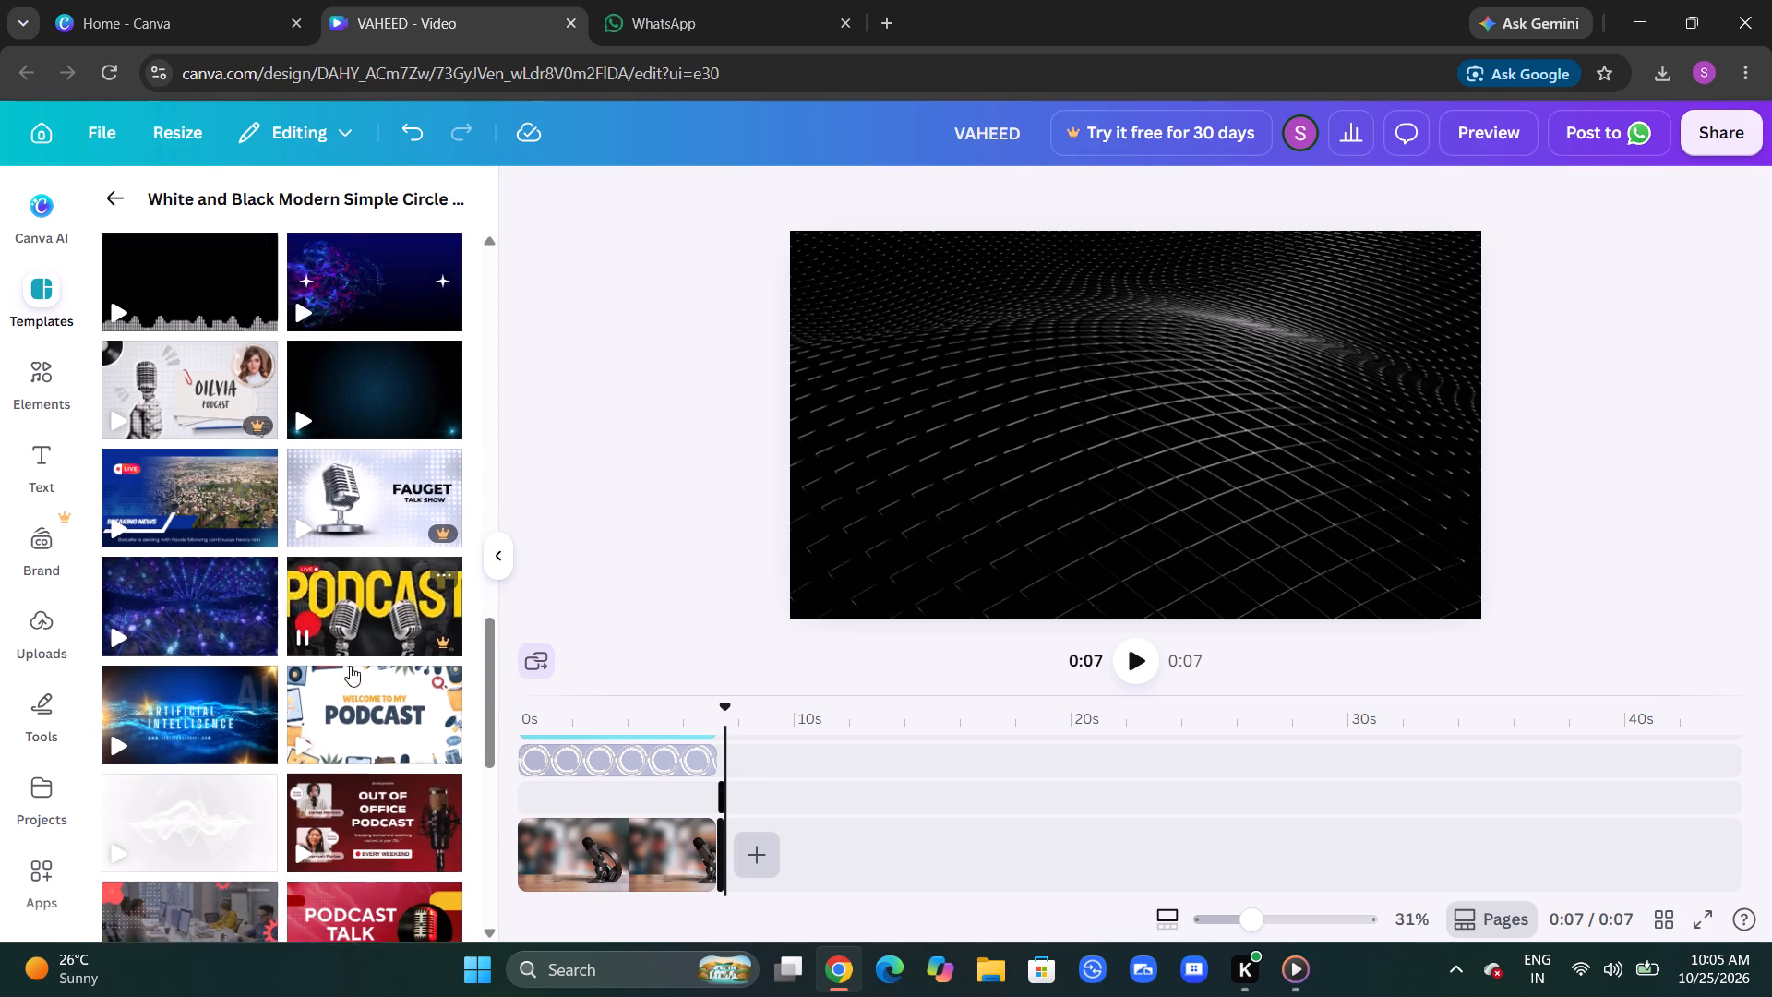
pyautogui.scroll(-4, 350, 666)
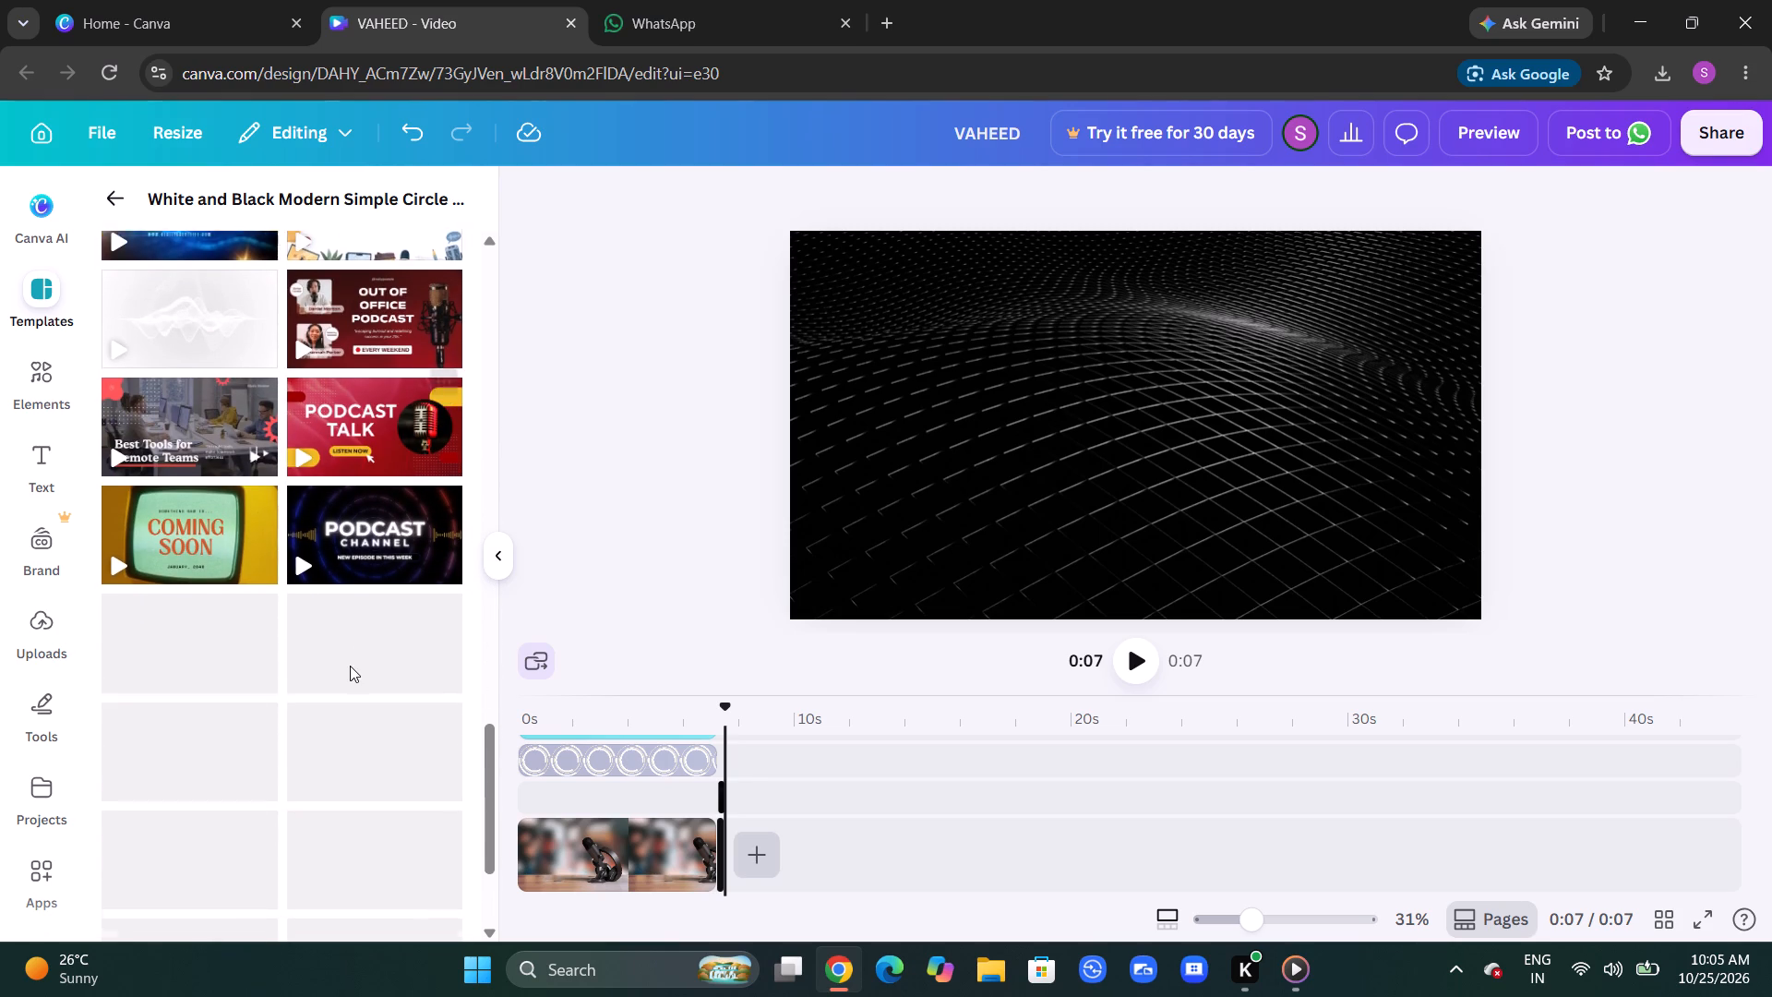
pyautogui.scroll(-2, 350, 666)
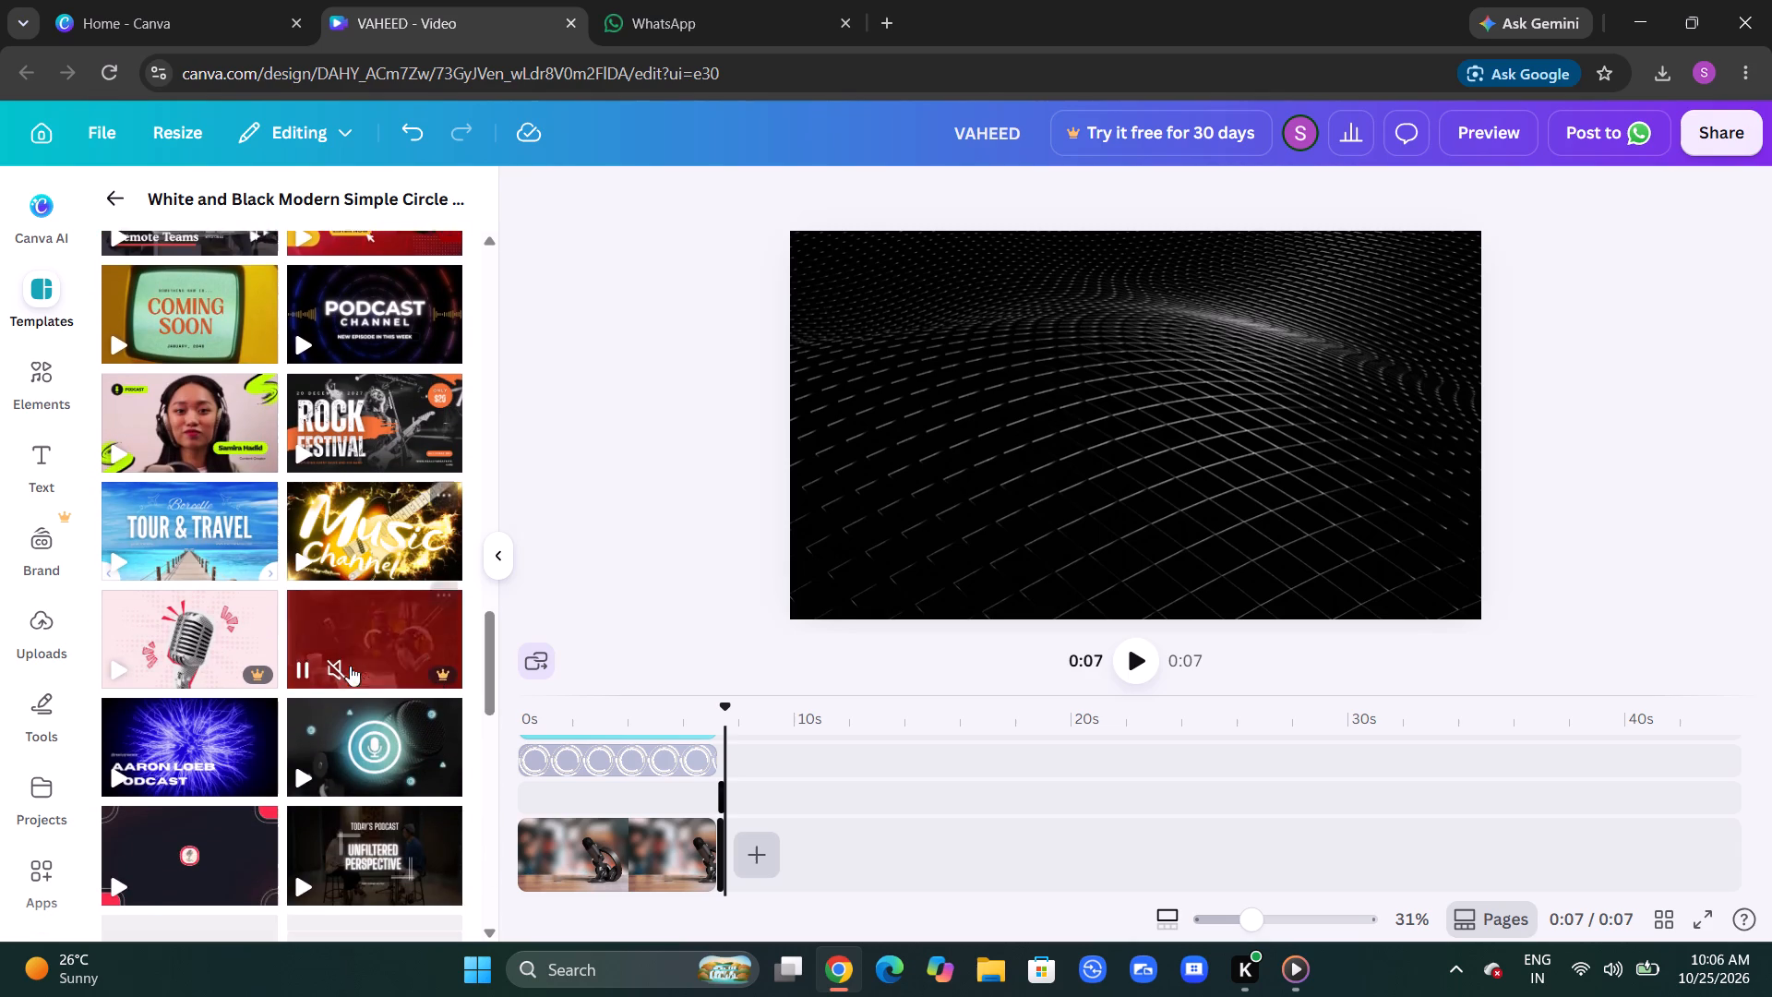
pyautogui.scroll(-2, 350, 666)
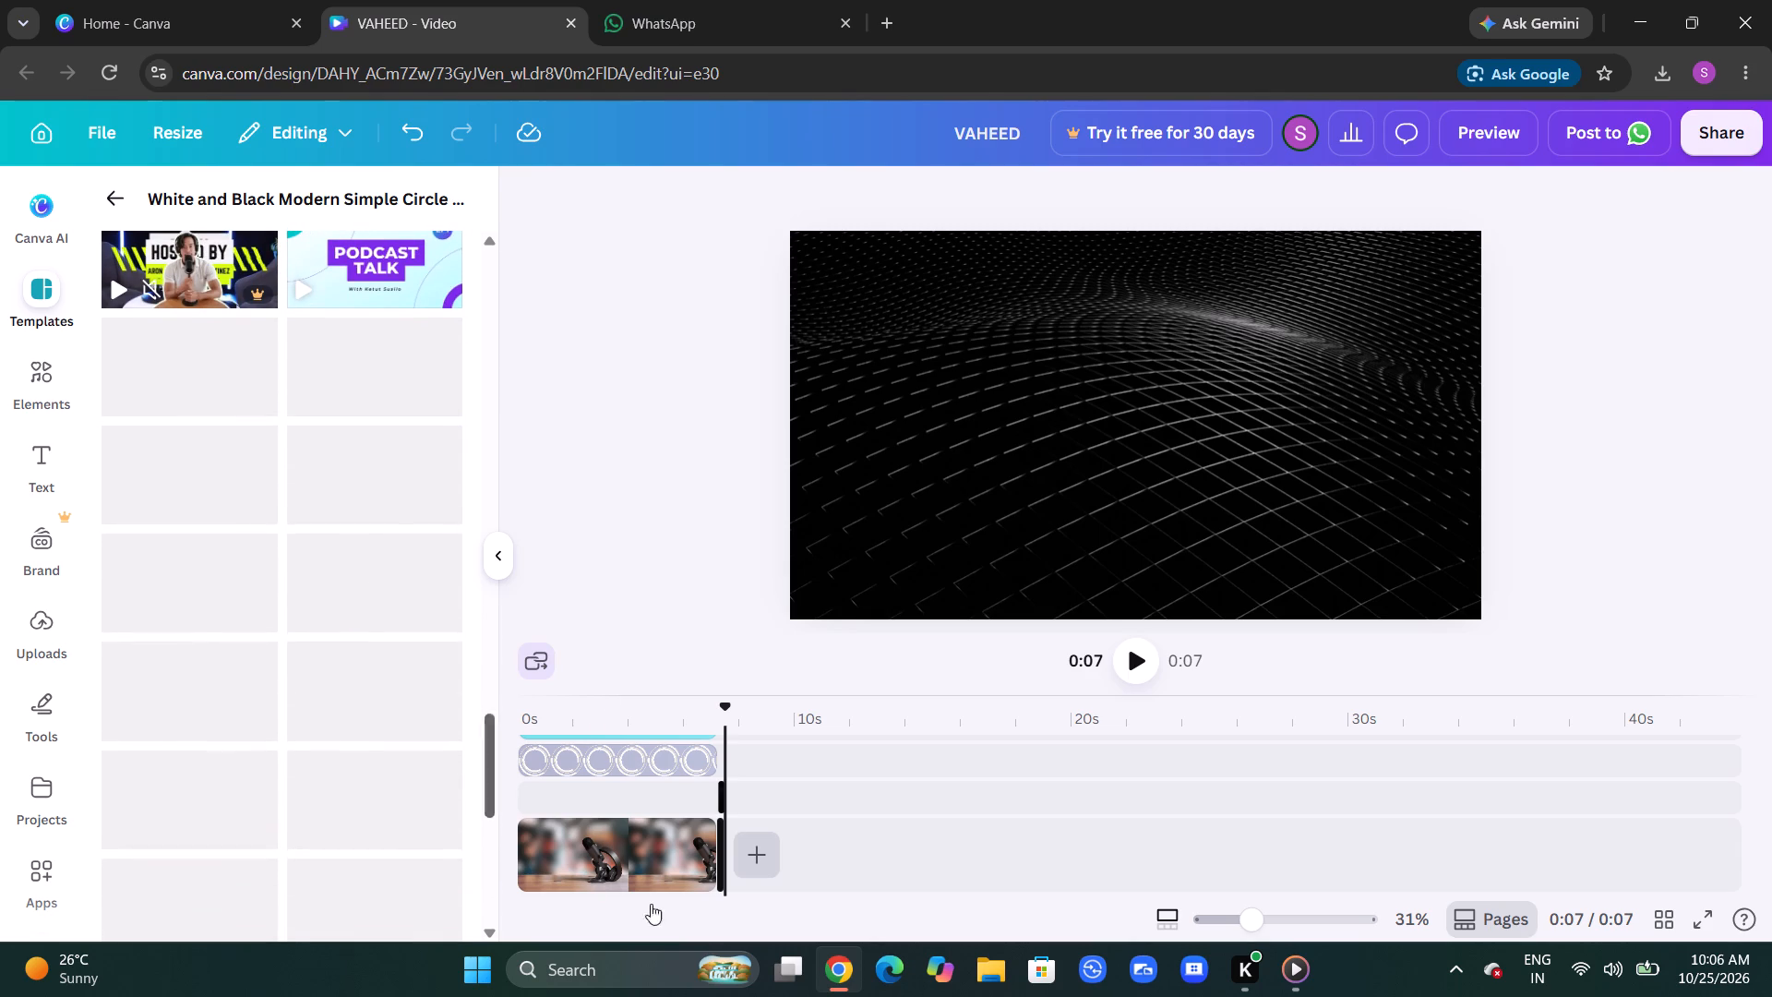
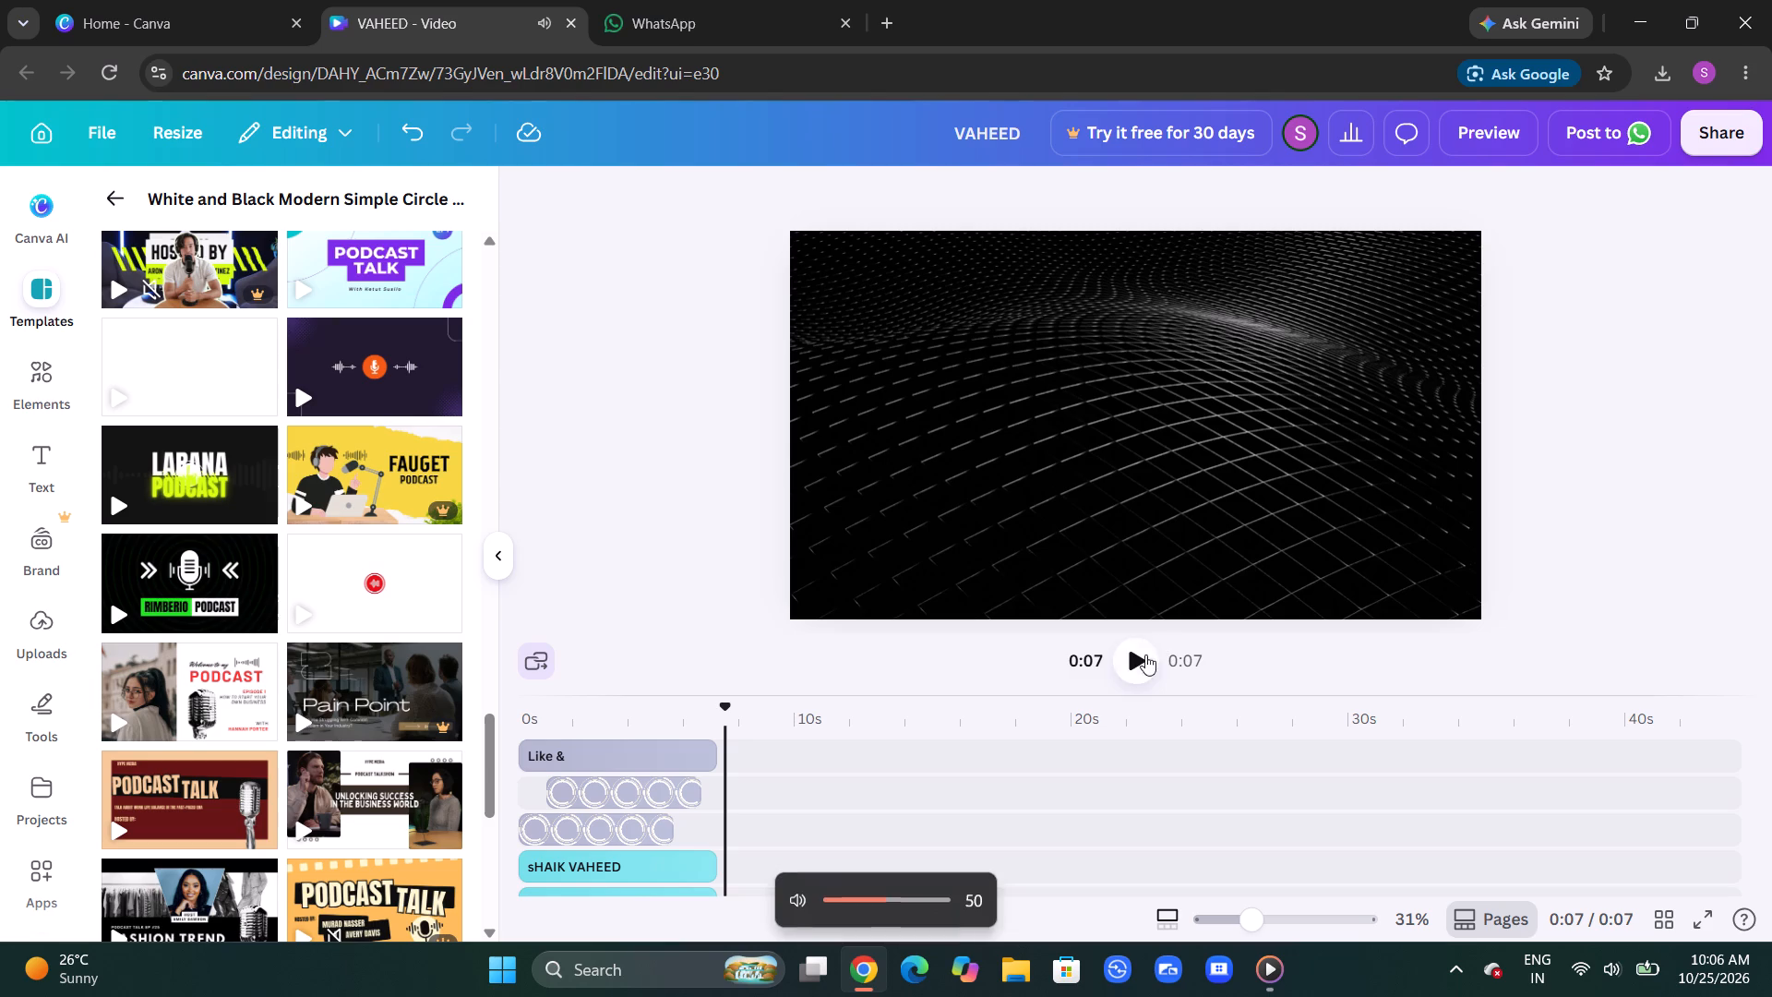
# Extend the top-right and bottom-right circle graphics' clips to run from 0 s to the end of the Like & clip.
pyautogui.click(1138, 663)
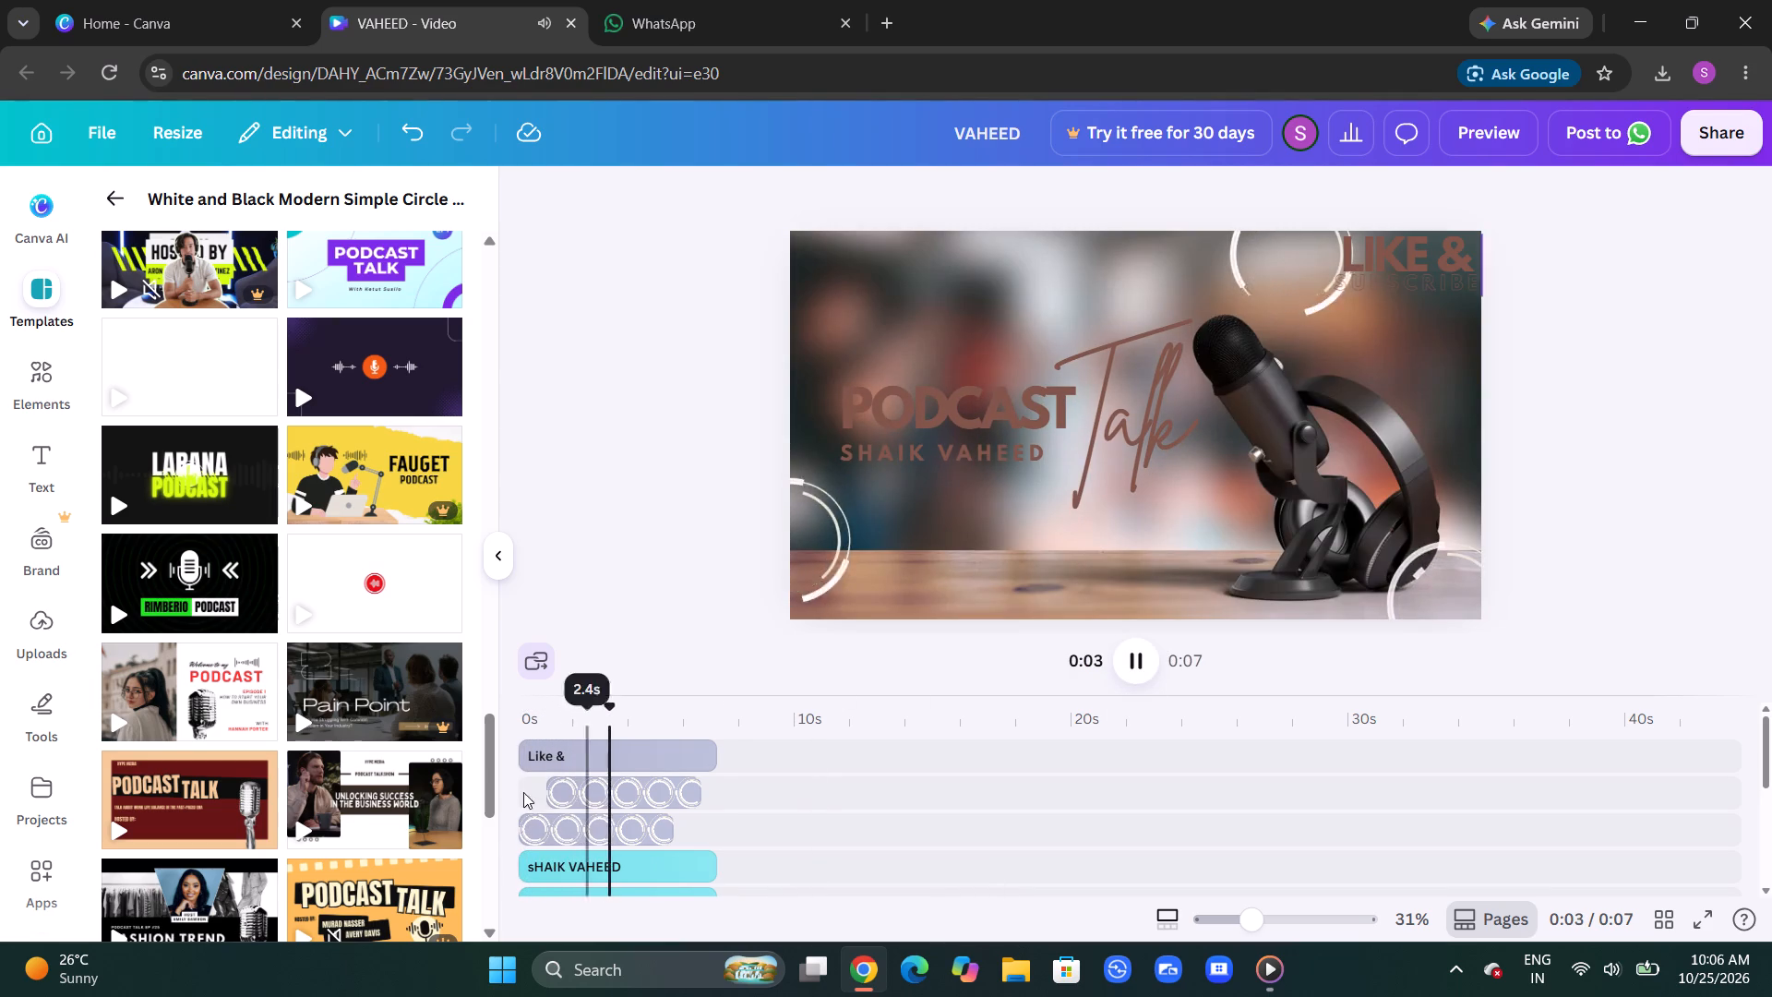
pyautogui.moveTo(551, 778); pyautogui.dragTo(501, 794)
pyautogui.moveTo(669, 818); pyautogui.dragTo(719, 817)
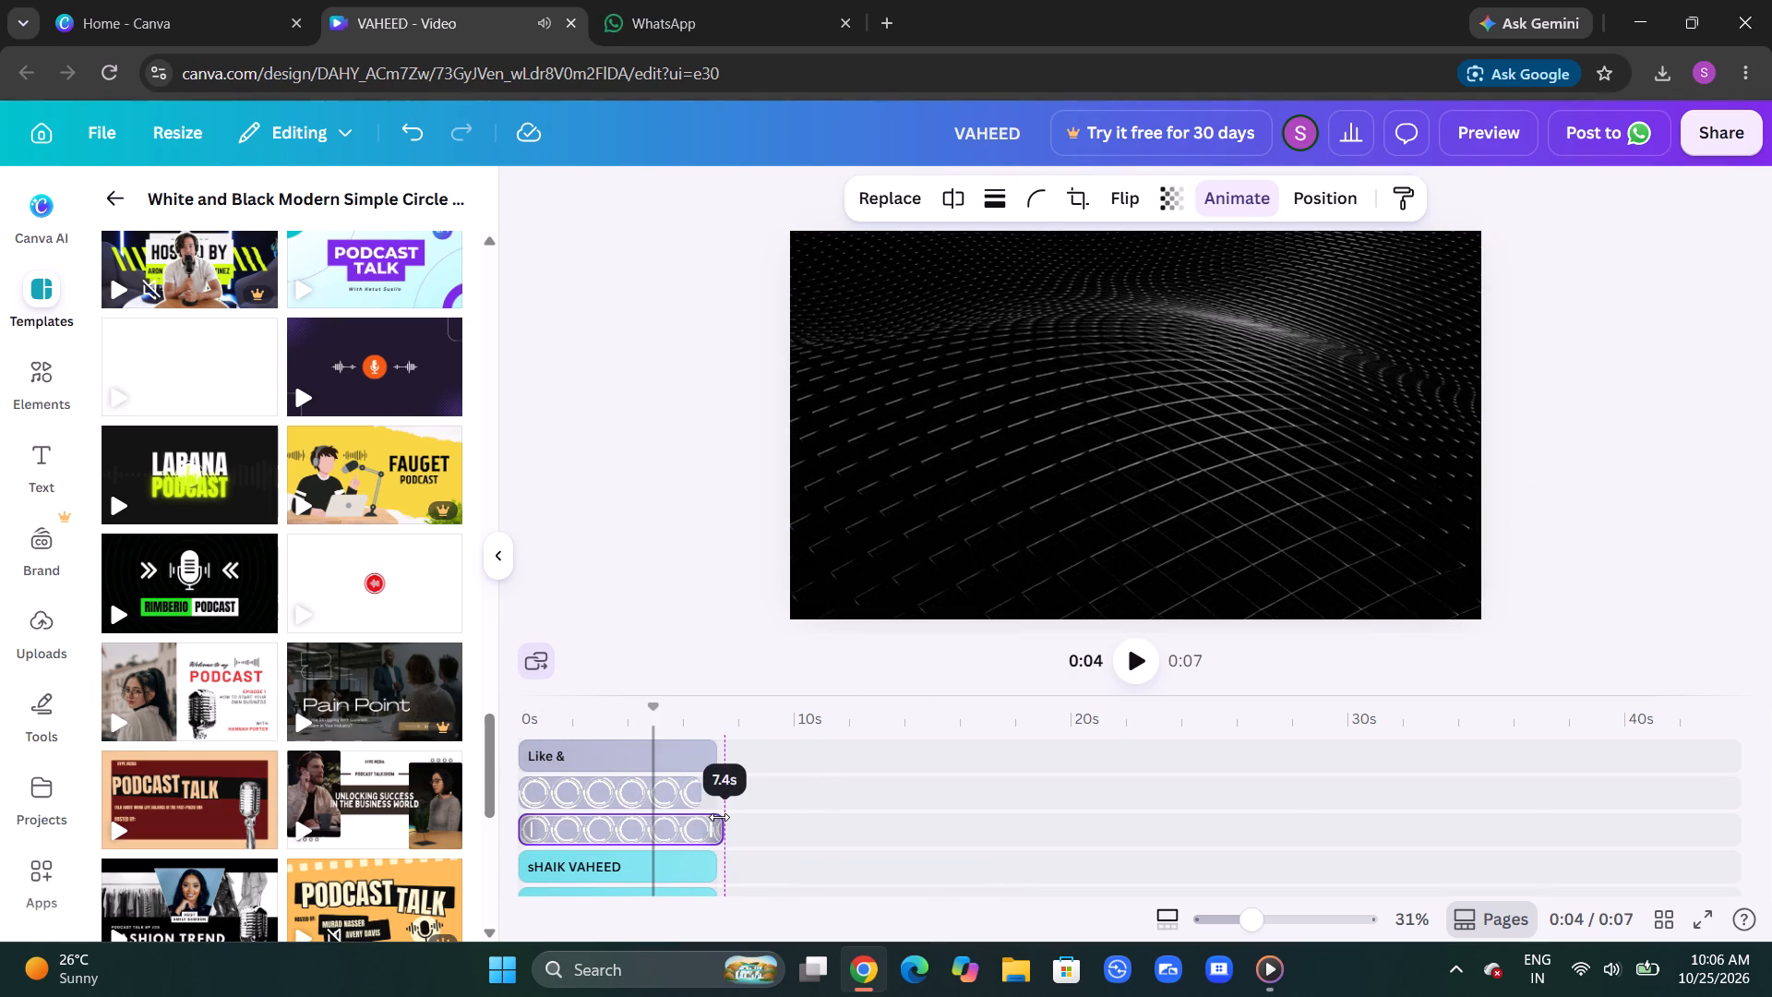
pyautogui.moveTo(719, 817); pyautogui.dragTo(713, 818)
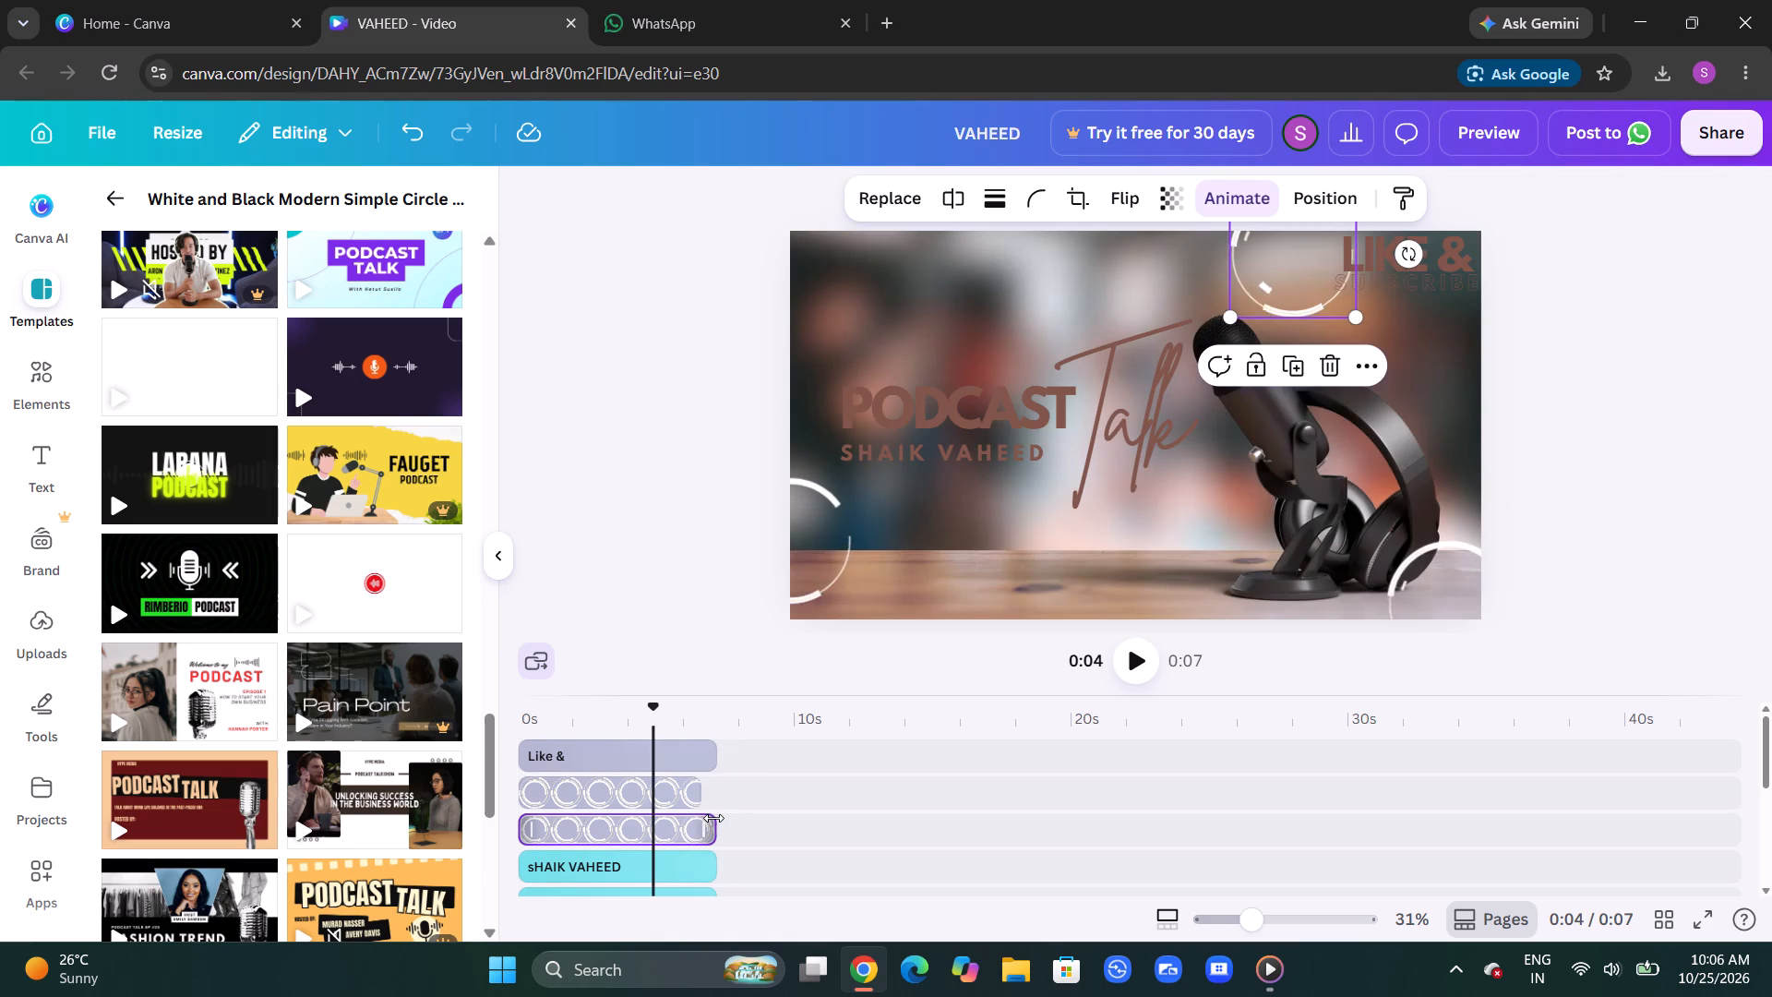
pyautogui.moveTo(696, 788); pyautogui.dragTo(711, 789)
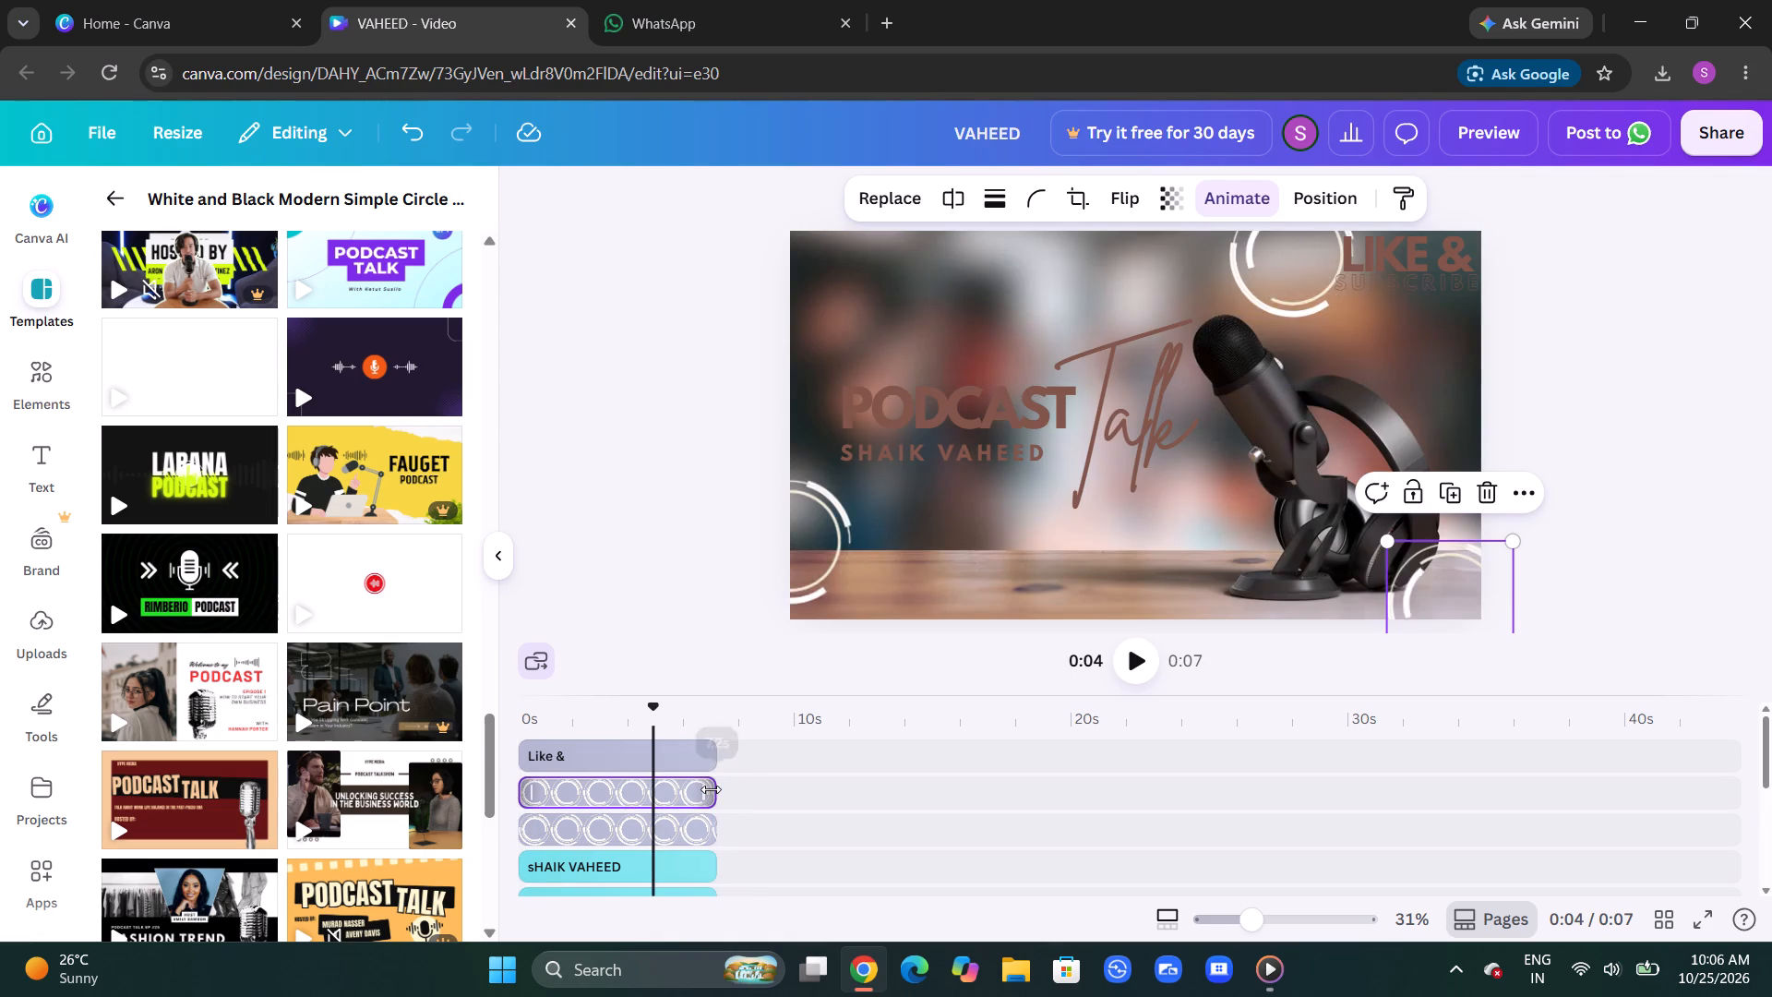
# Check the clip lengths across all timeline tracks and replay the podcast intro video.
pyautogui.scroll(-2, 737, 845)
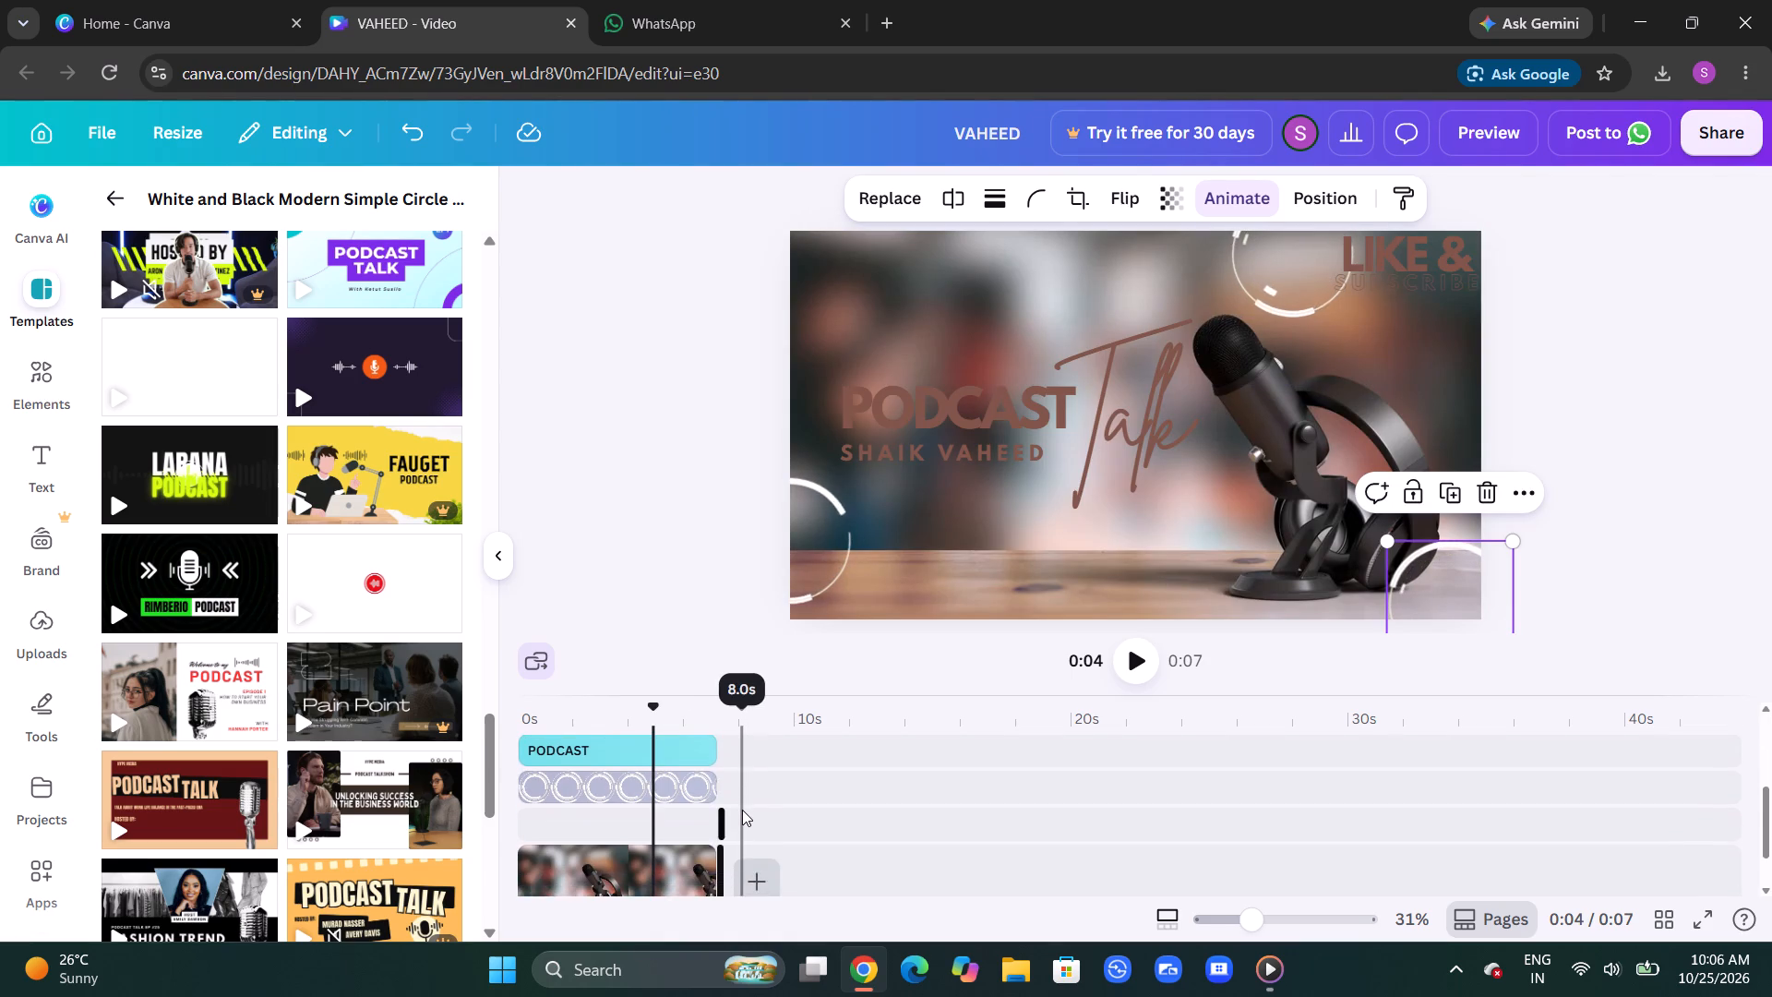
pyautogui.scroll(-1, 742, 810)
pyautogui.scroll(2, 742, 810)
pyautogui.scroll(-1, 742, 810)
pyautogui.scroll(1, 742, 810)
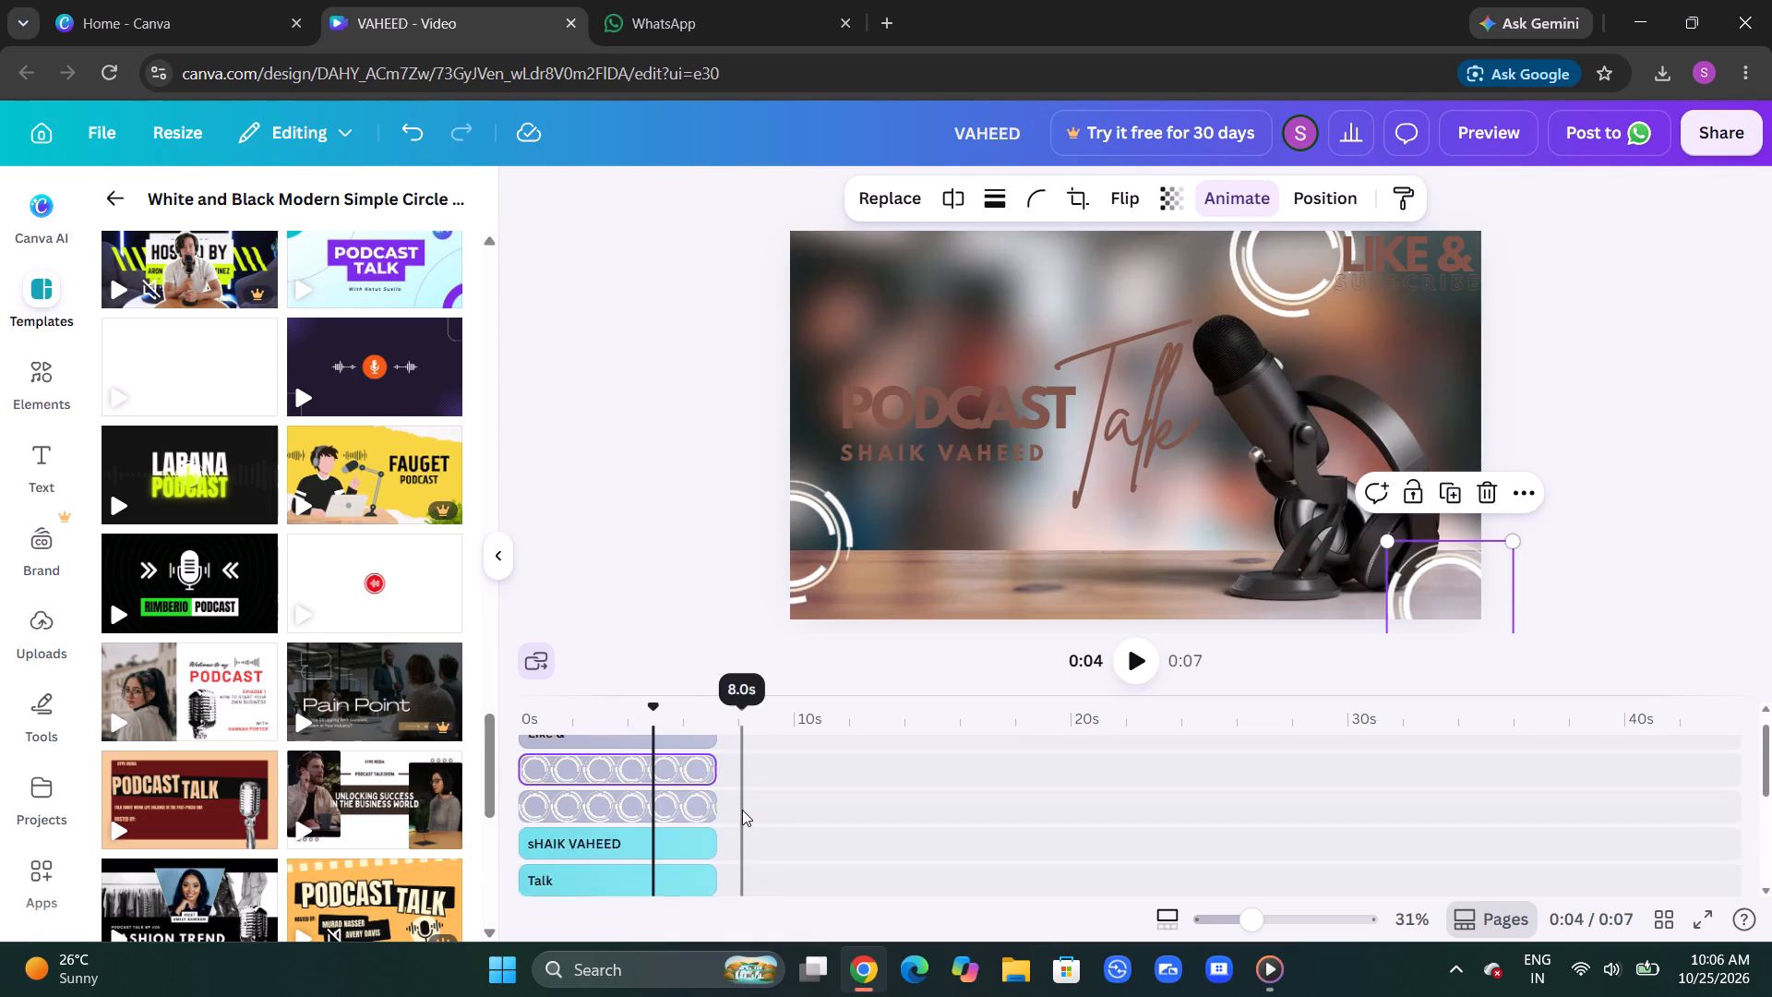
pyautogui.scroll(1, 742, 810)
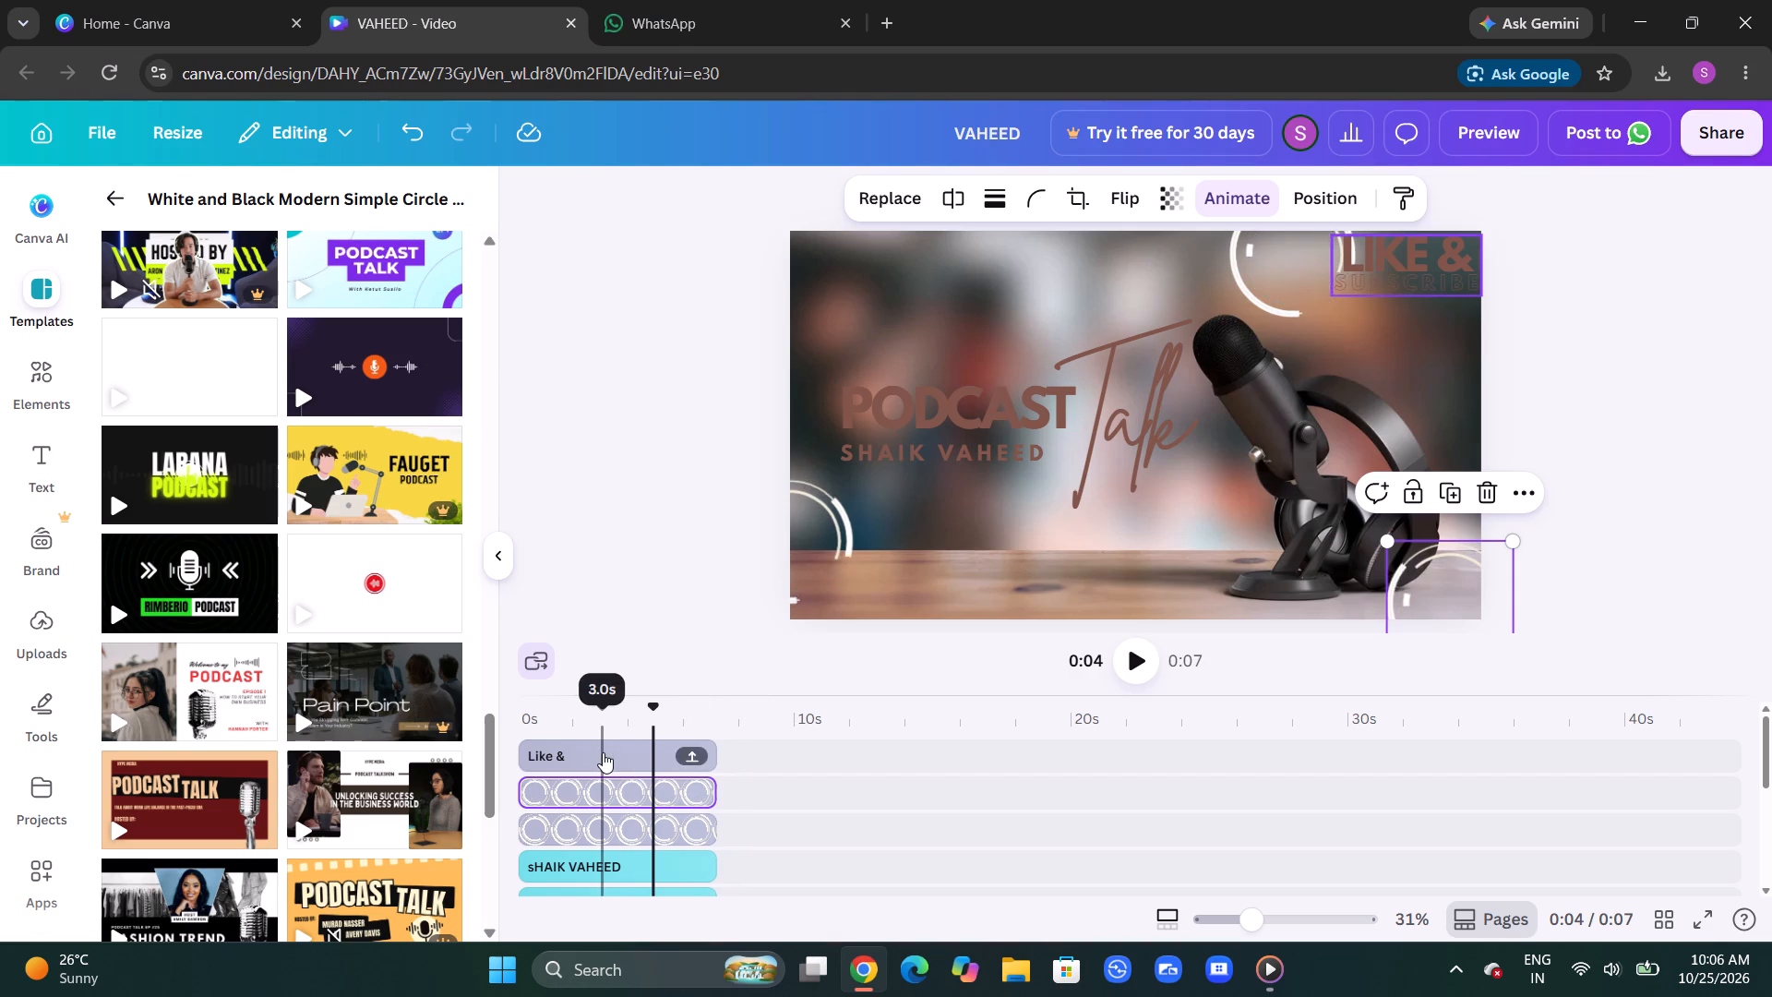
pyautogui.click(1120, 662)
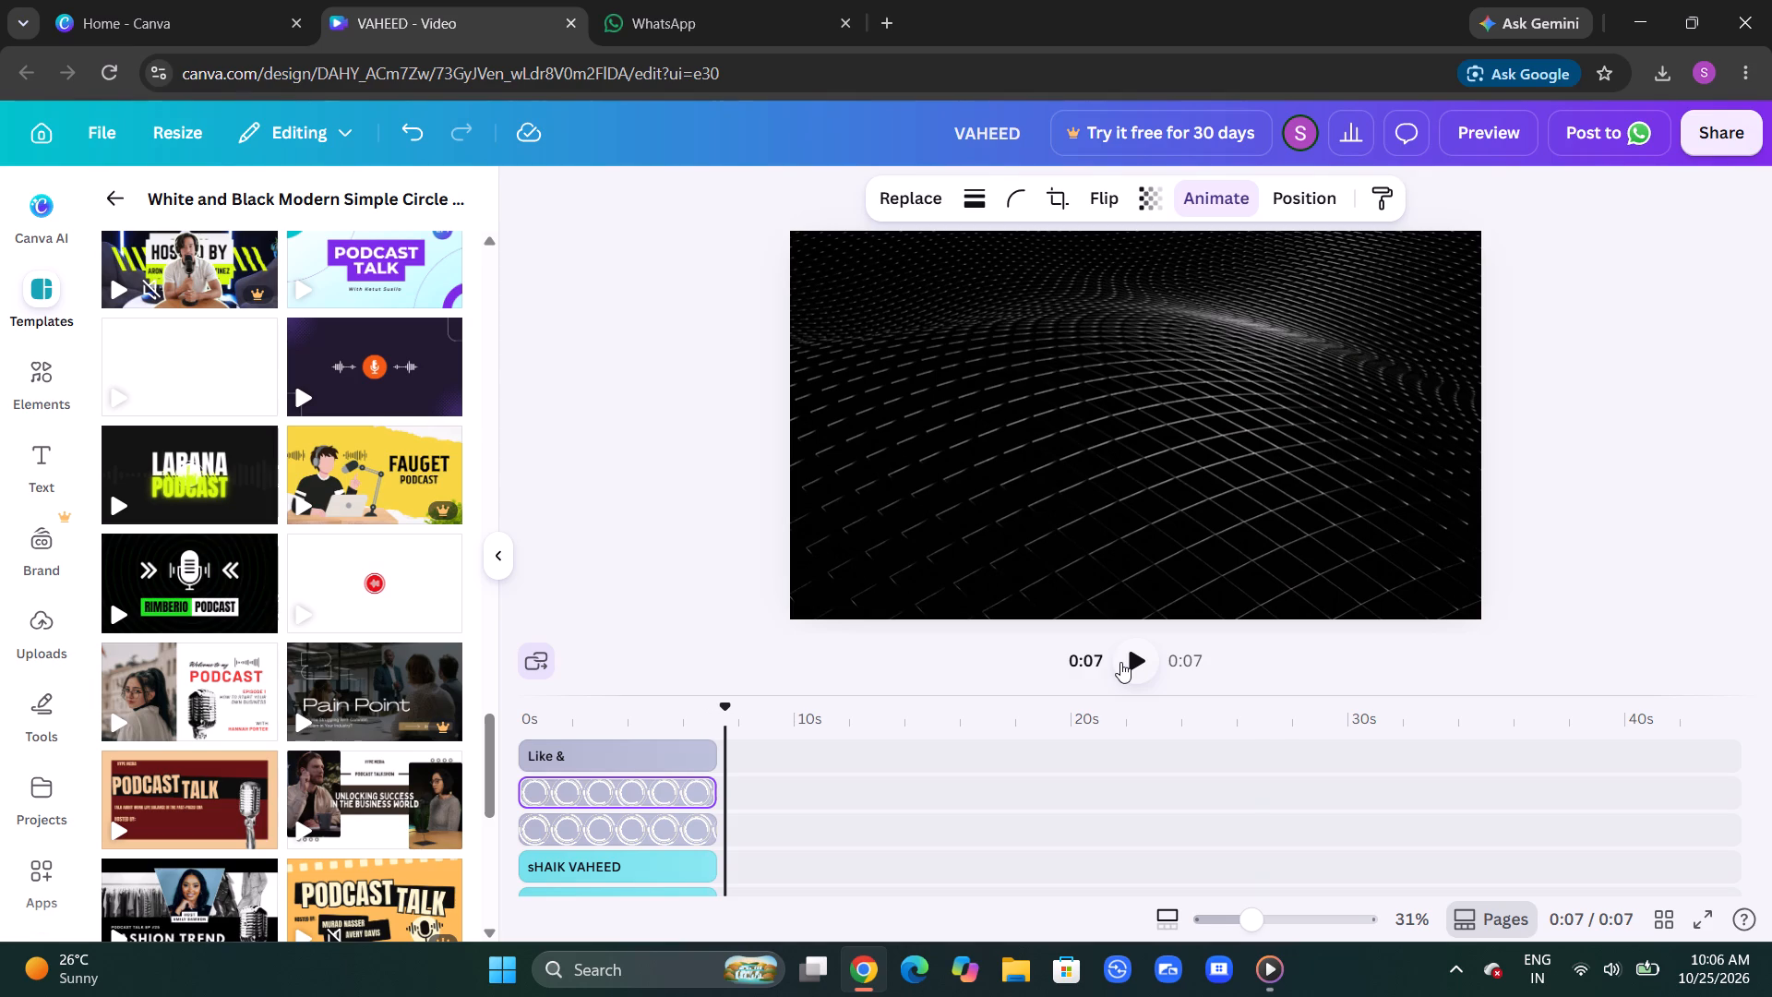
pyautogui.click(1131, 667)
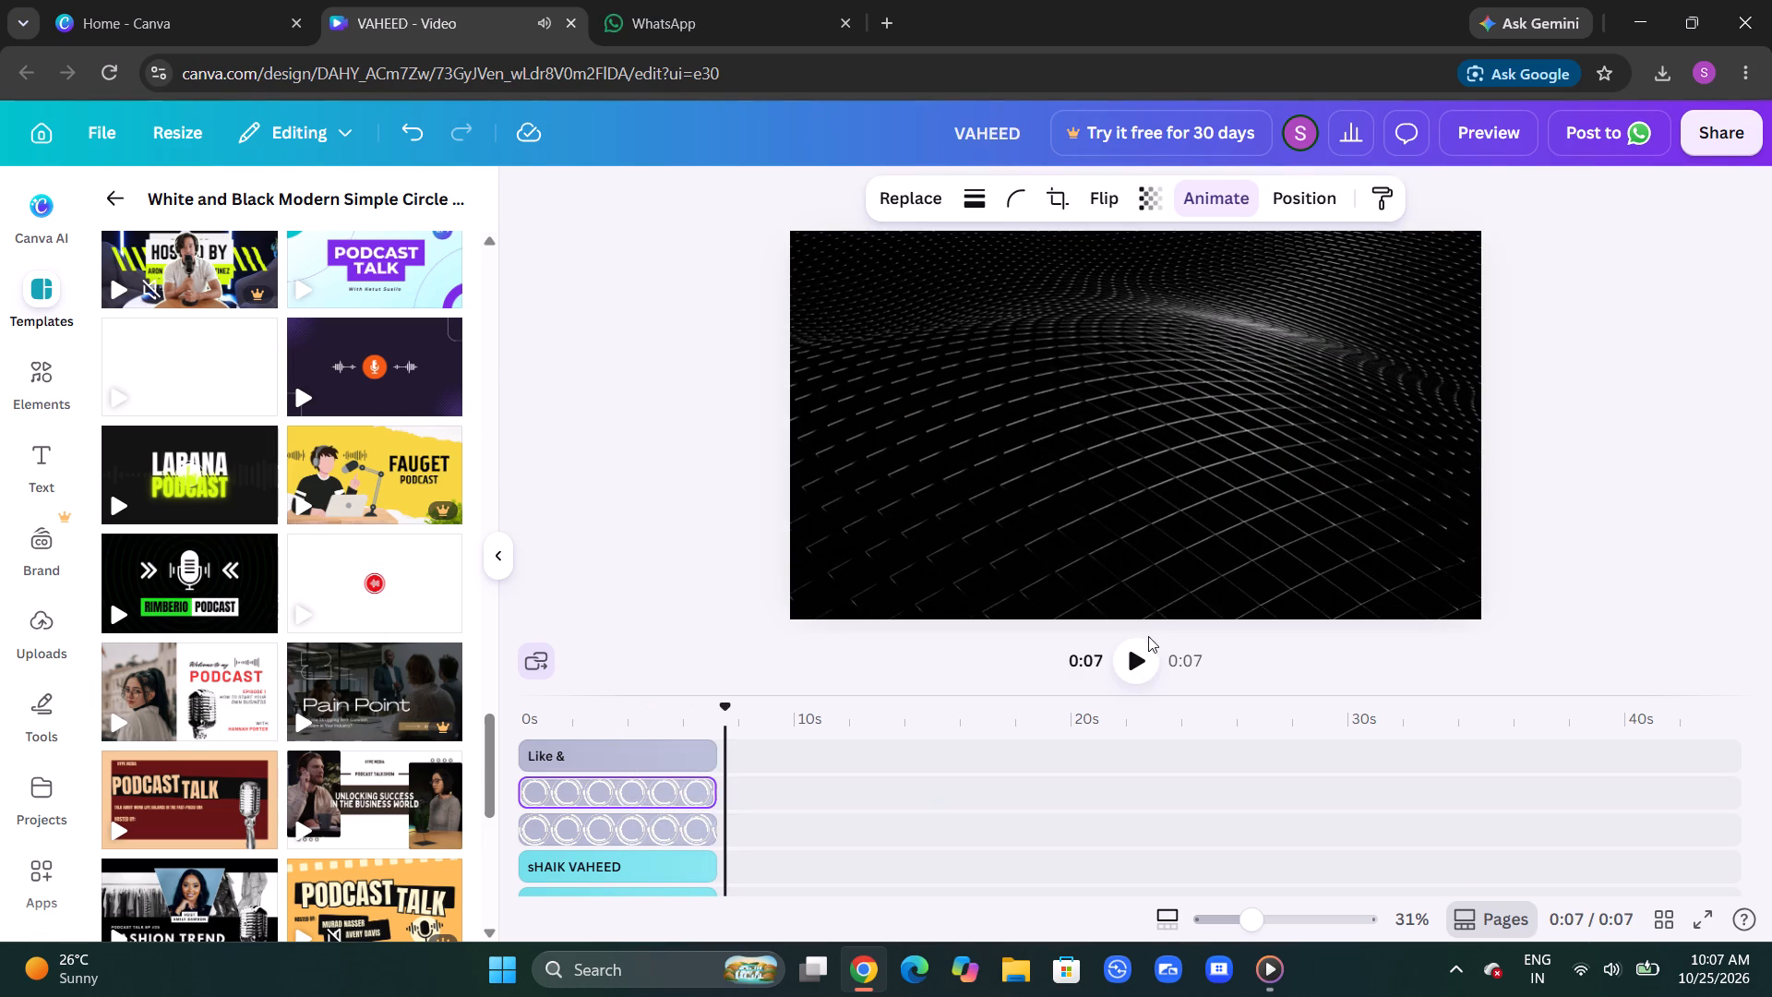
pyautogui.click(1140, 645)
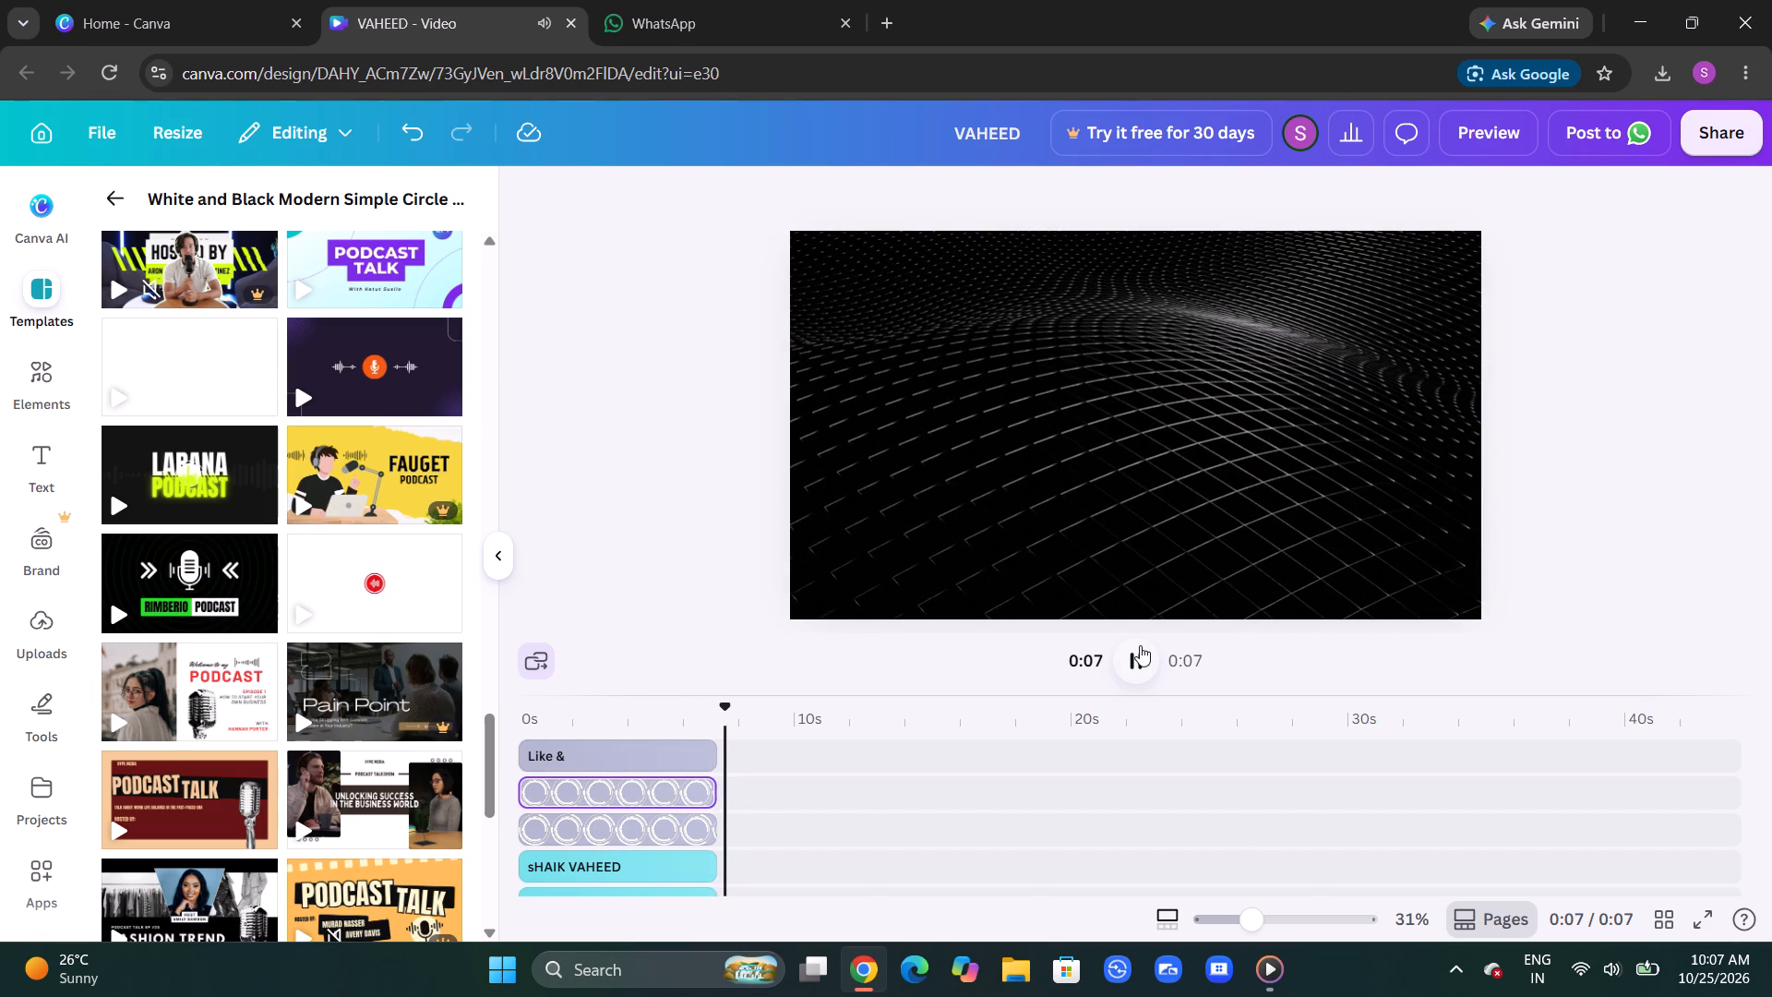
# Switch to Media Player, watch the exported podcast intro video and close the player.
pyautogui.moveTo(1242, 961); pyautogui.dragTo(1244, 962)
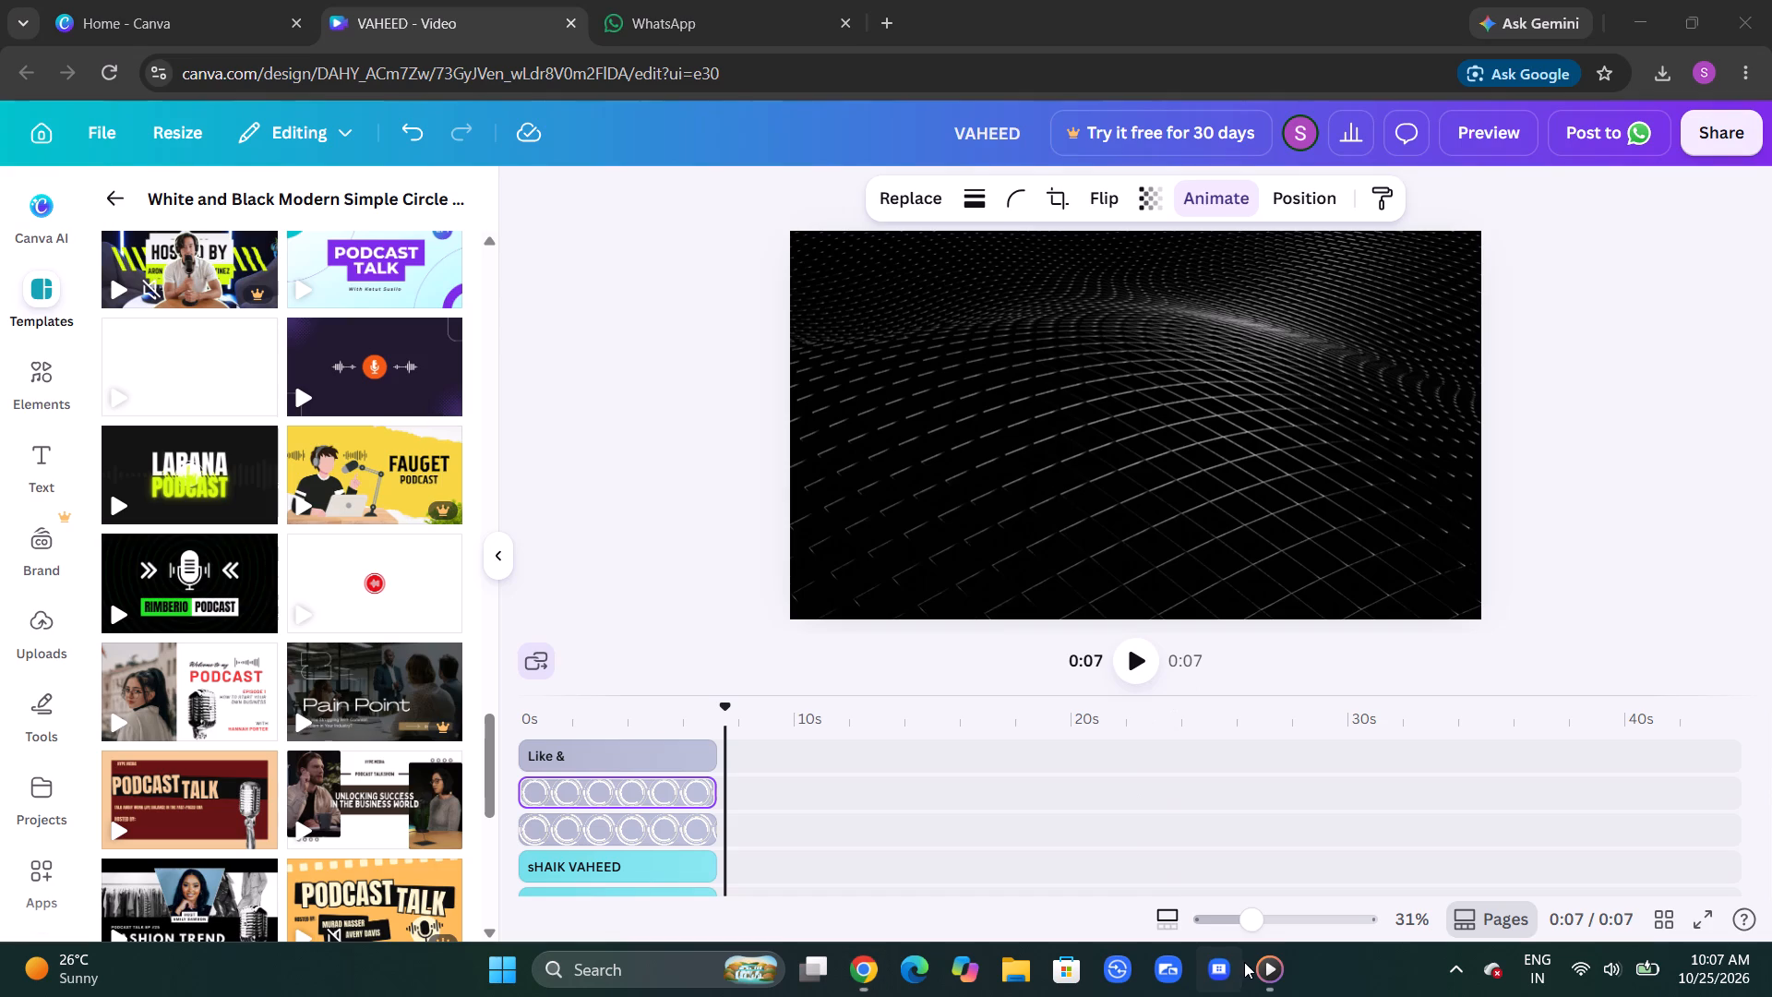
pyautogui.moveTo(1244, 962); pyautogui.dragTo(1259, 968)
pyautogui.click(1259, 968)
pyautogui.click(940, 595)
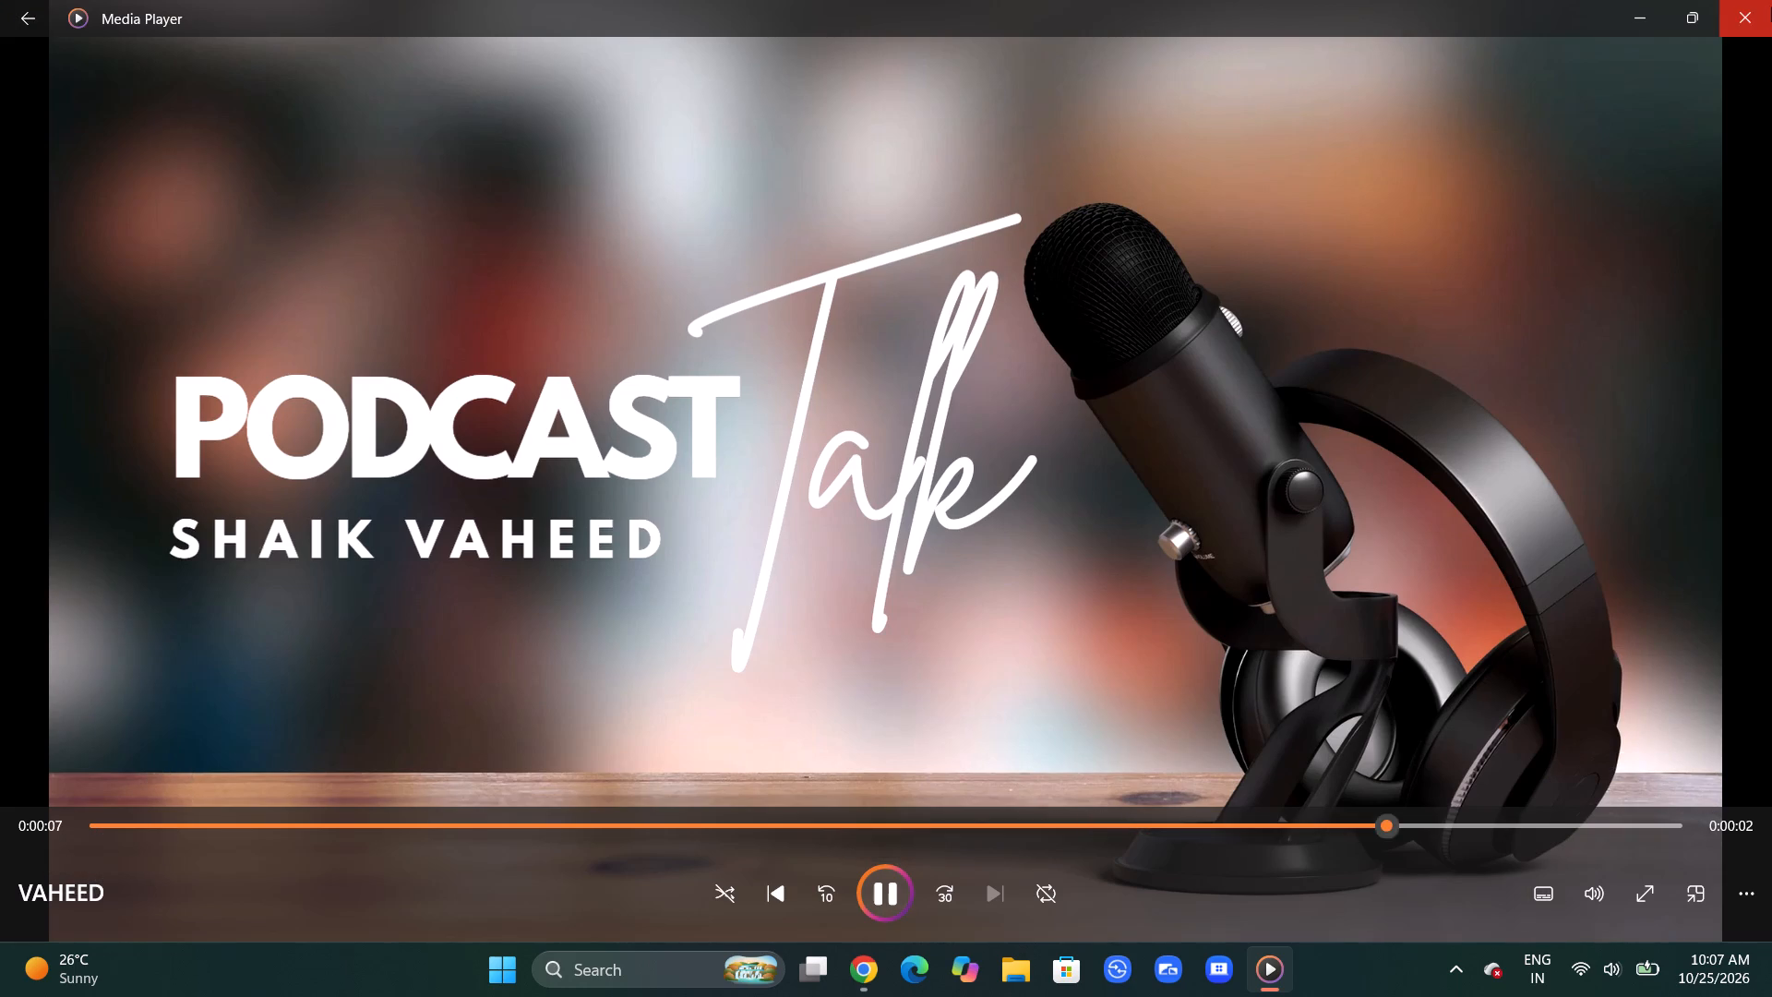
pyautogui.click(1729, 8)
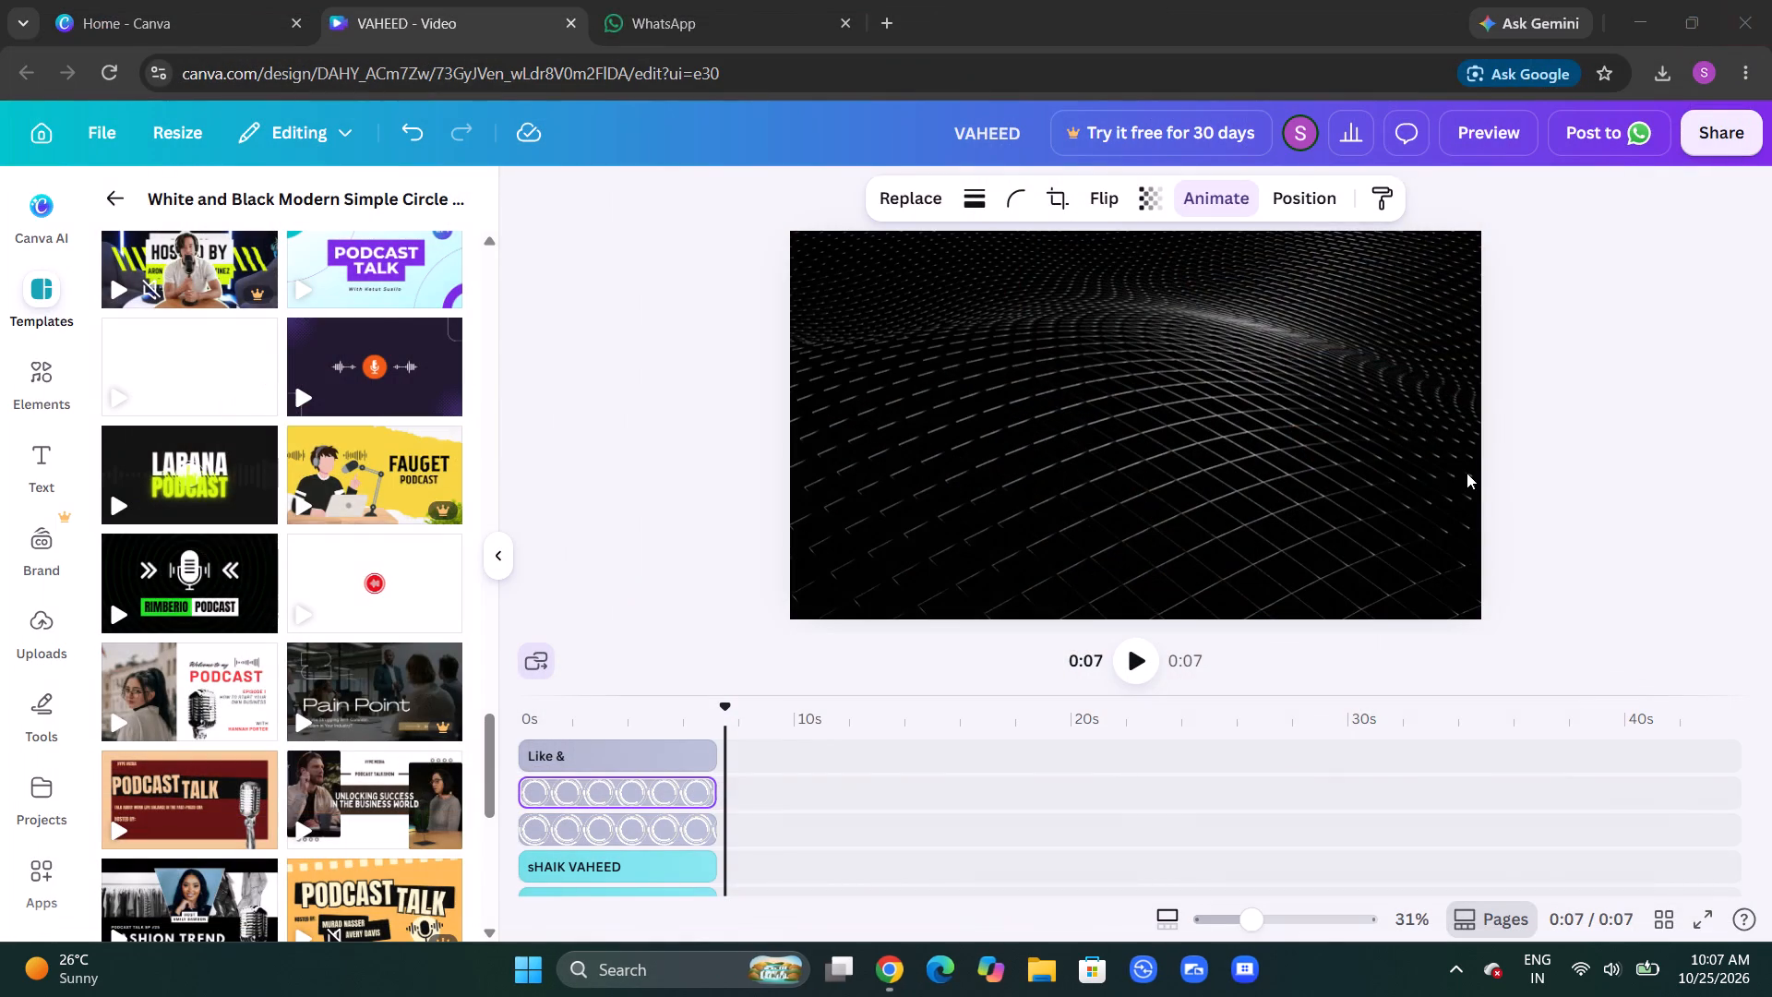
# Open the Black and White Modern Business Promotion Video template's details and replay the podcast intro.
pyautogui.click(390, 701)
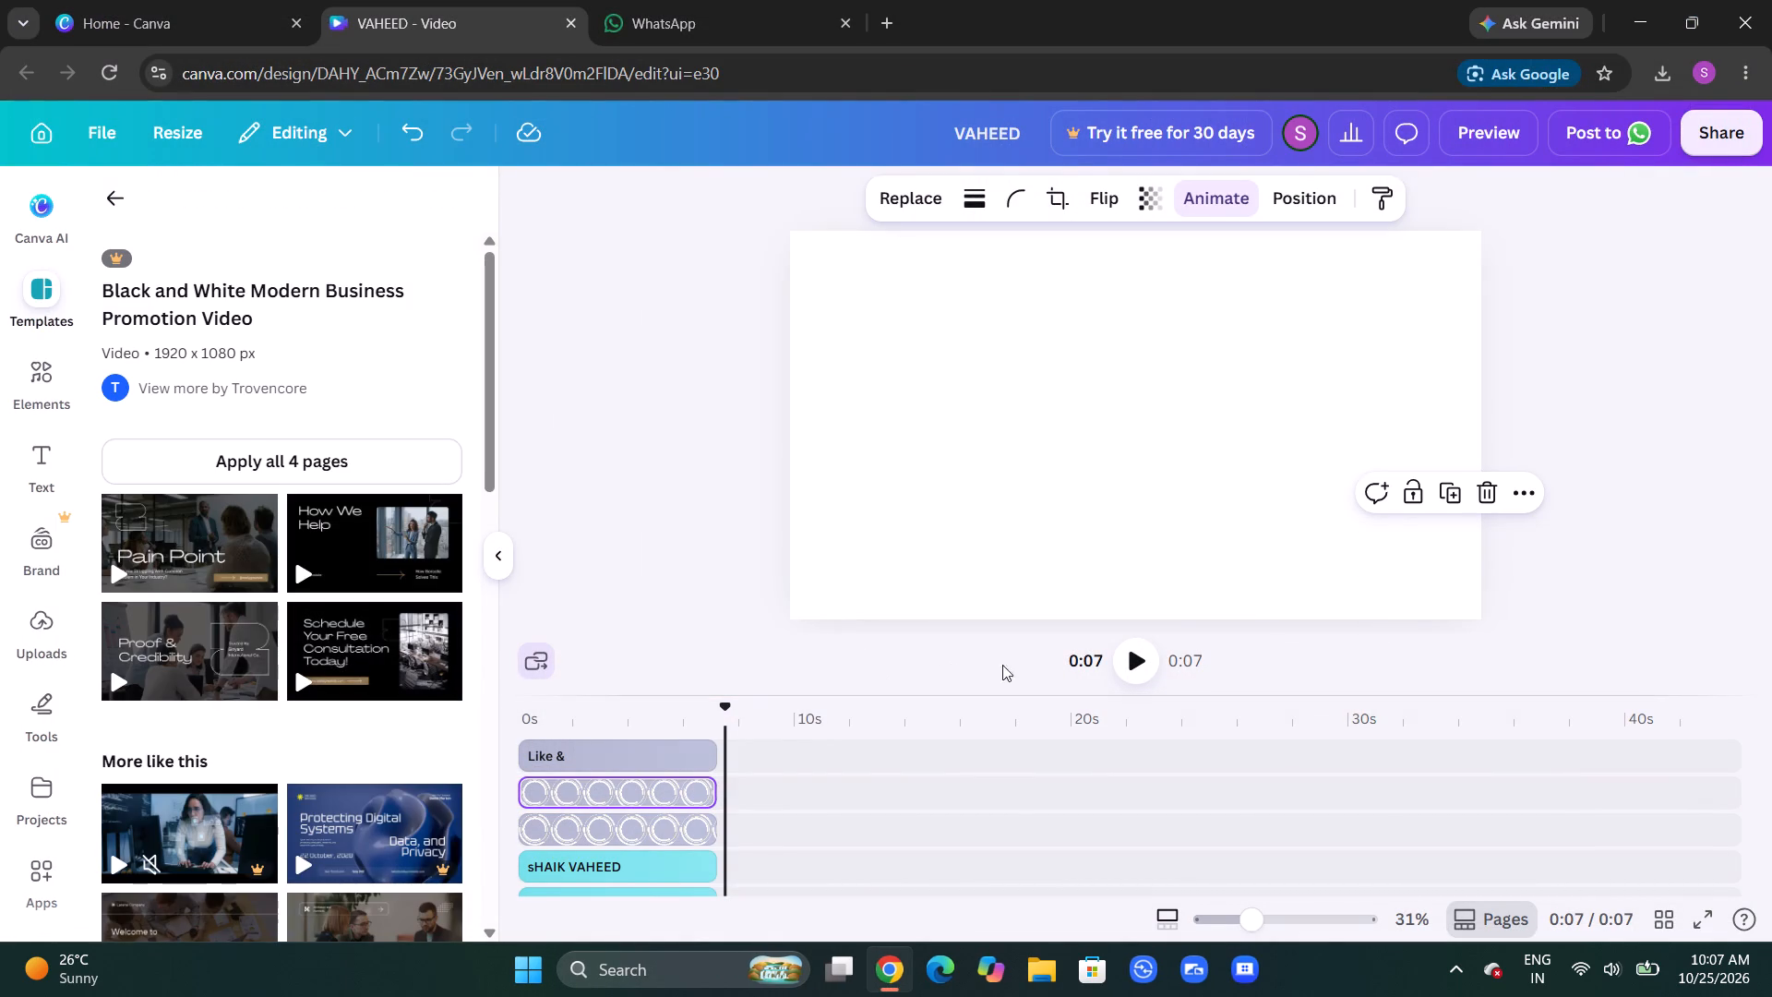
pyautogui.click(1119, 664)
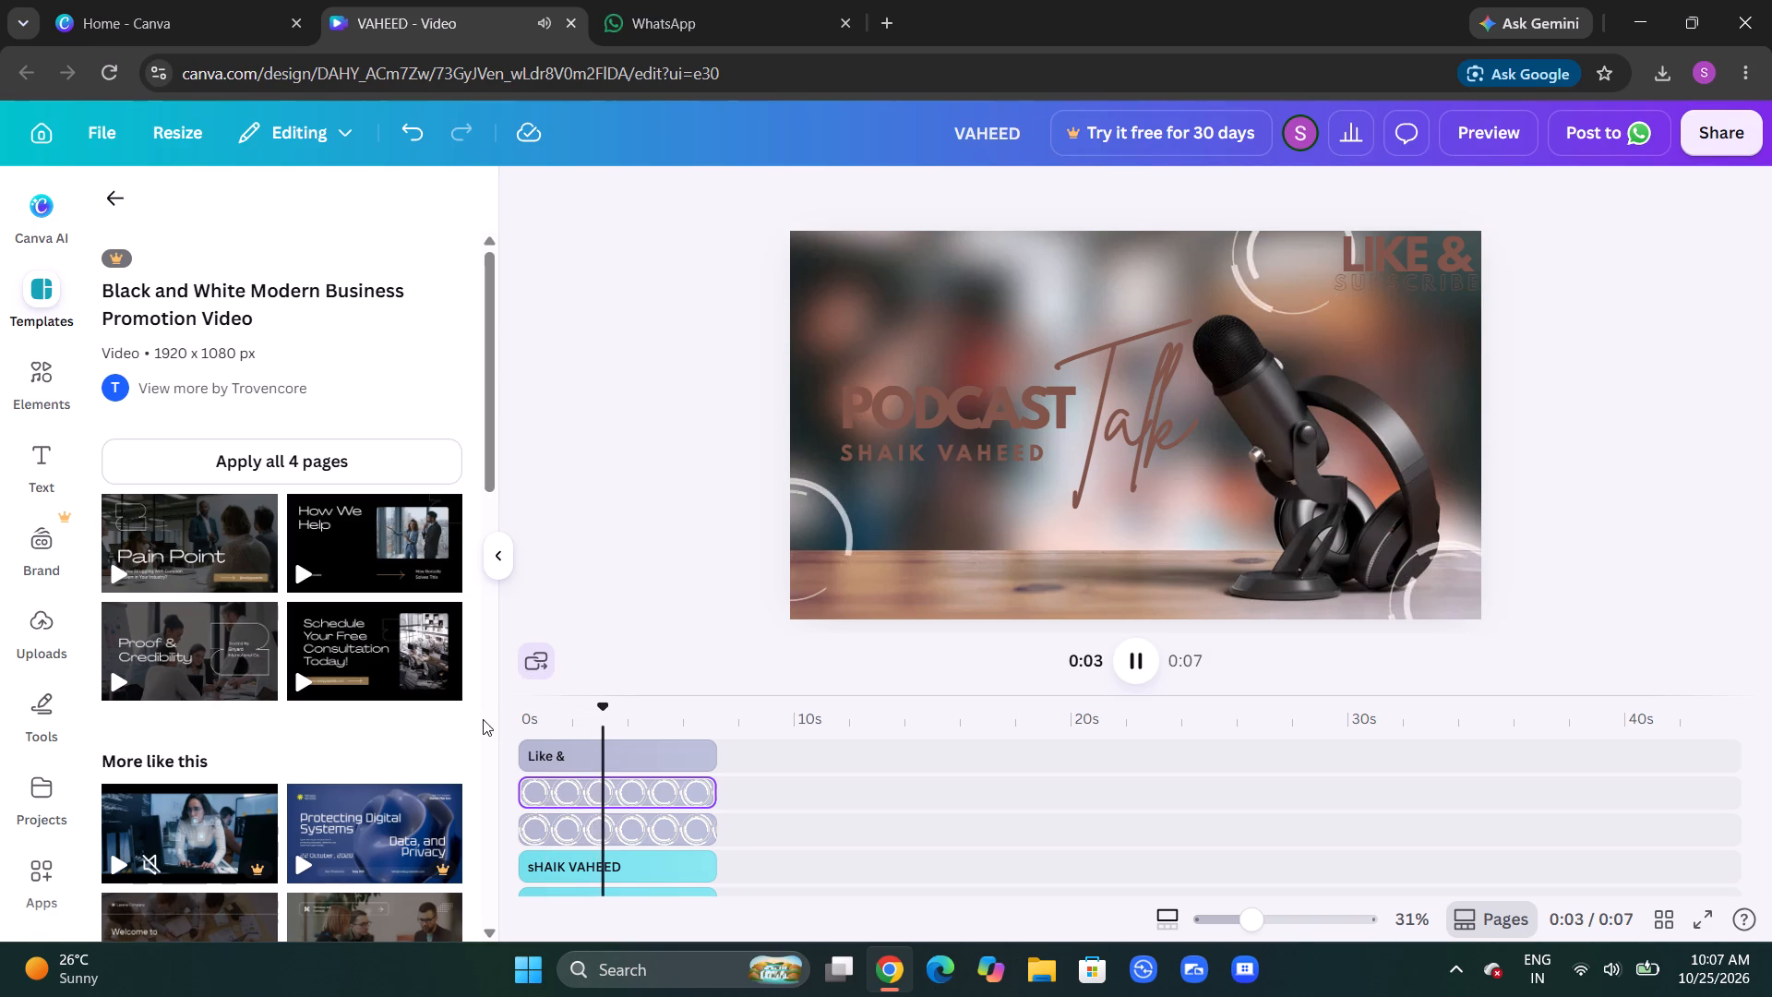
# Add a heading text box to the video and replace its placeholder text with "Unique".
pyautogui.click(57, 450)
pyautogui.click(269, 578)
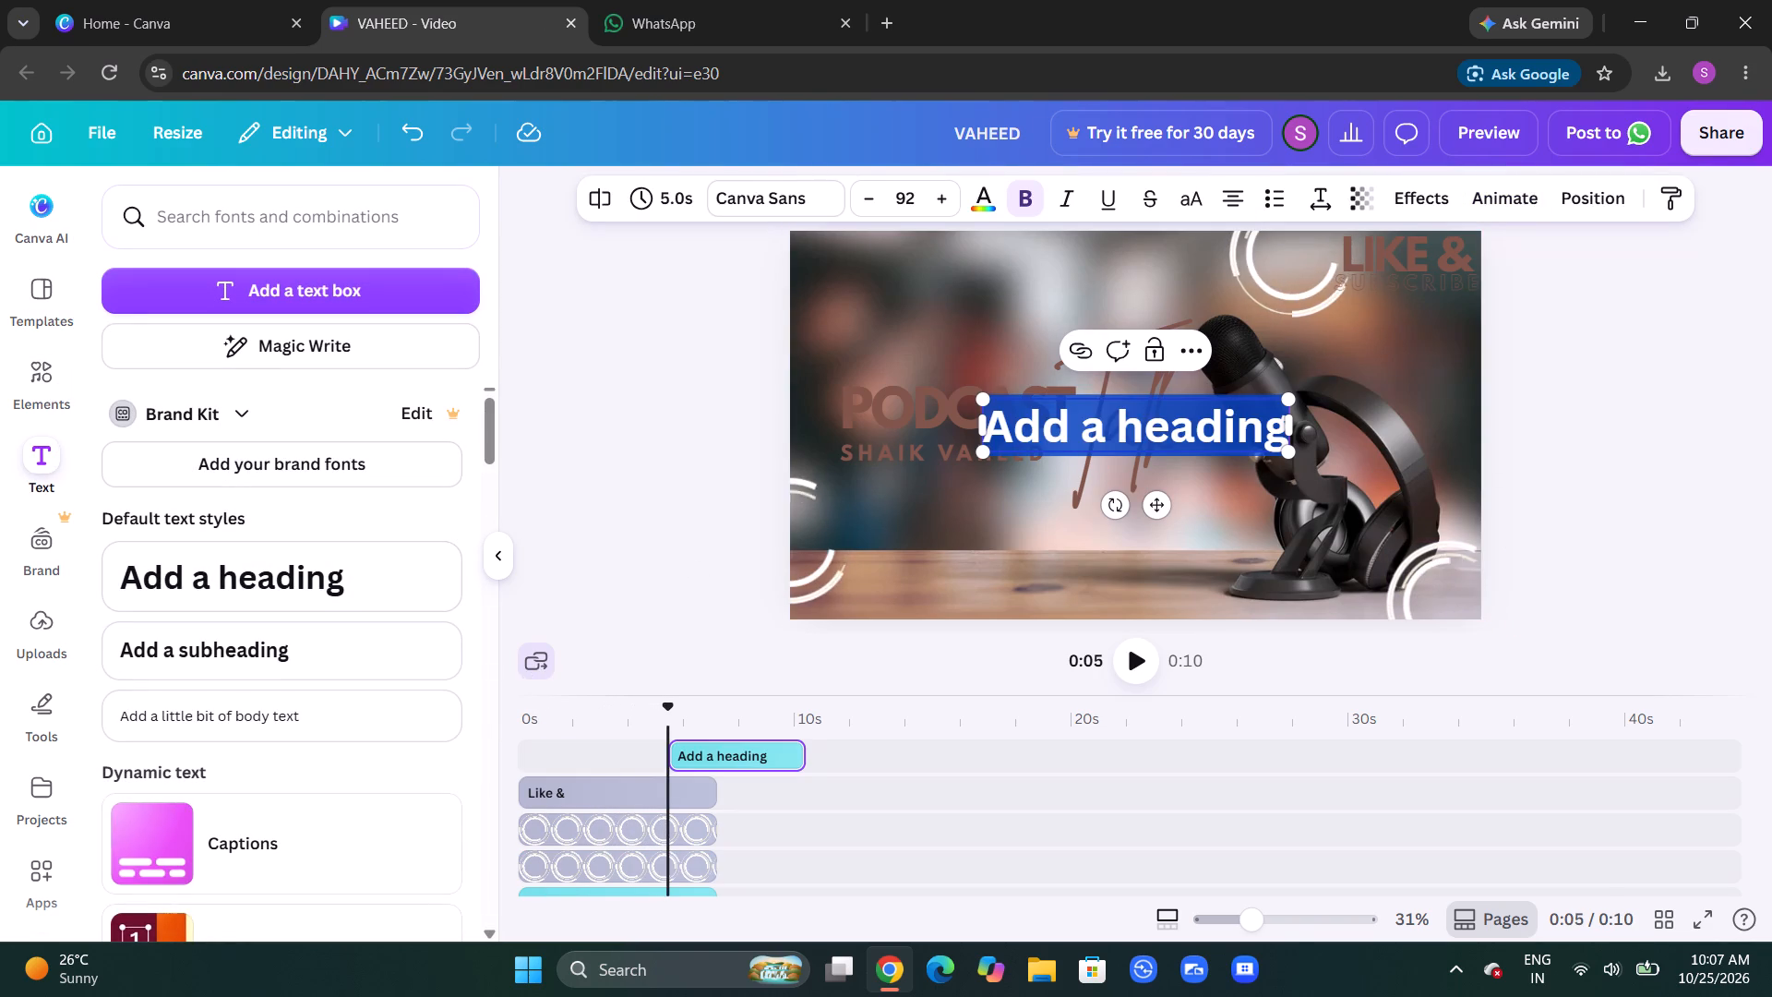
pyautogui.click(1251, 429)
pyautogui.press('Right')
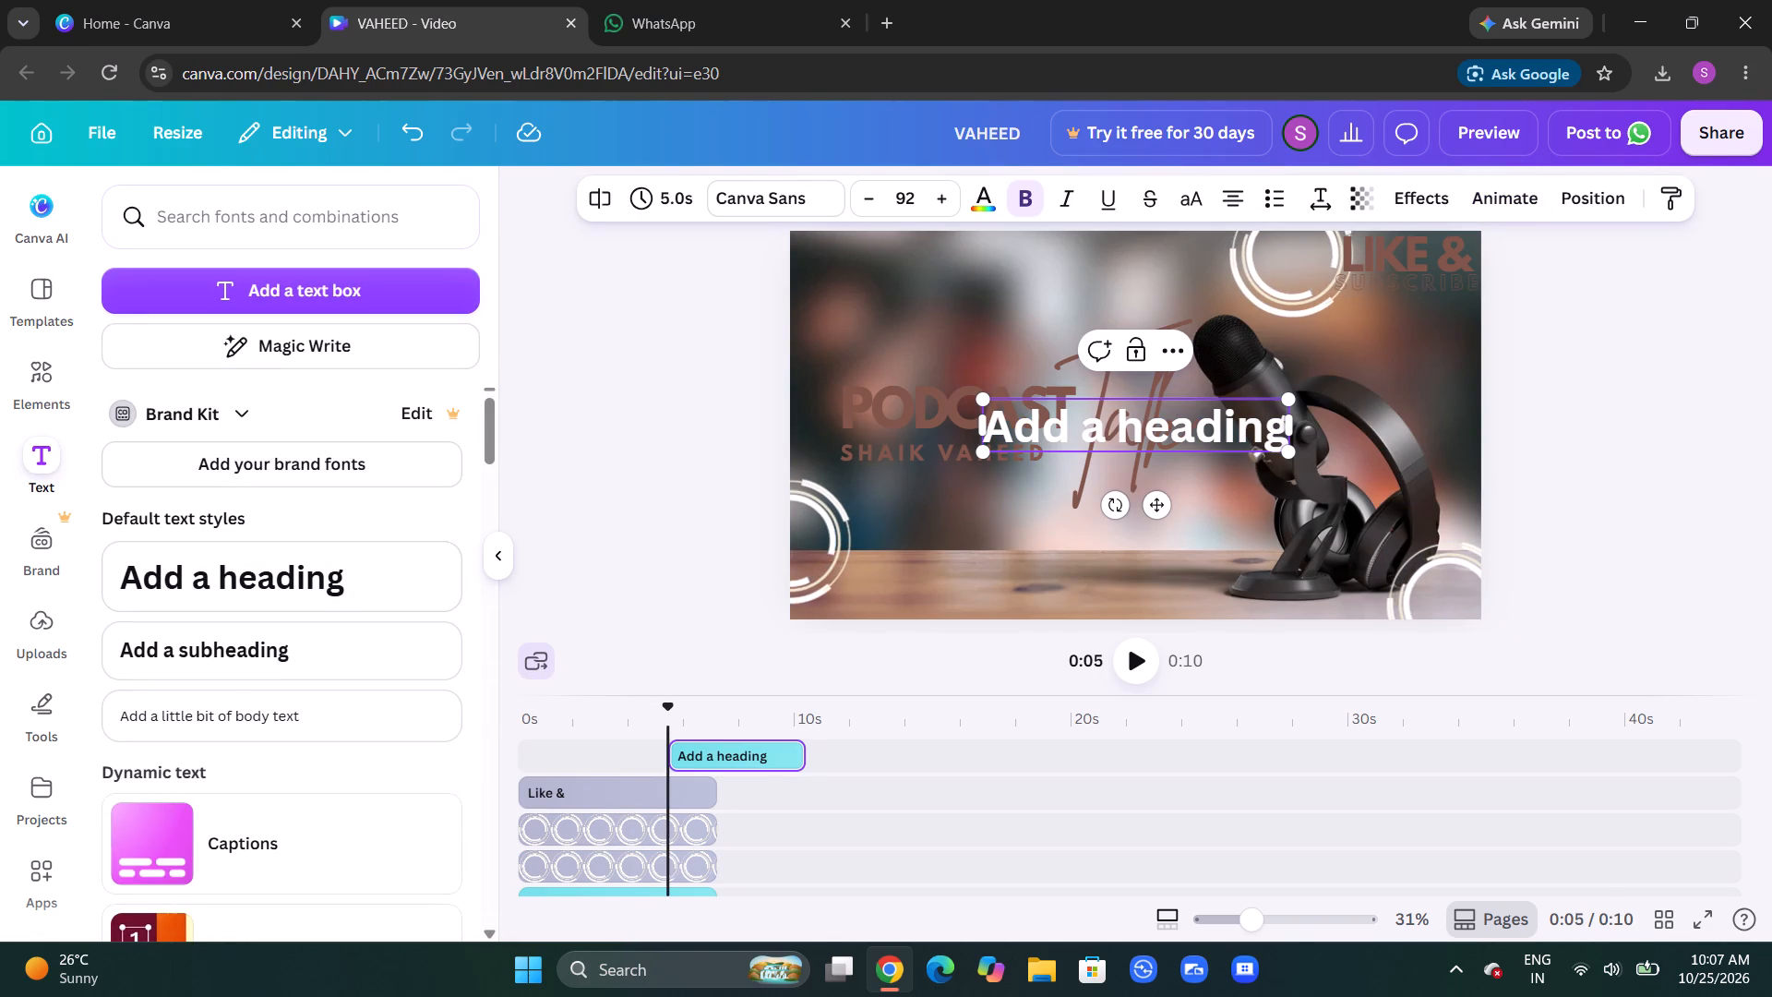
pyautogui.press('Right')
pyautogui.click(1251, 429)
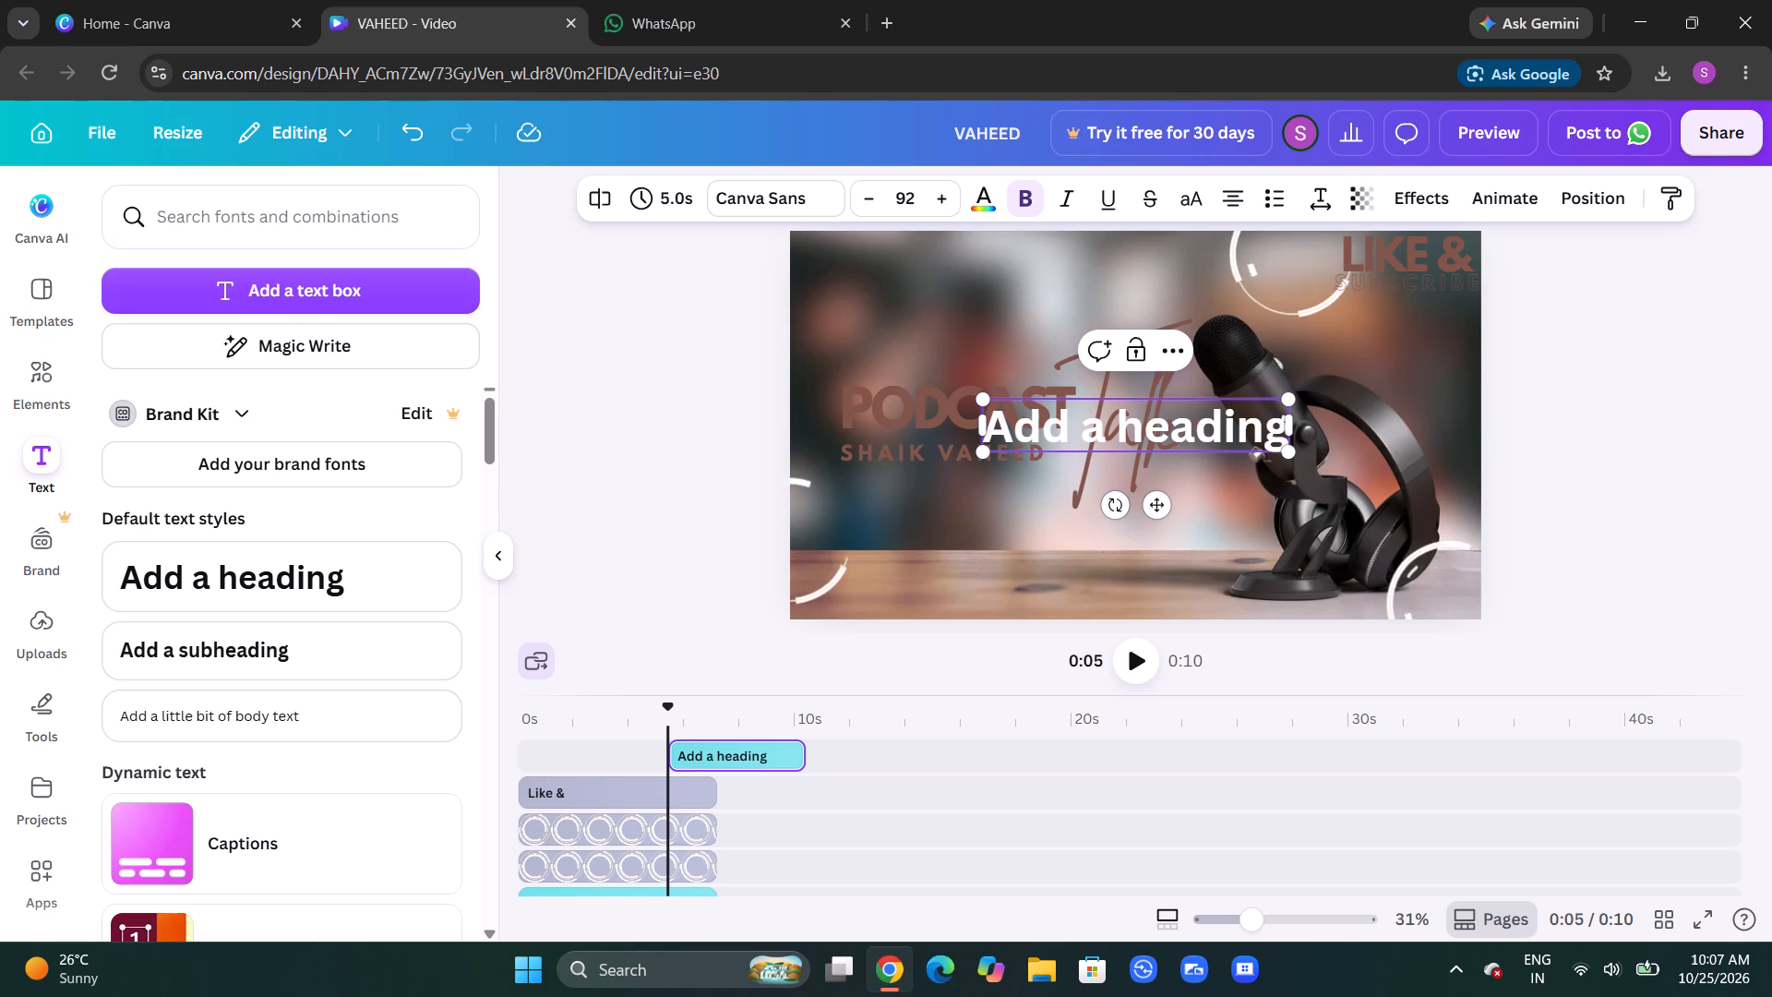
pyautogui.press('Right')
pyautogui.click(1251, 429)
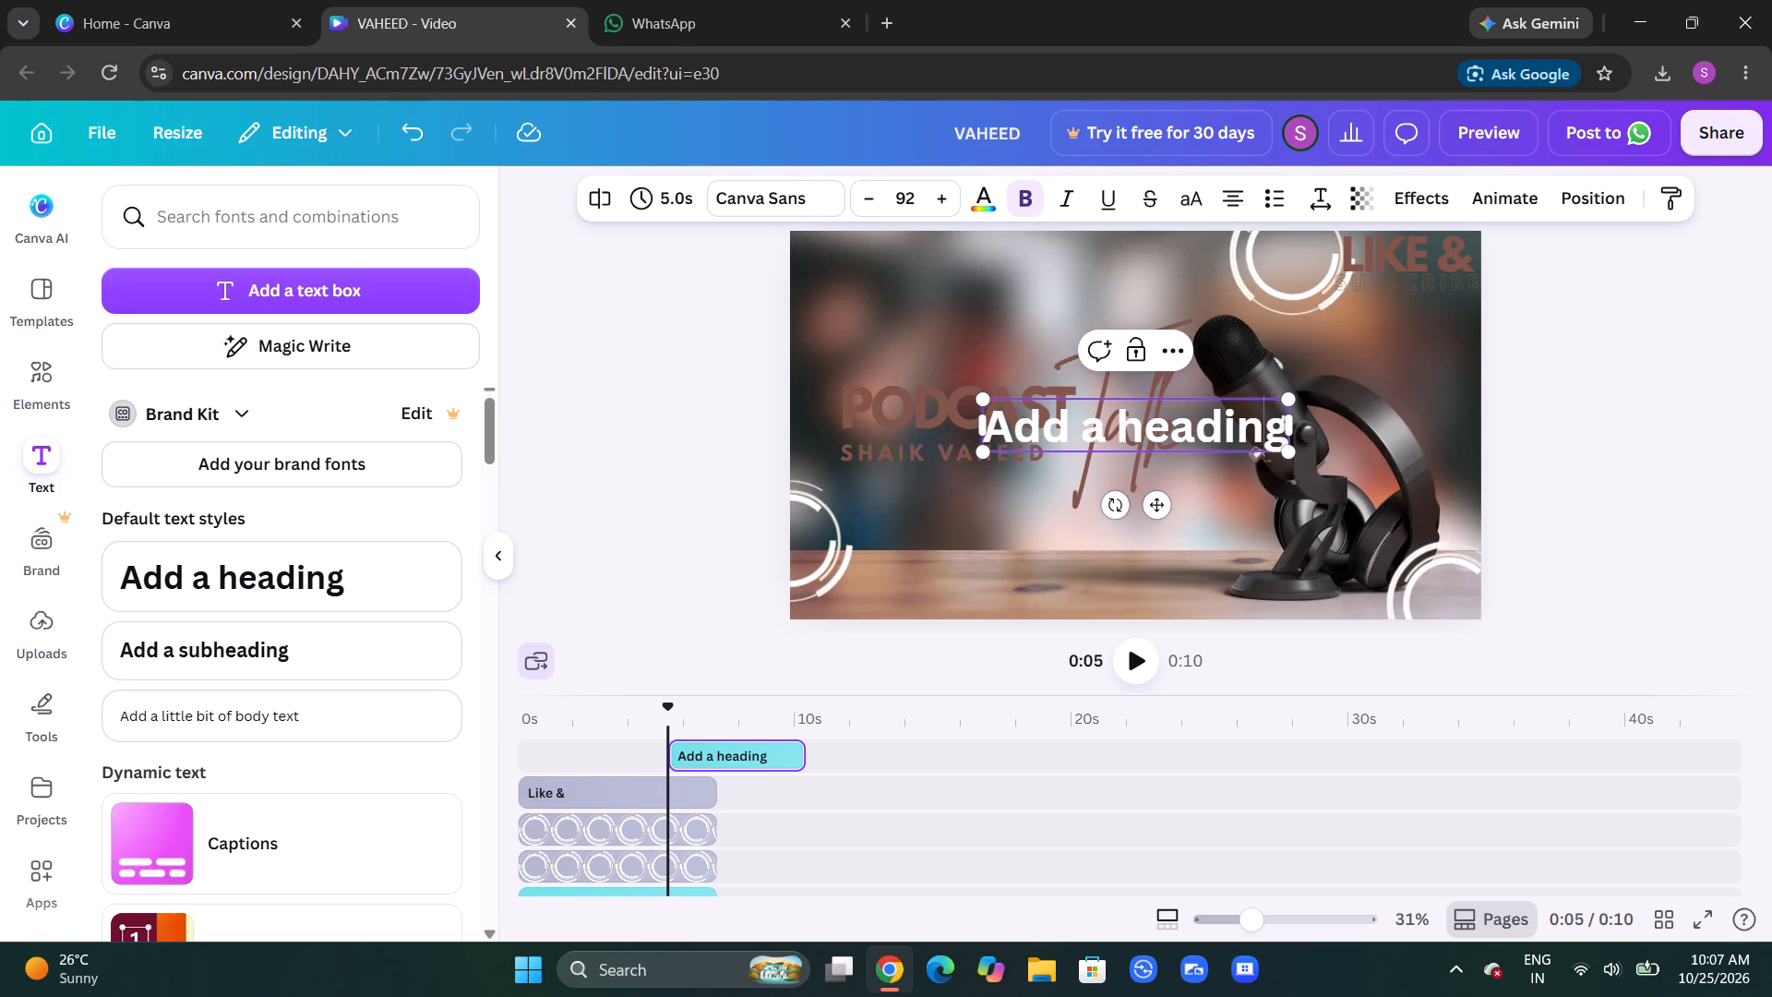
pyautogui.press('BackSpace')
pyautogui.press('BackSpace')
pyautogui.press('BackSpace')
pyautogui.press('BackSpace')
pyautogui.press('BackSpace')
pyautogui.press('BackSpace')
pyautogui.press('BackSpace')
pyautogui.press('BackSpace')
pyautogui.press('BackSpace')
pyautogui.press('BackSpace')
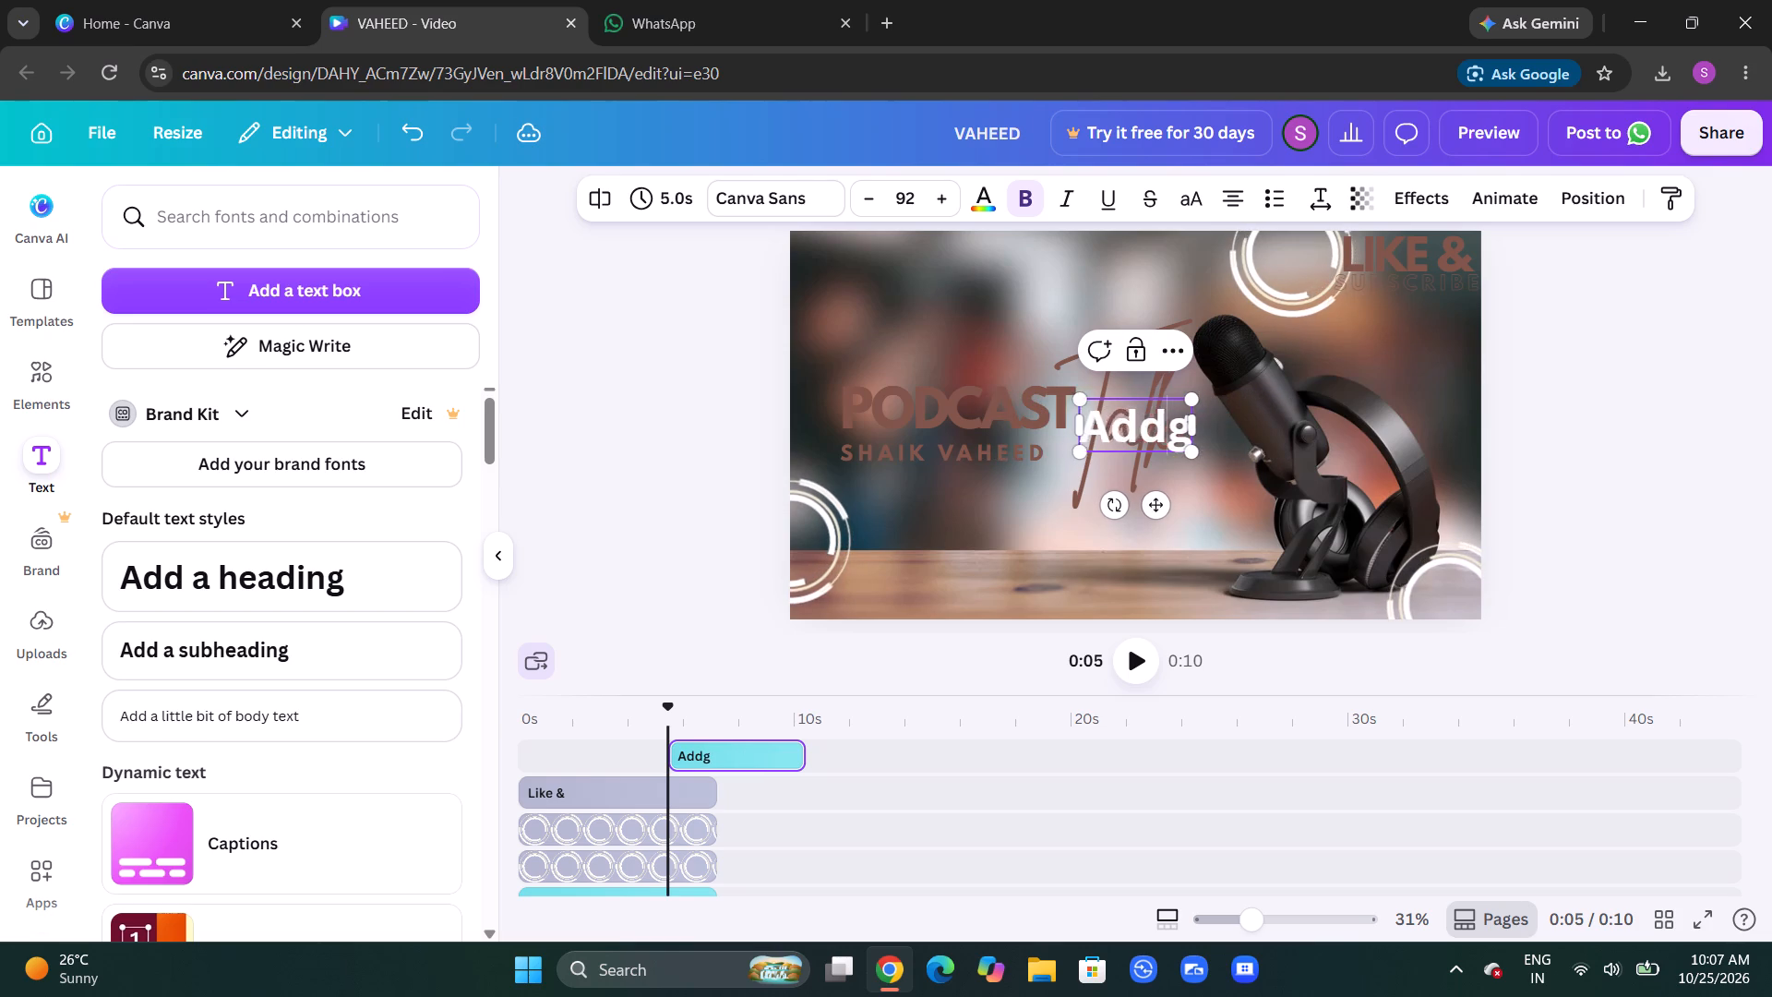
pyautogui.press('BackSpace')
pyautogui.press('BackSpace')
pyautogui.press('Right')
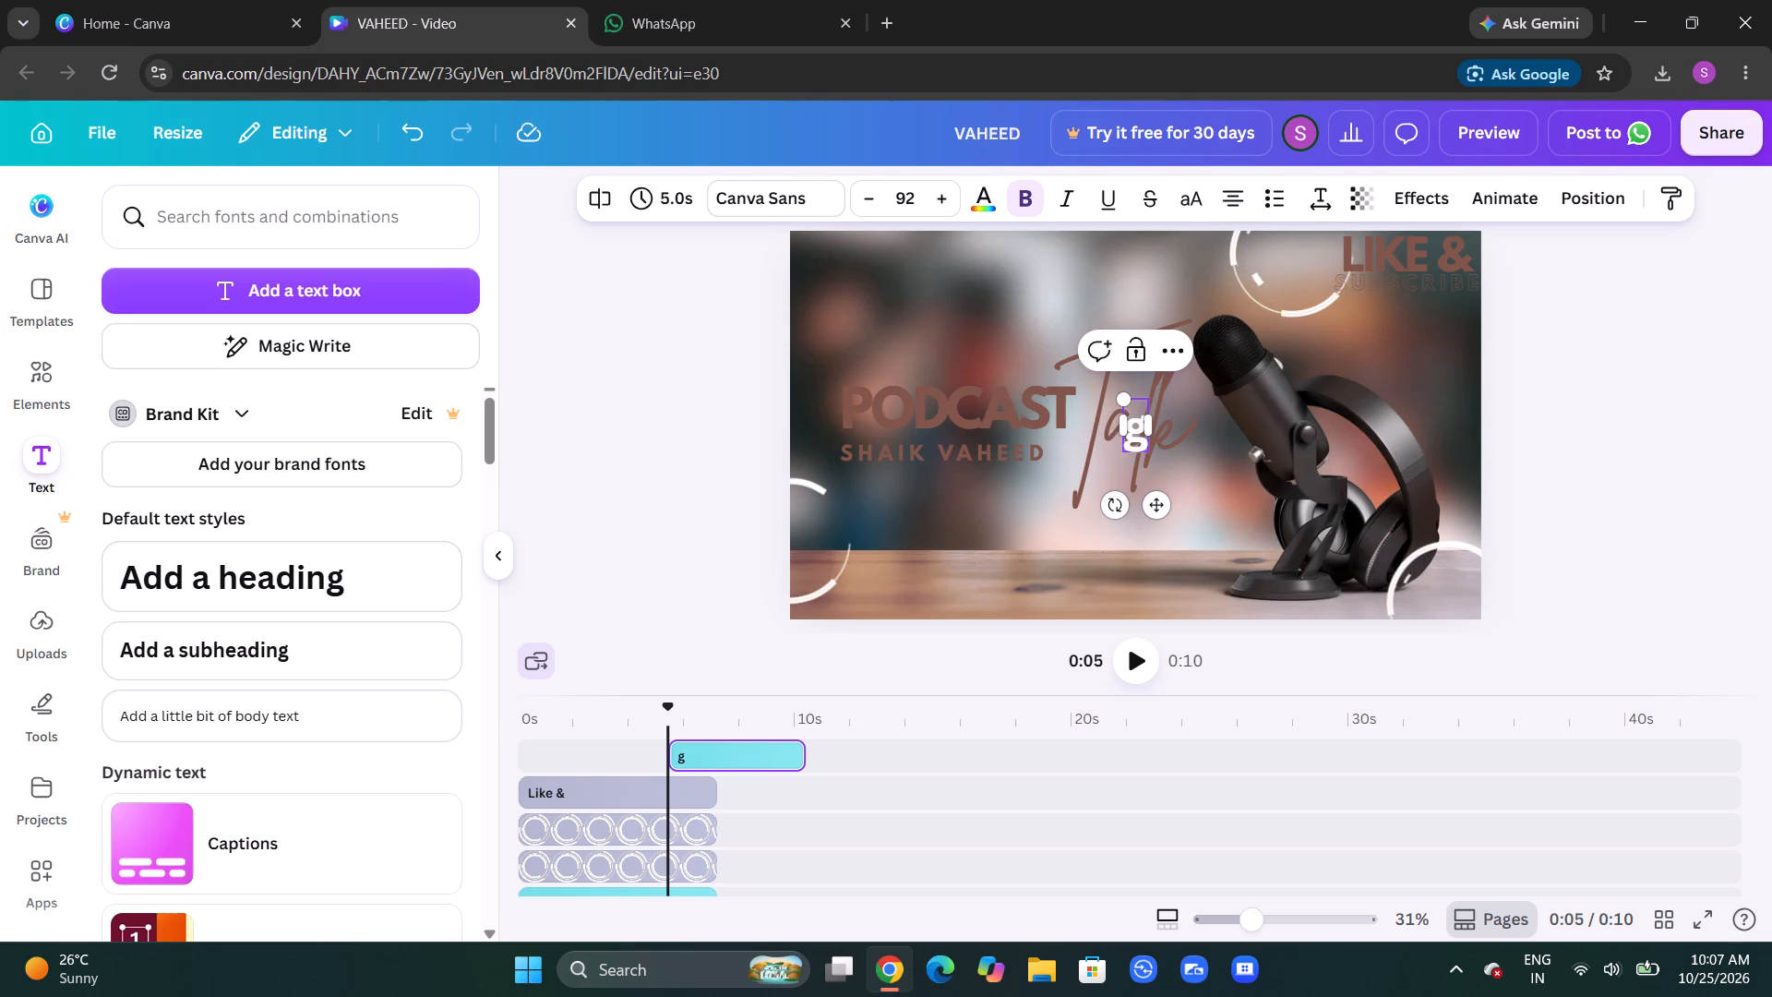
pyautogui.press('BackSpace')
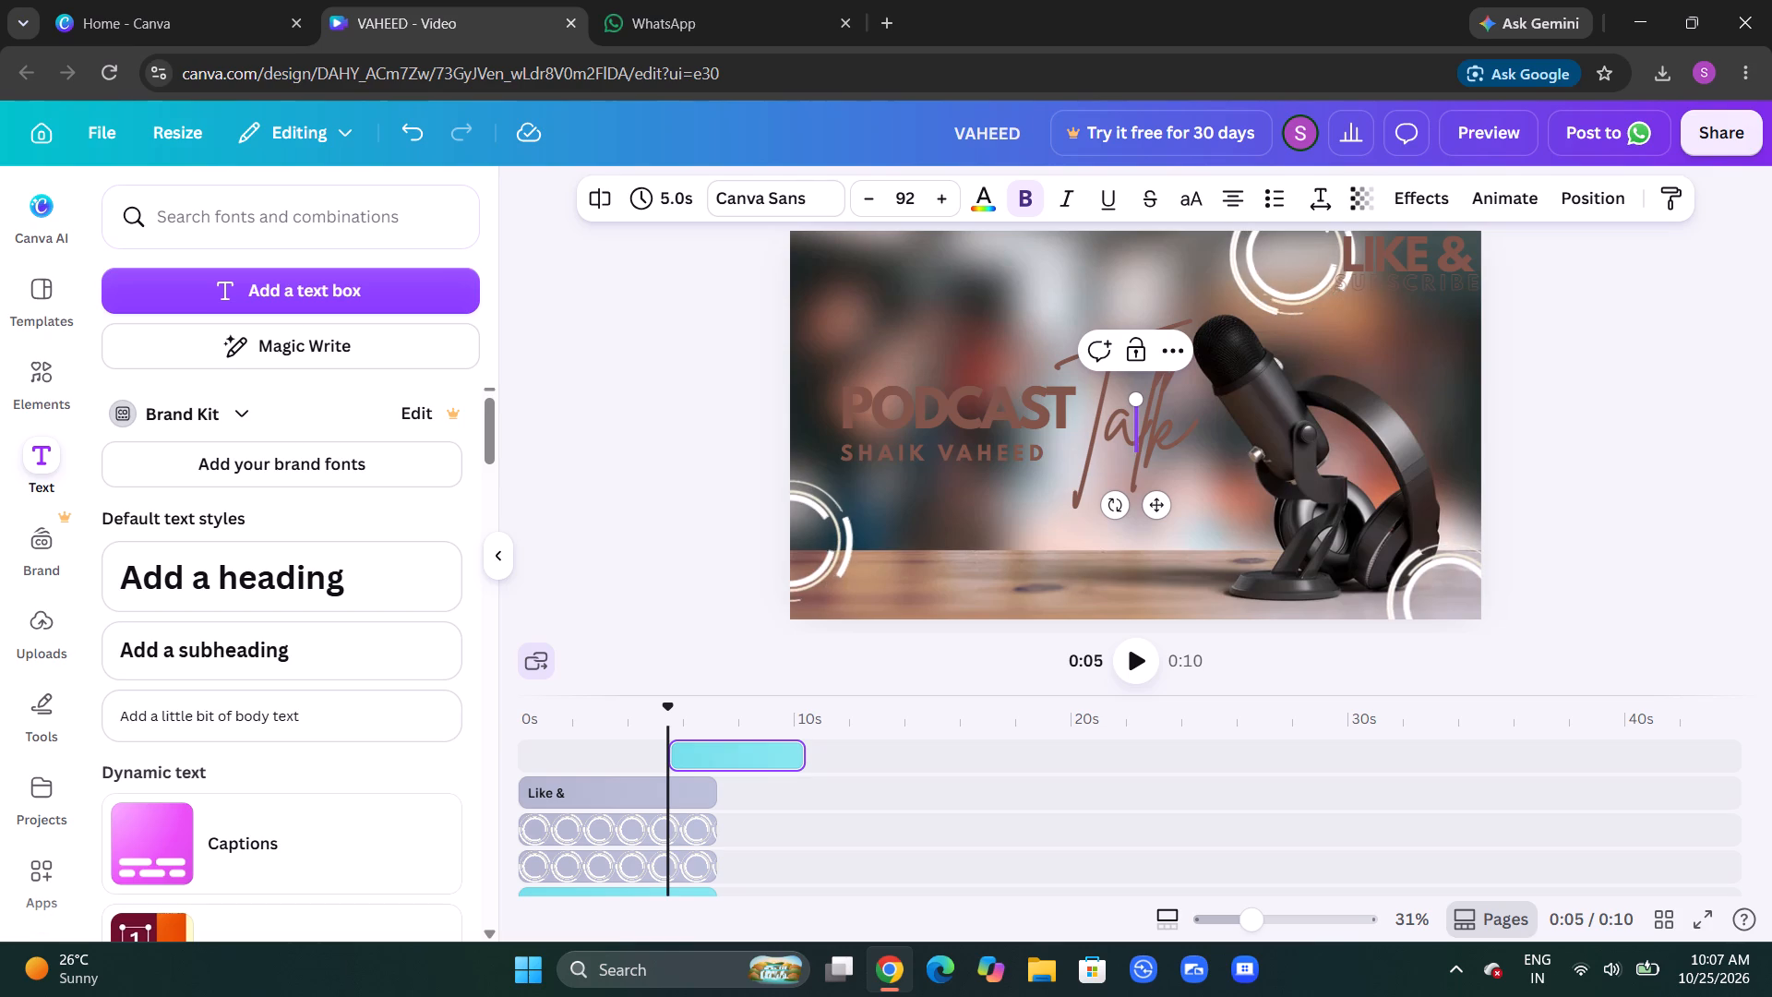
pyautogui.hotkey('shift', 'u')
pyautogui.write('nique')
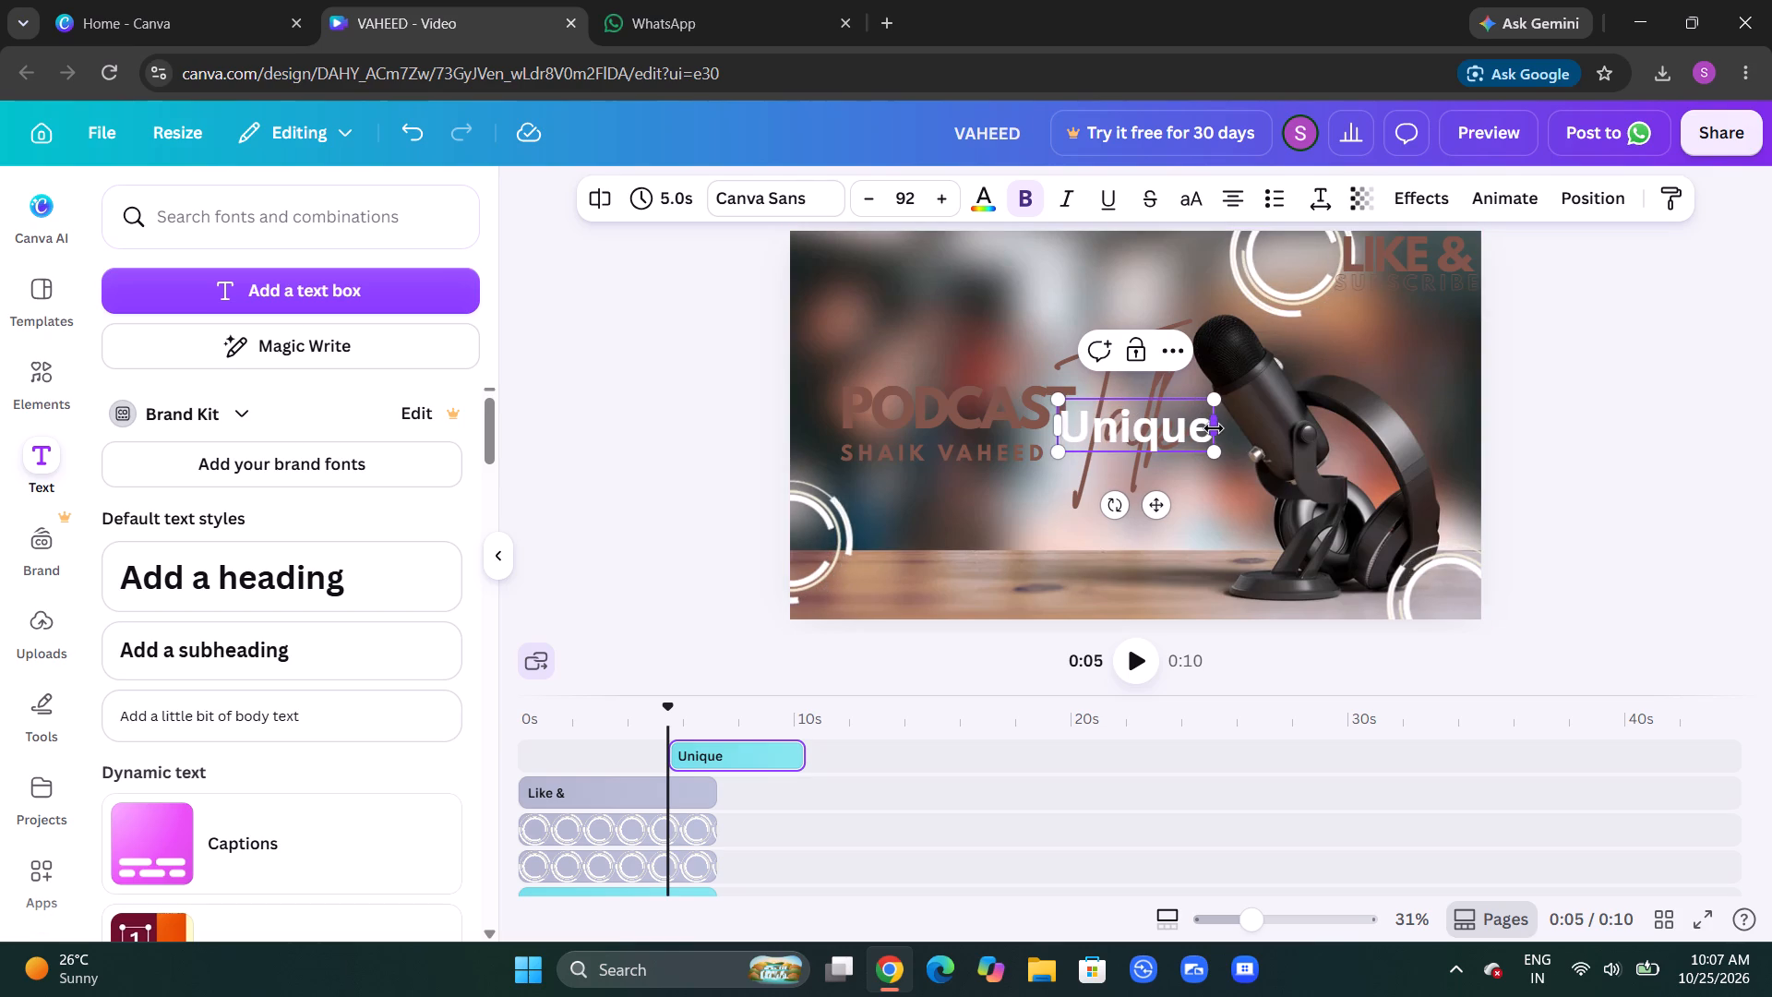
# Shrink the Unique text to about font size 30.9 and place it in the bottom-left corner of the canvas.
pyautogui.moveTo(1214, 428); pyautogui.dragTo(1244, 415)
pyautogui.moveTo(1244, 458); pyautogui.dragTo(1134, 439)
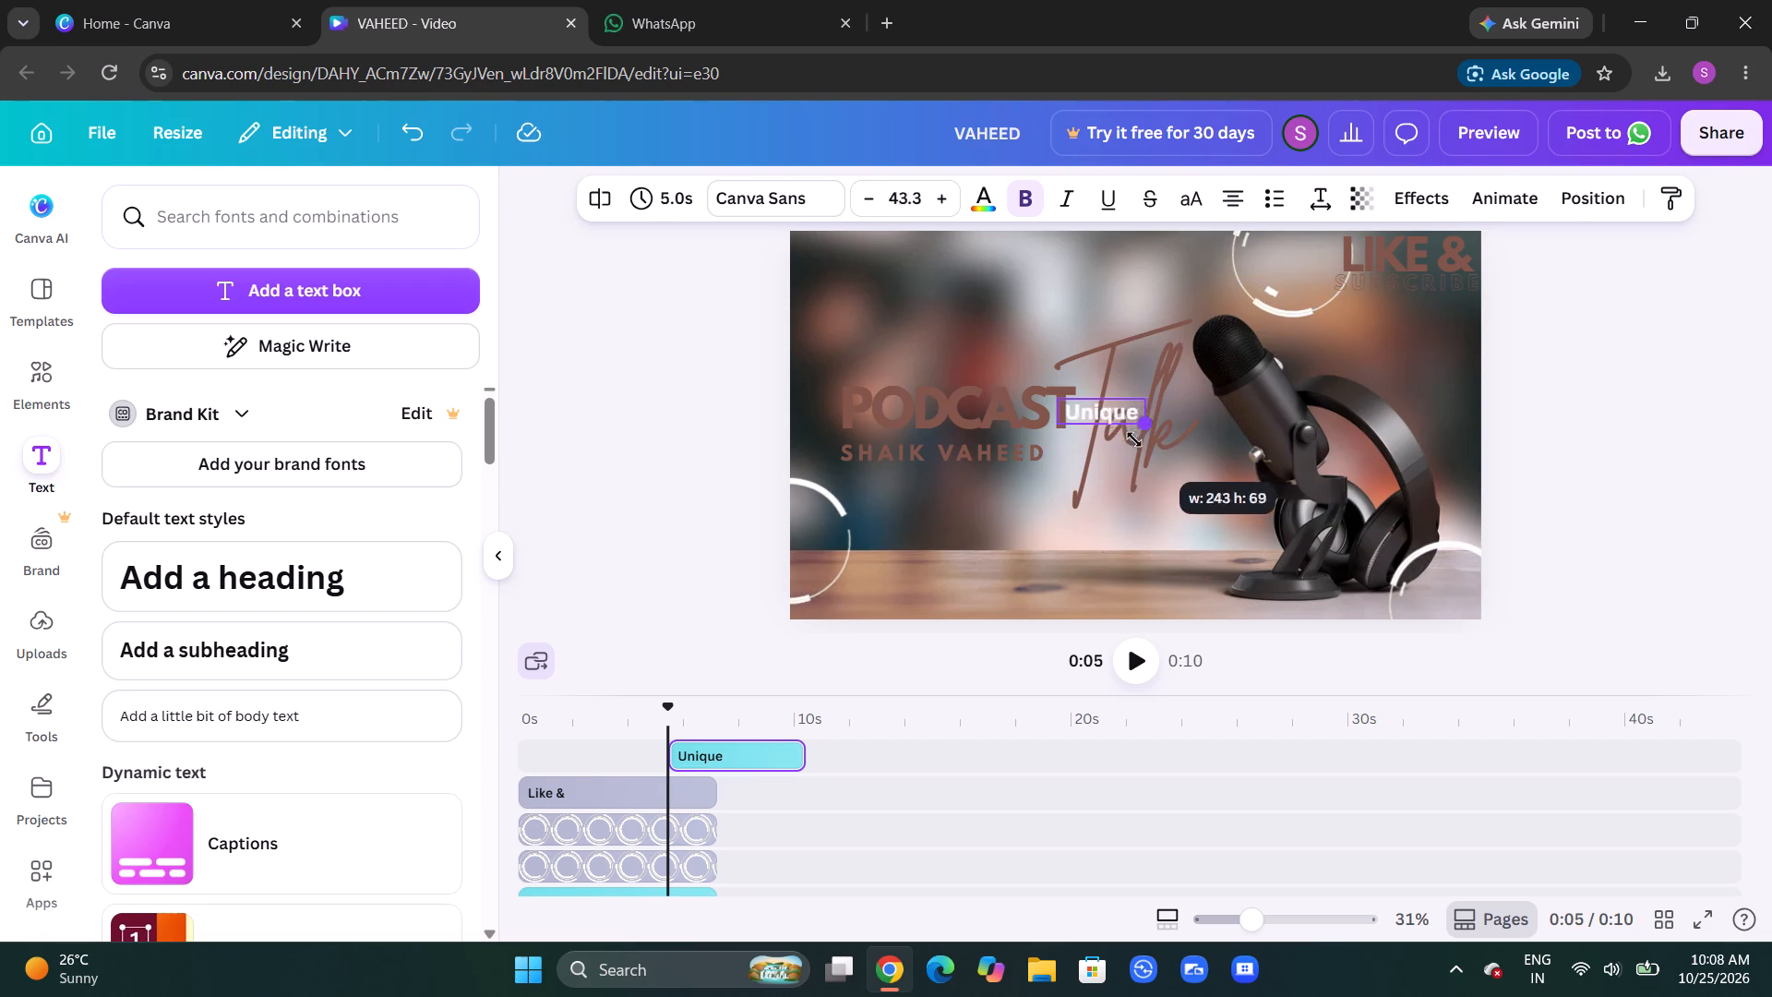
pyautogui.moveTo(1134, 439); pyautogui.dragTo(1118, 435)
pyautogui.moveTo(1107, 411); pyautogui.dragTo(1064, 414)
pyautogui.click(1101, 417)
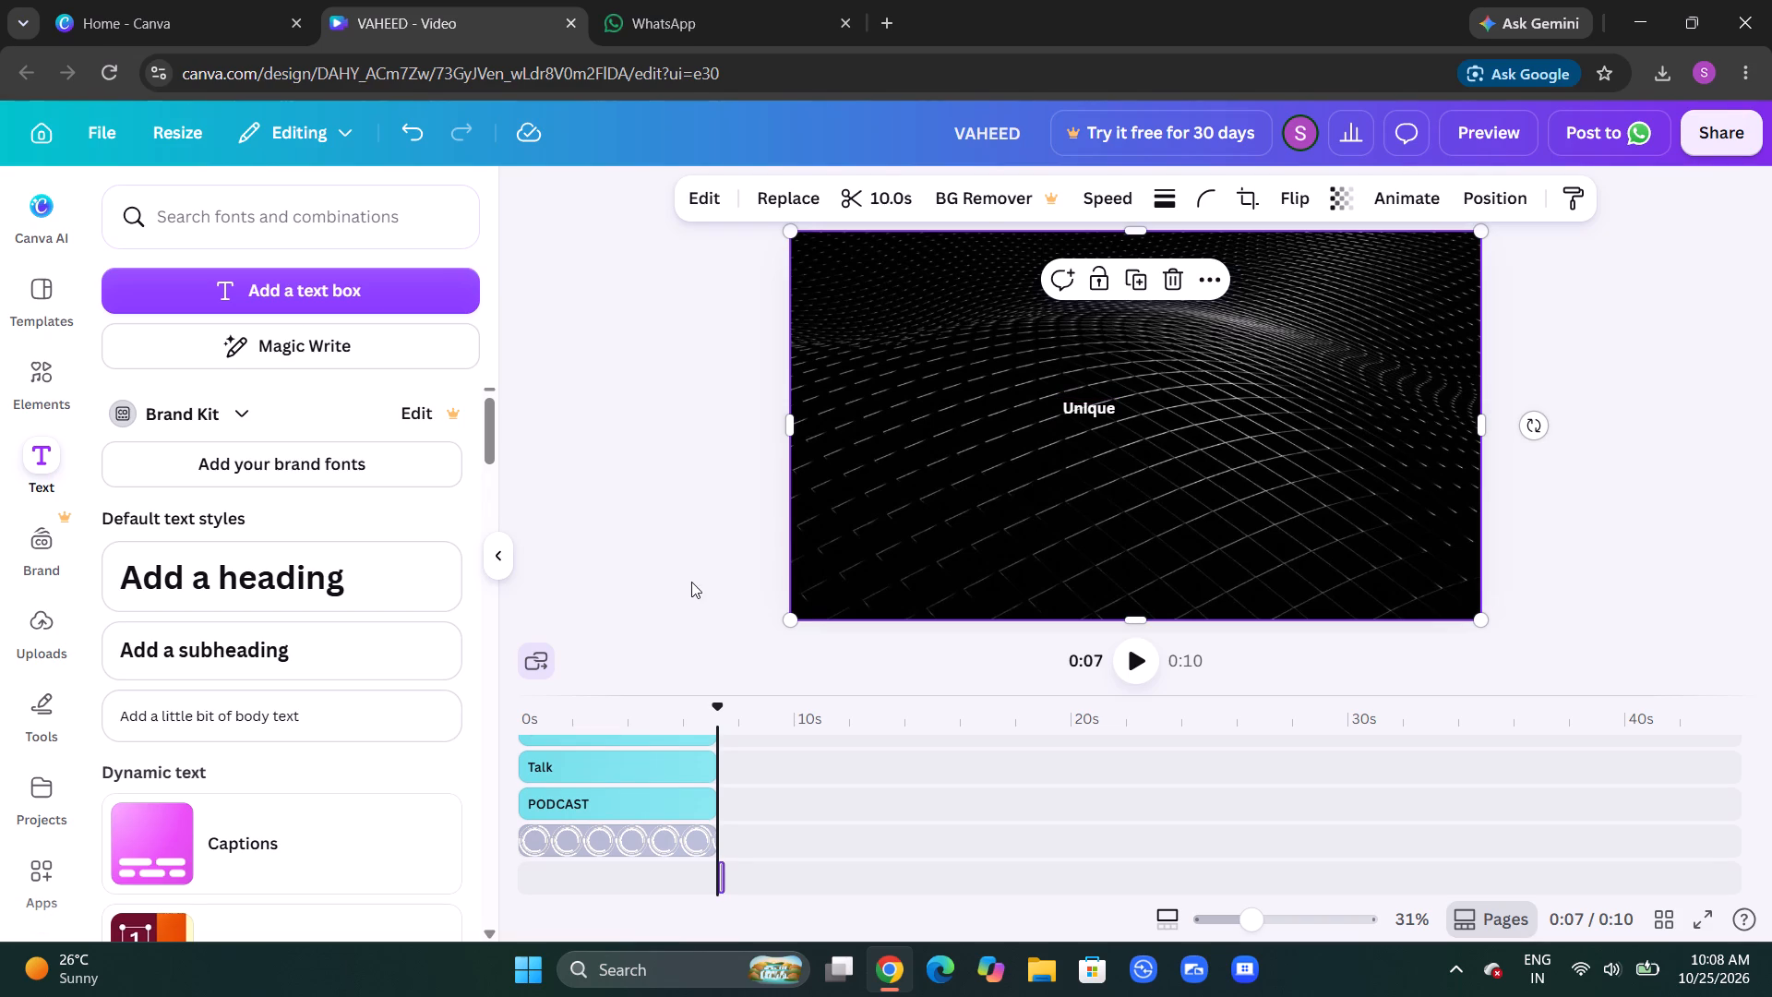
pyautogui.click(51, 485)
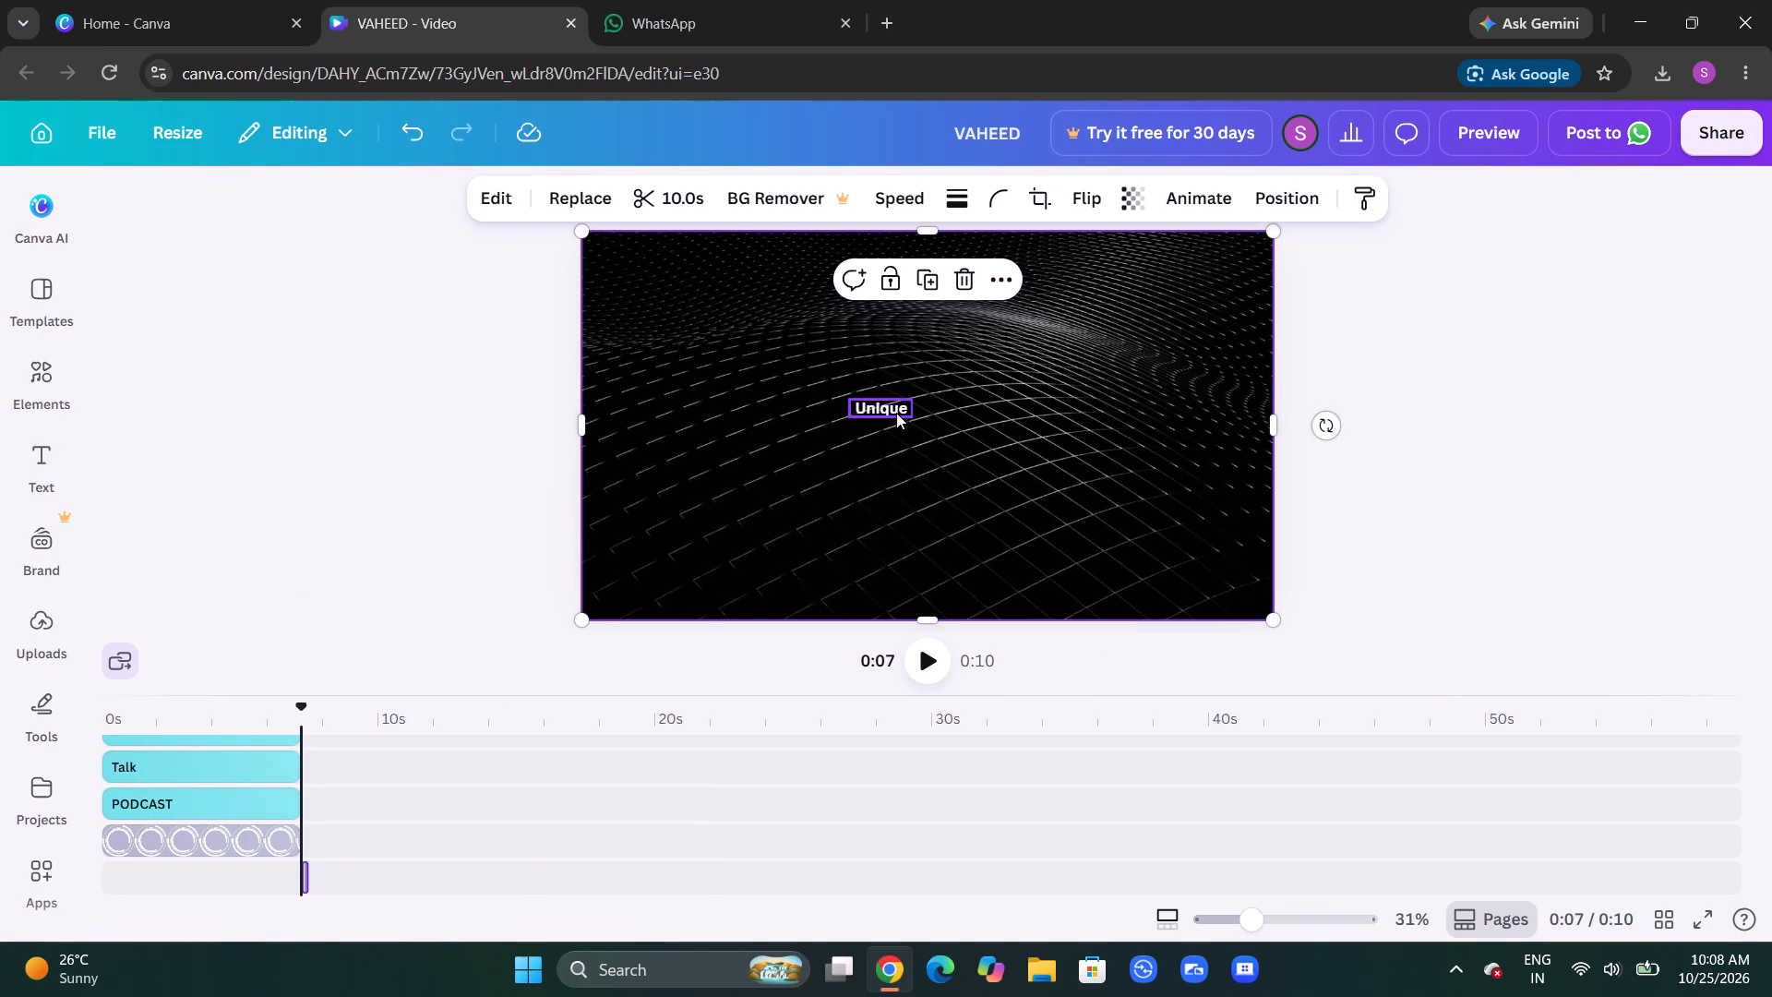
pyautogui.moveTo(896, 413); pyautogui.dragTo(645, 602)
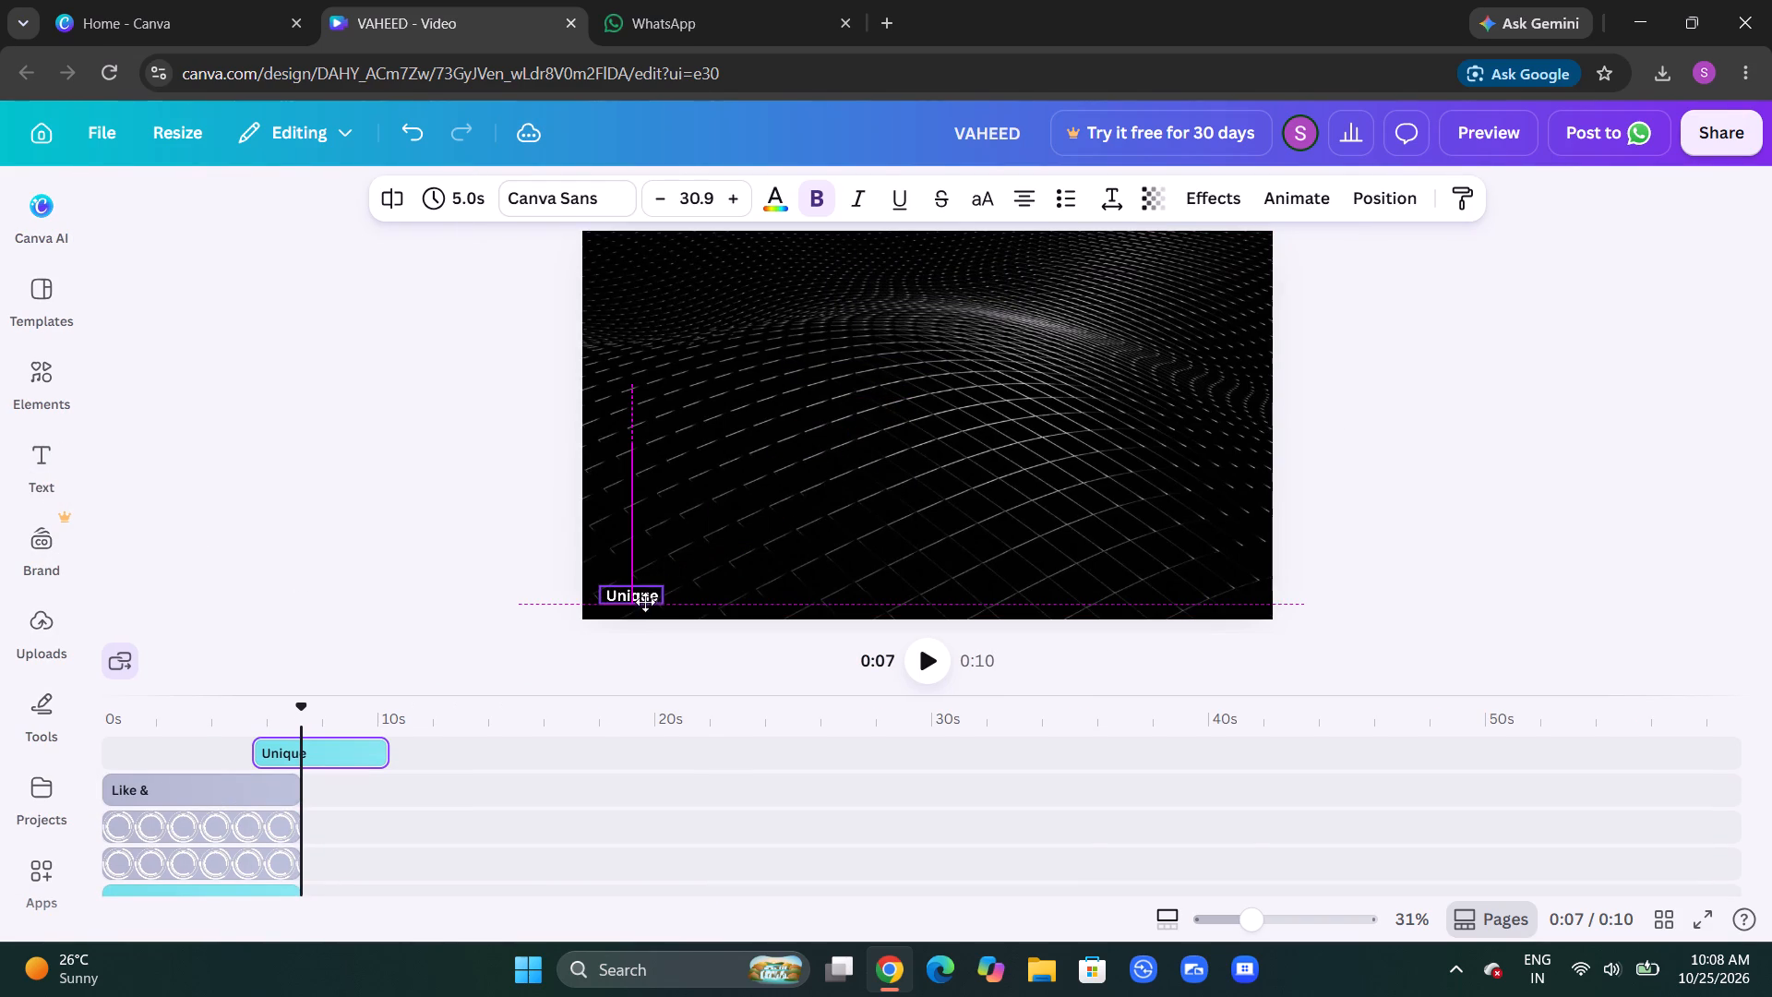
pyautogui.moveTo(645, 602); pyautogui.dragTo(632, 610)
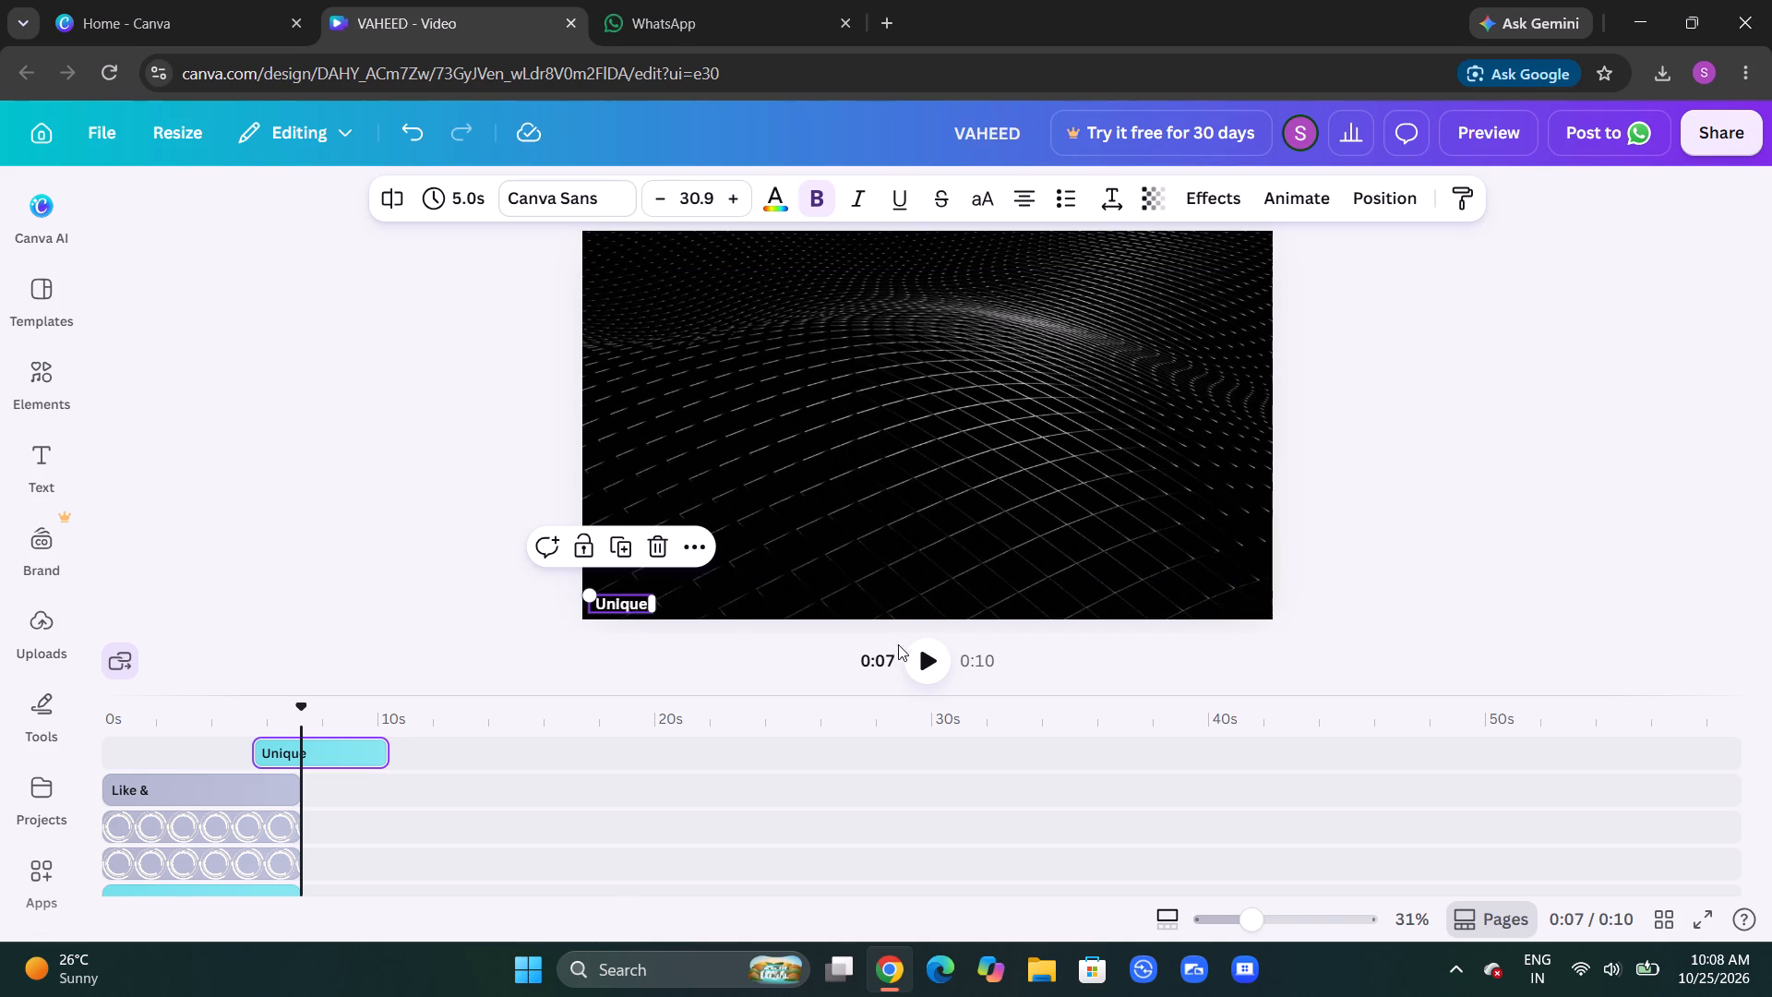
# Play the video past the Unique text, then replay it from the start to check the text's timing.
pyautogui.click(927, 658)
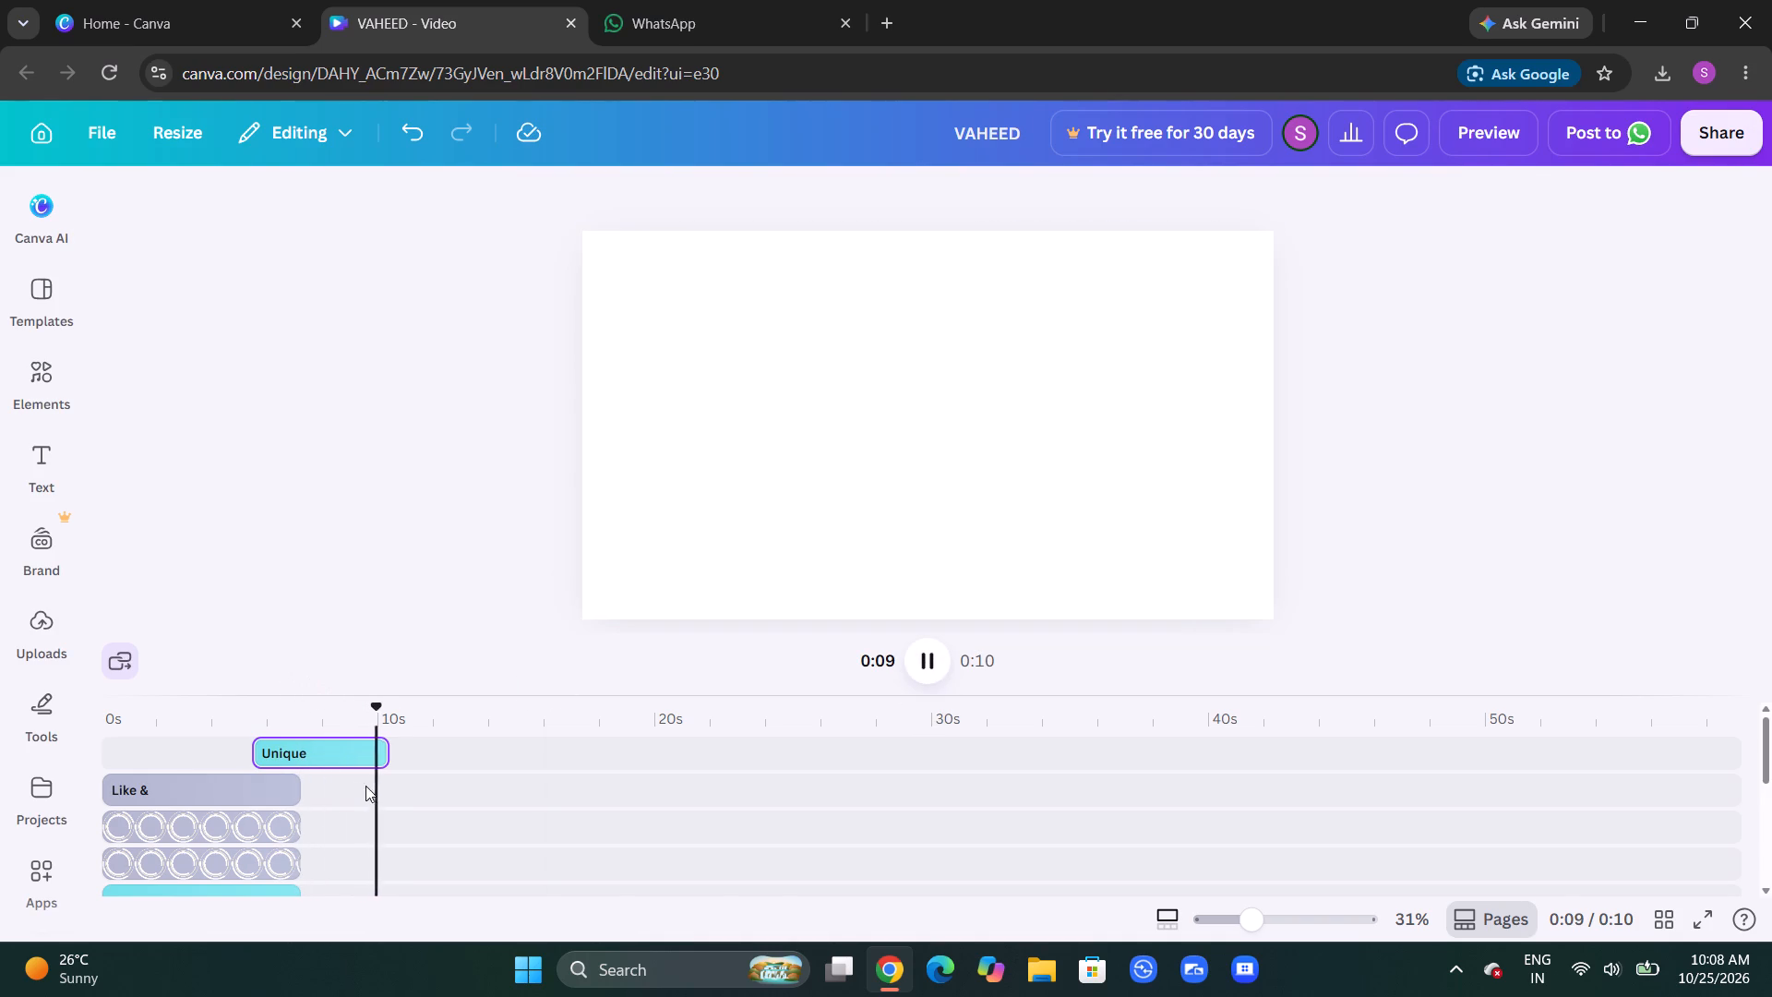
pyautogui.moveTo(365, 786); pyautogui.dragTo(284, 779)
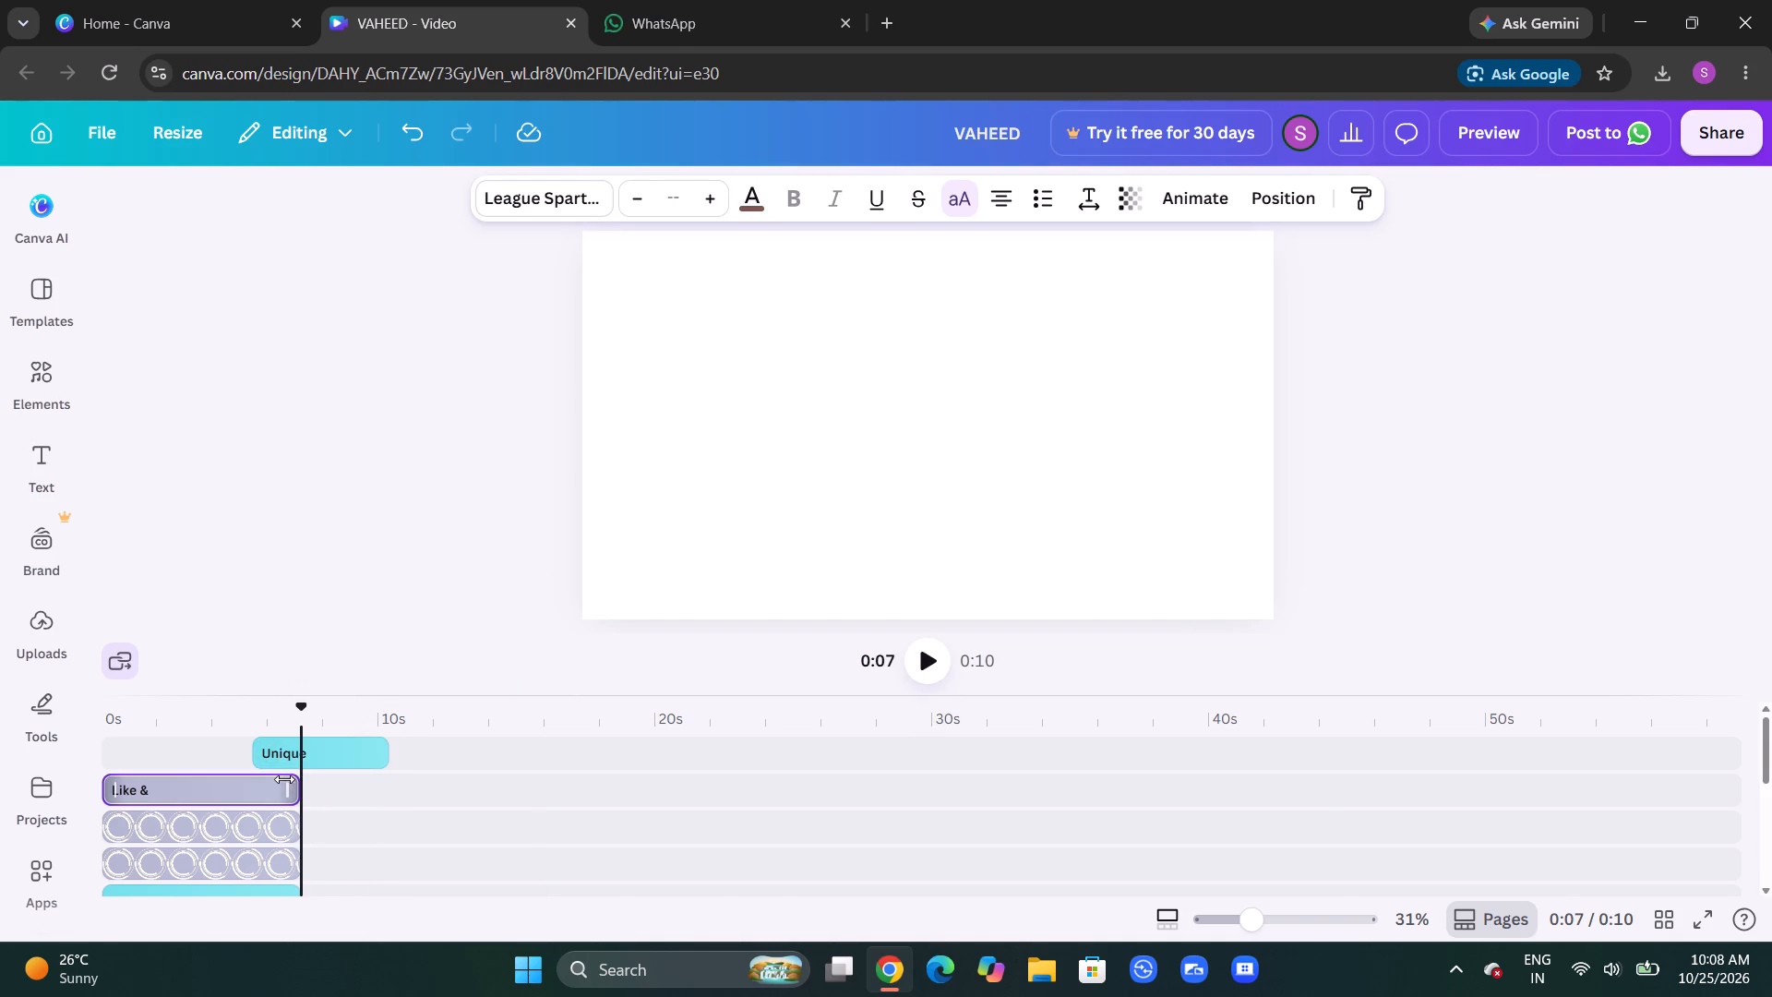
pyautogui.moveTo(300, 711); pyautogui.dragTo(136, 718)
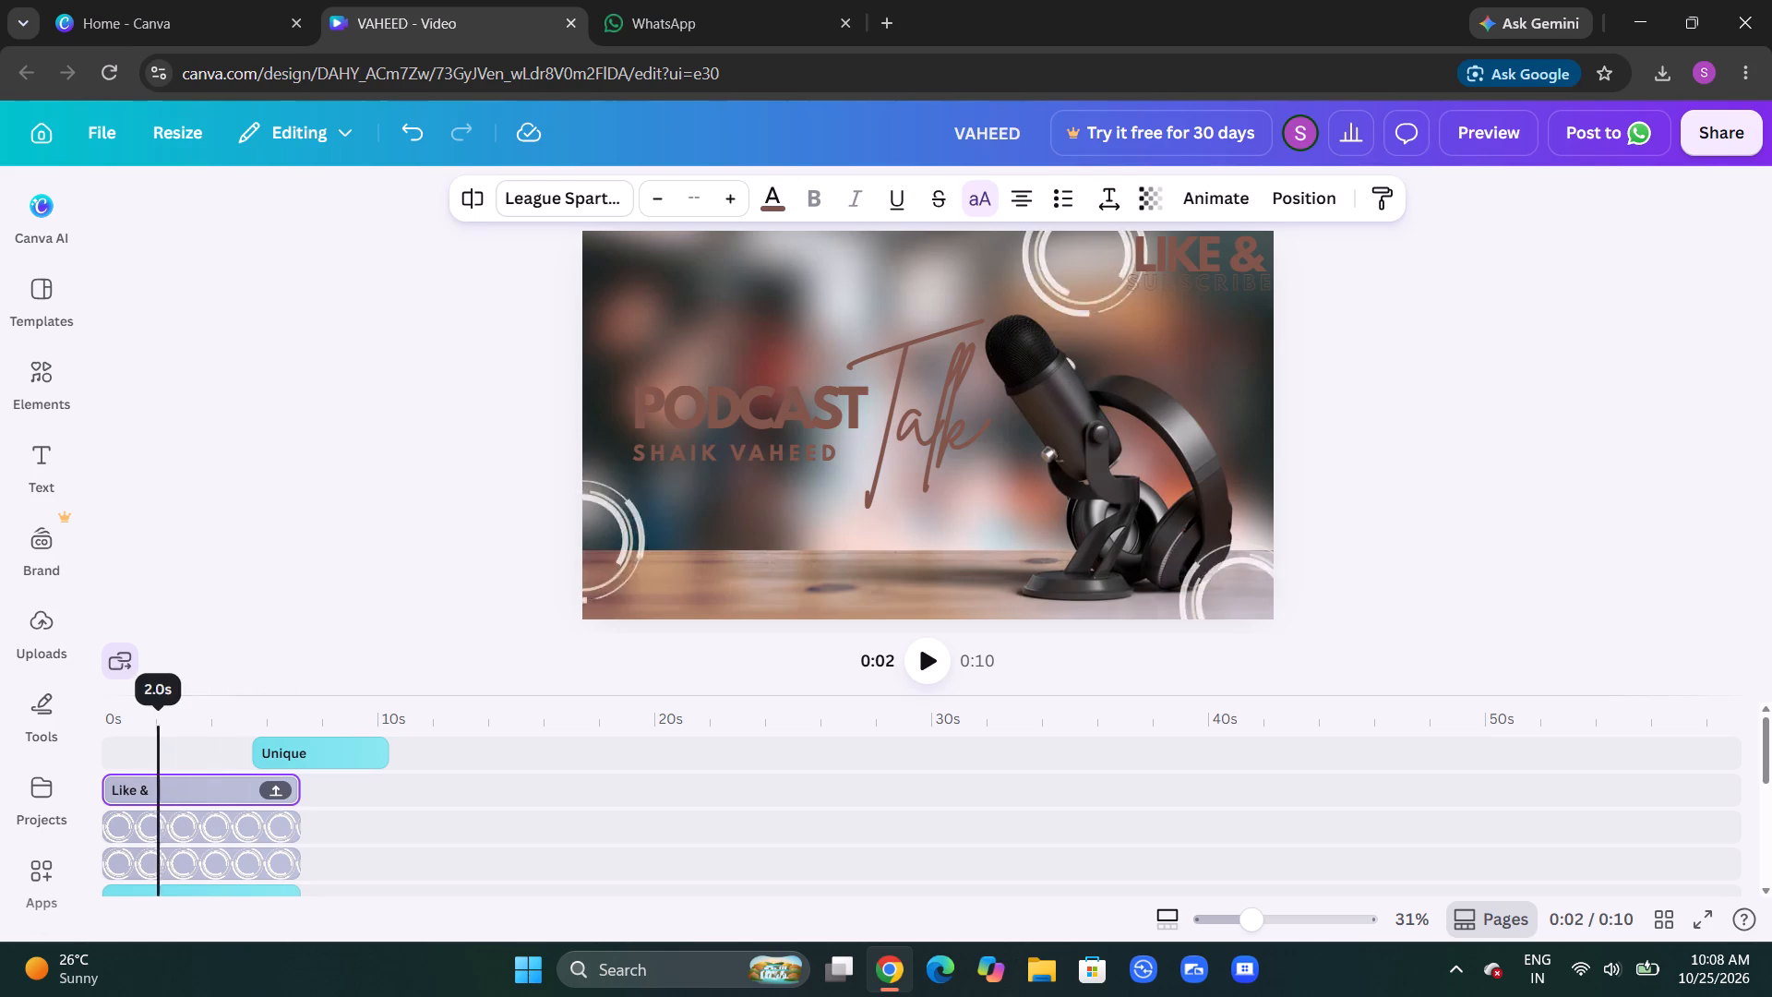
pyautogui.moveTo(136, 718); pyautogui.dragTo(86, 601)
pyautogui.click(928, 662)
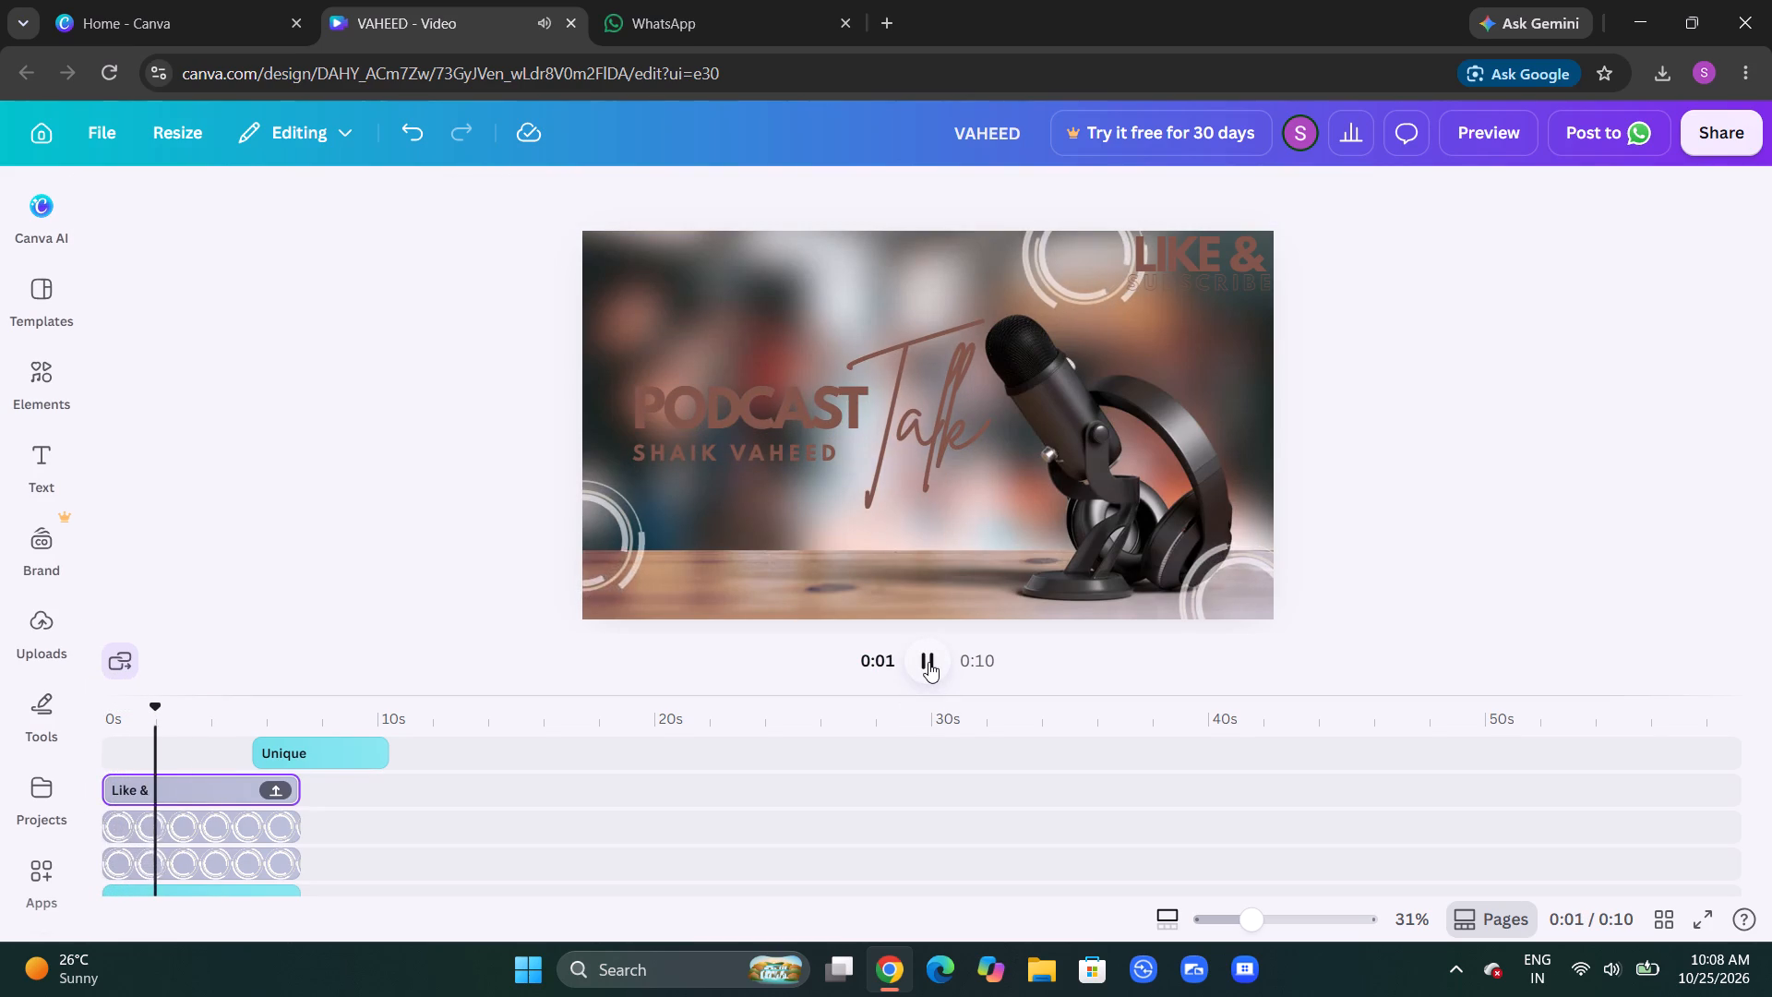
# Extend the Unique text clip back to 0 s and trim its end to a duration of 7.4 s.
pyautogui.moveTo(258, 754); pyautogui.dragTo(93, 752)
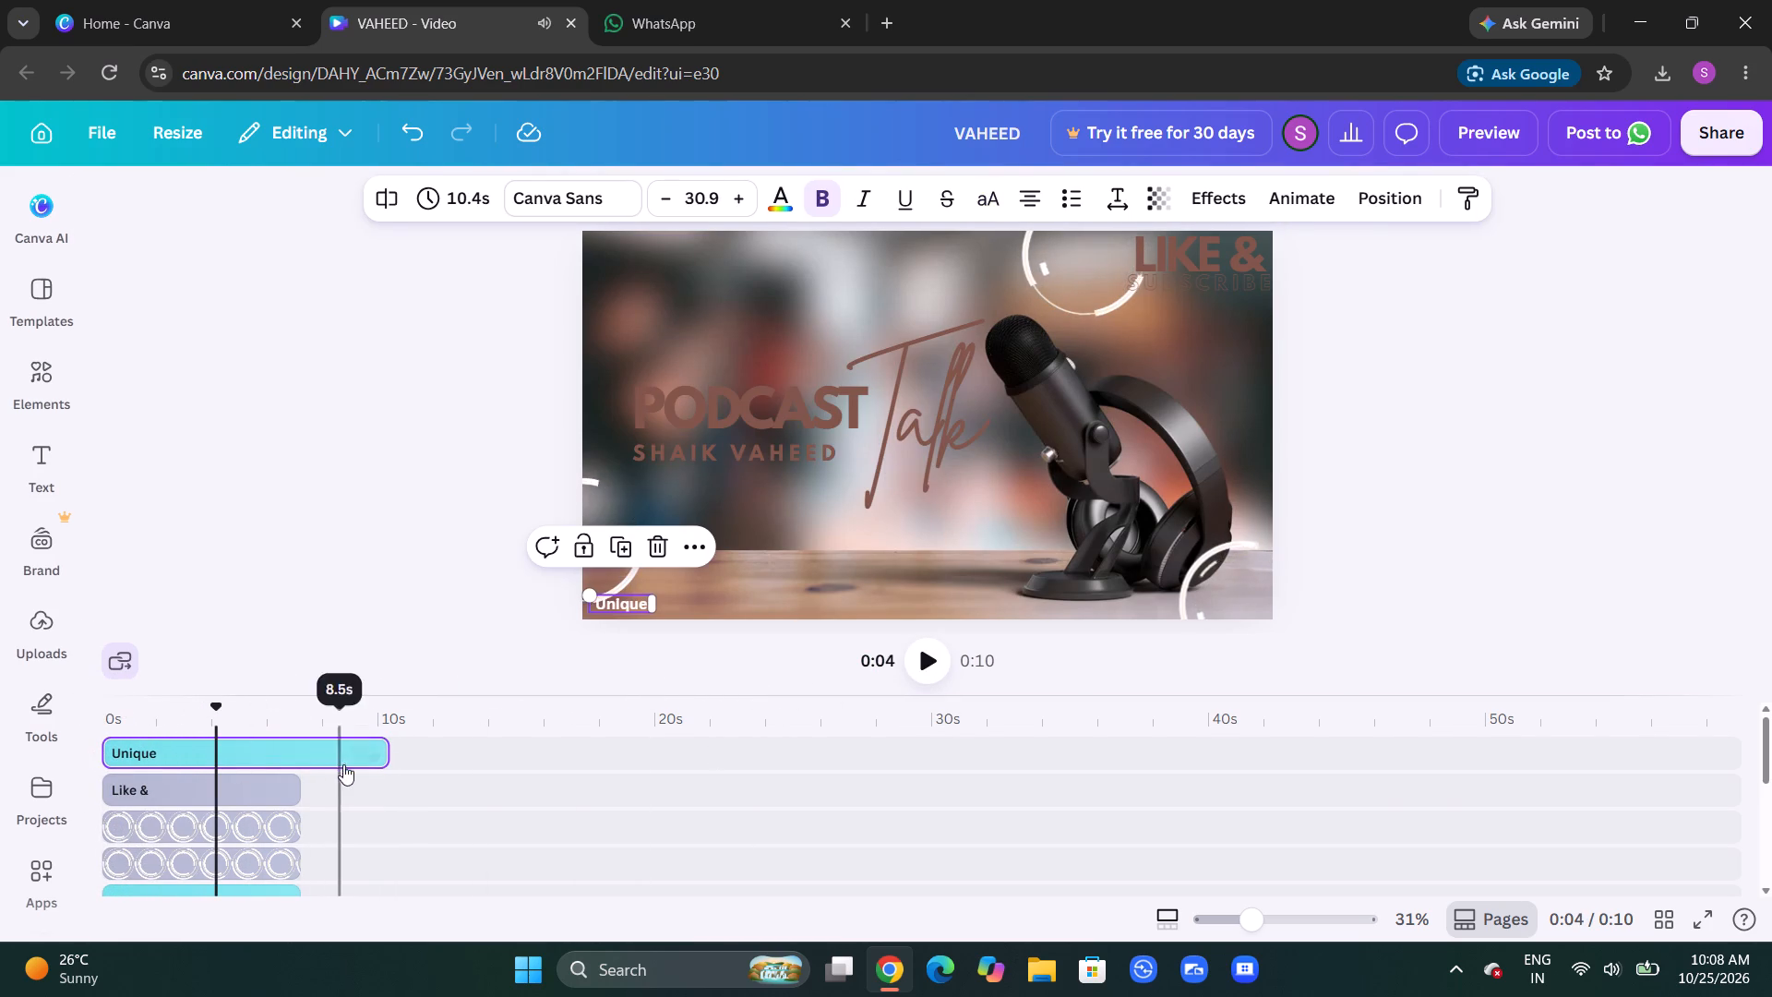
pyautogui.moveTo(384, 743); pyautogui.dragTo(300, 742)
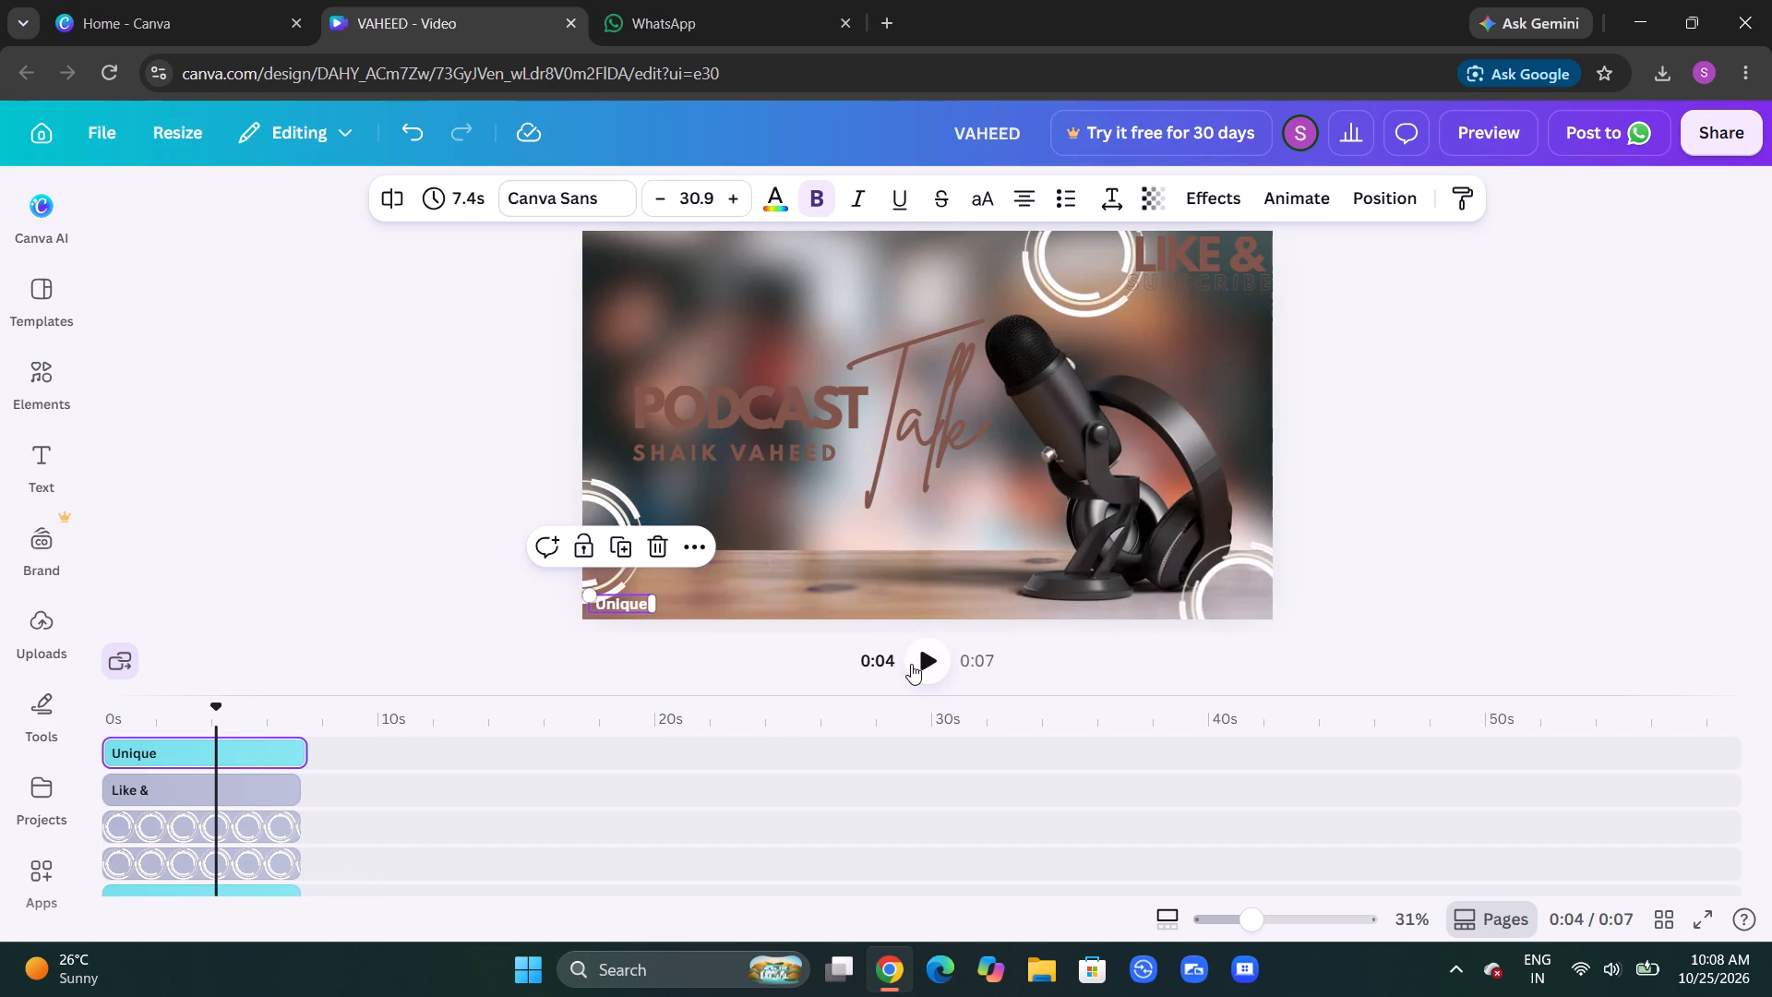
# Play the remaining video to review the Unique text's timing.
pyautogui.click(908, 664)
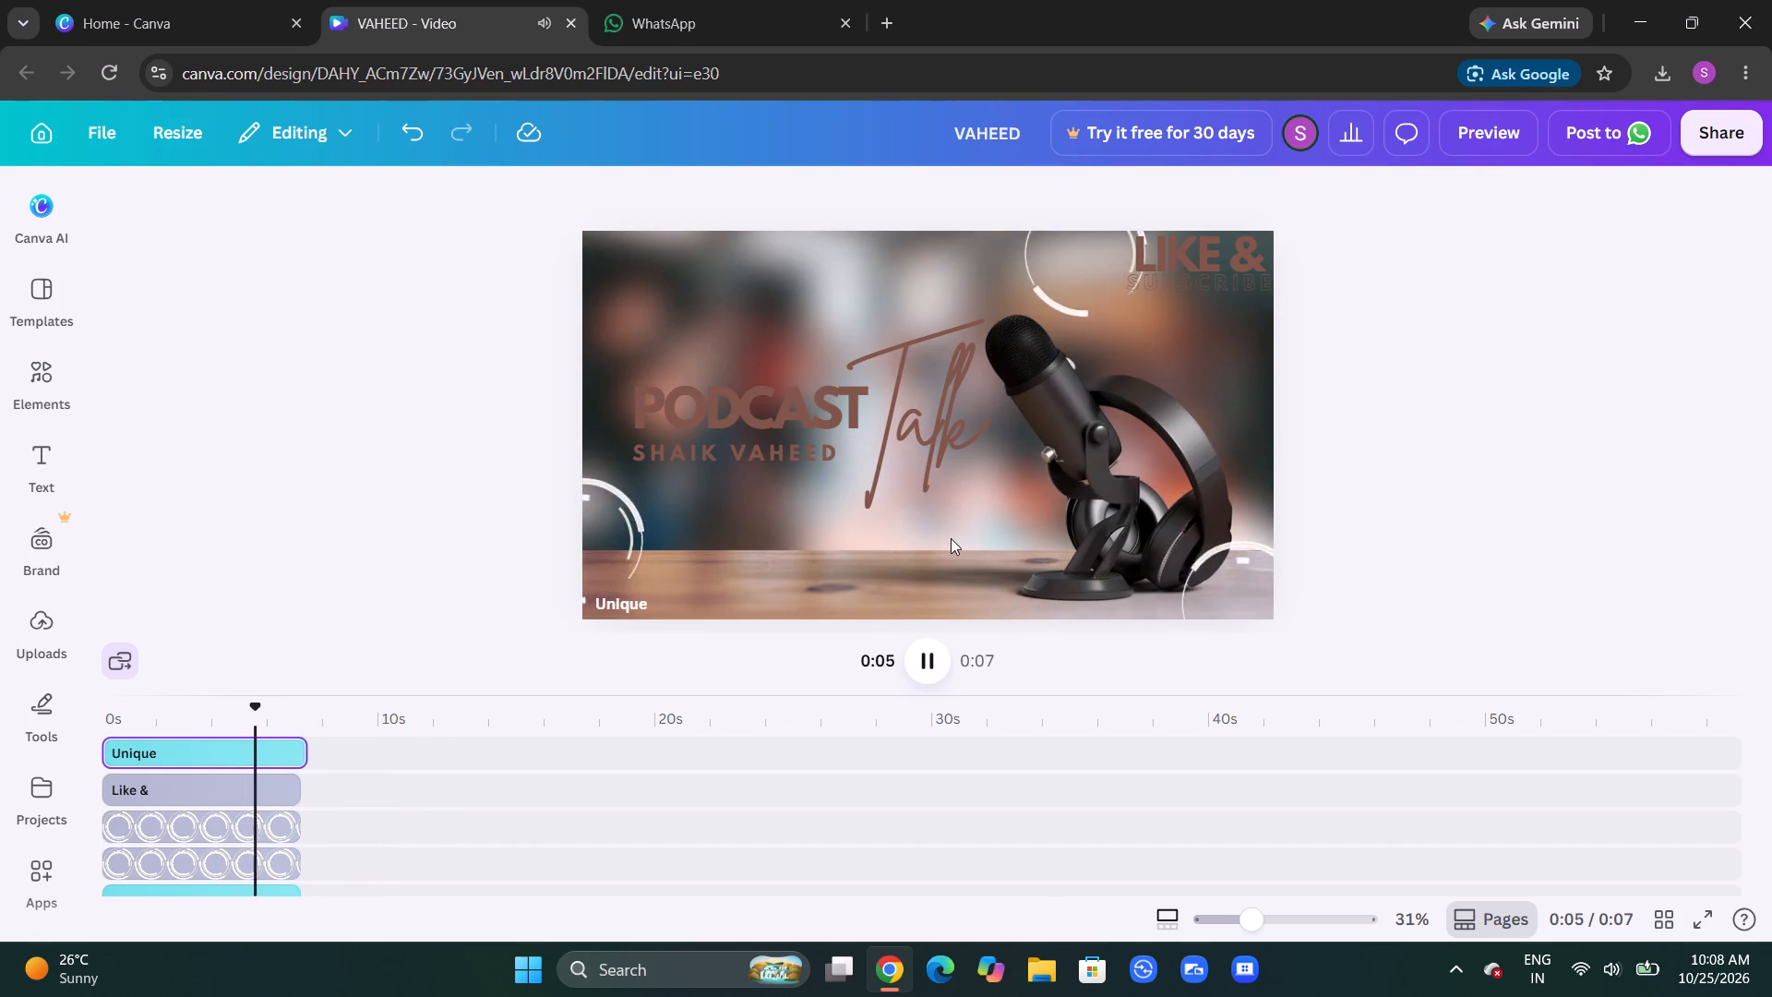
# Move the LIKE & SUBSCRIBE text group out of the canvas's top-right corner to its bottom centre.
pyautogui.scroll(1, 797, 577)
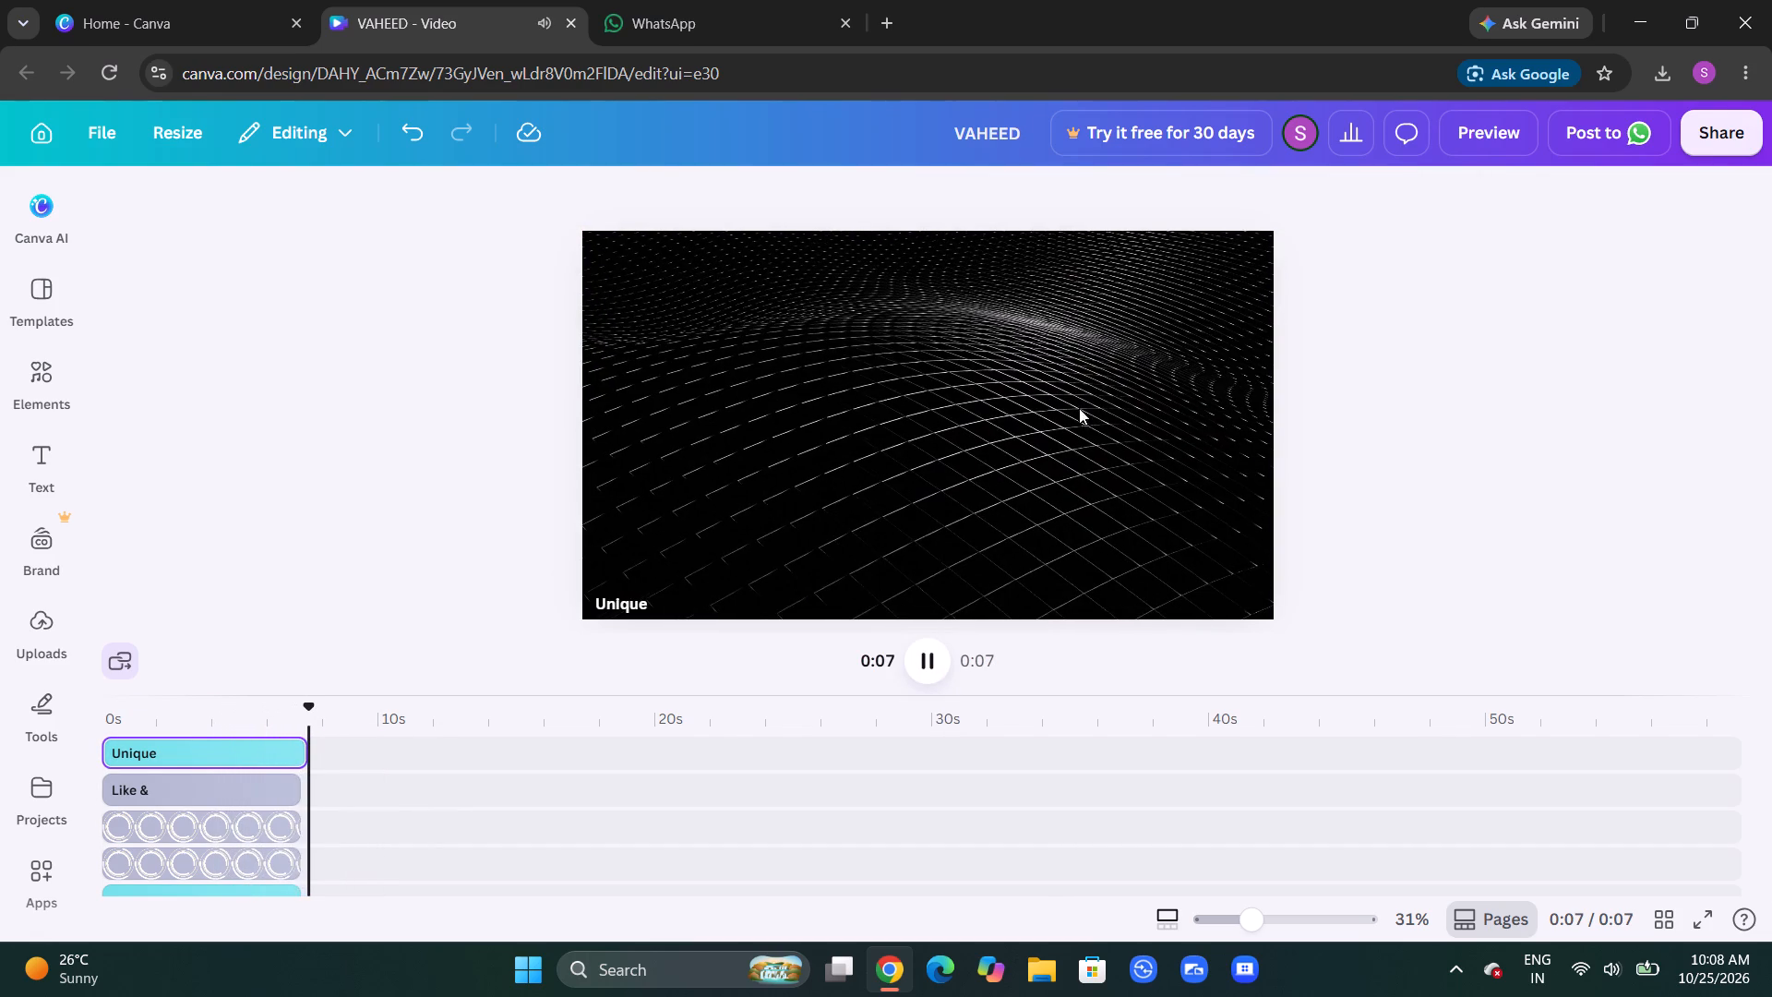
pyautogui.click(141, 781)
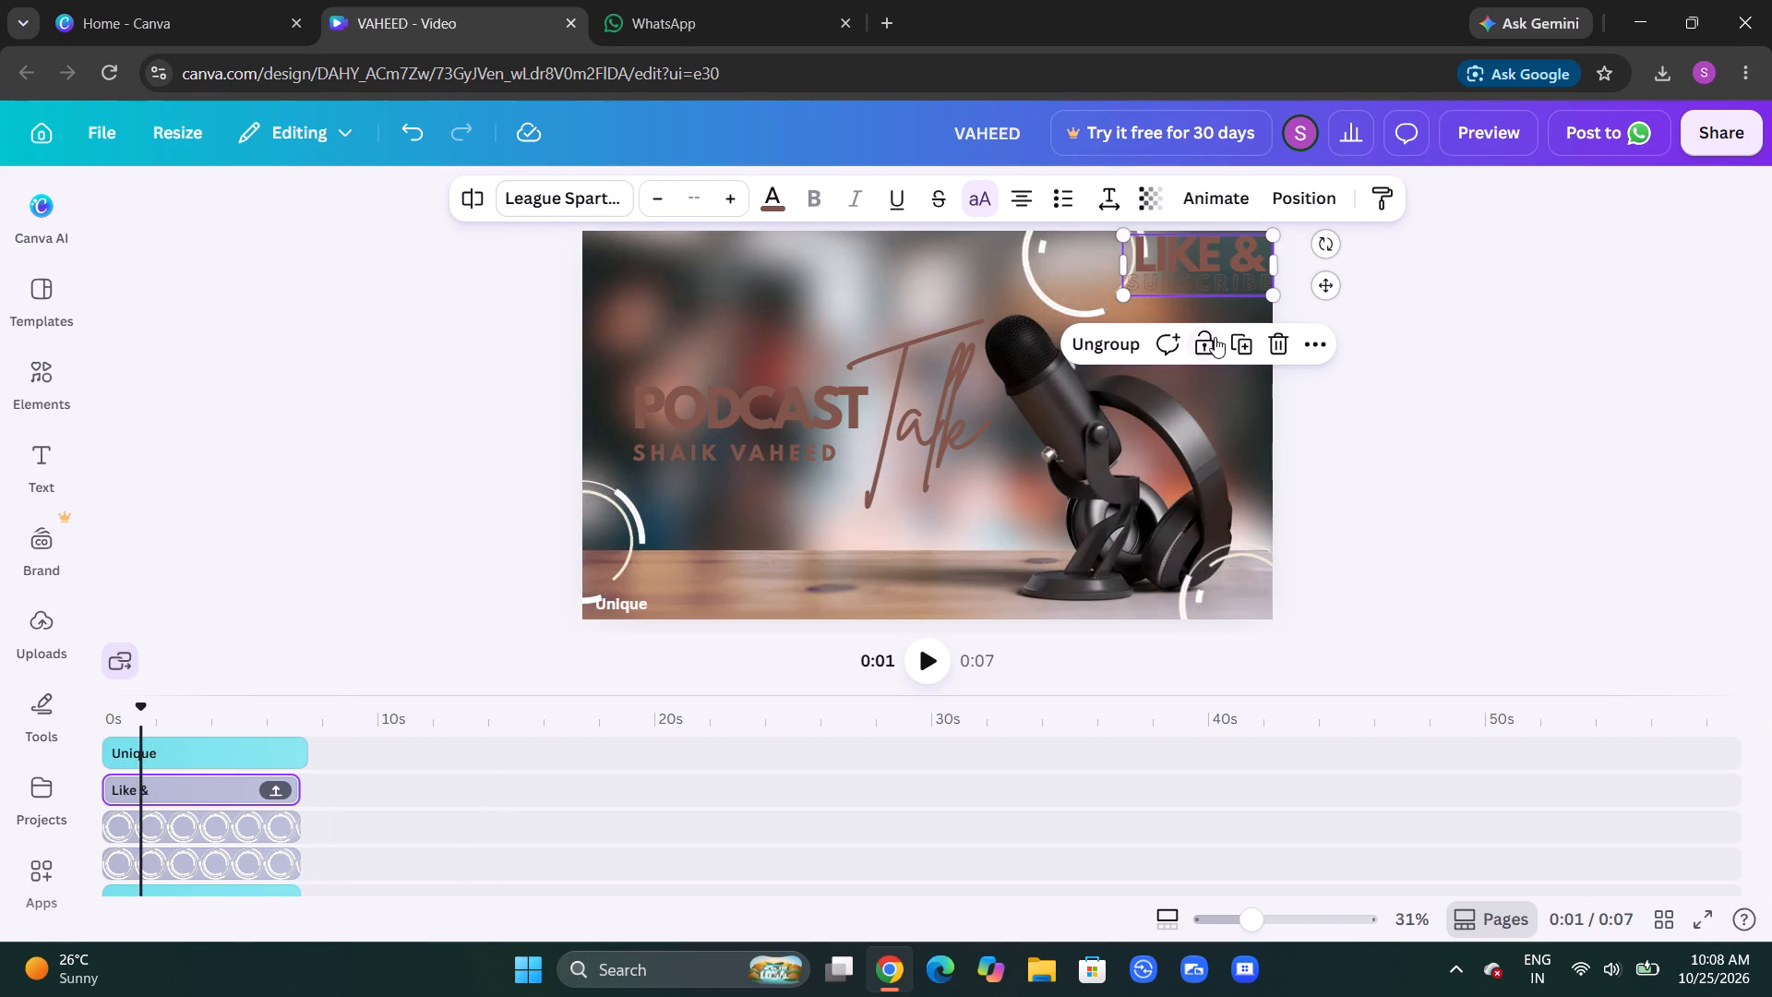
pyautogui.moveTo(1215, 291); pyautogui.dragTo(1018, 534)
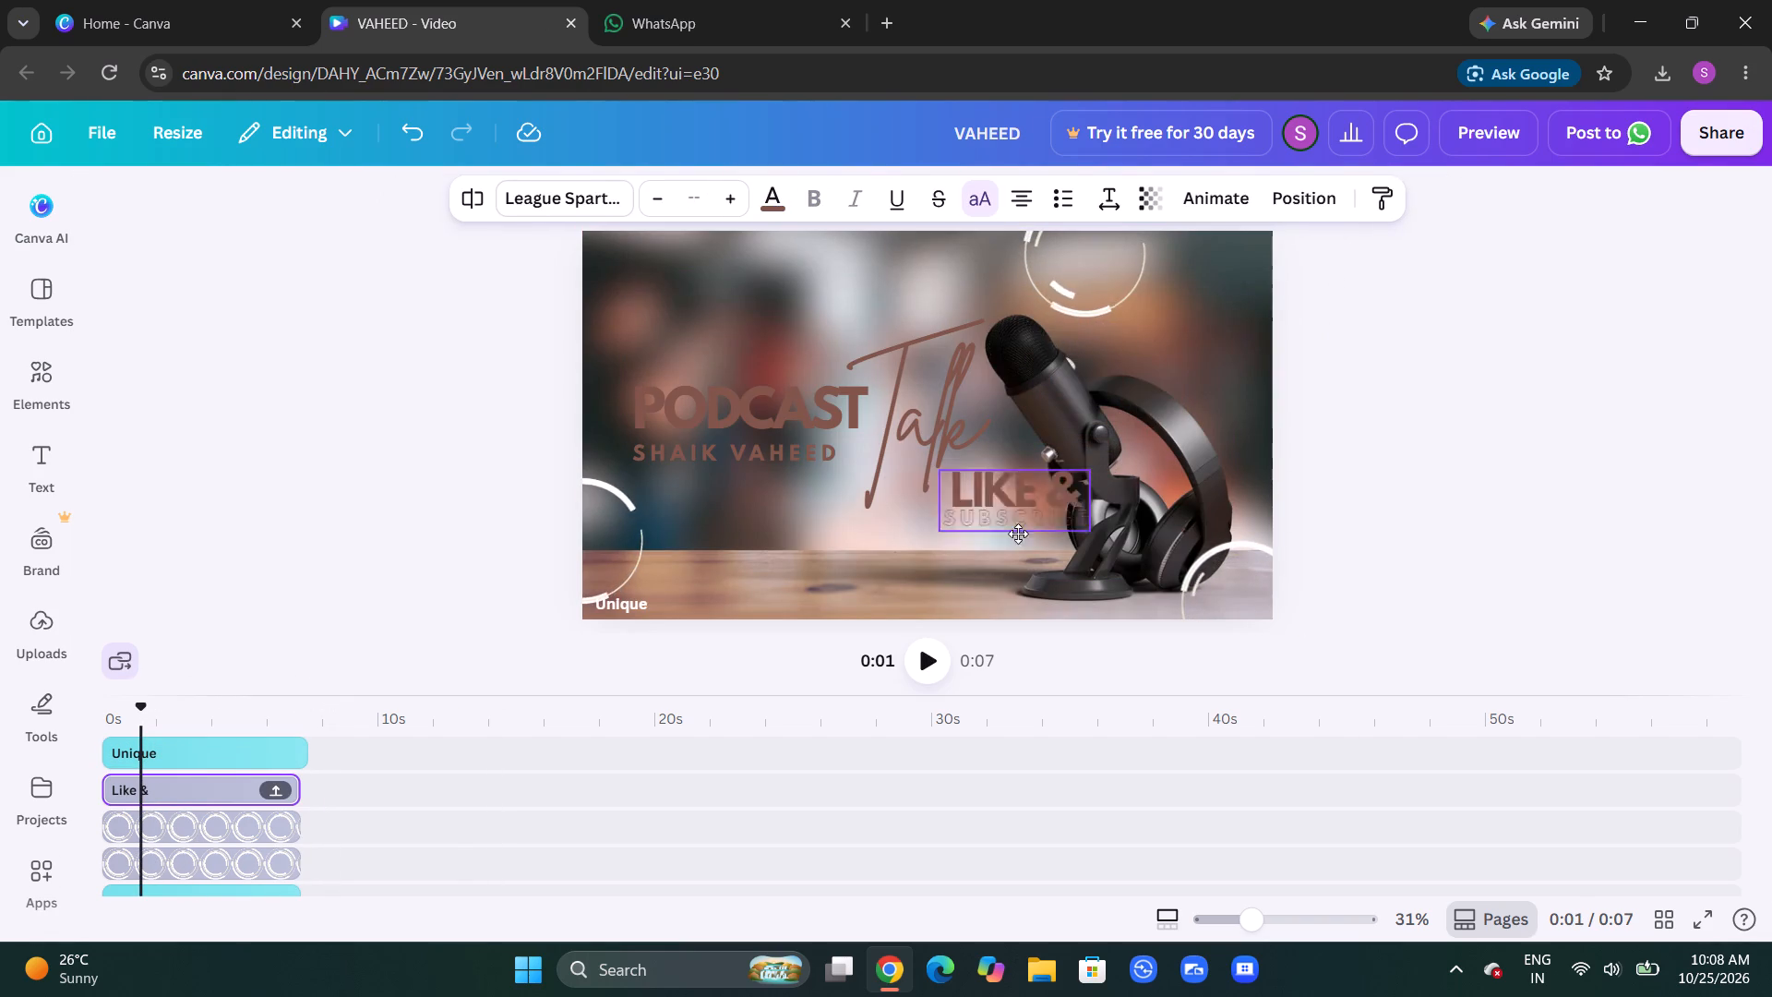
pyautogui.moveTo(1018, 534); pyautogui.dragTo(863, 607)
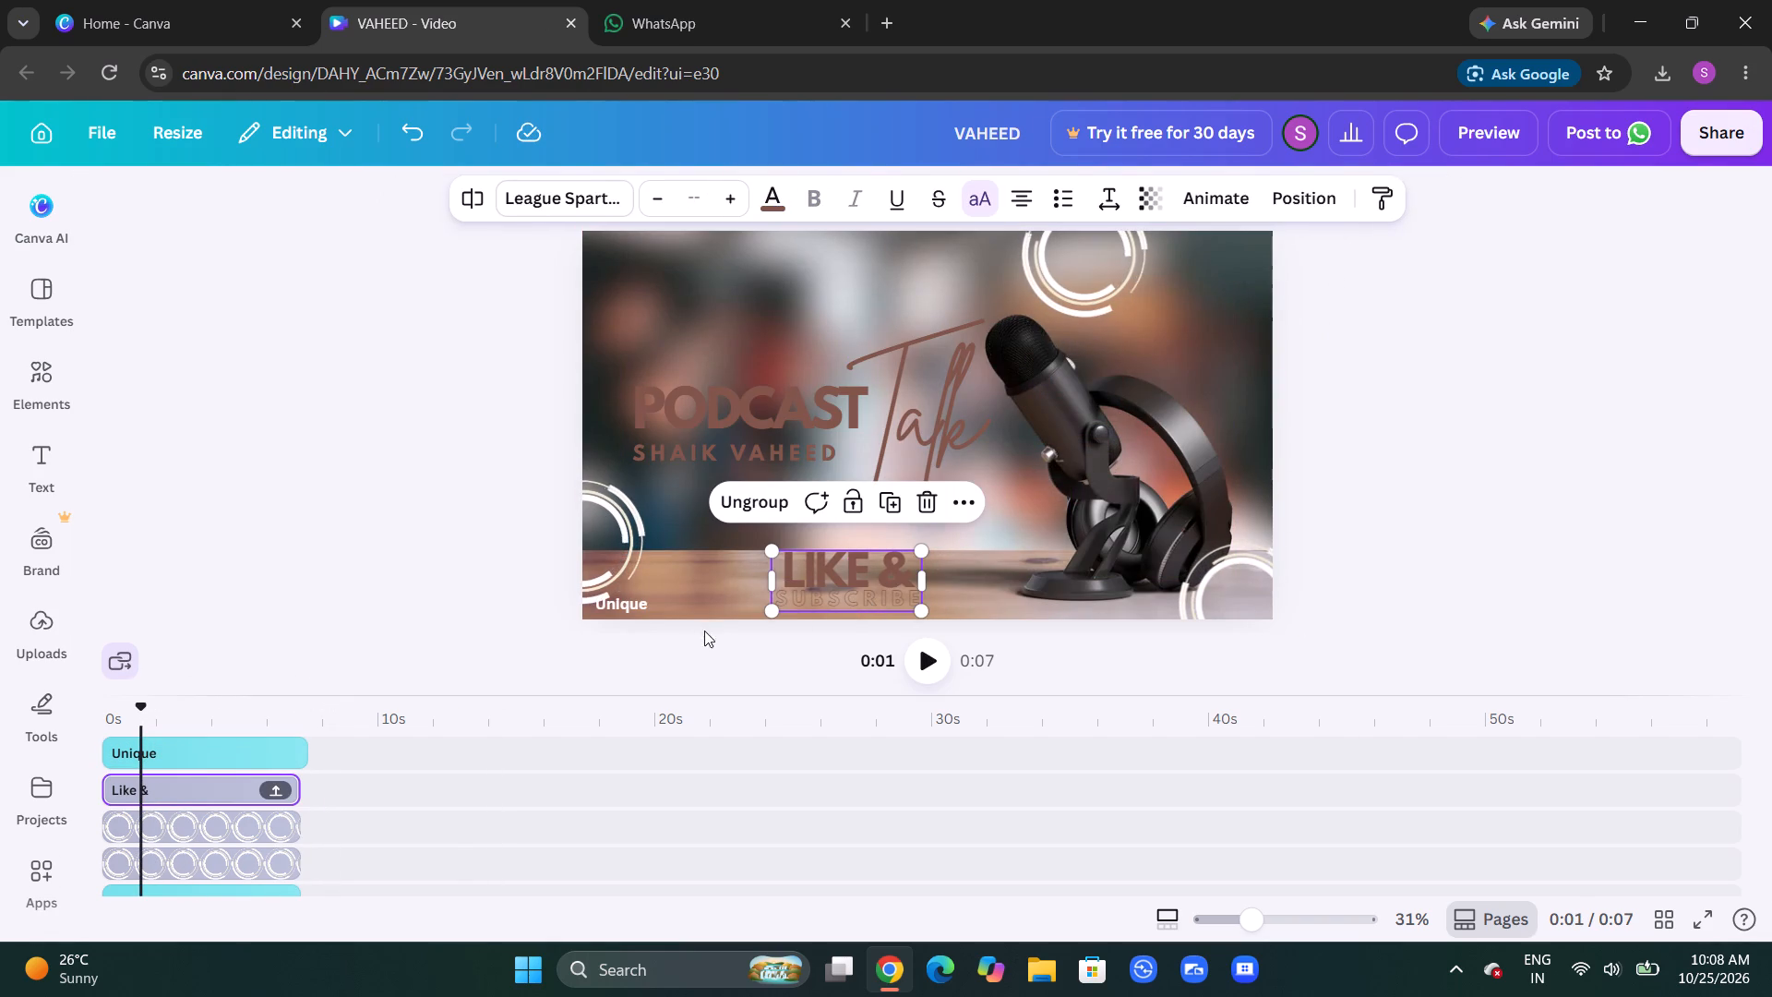
# Move the Unique text from the bottom-left corner of the canvas to its top-right corner.
pyautogui.click(646, 607)
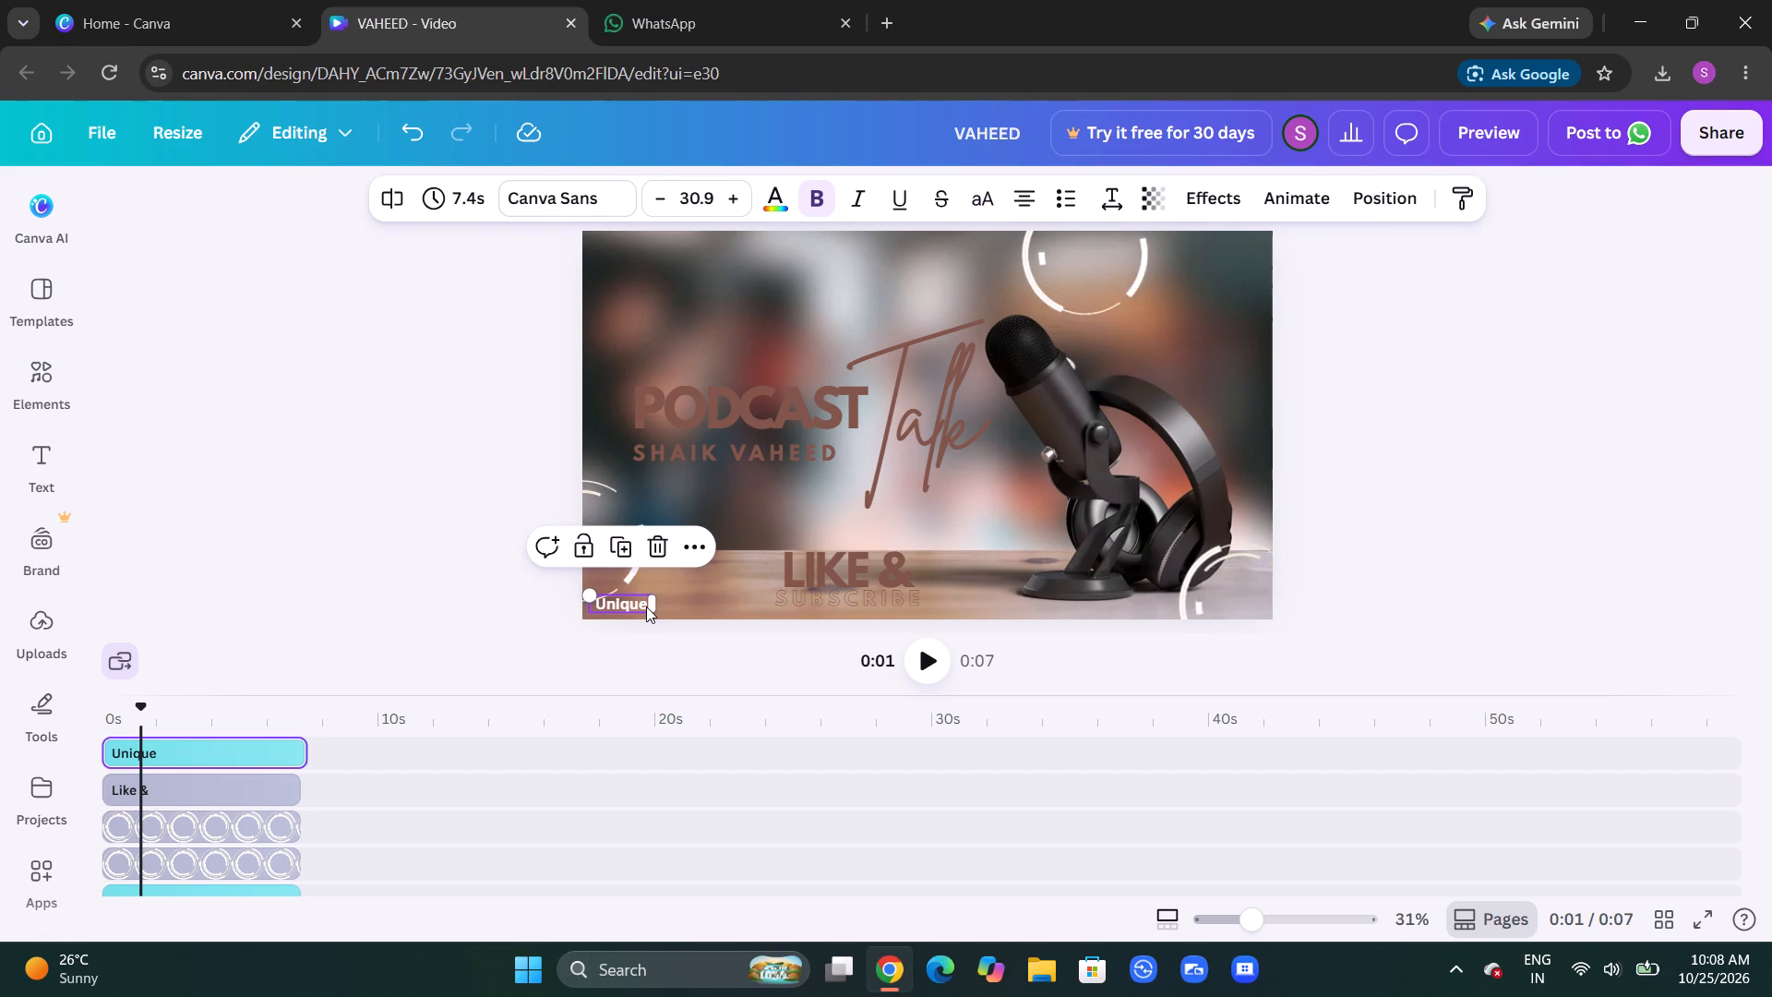
pyautogui.moveTo(642, 607); pyautogui.dragTo(634, 607)
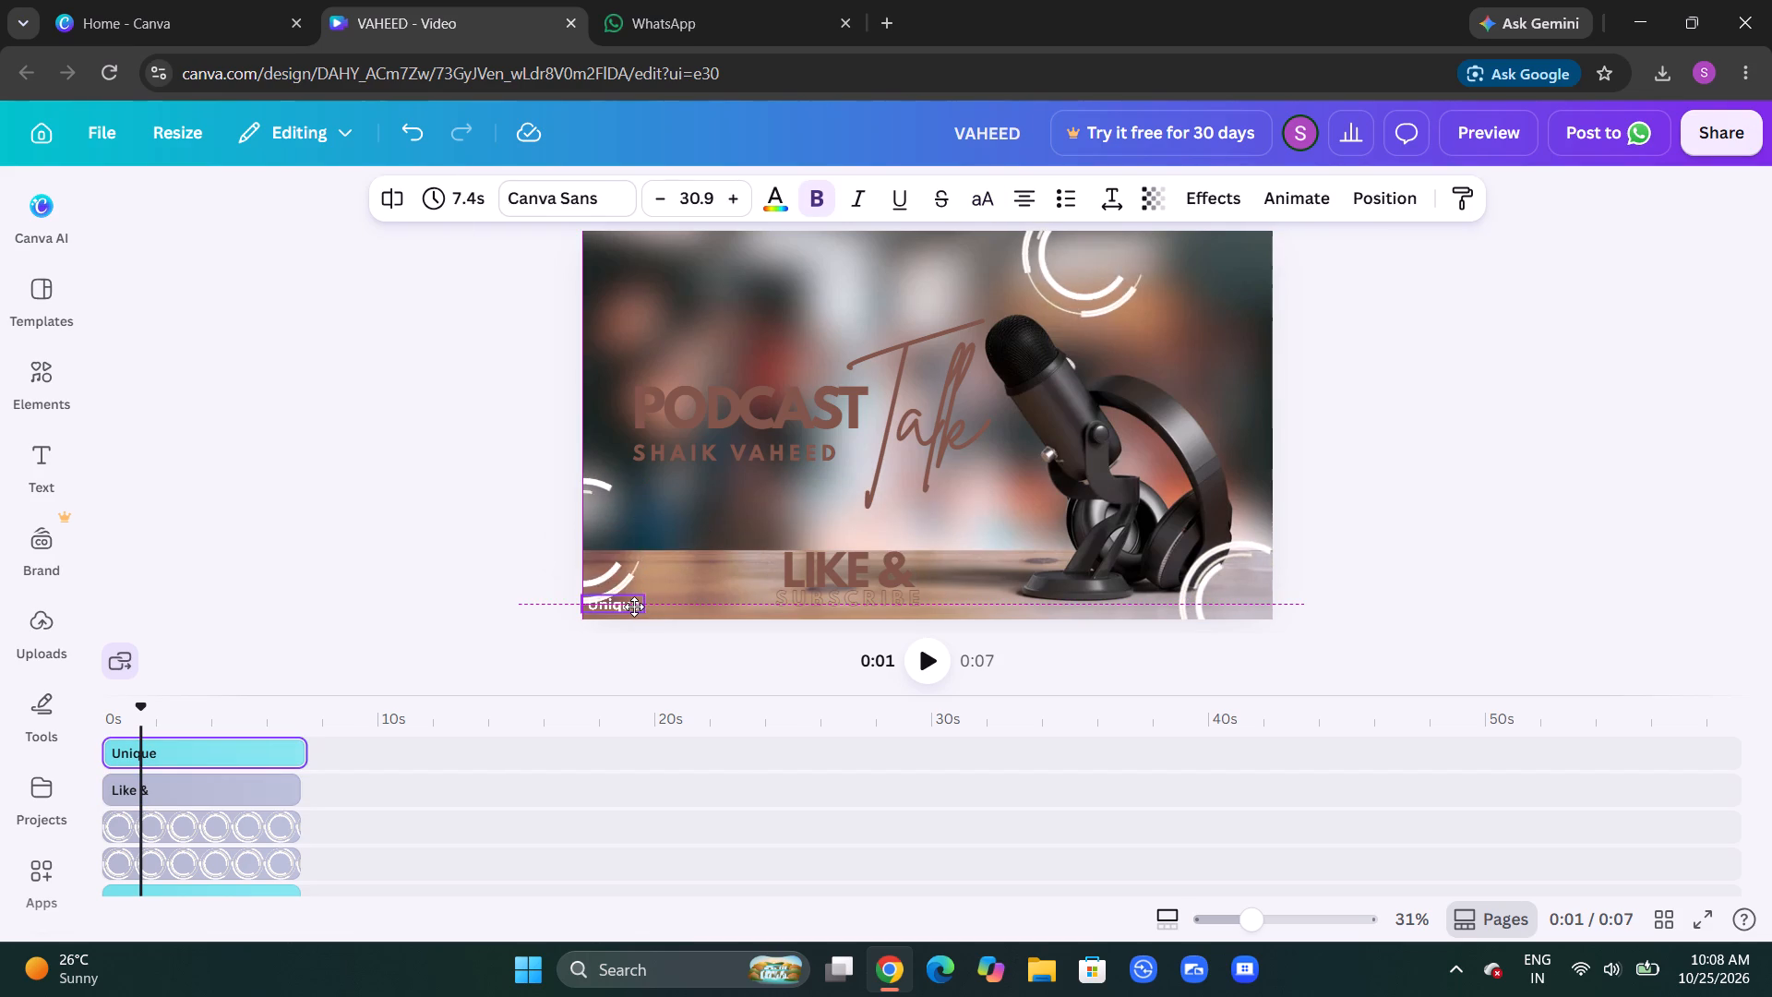
pyautogui.moveTo(634, 607); pyautogui.dragTo(1063, 294)
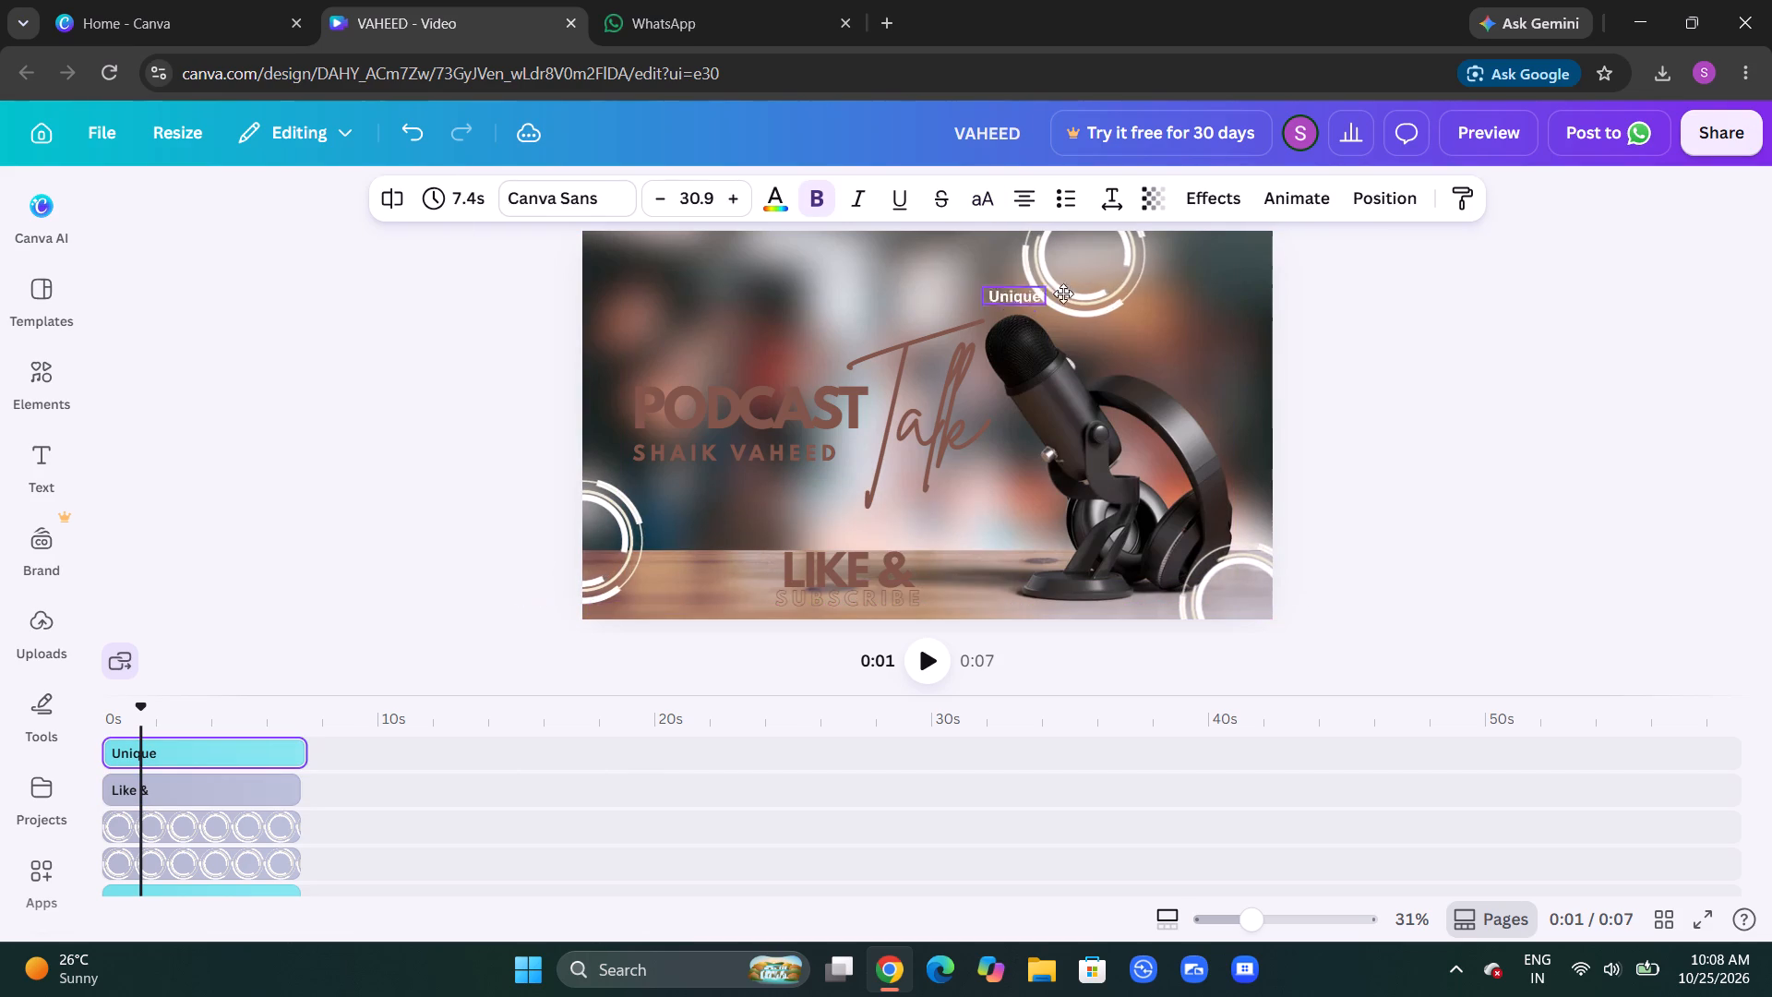
pyautogui.moveTo(1063, 294); pyautogui.dragTo(1259, 246)
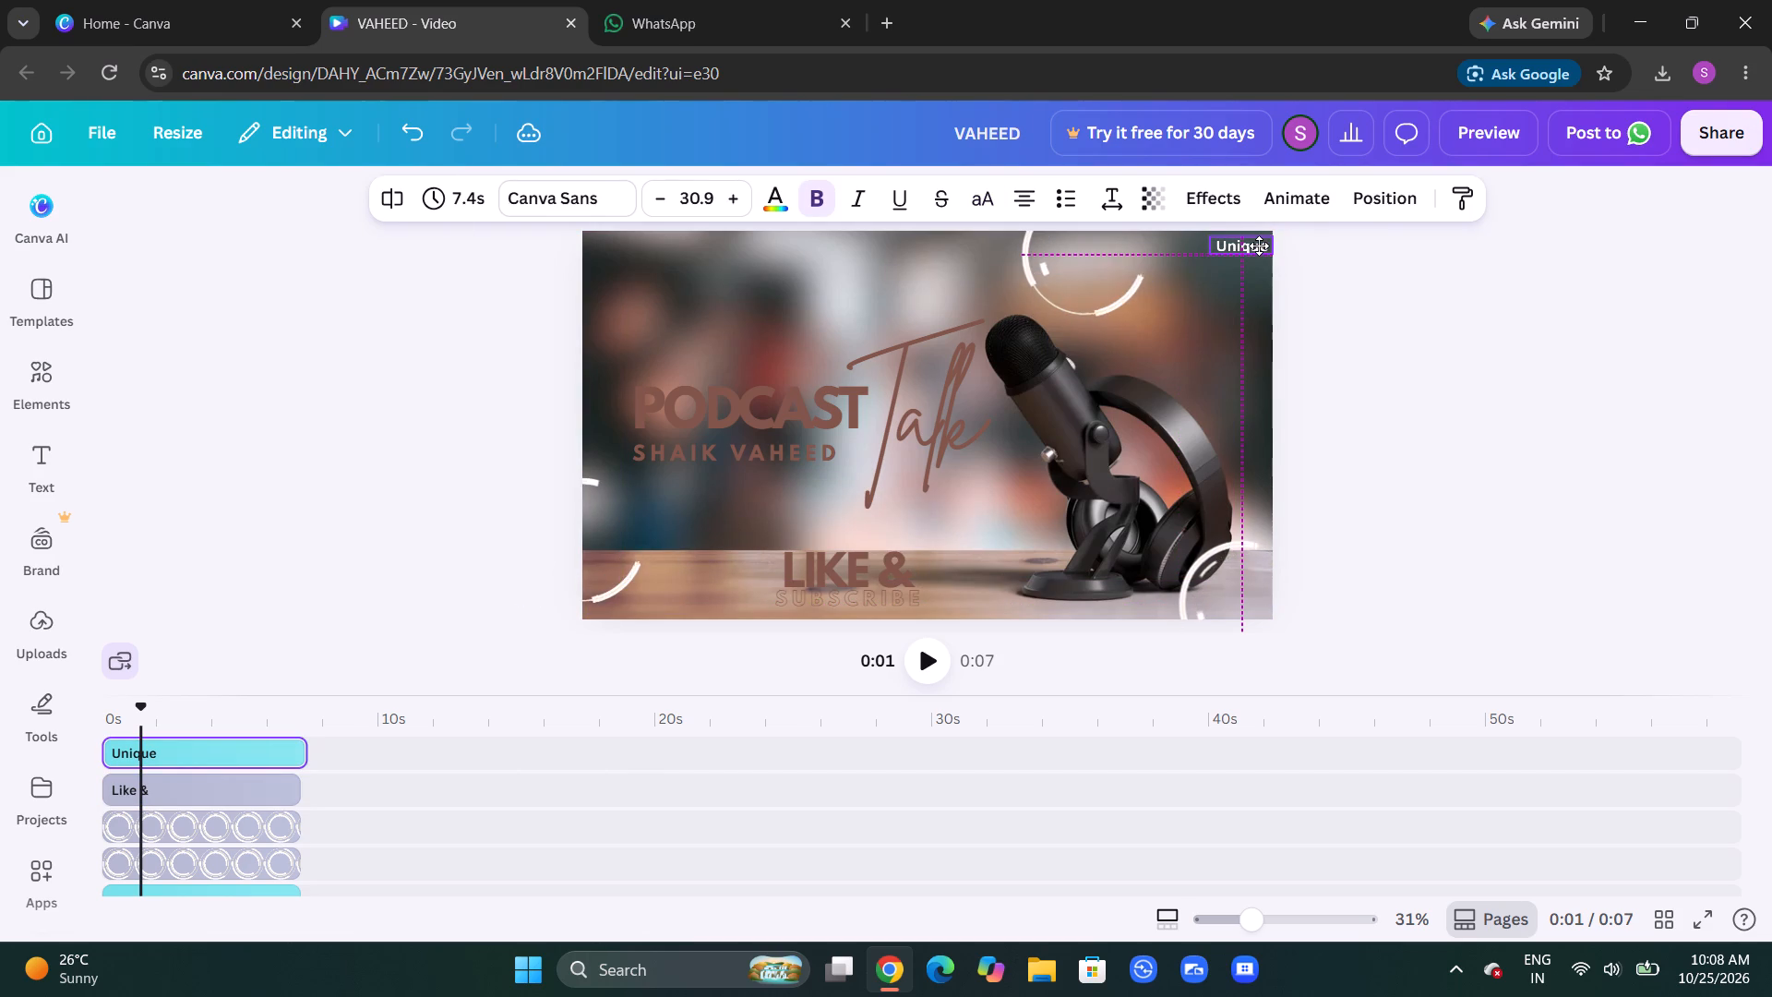
pyautogui.moveTo(1259, 246); pyautogui.dragTo(1256, 246)
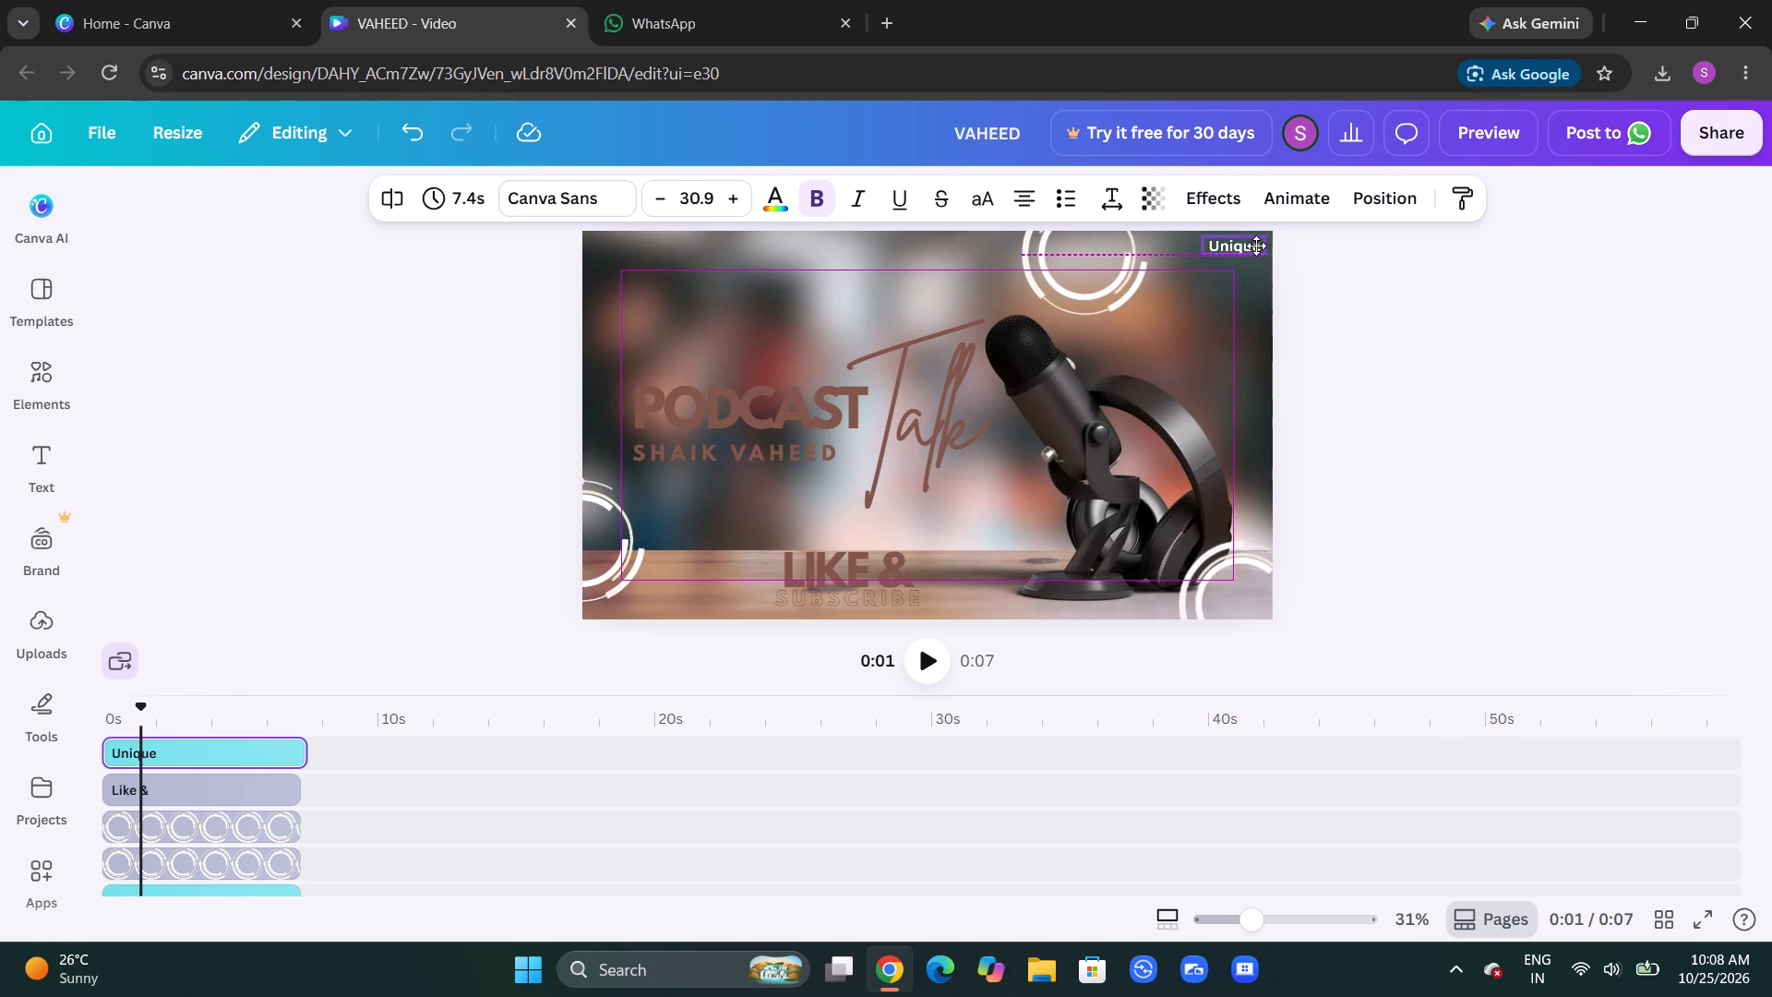
pyautogui.moveTo(1256, 246); pyautogui.dragTo(1255, 245)
# Shrink the LIKE & SUBSCRIBE text group and place it directly below the Unique text, near the canvas's right edge.
pyautogui.moveTo(881, 579); pyautogui.dragTo(930, 557)
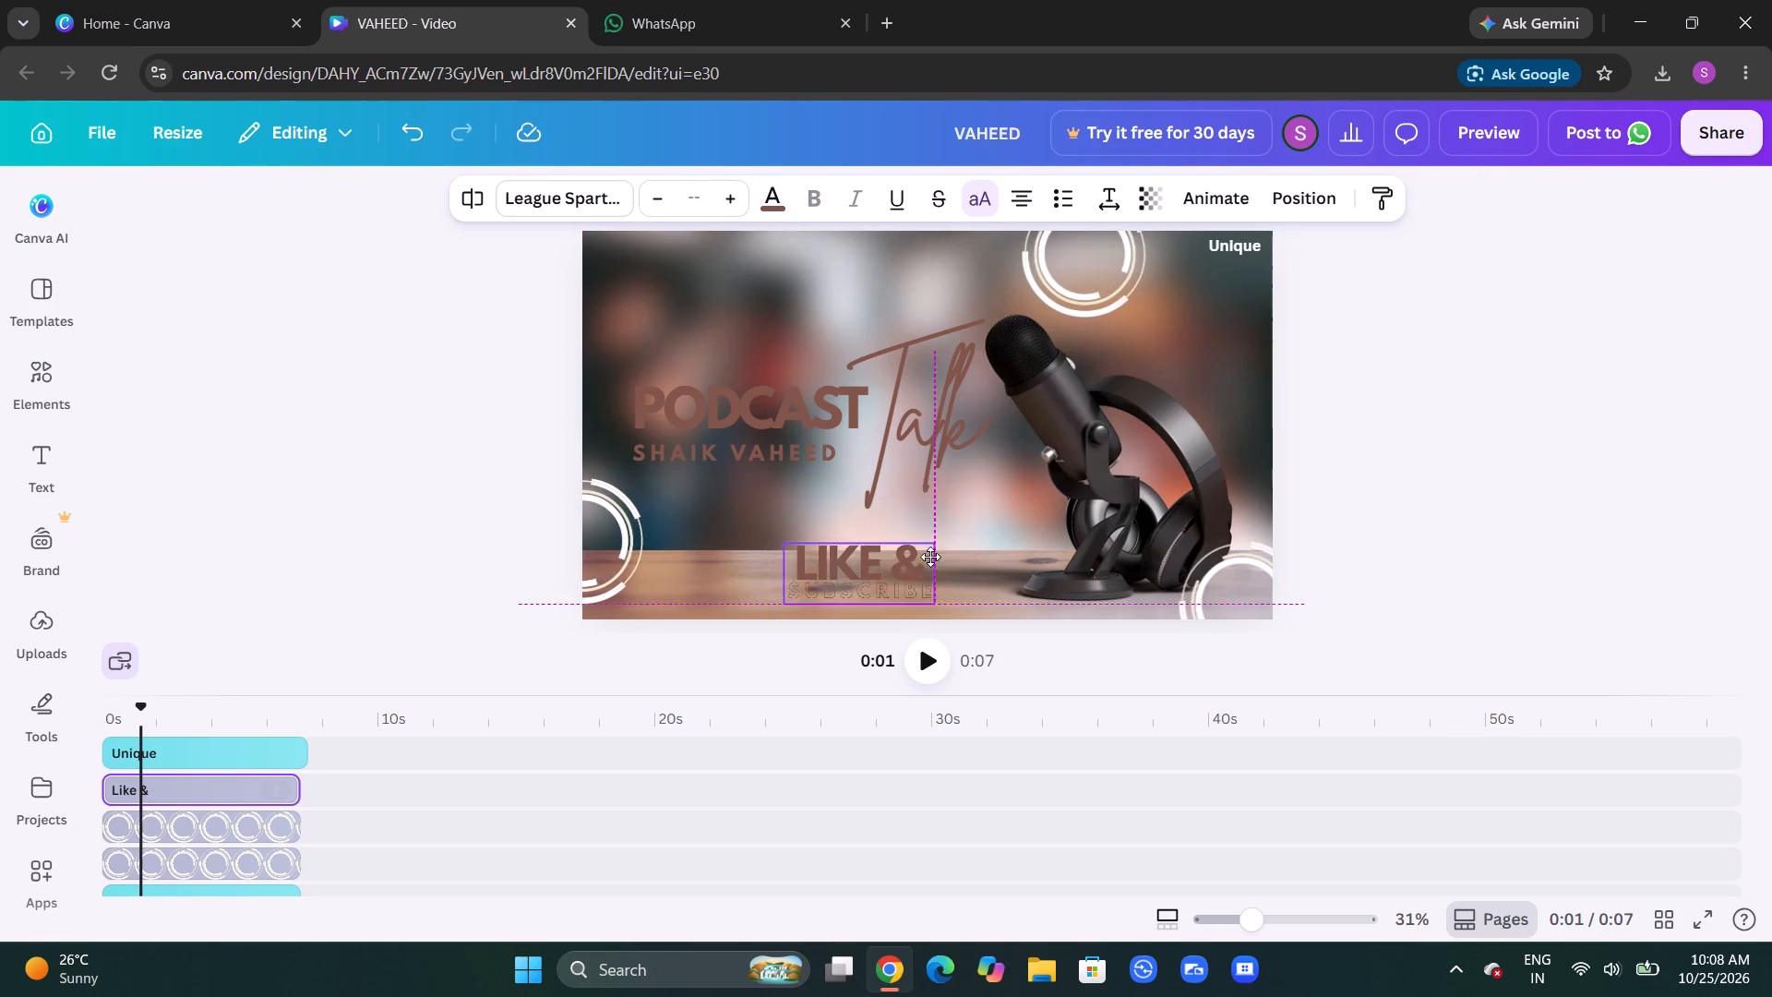
pyautogui.moveTo(930, 557); pyautogui.dragTo(1218, 305)
pyautogui.moveTo(1250, 330); pyautogui.dragTo(1193, 298)
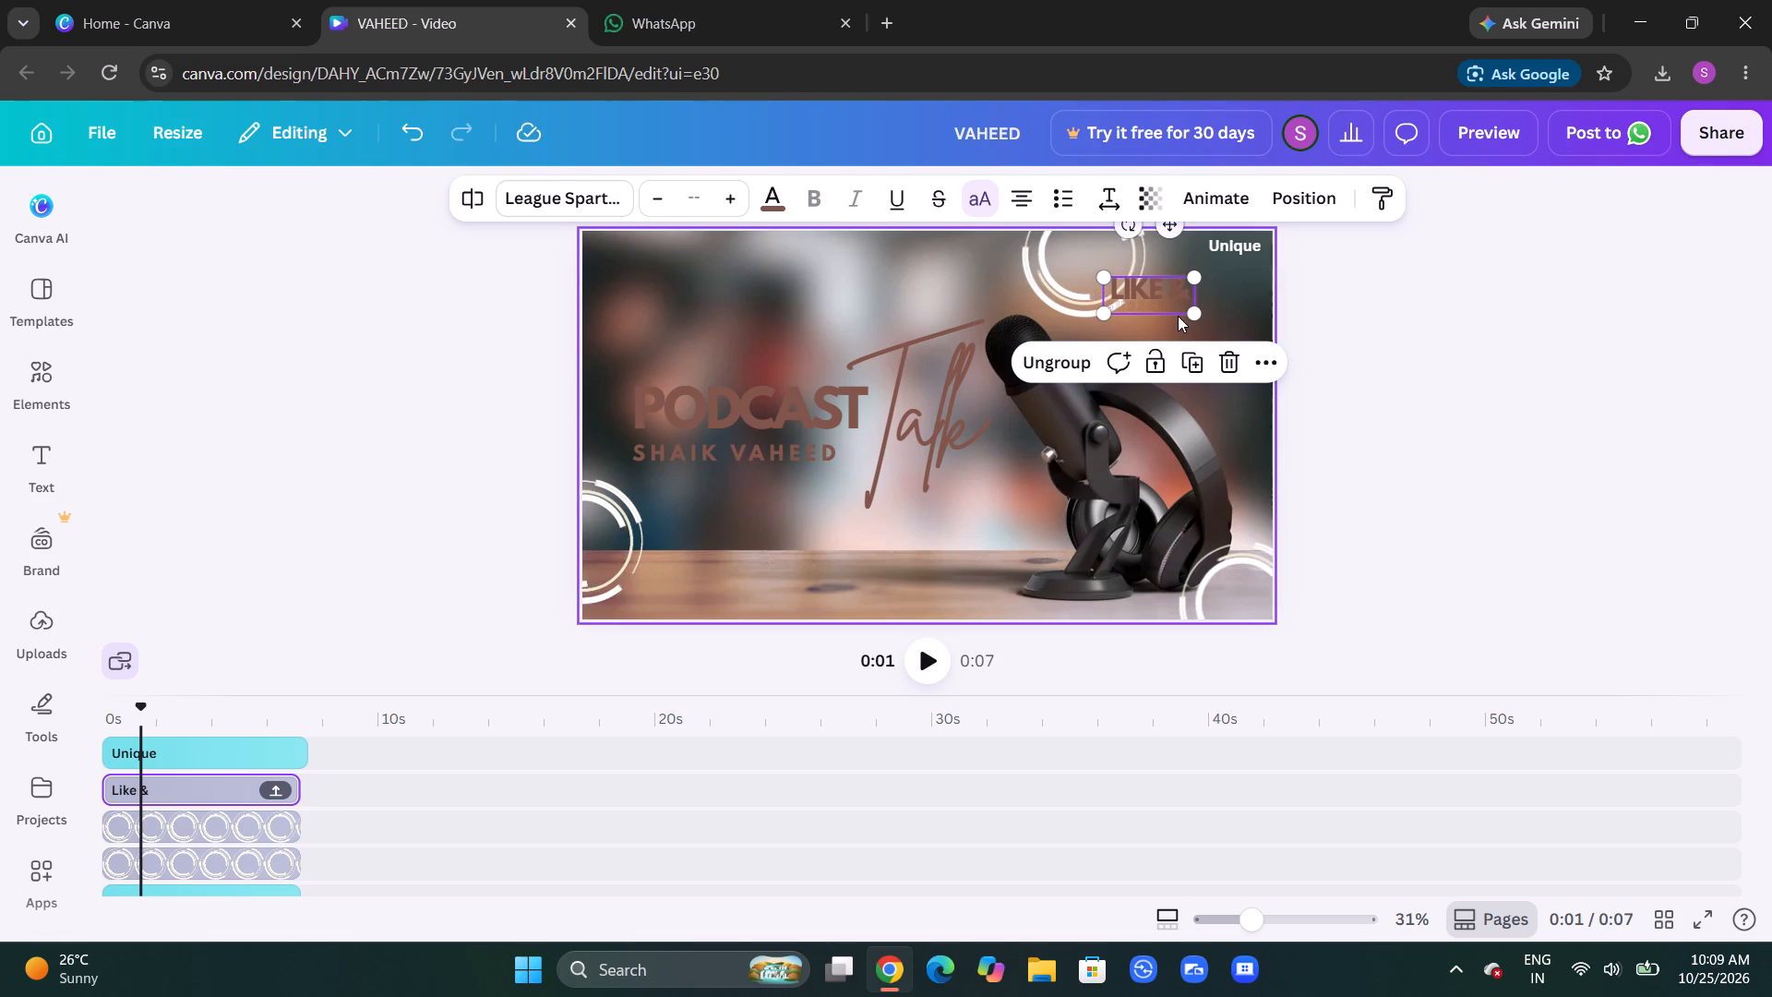
pyautogui.moveTo(1174, 308); pyautogui.dragTo(1206, 305)
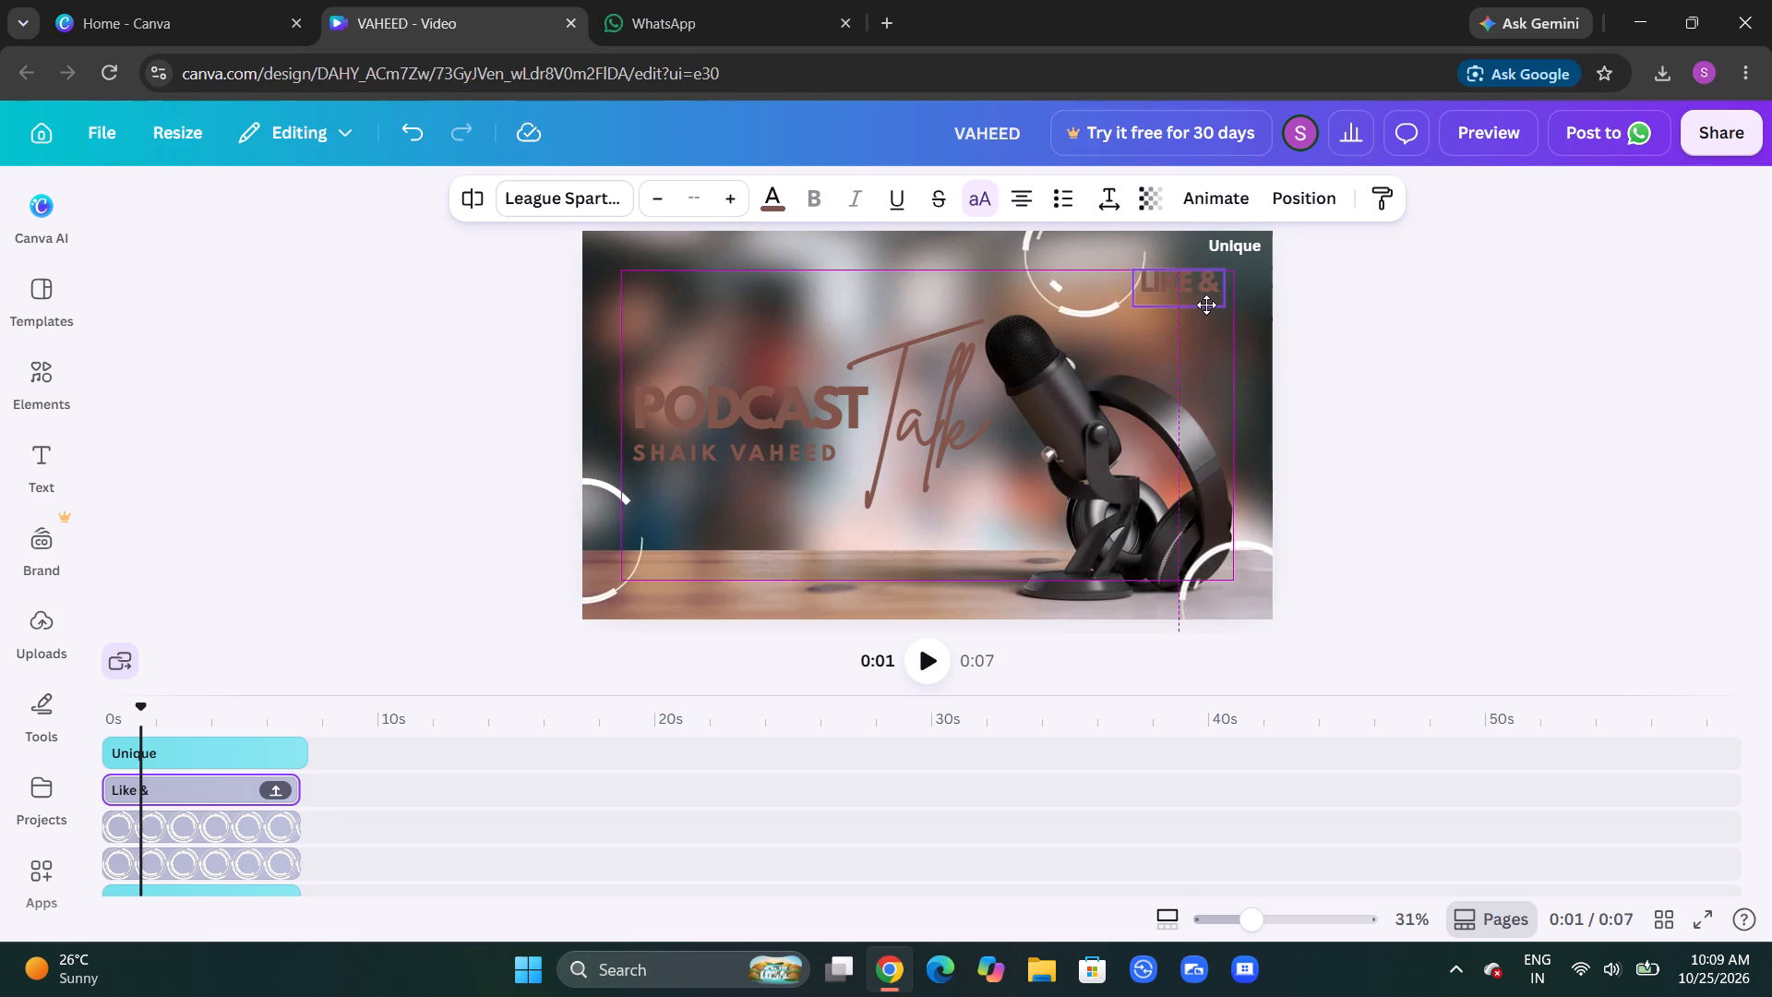
pyautogui.moveTo(1206, 305); pyautogui.dragTo(1248, 294)
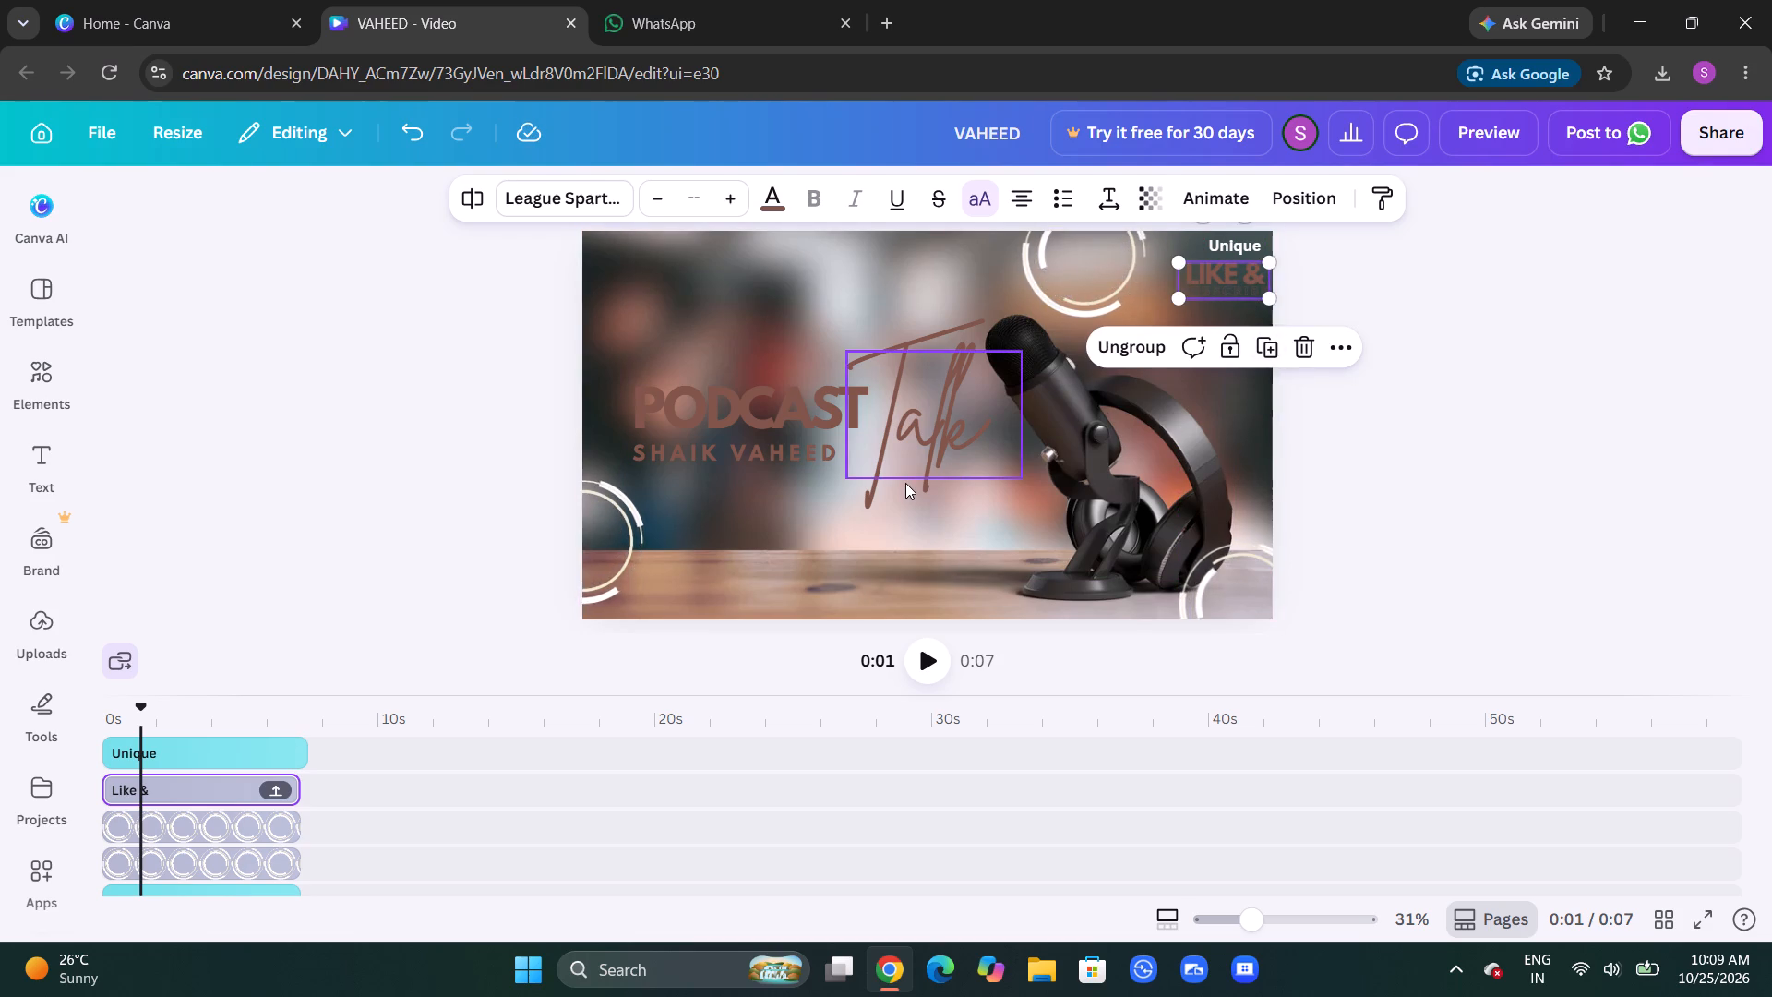
pyautogui.click(905, 483)
pyautogui.click(1020, 524)
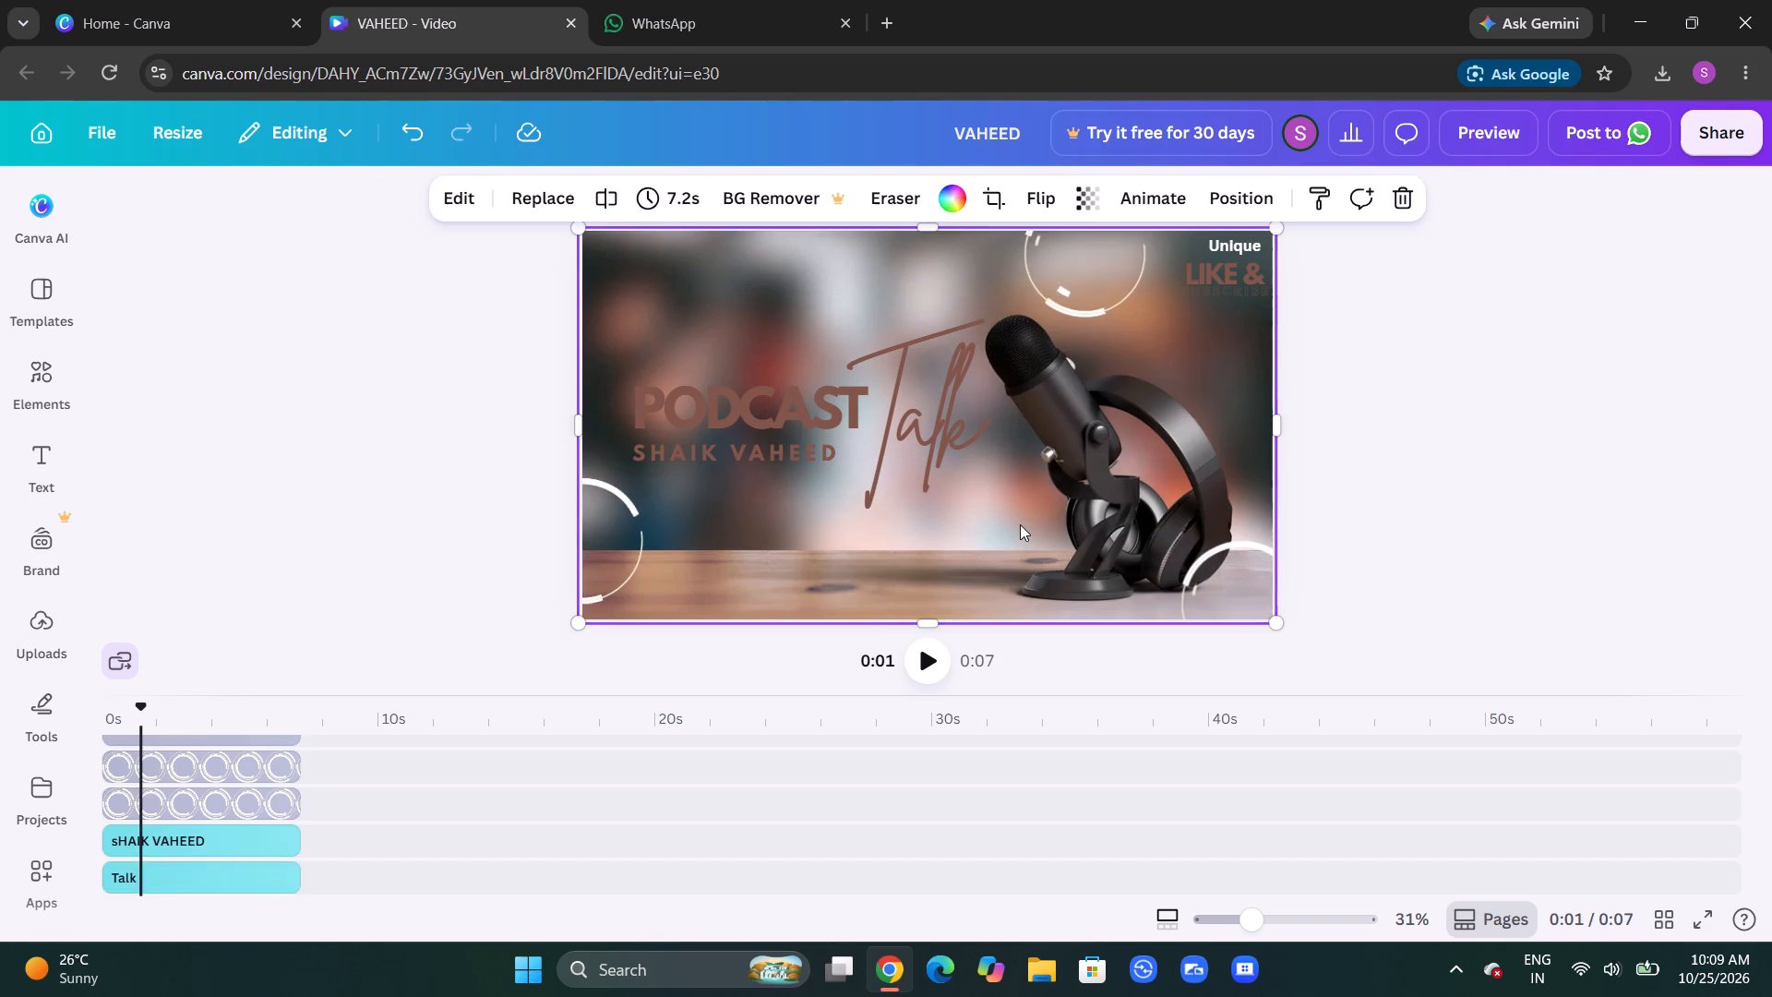
# Play the video to its end and restart it to check the rearranged texts.
pyautogui.click(935, 664)
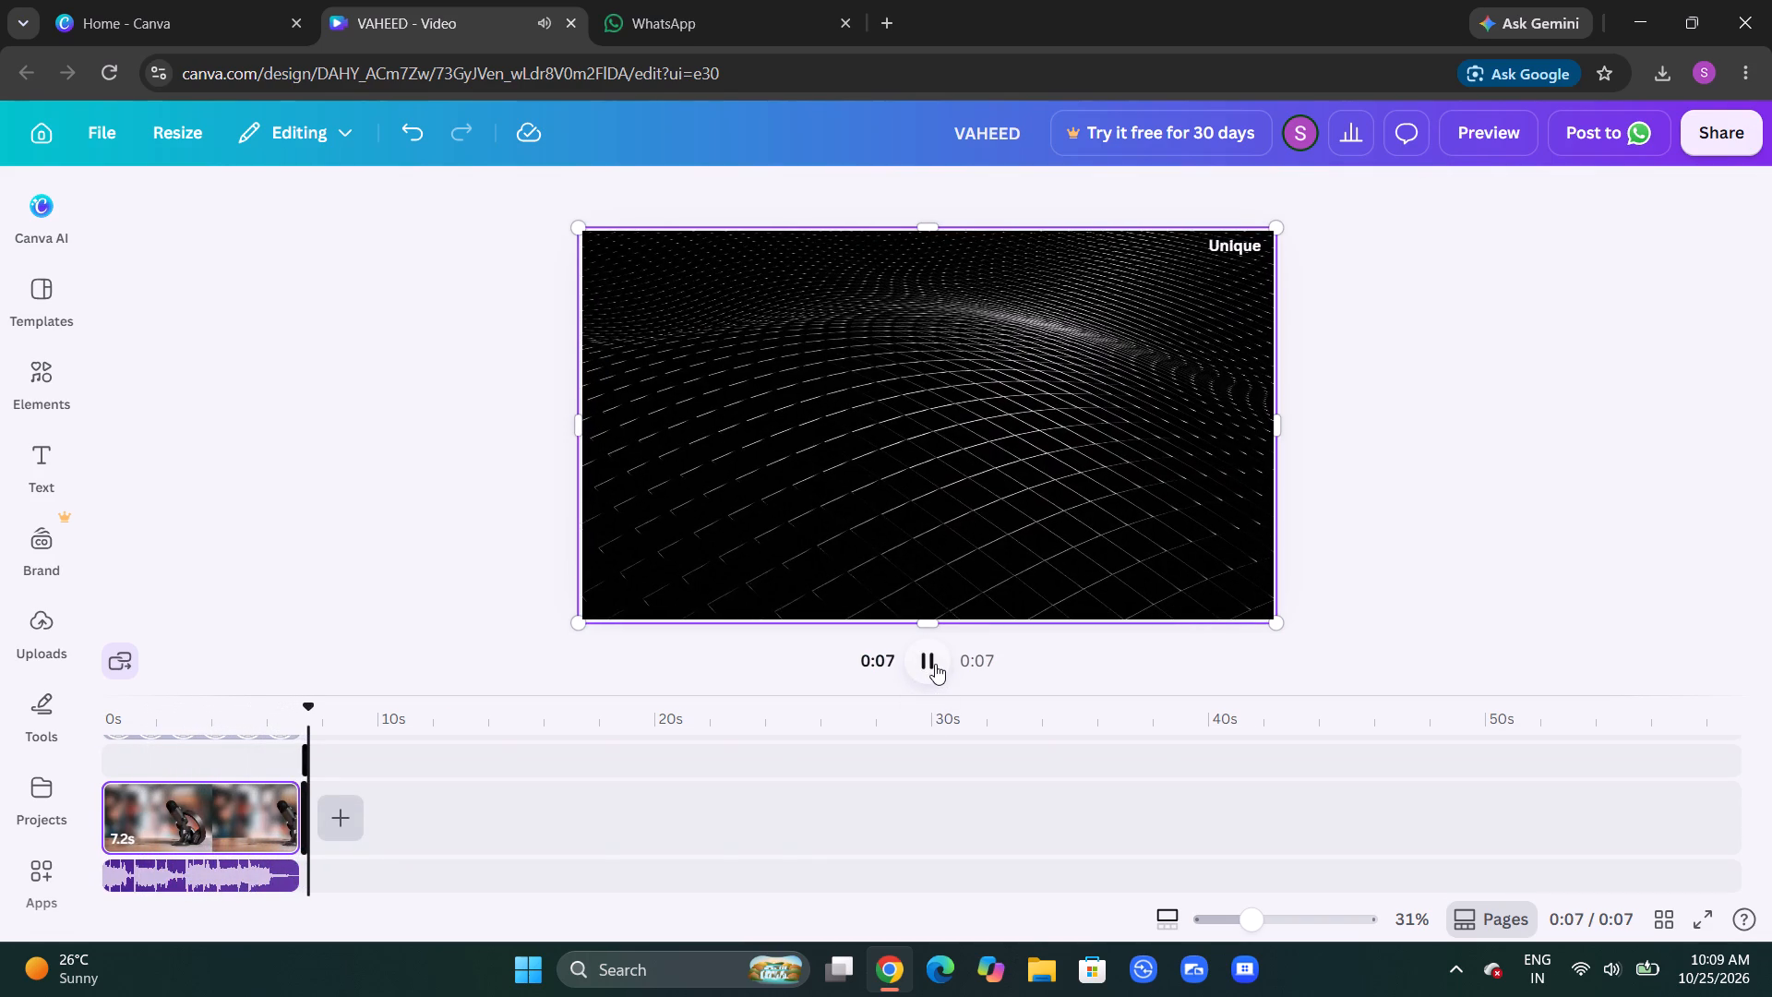
pyautogui.click(935, 664)
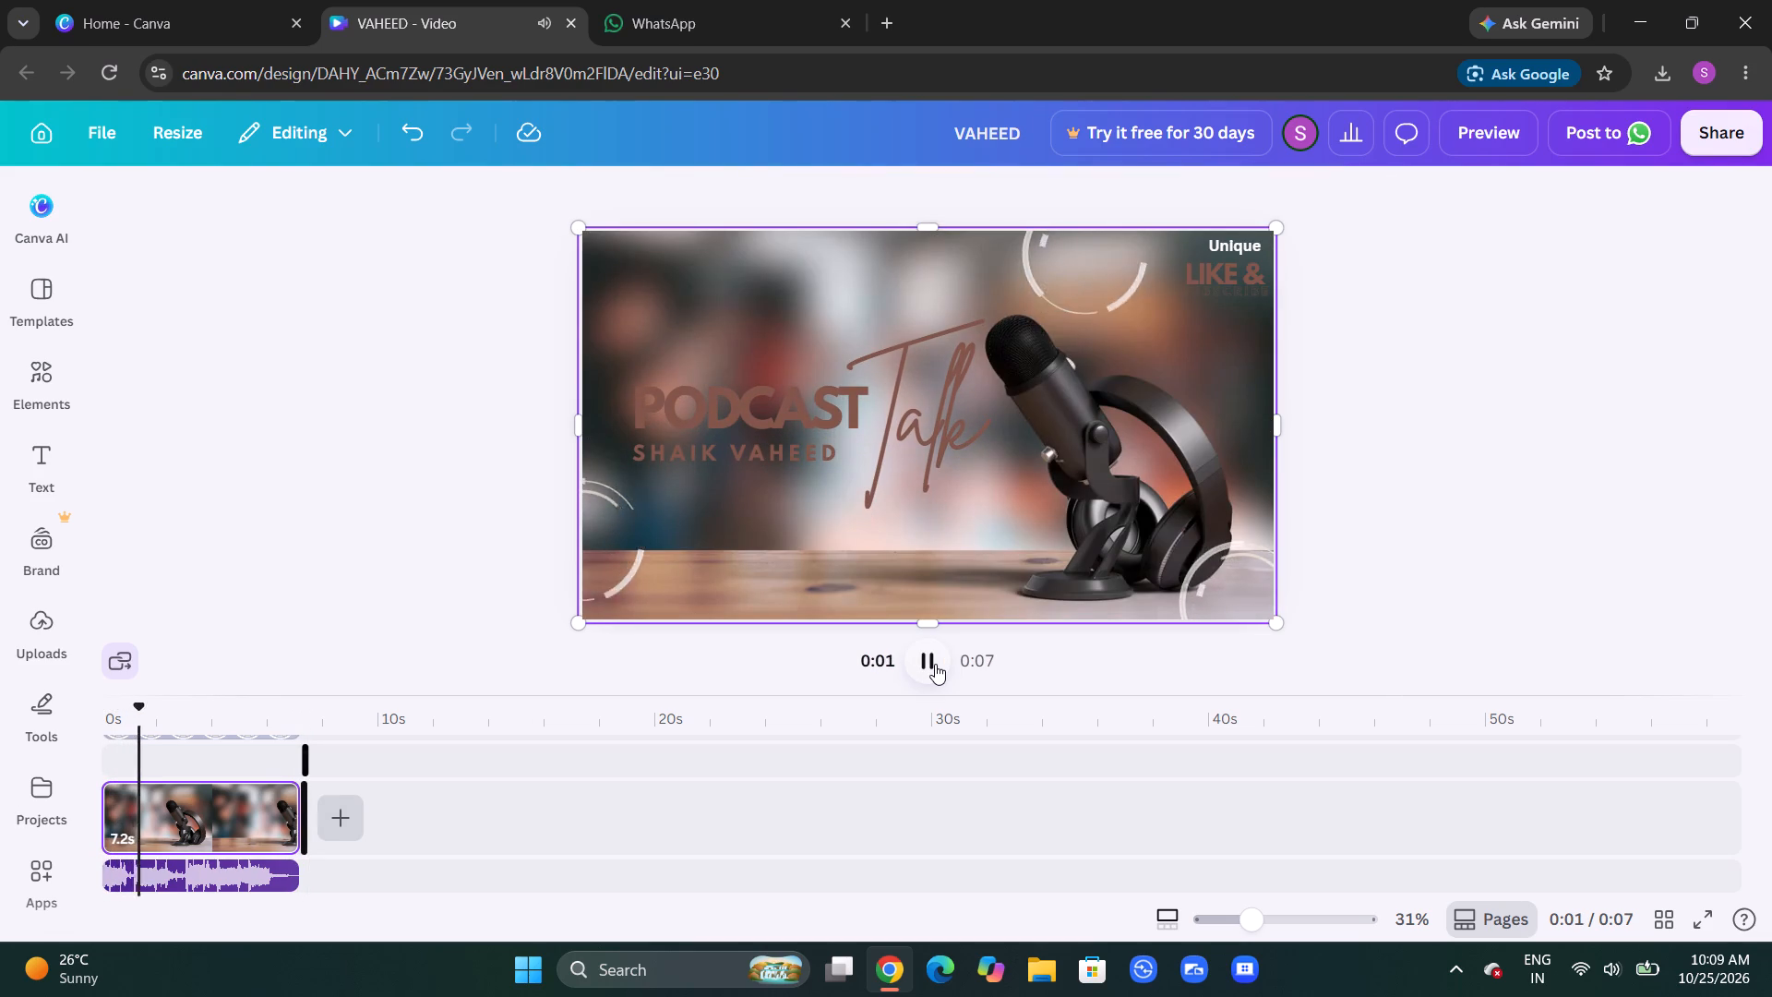
# Nudge the Unique text slightly right so it sits against the canvas's right edge.
pyautogui.click(1233, 236)
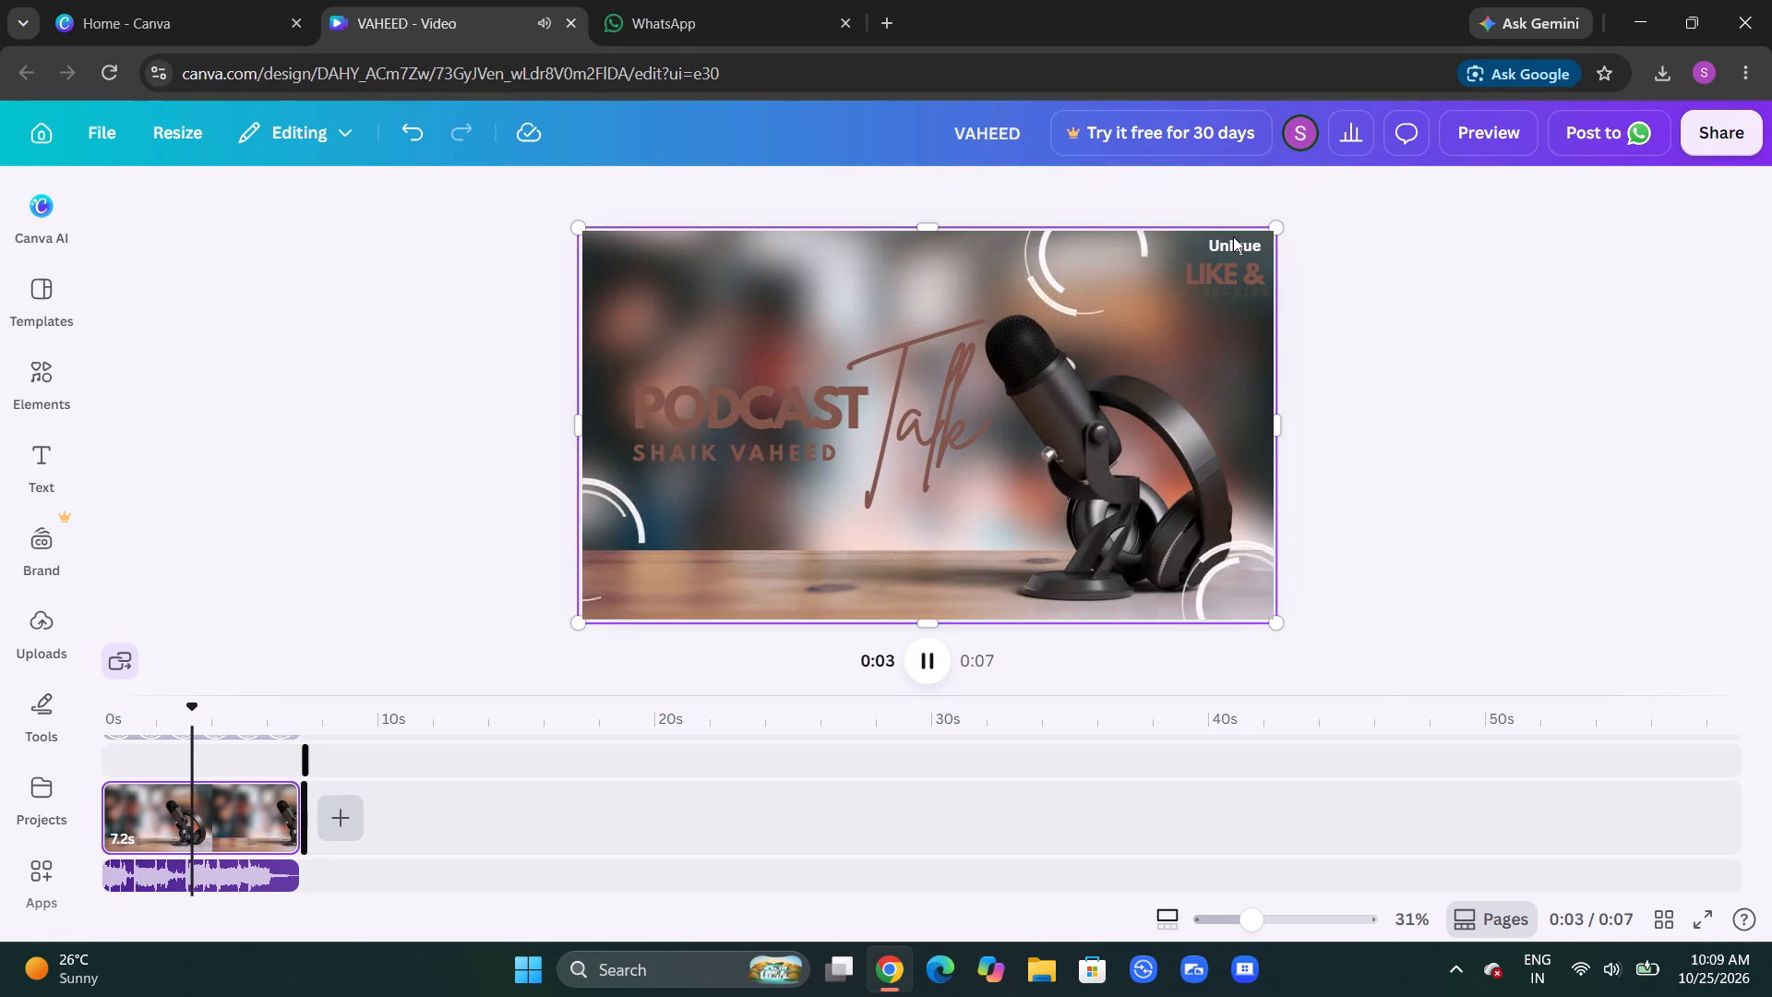
pyautogui.moveTo(1252, 253); pyautogui.dragTo(1261, 253)
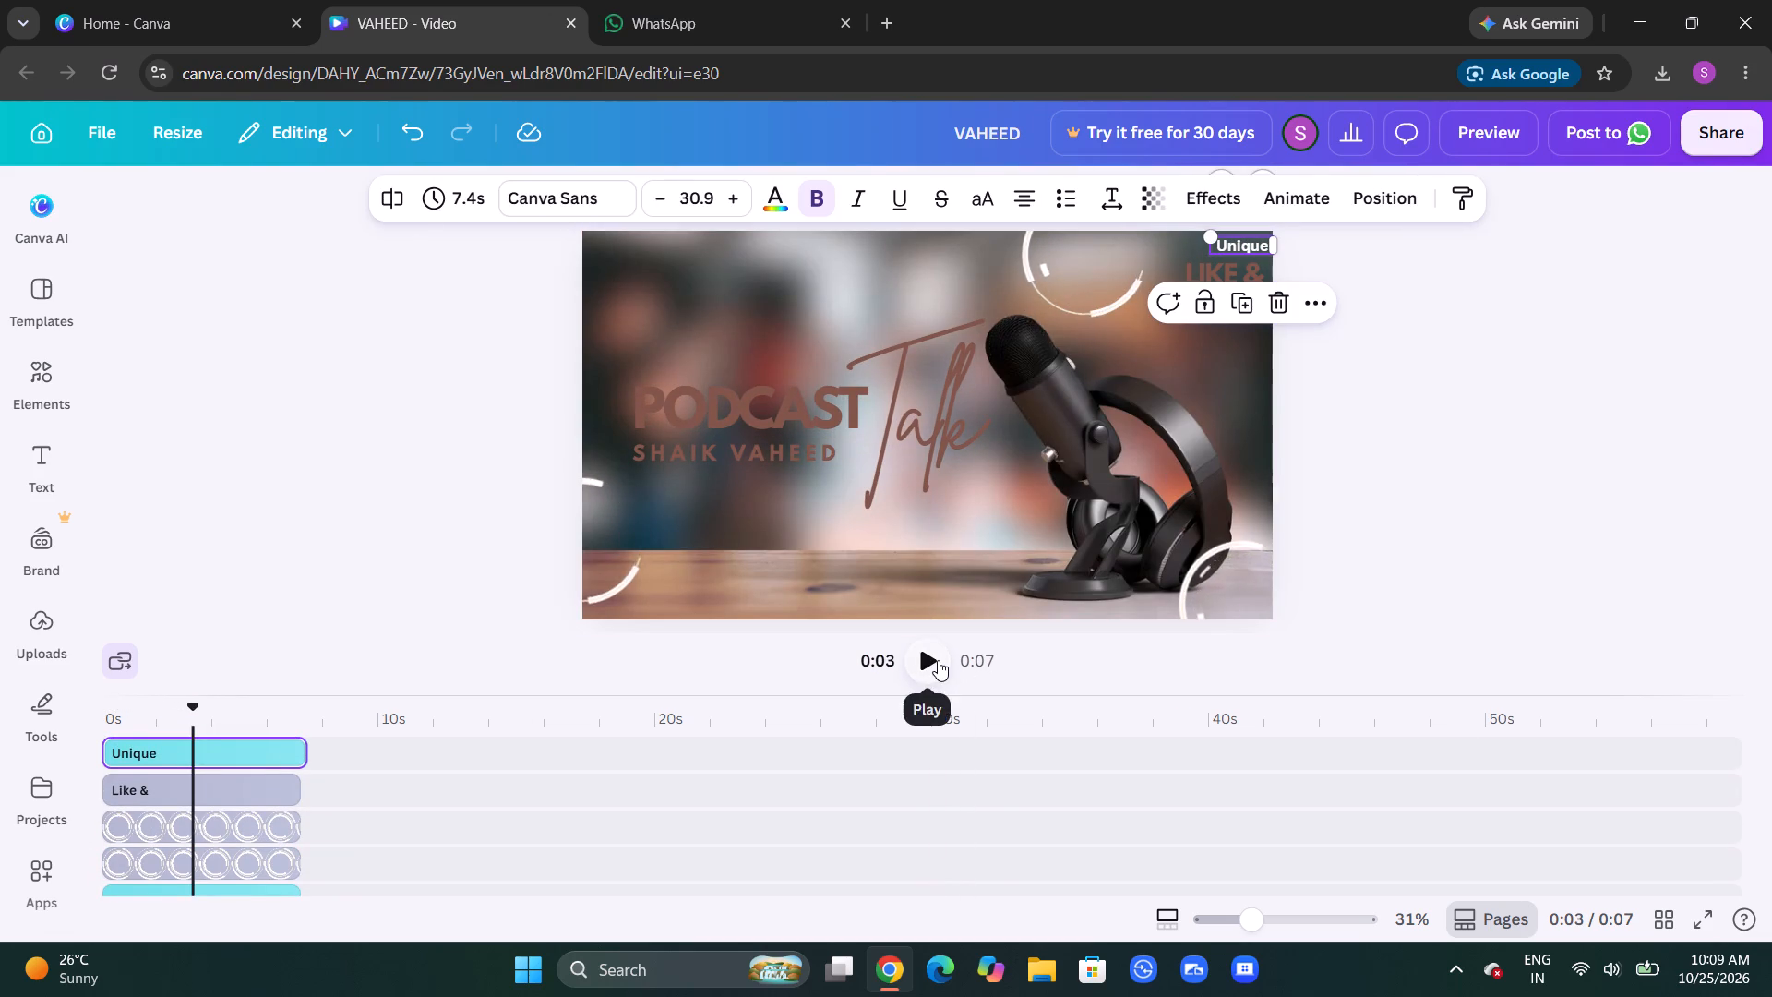
# Replay the video to review the text placement, and return the playhead to 0 s.
pyautogui.click(938, 660)
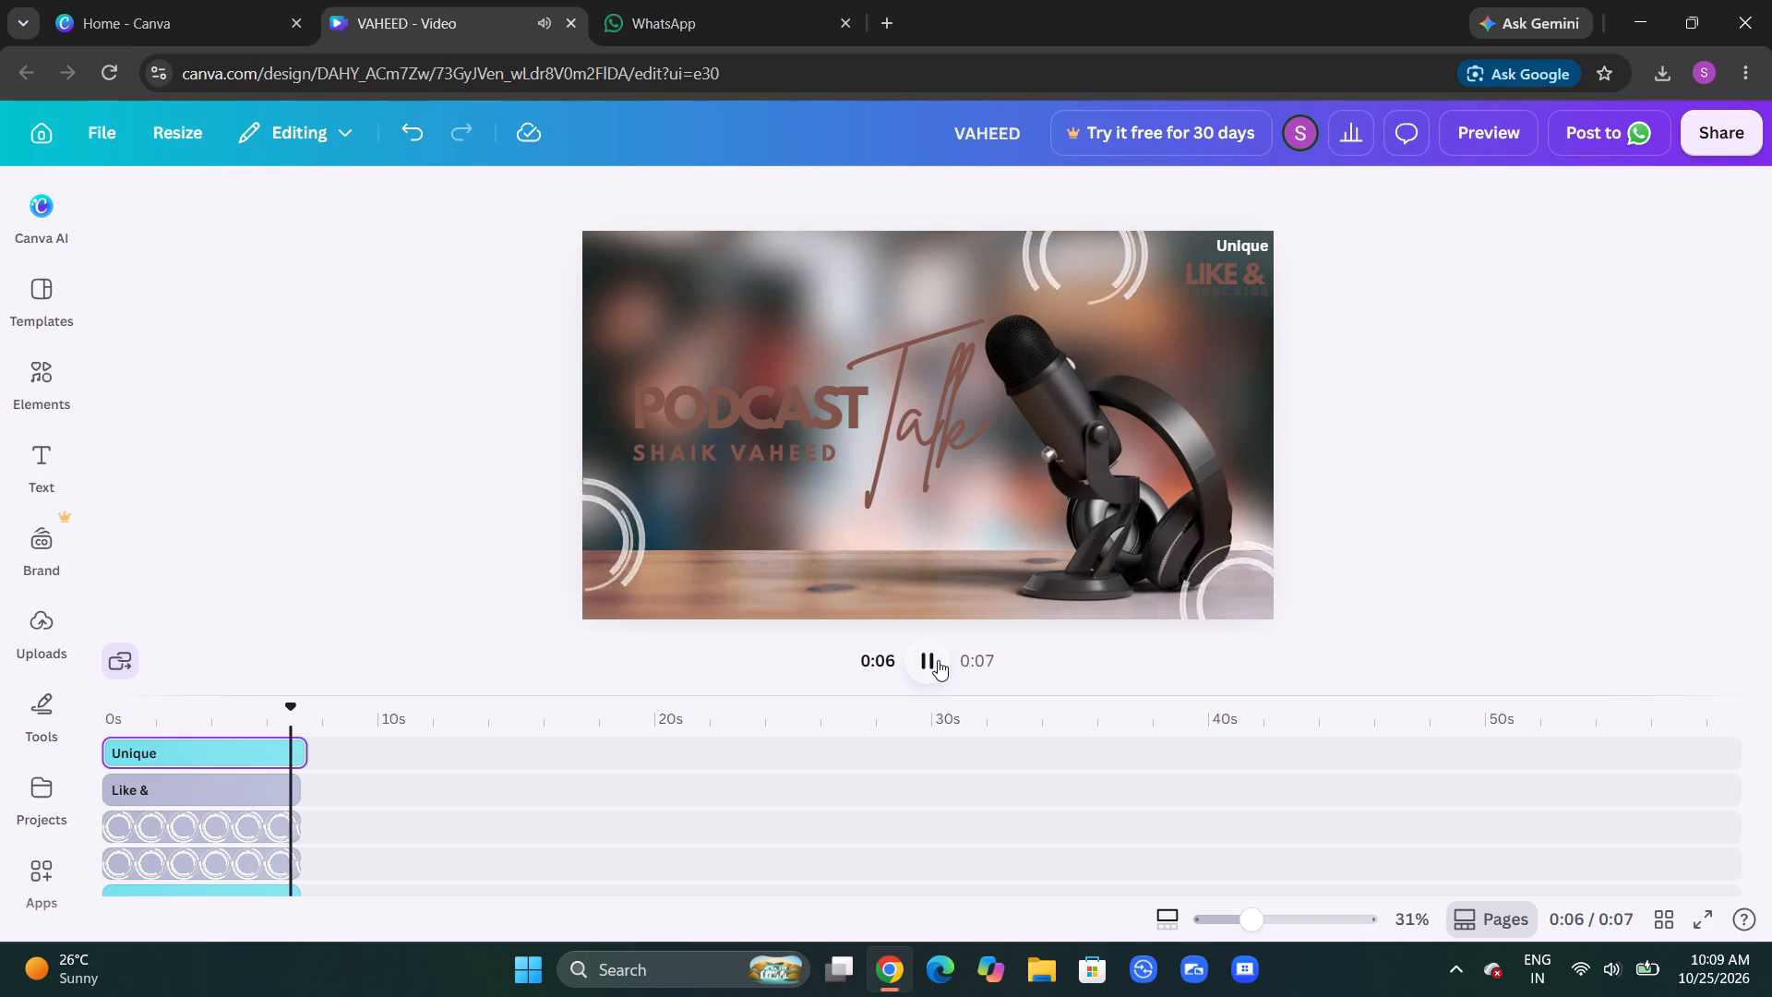
pyautogui.click(938, 660)
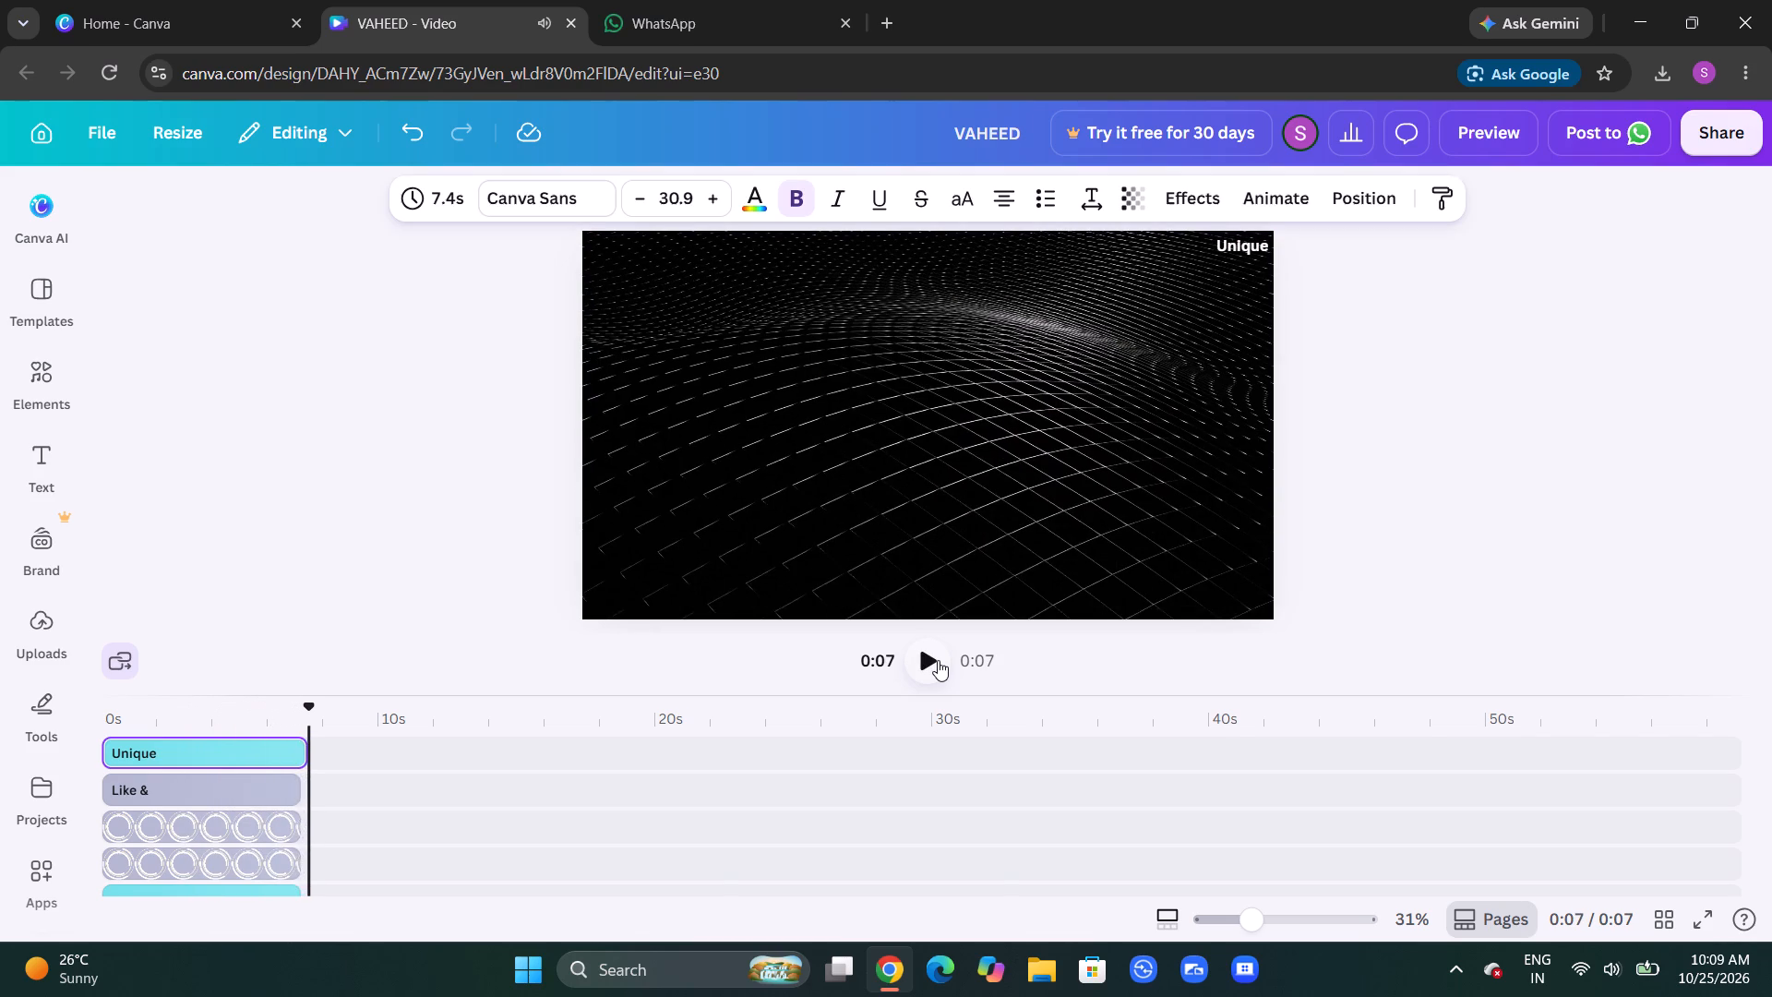
pyautogui.click(938, 660)
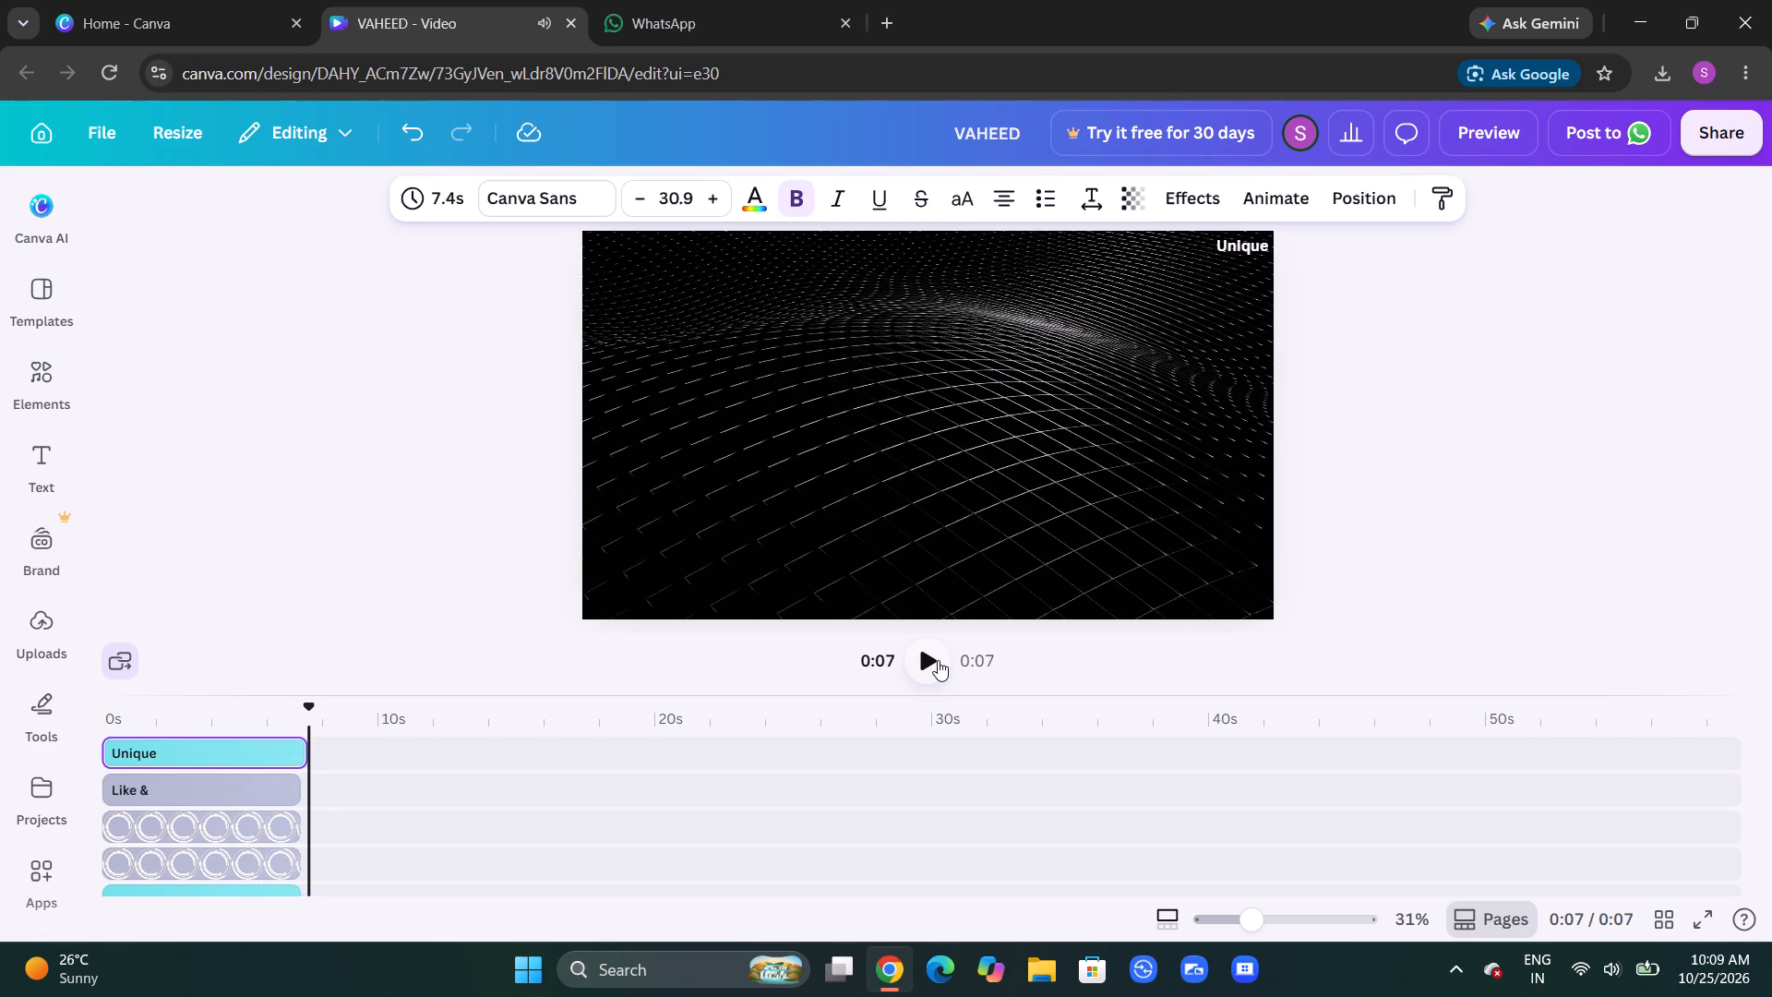
pyautogui.click(938, 660)
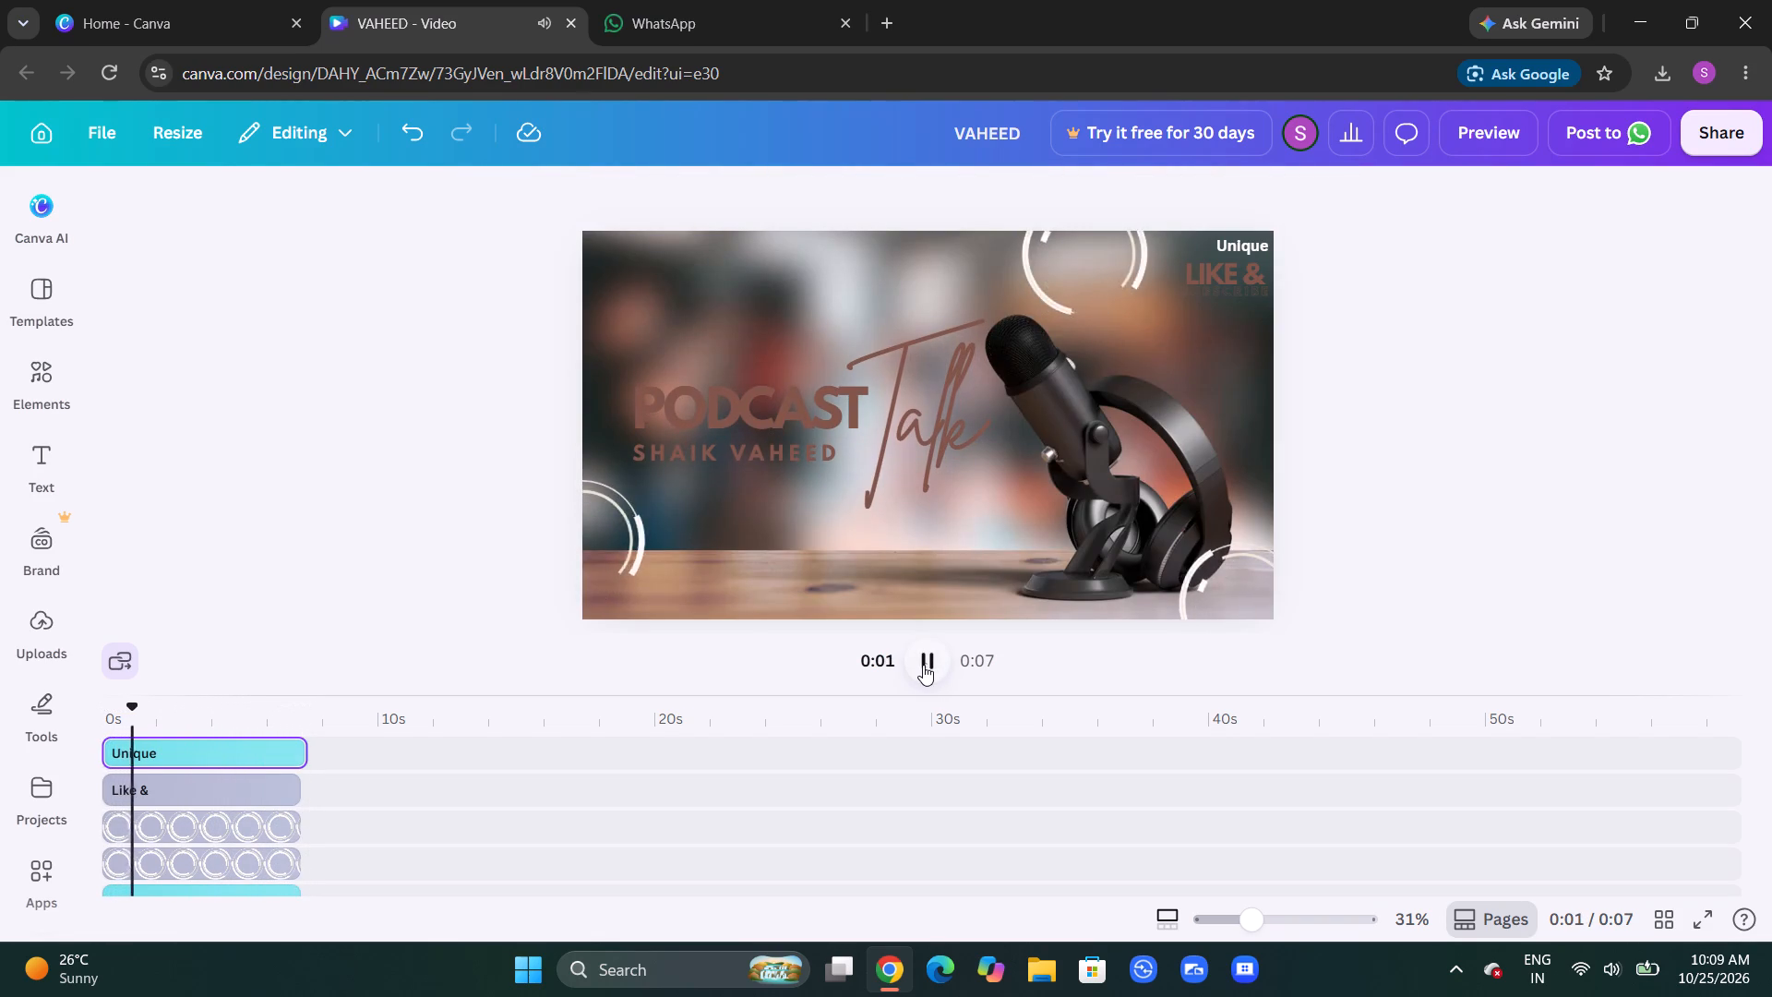
pyautogui.click(922, 666)
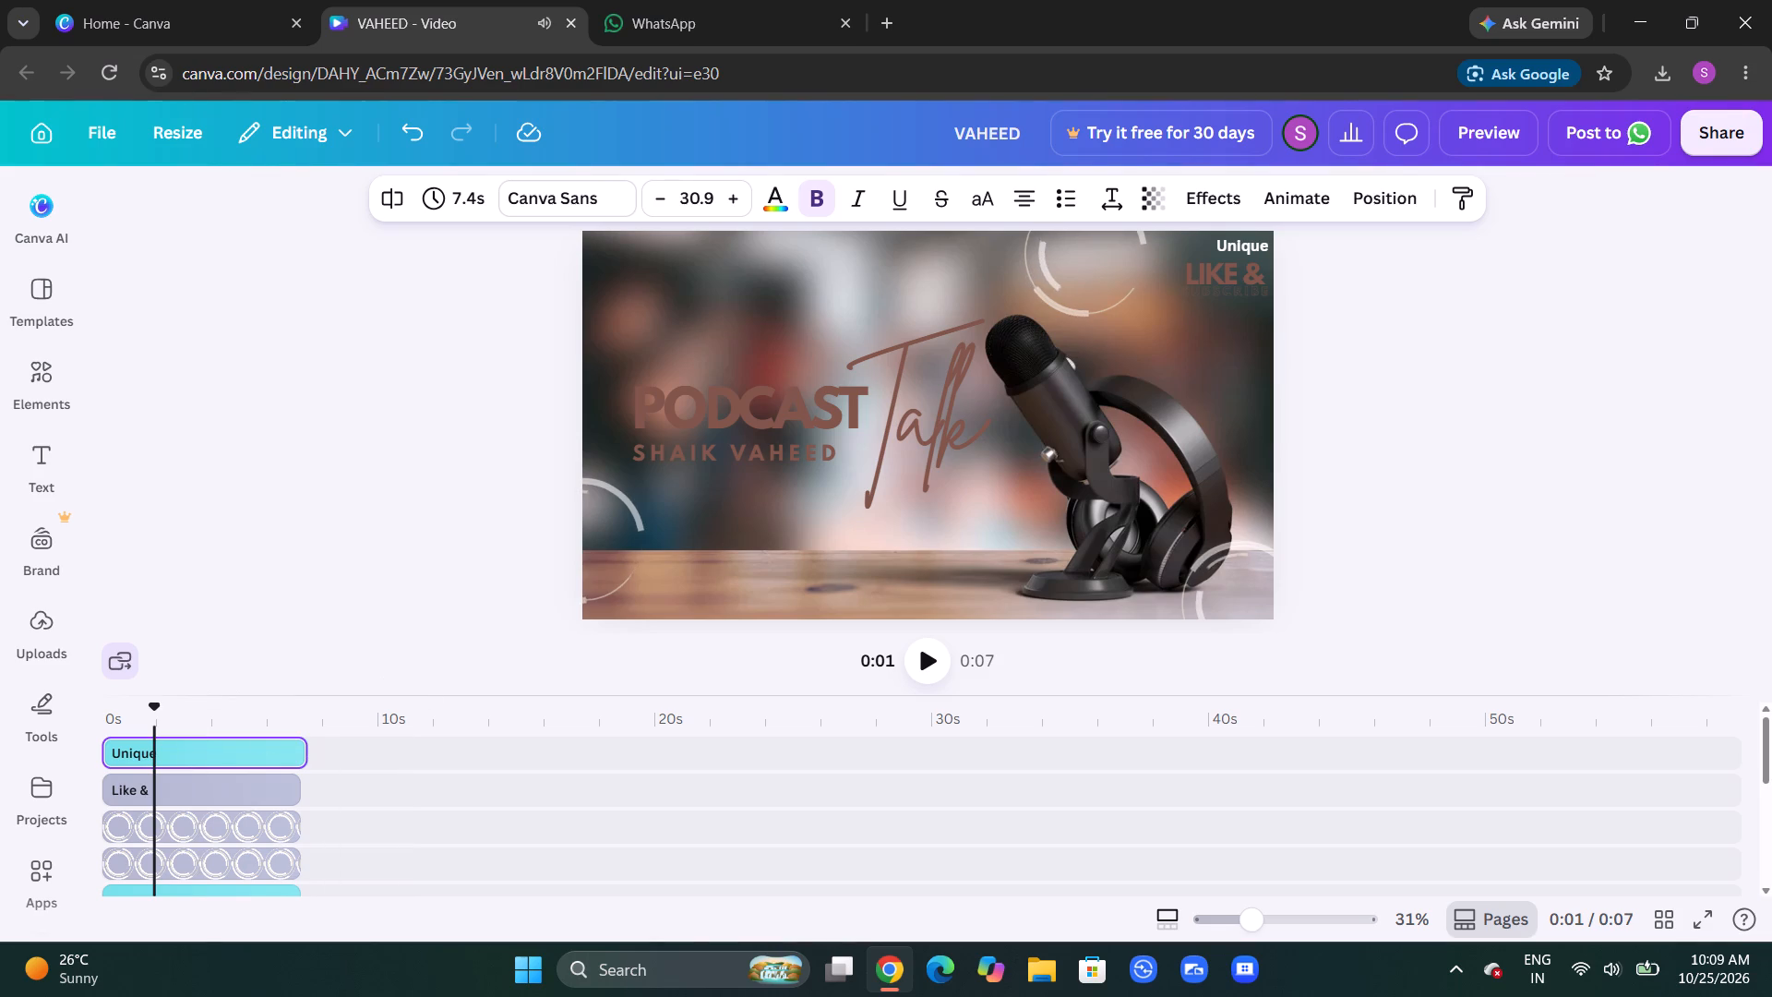
pyautogui.moveTo(154, 711); pyautogui.dragTo(97, 711)
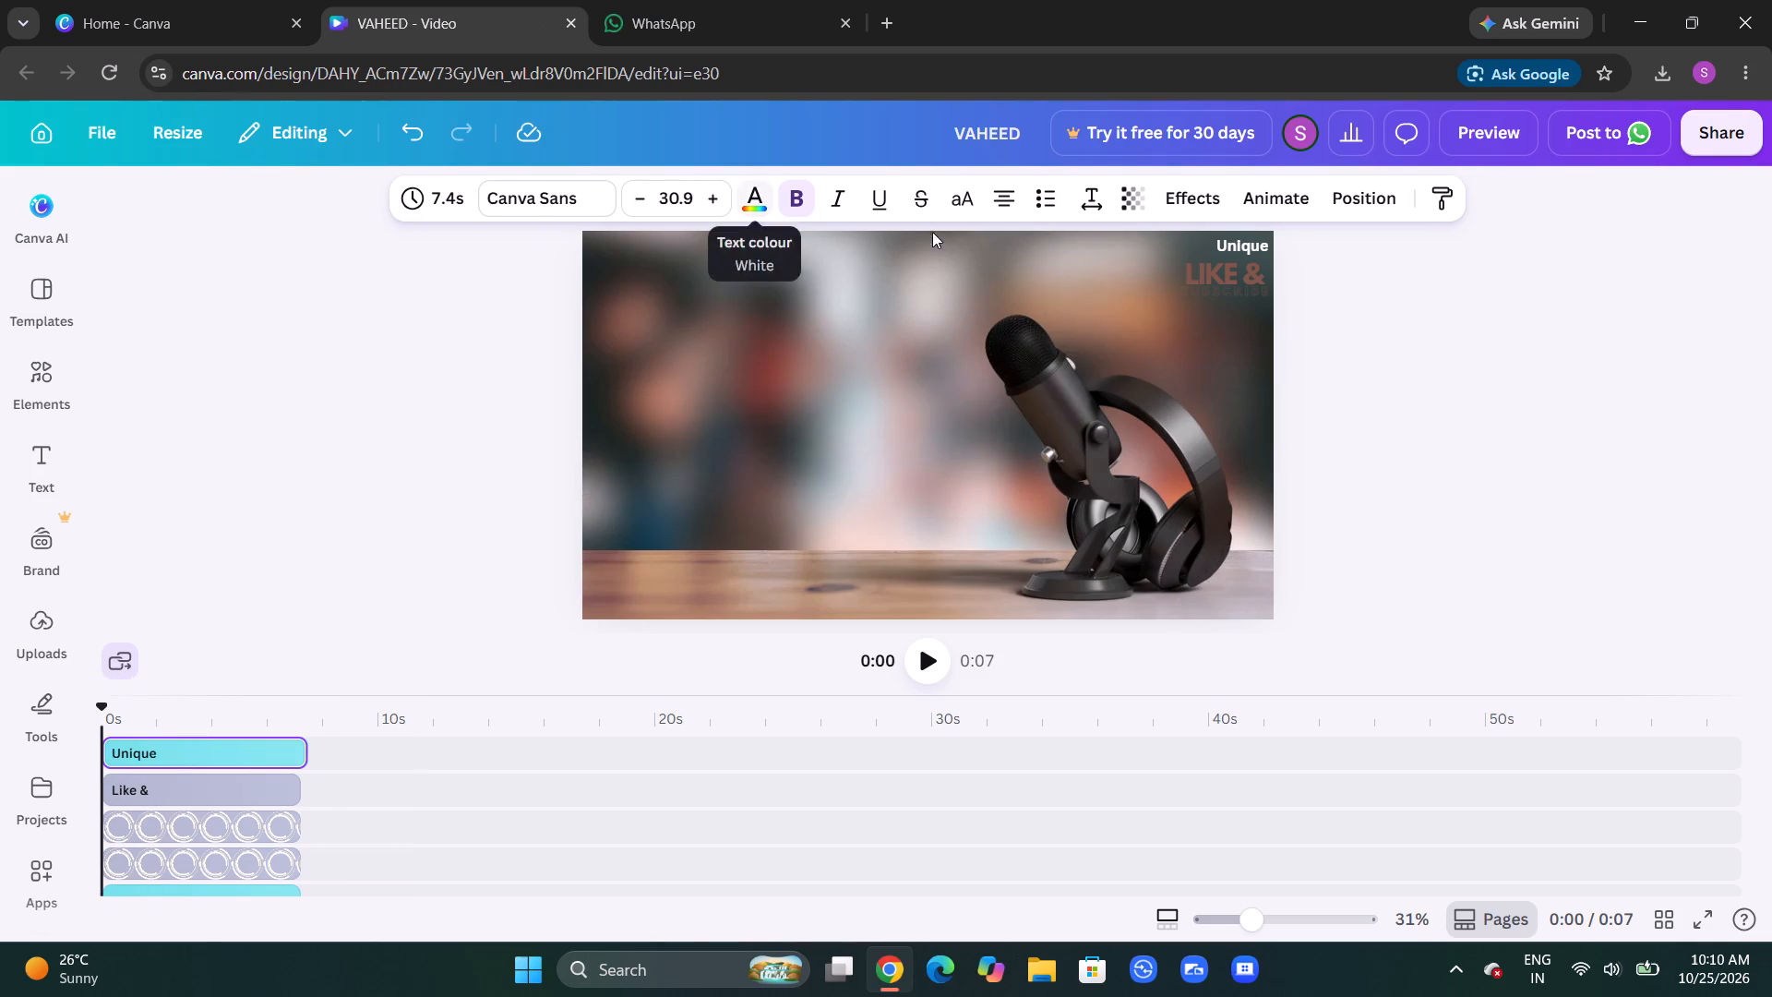
# Recolour the Unique text using the photo colours, trying dark brown first and grey second.
pyautogui.click(1260, 250)
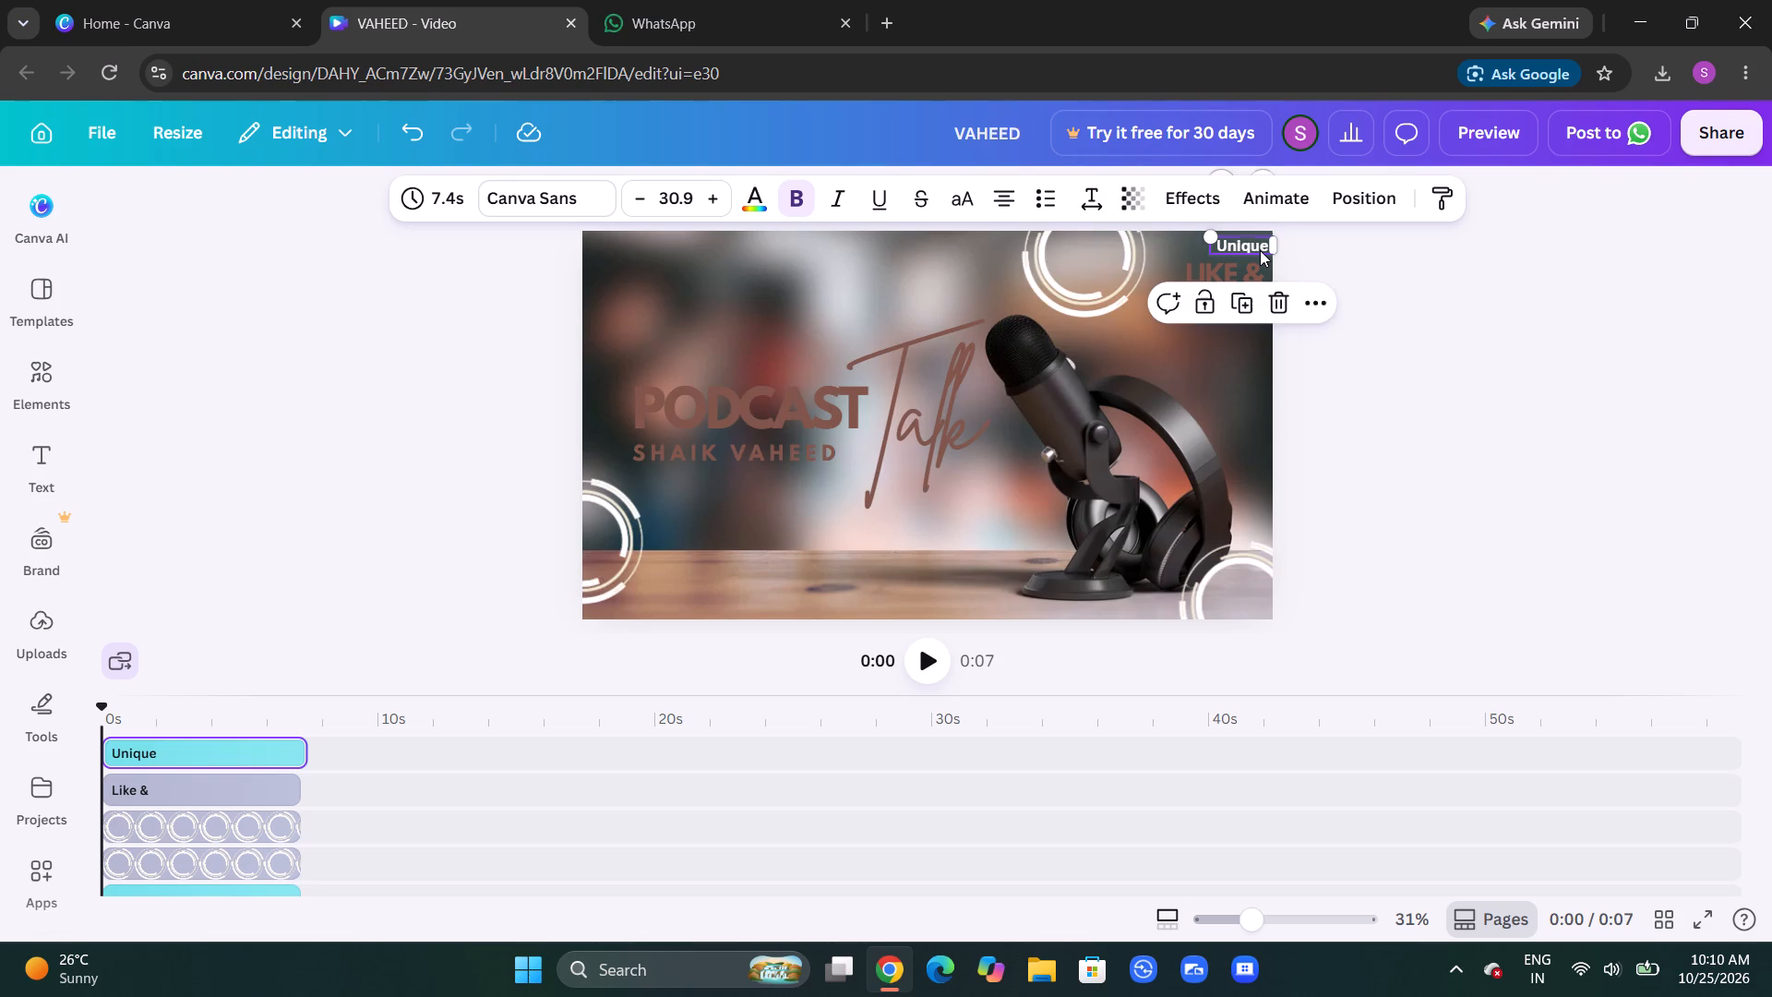
pyautogui.click(762, 193)
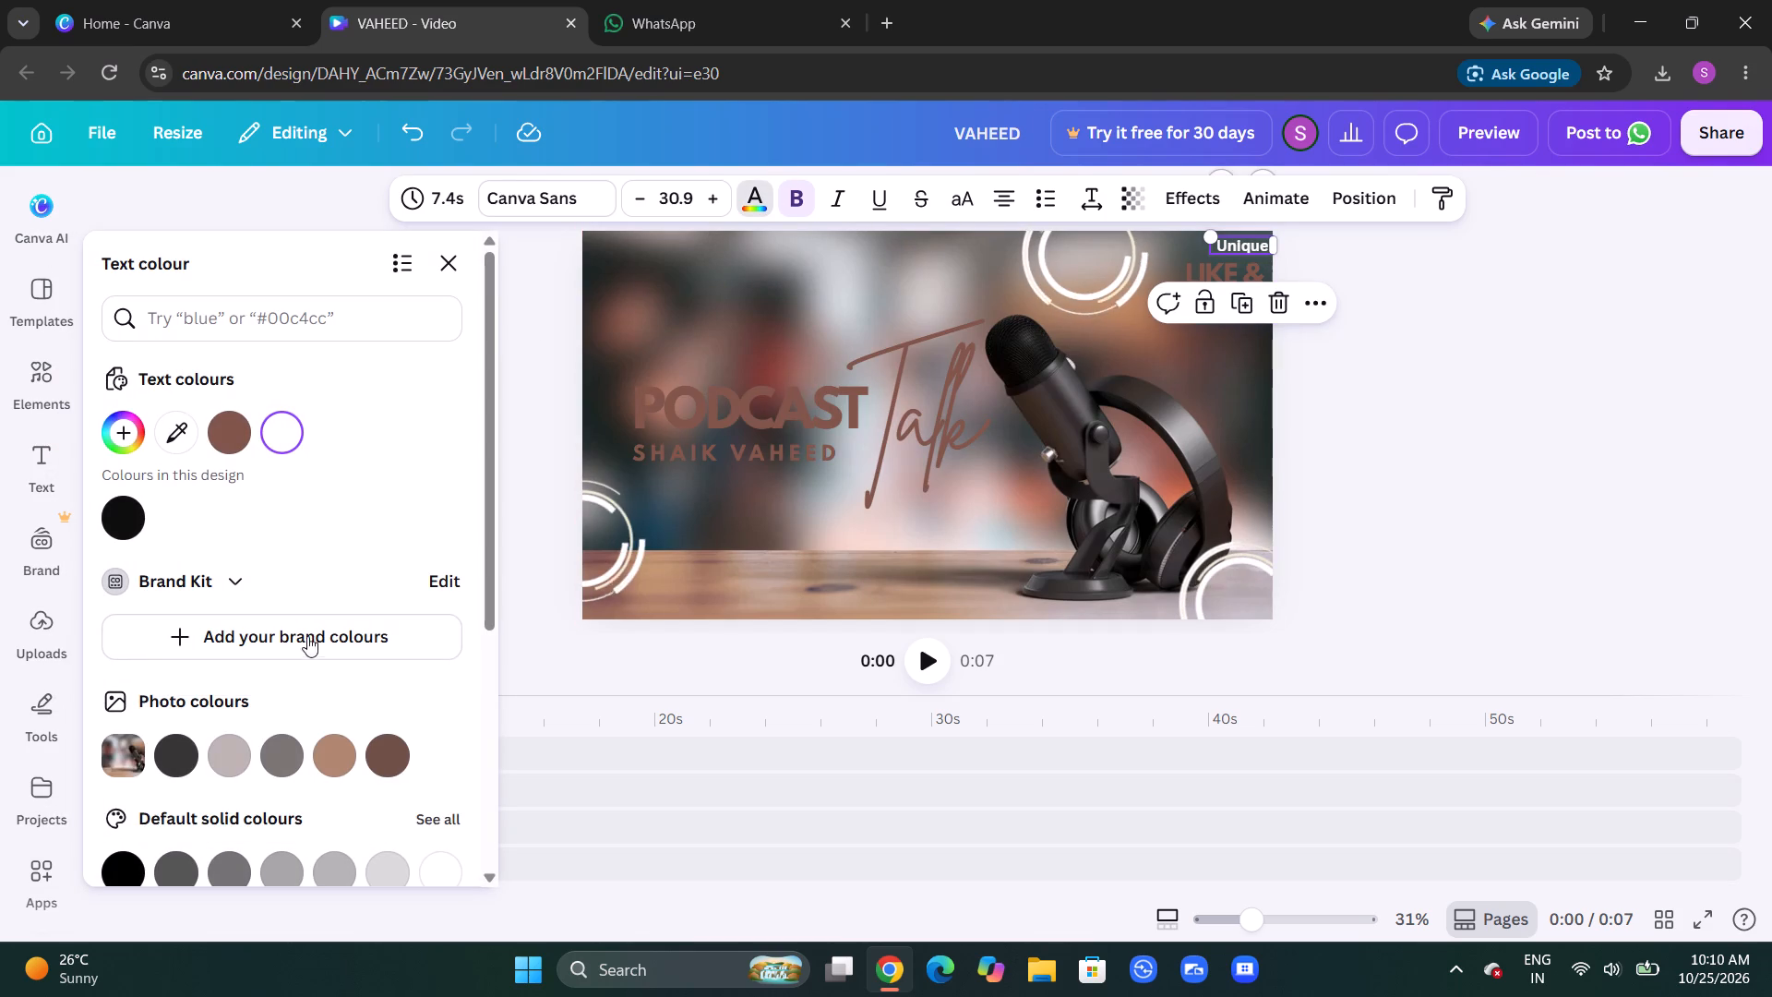
pyautogui.click(385, 748)
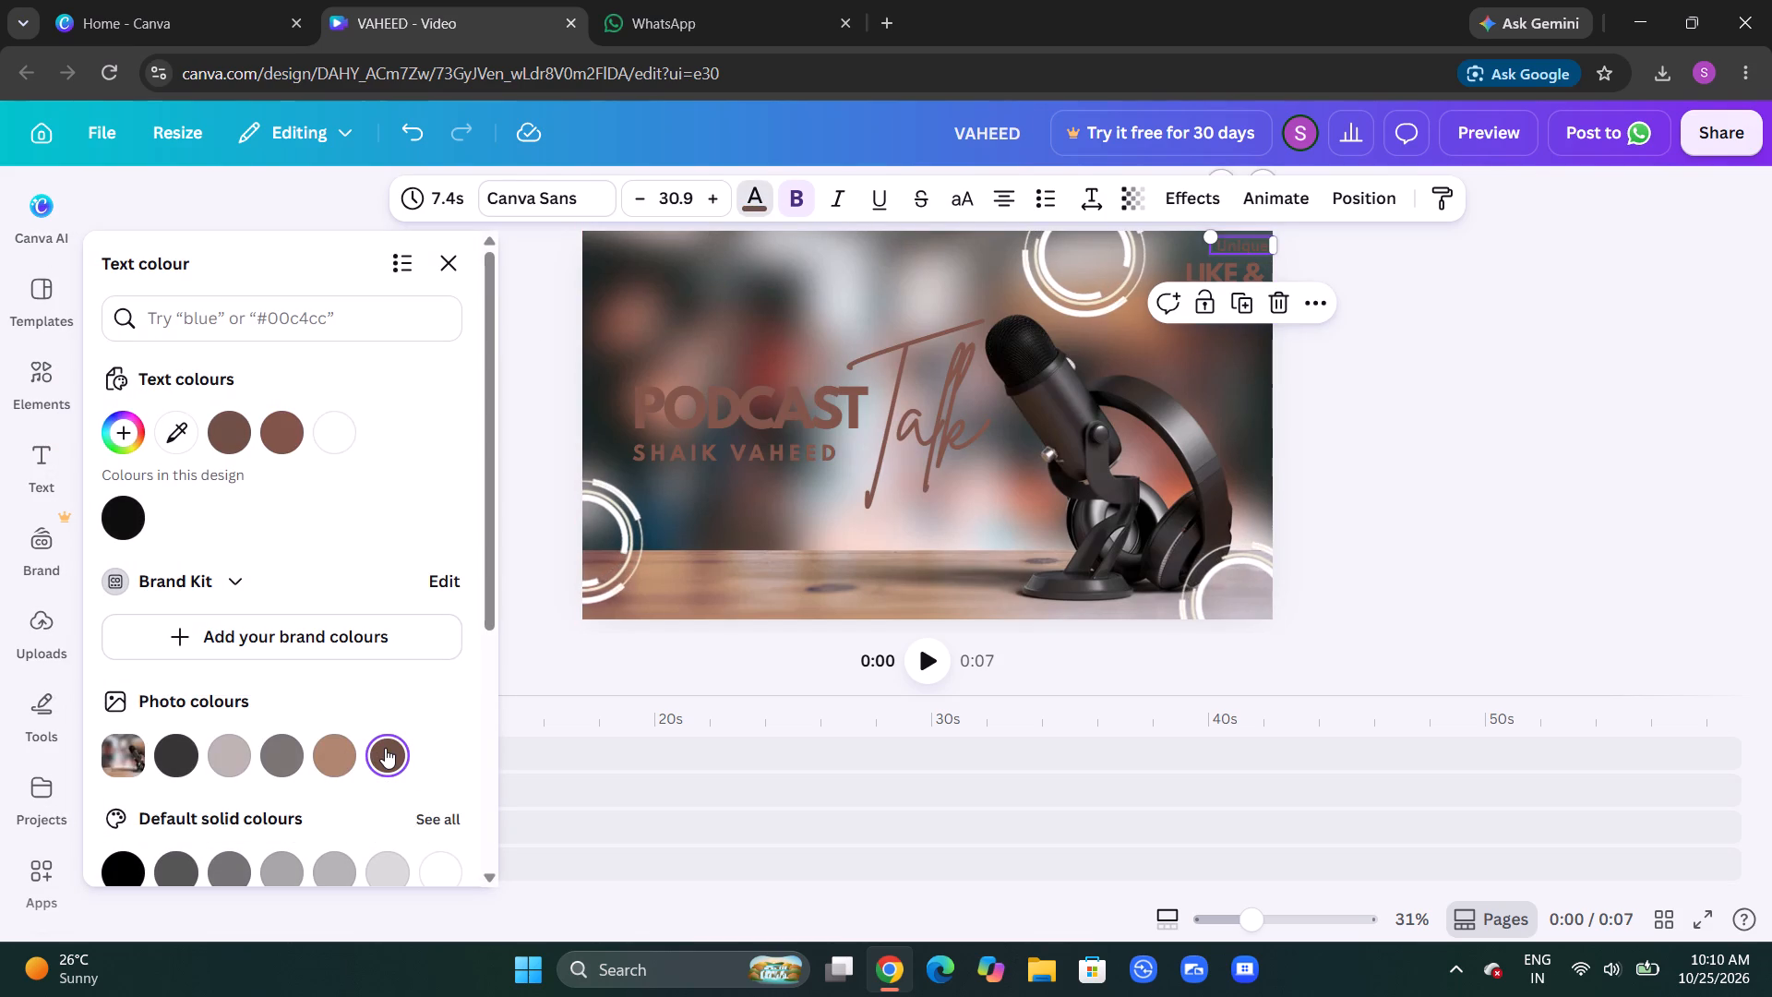
pyautogui.click(294, 753)
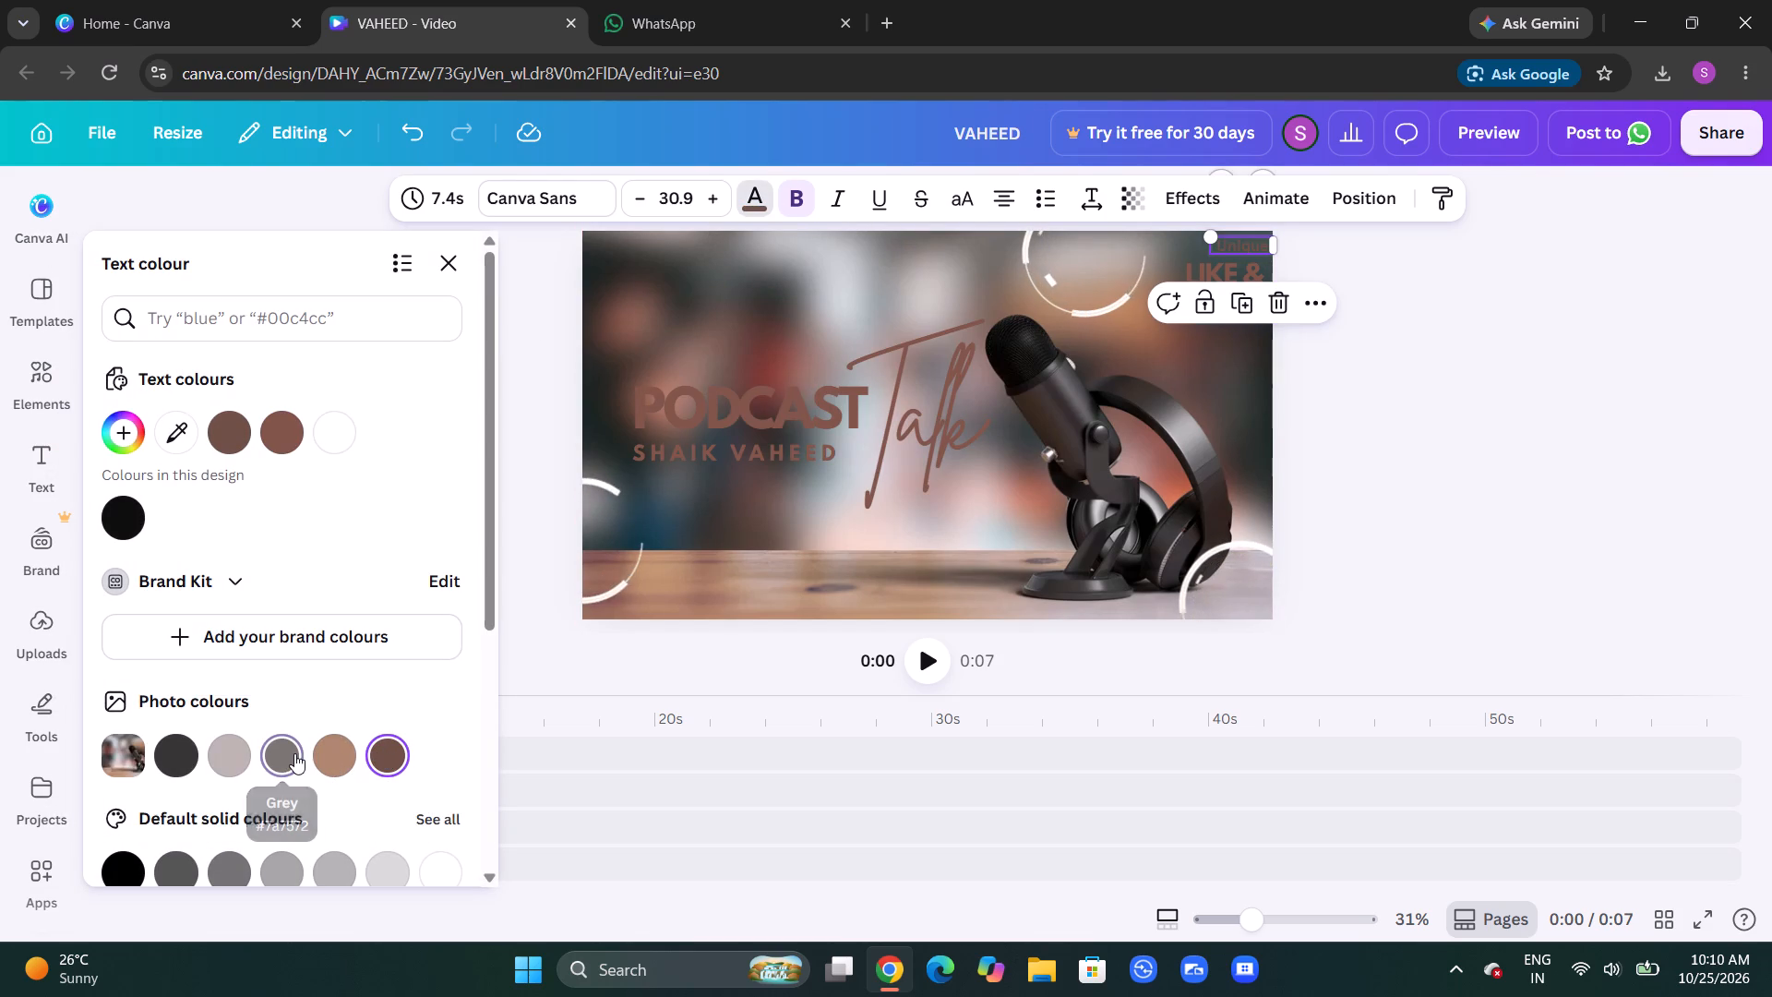
# Play the video through to its end to check the grey Unique text.
pyautogui.click(704, 584)
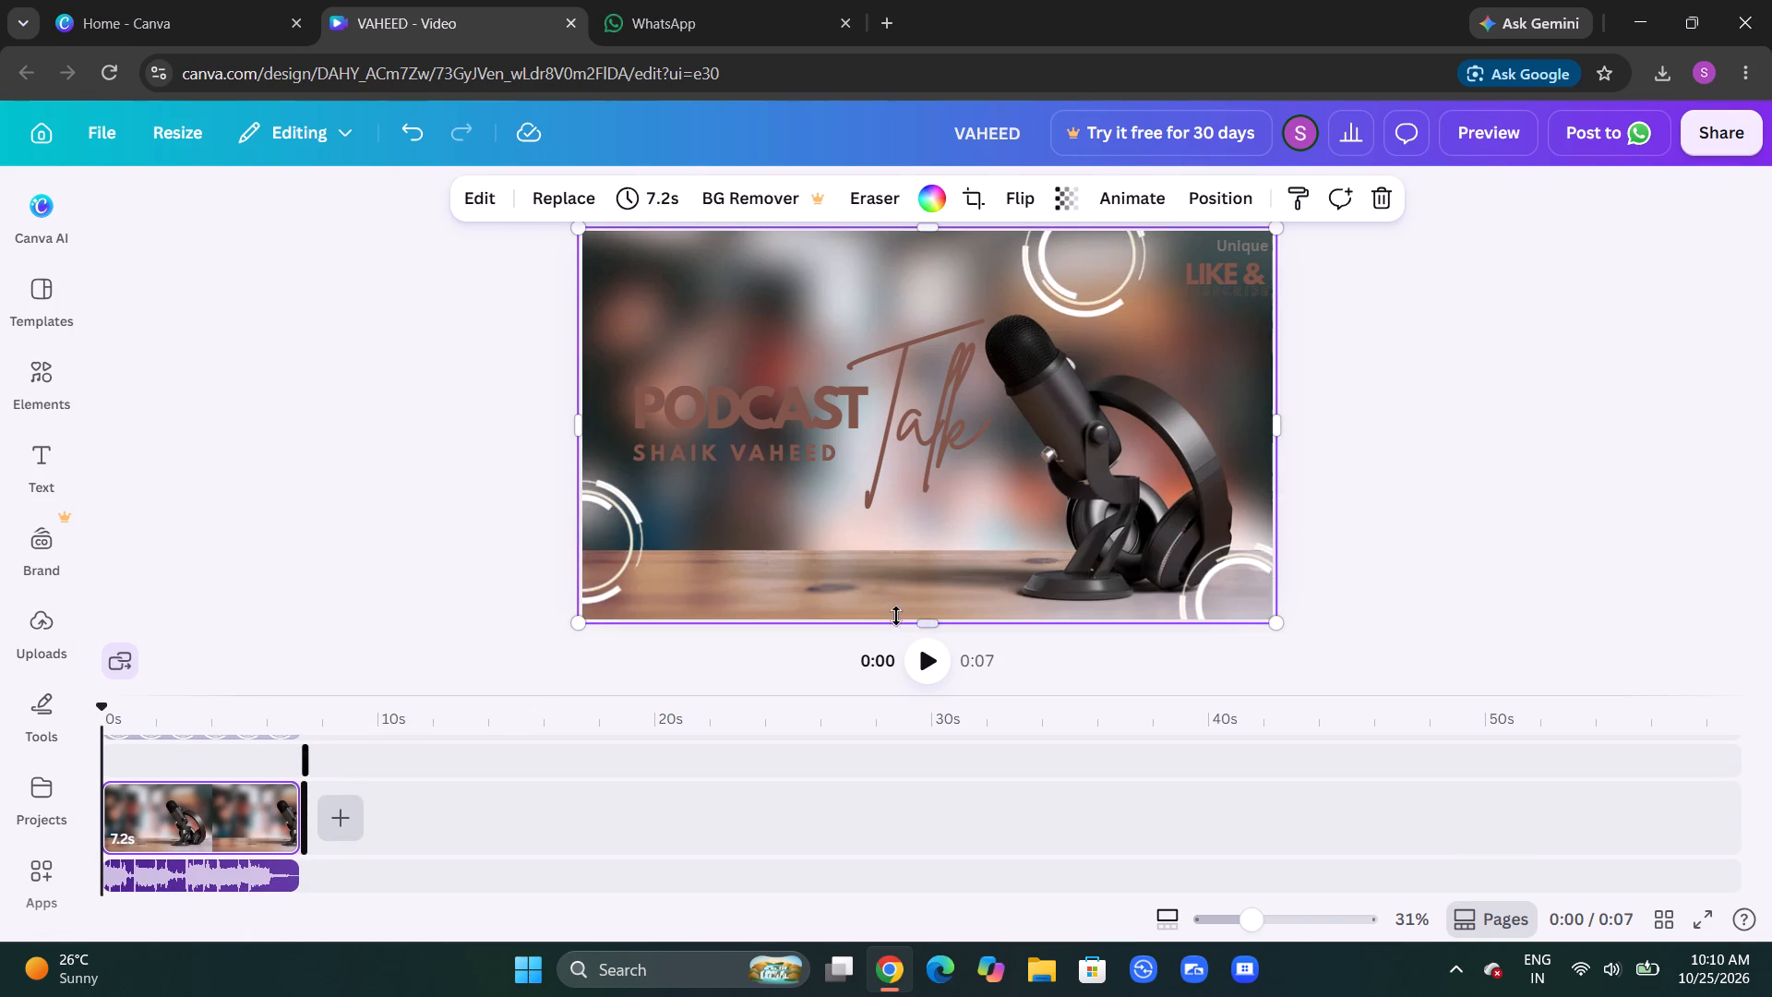
pyautogui.click(917, 658)
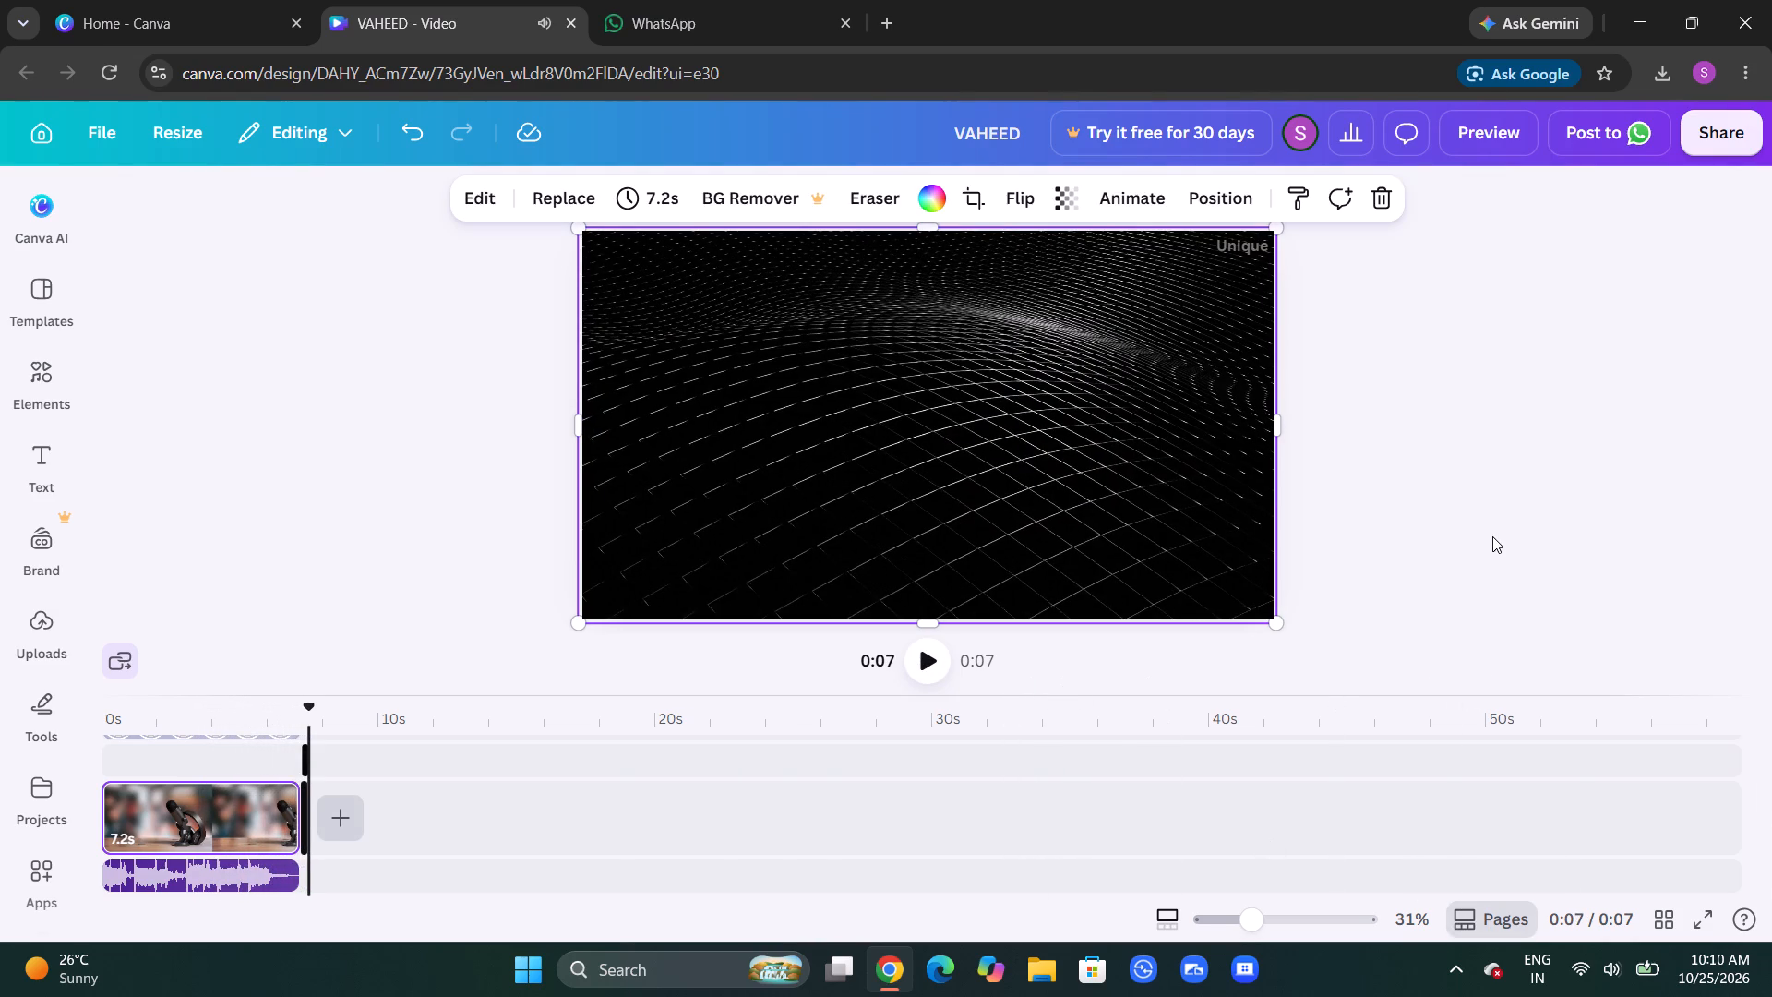
# Open the download options for sharing the recoloured video design.
pyautogui.click(1694, 129)
pyautogui.click(1359, 667)
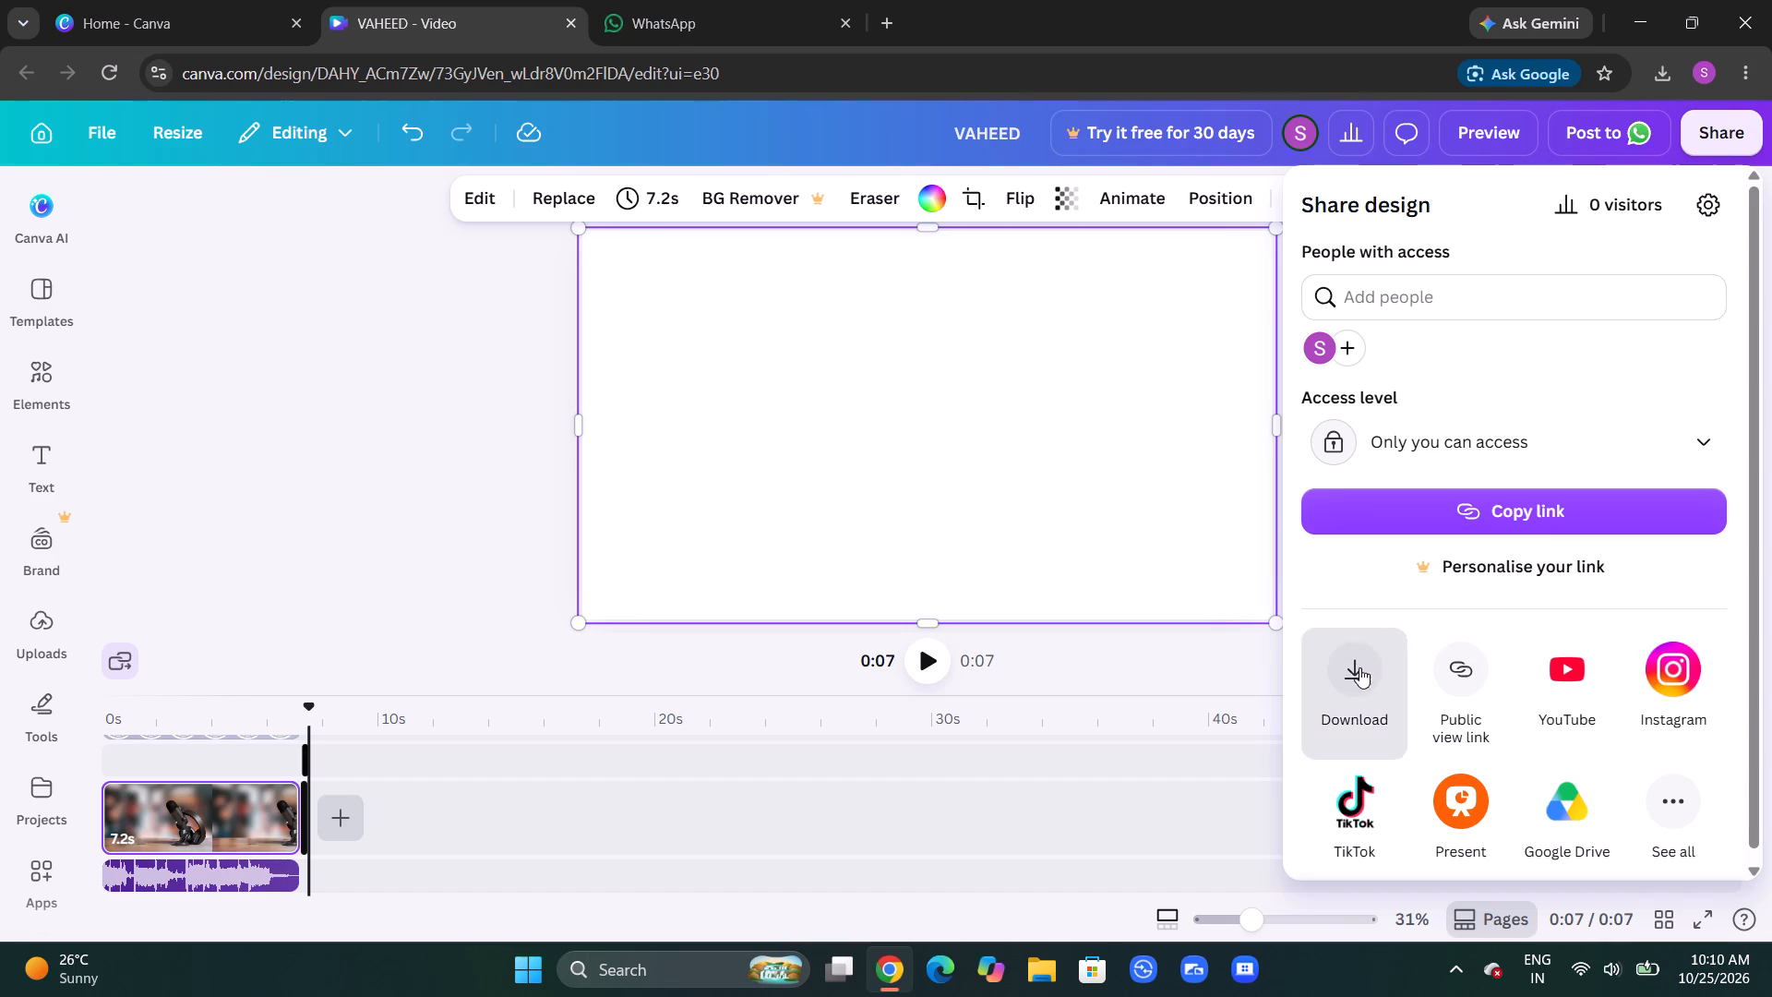
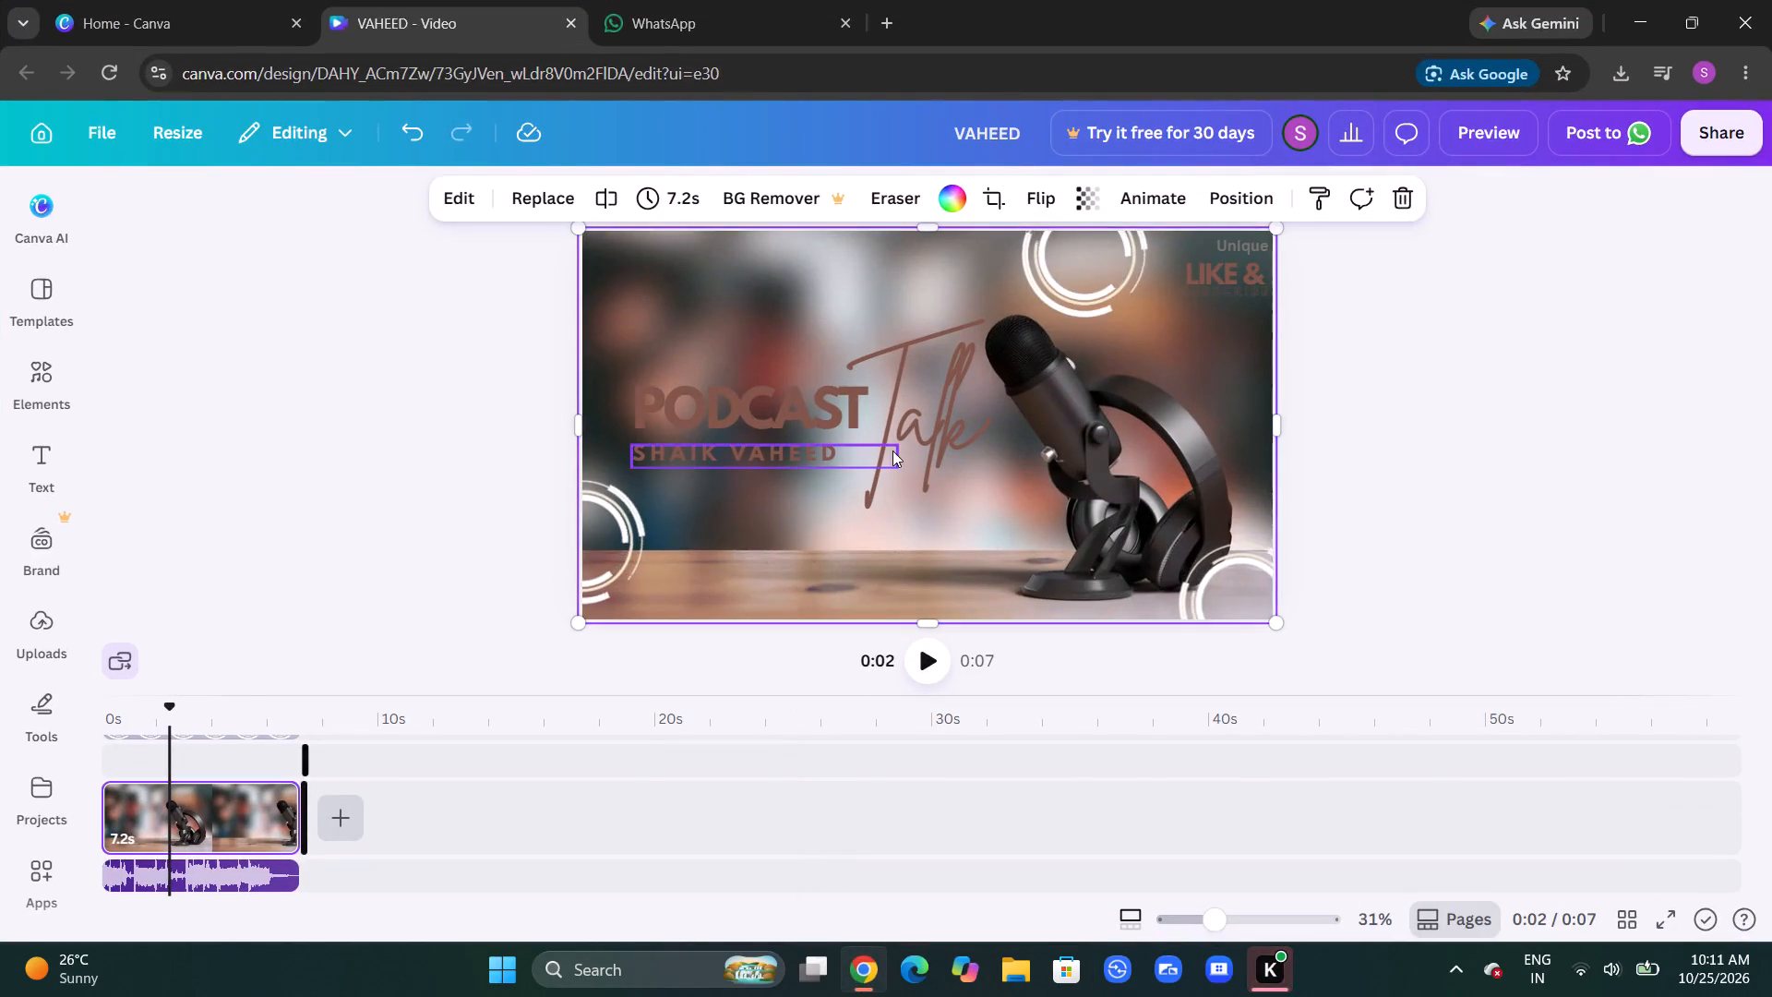
# Play the video from 0:02 through to its end to check the recoloured Unique text, and stop playback there.
pyautogui.click(929, 665)
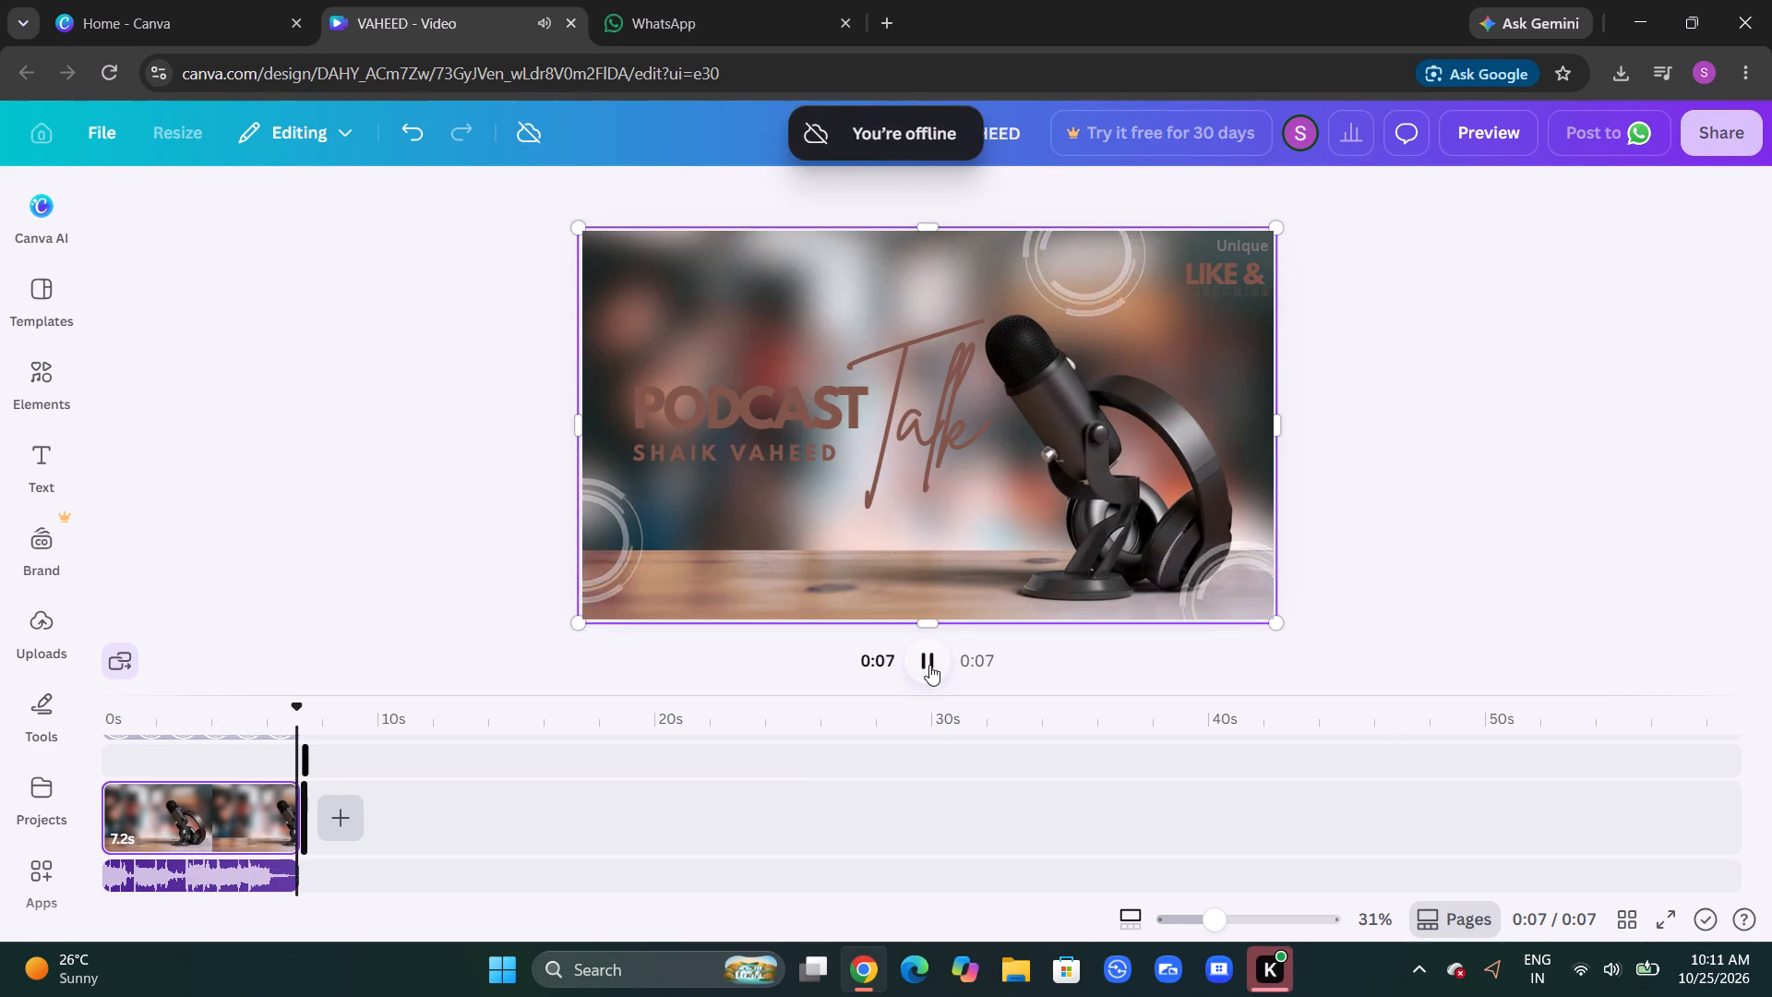
pyautogui.click(929, 665)
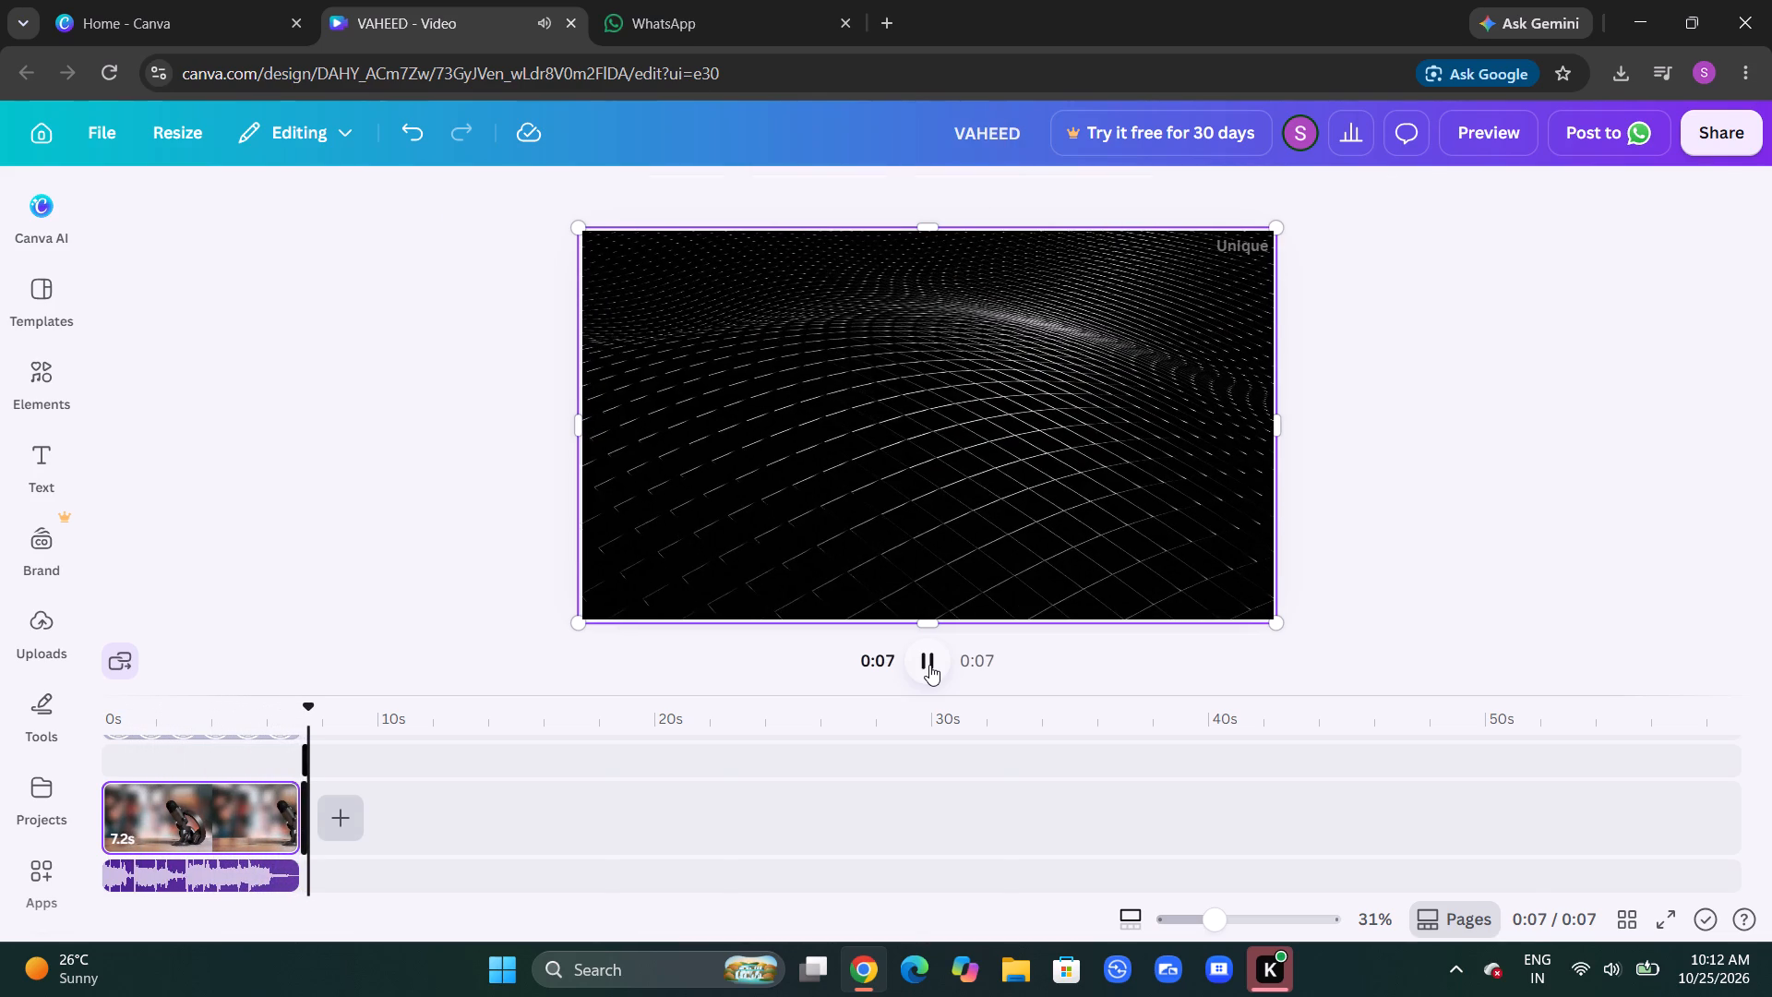
pyautogui.click(929, 665)
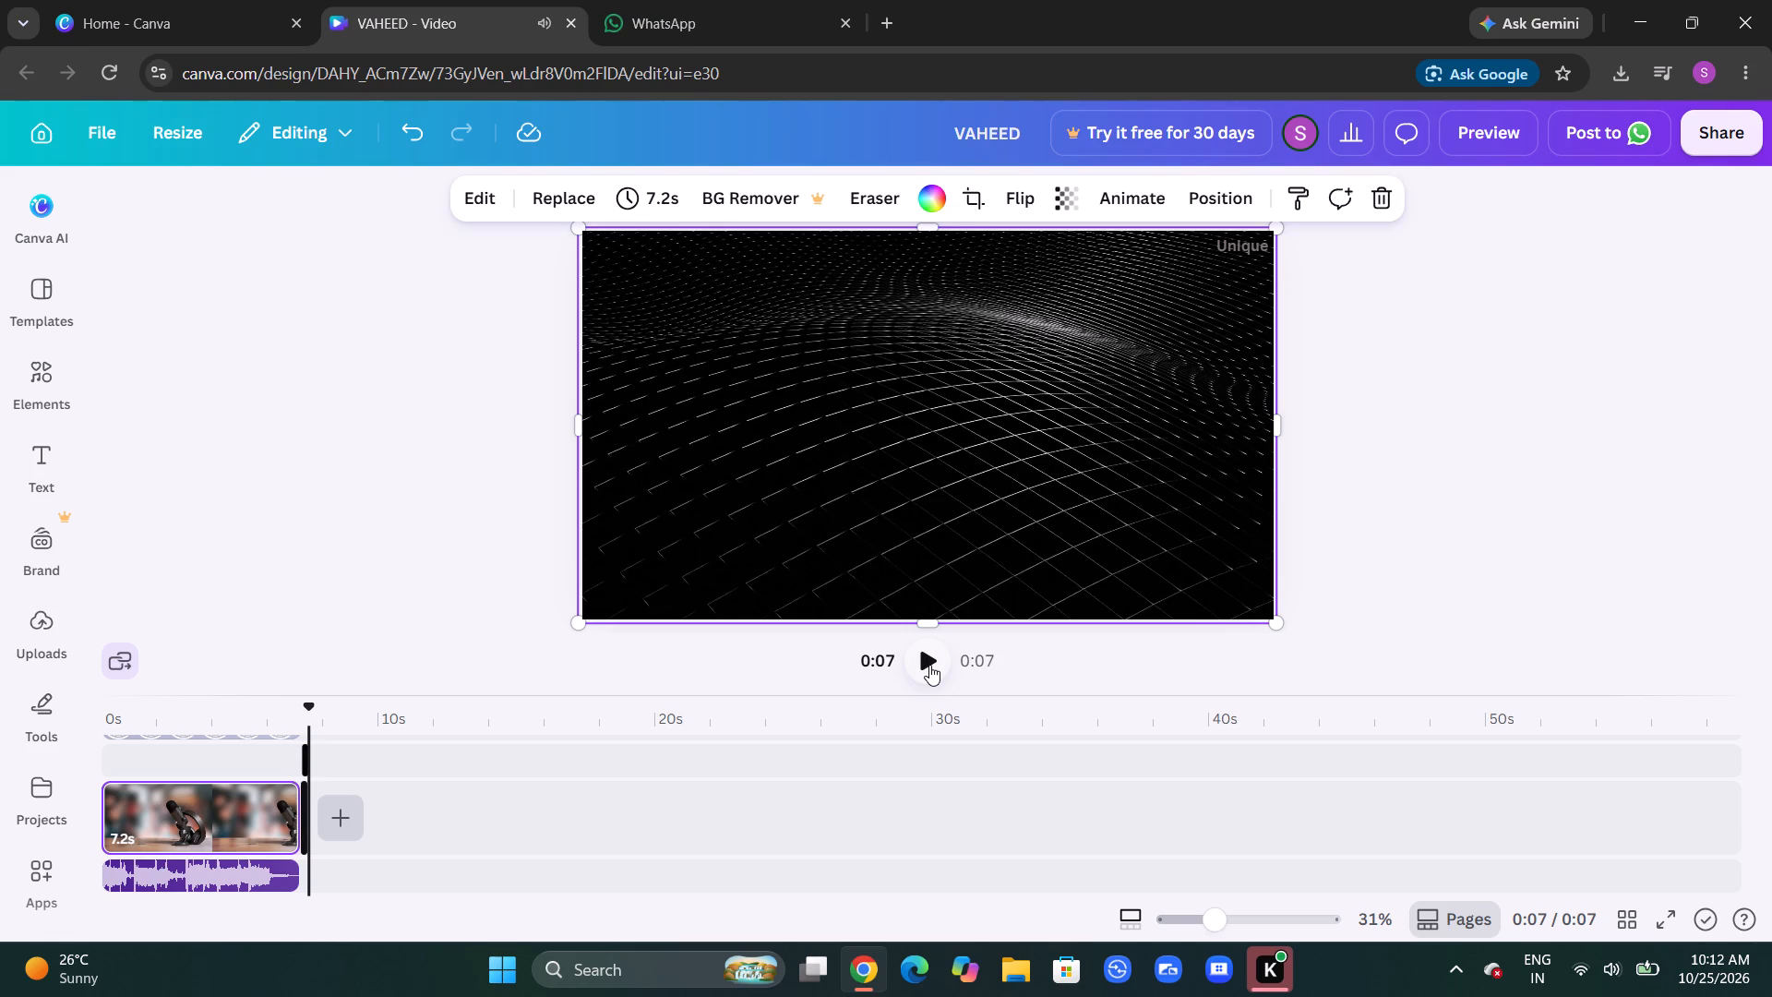
pyautogui.click(929, 665)
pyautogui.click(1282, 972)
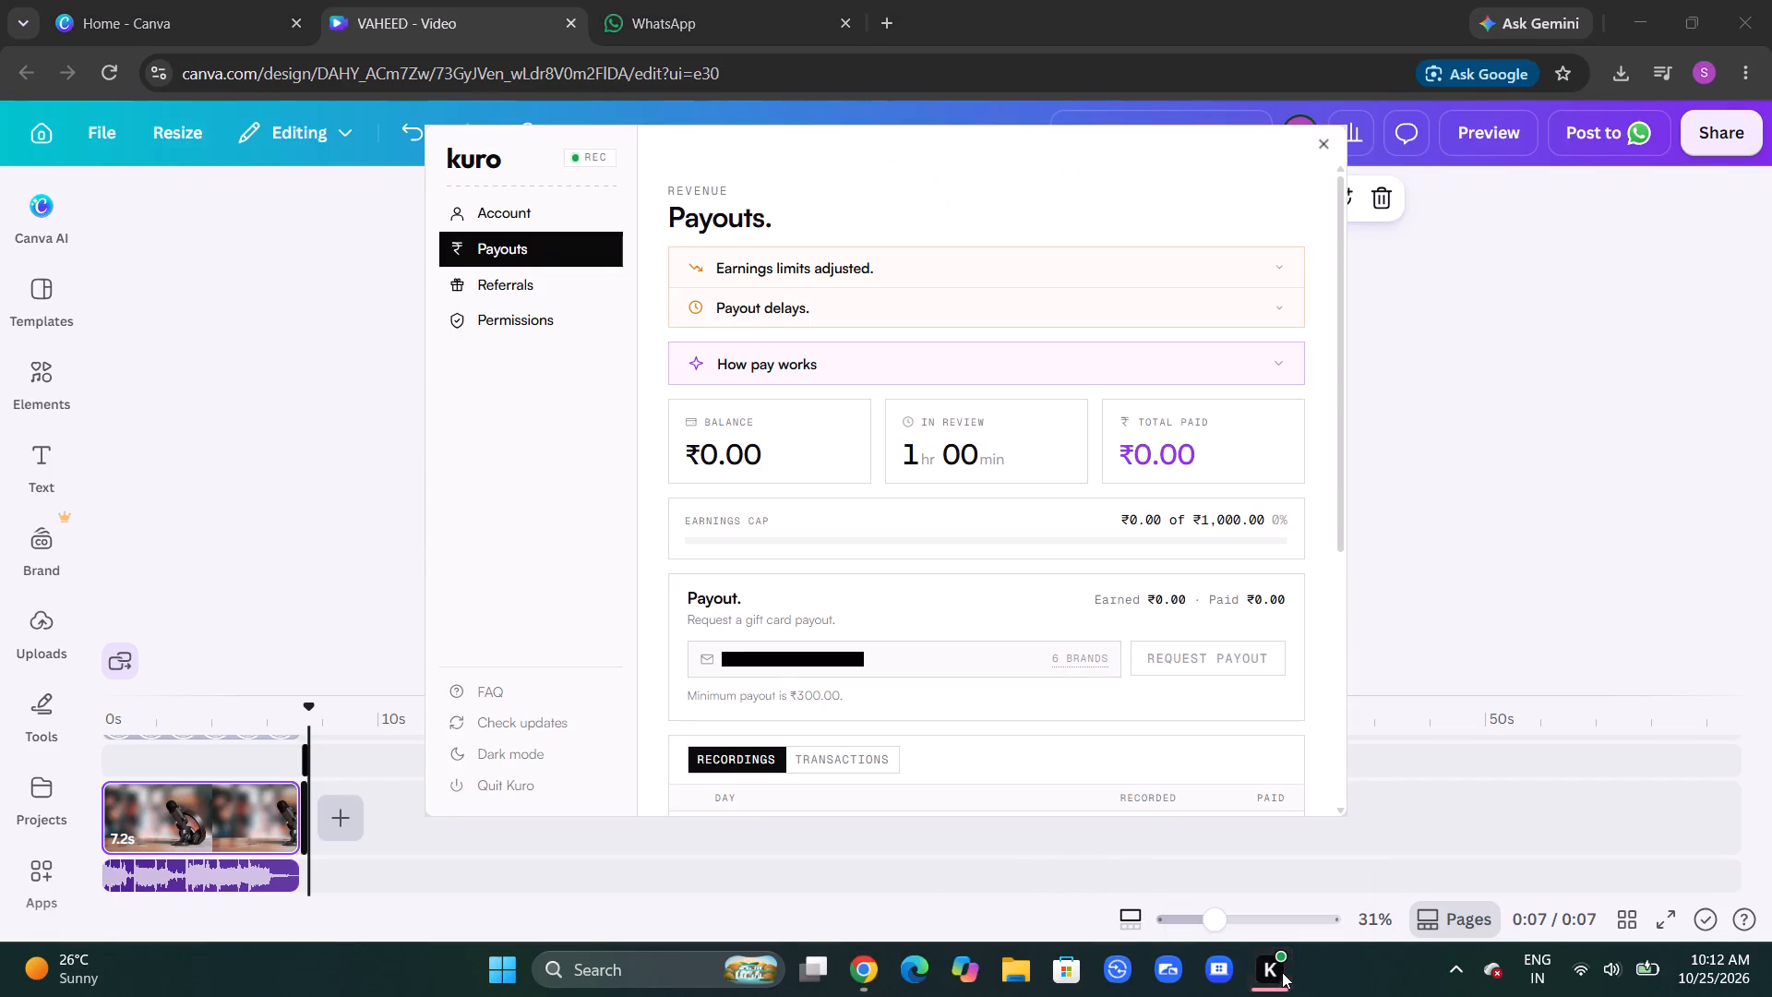
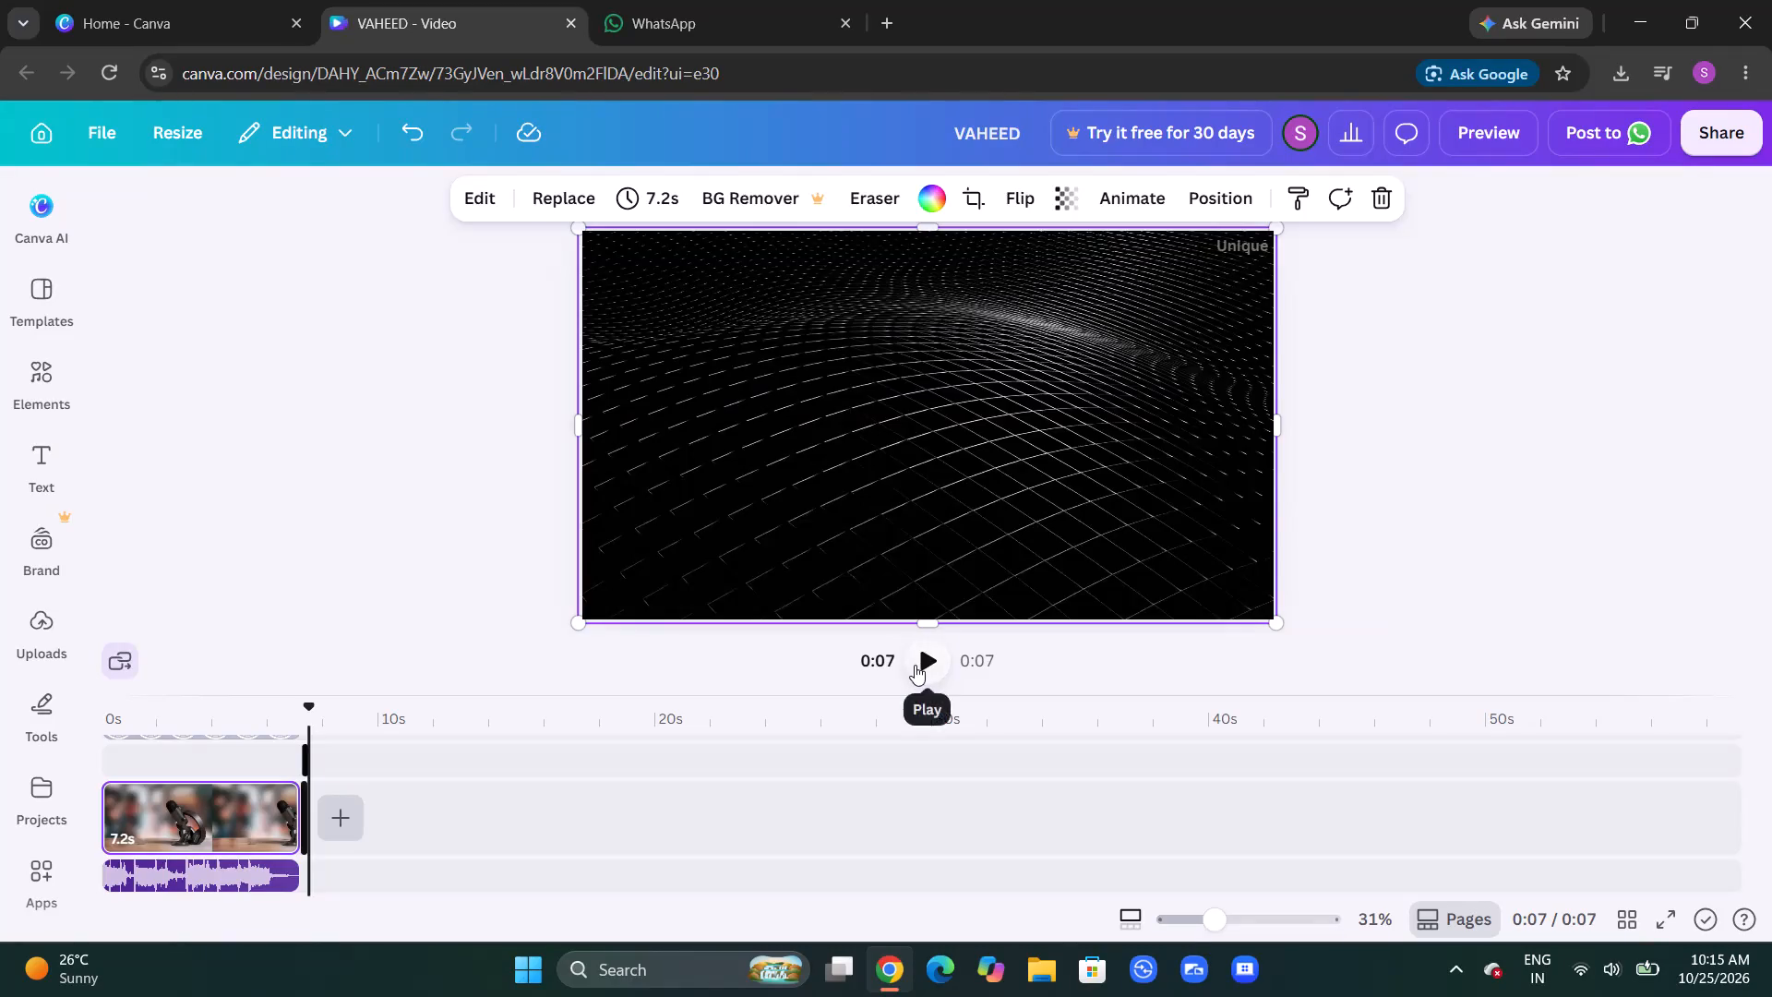
# Replay the whole podcast intro to review its texts and closing clip, and pause playback at 0:07.
pyautogui.click(915, 665)
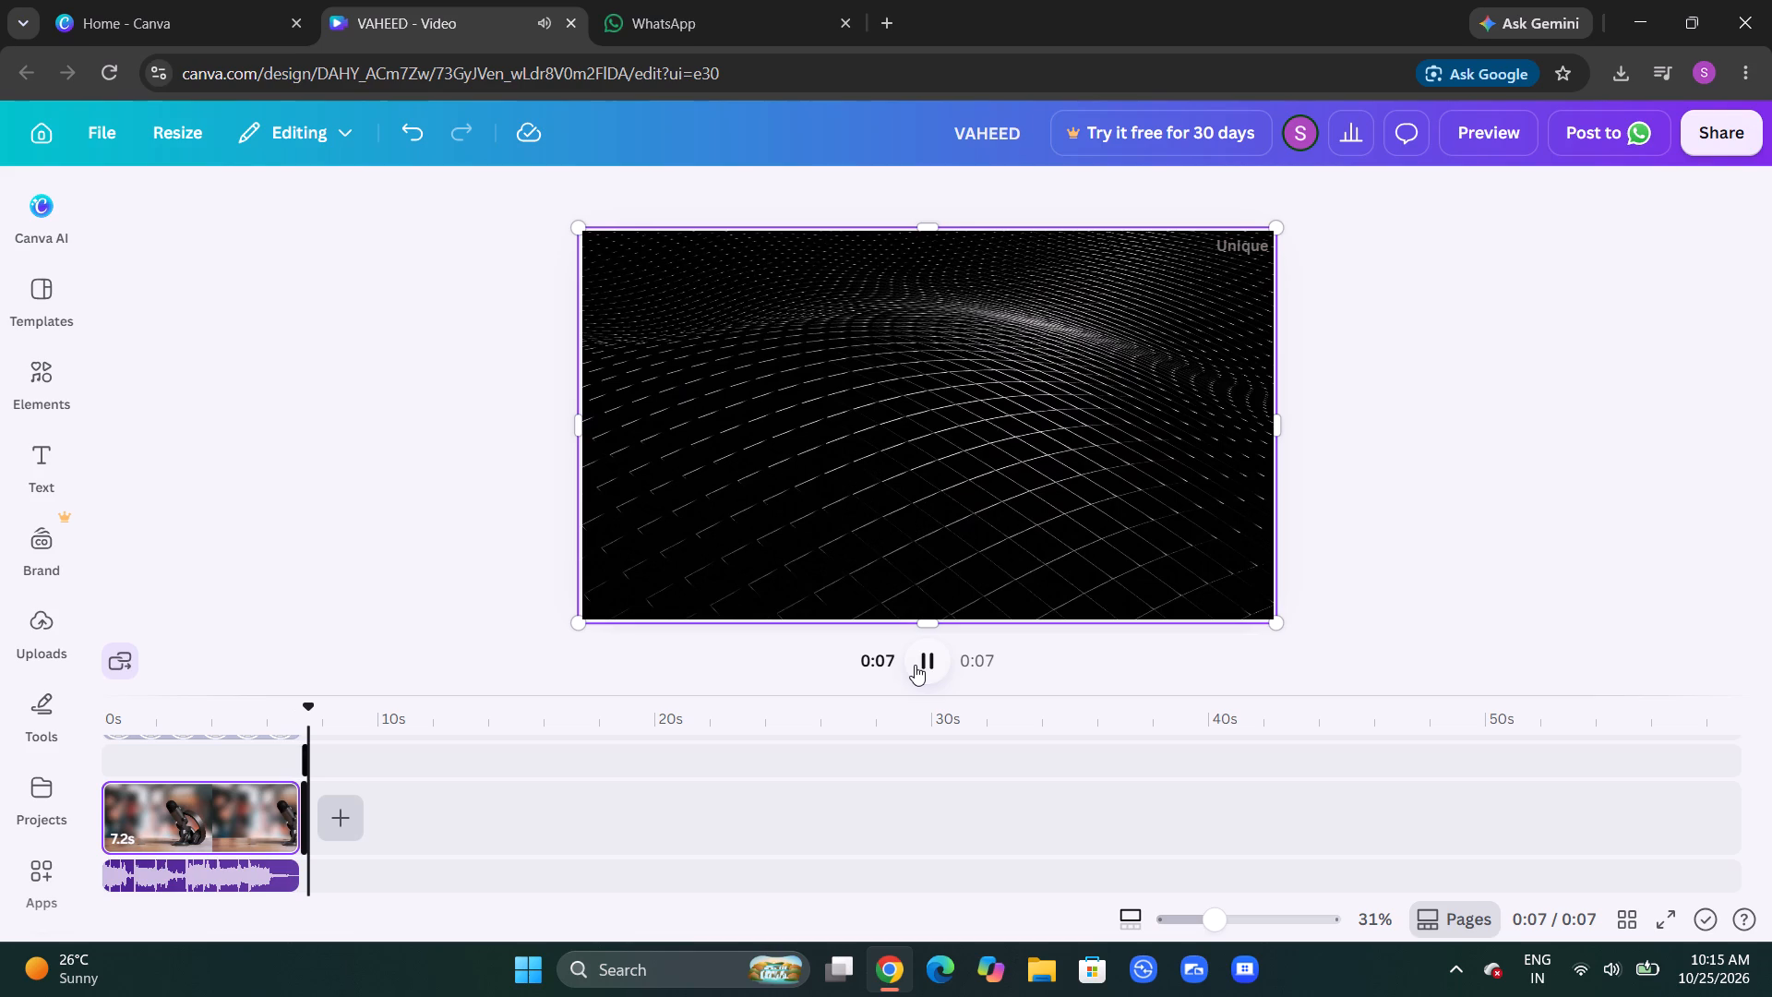
pyautogui.click(915, 665)
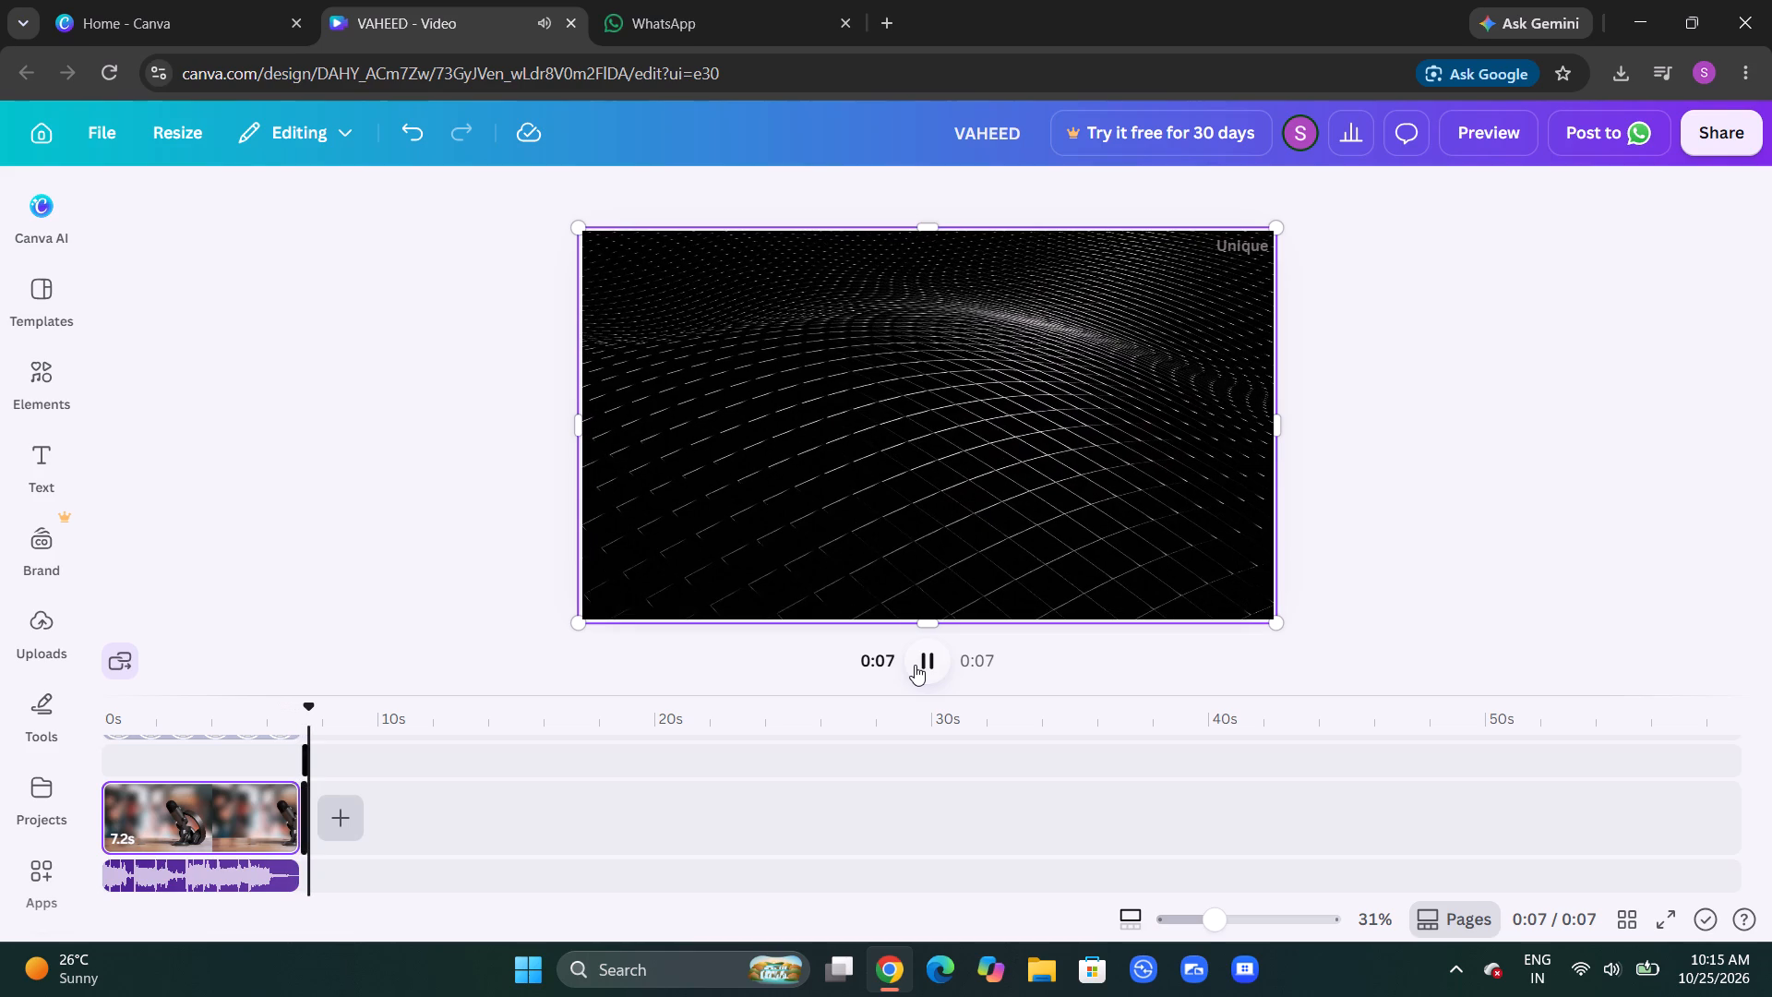
pyautogui.click(915, 665)
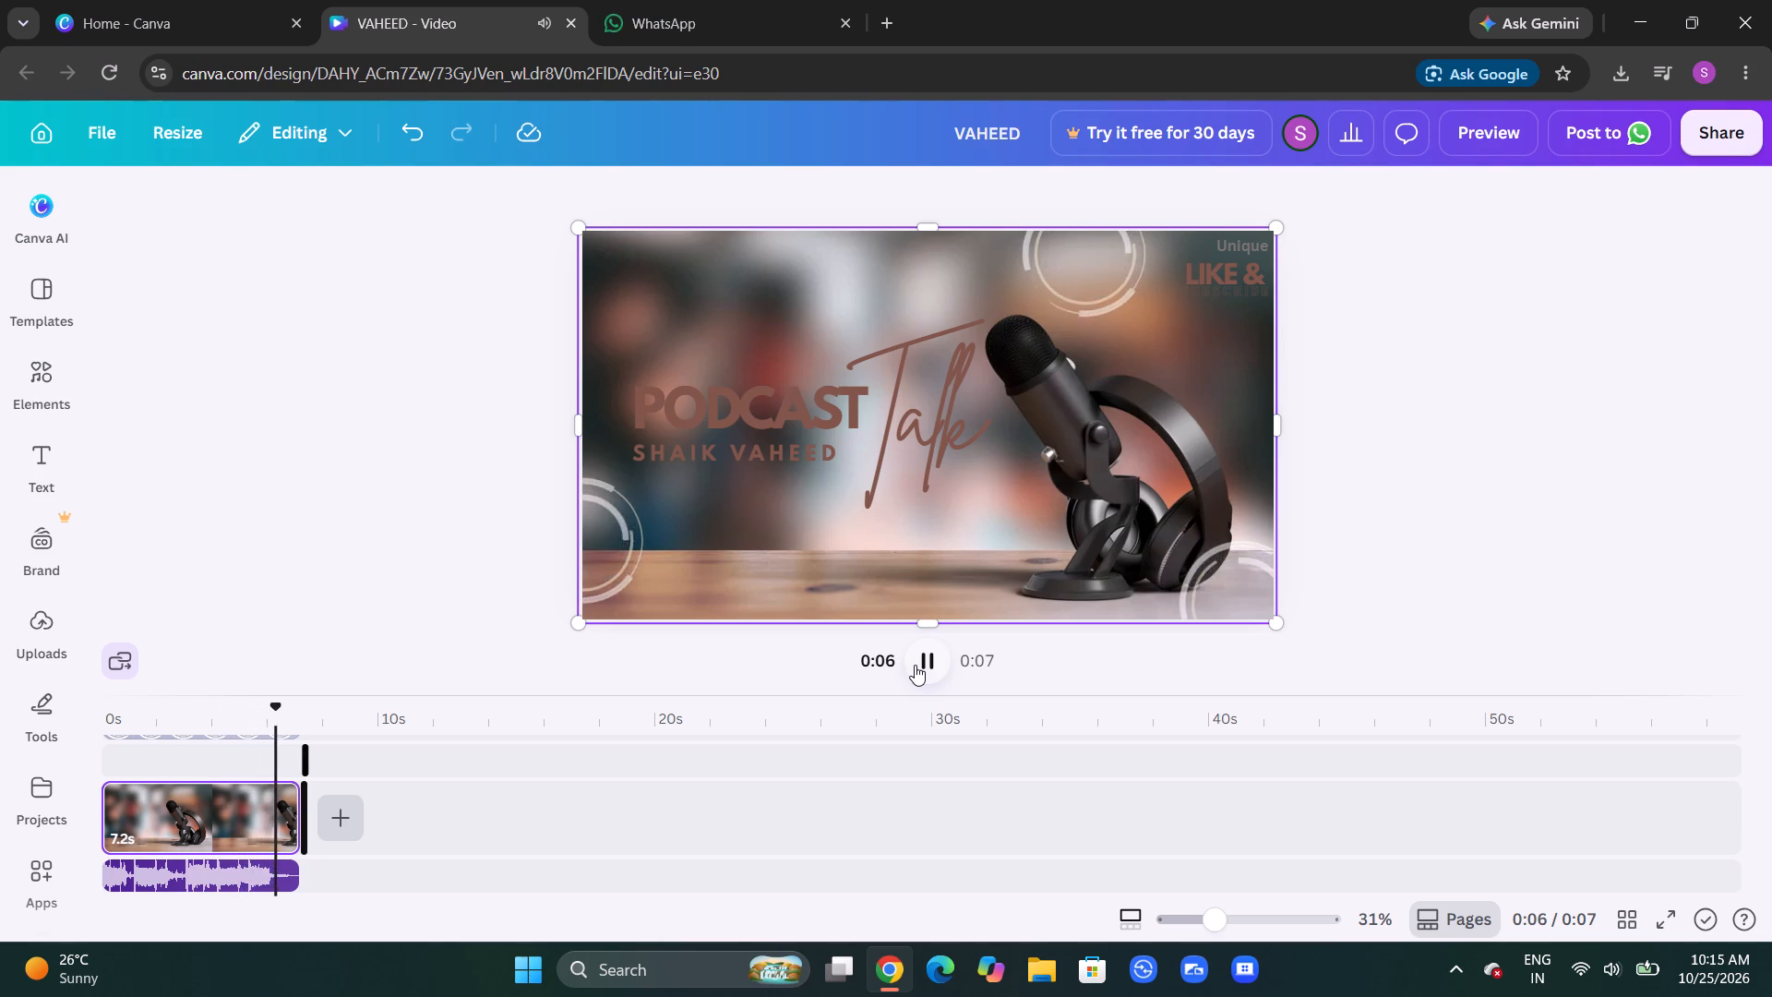
pyautogui.click(915, 665)
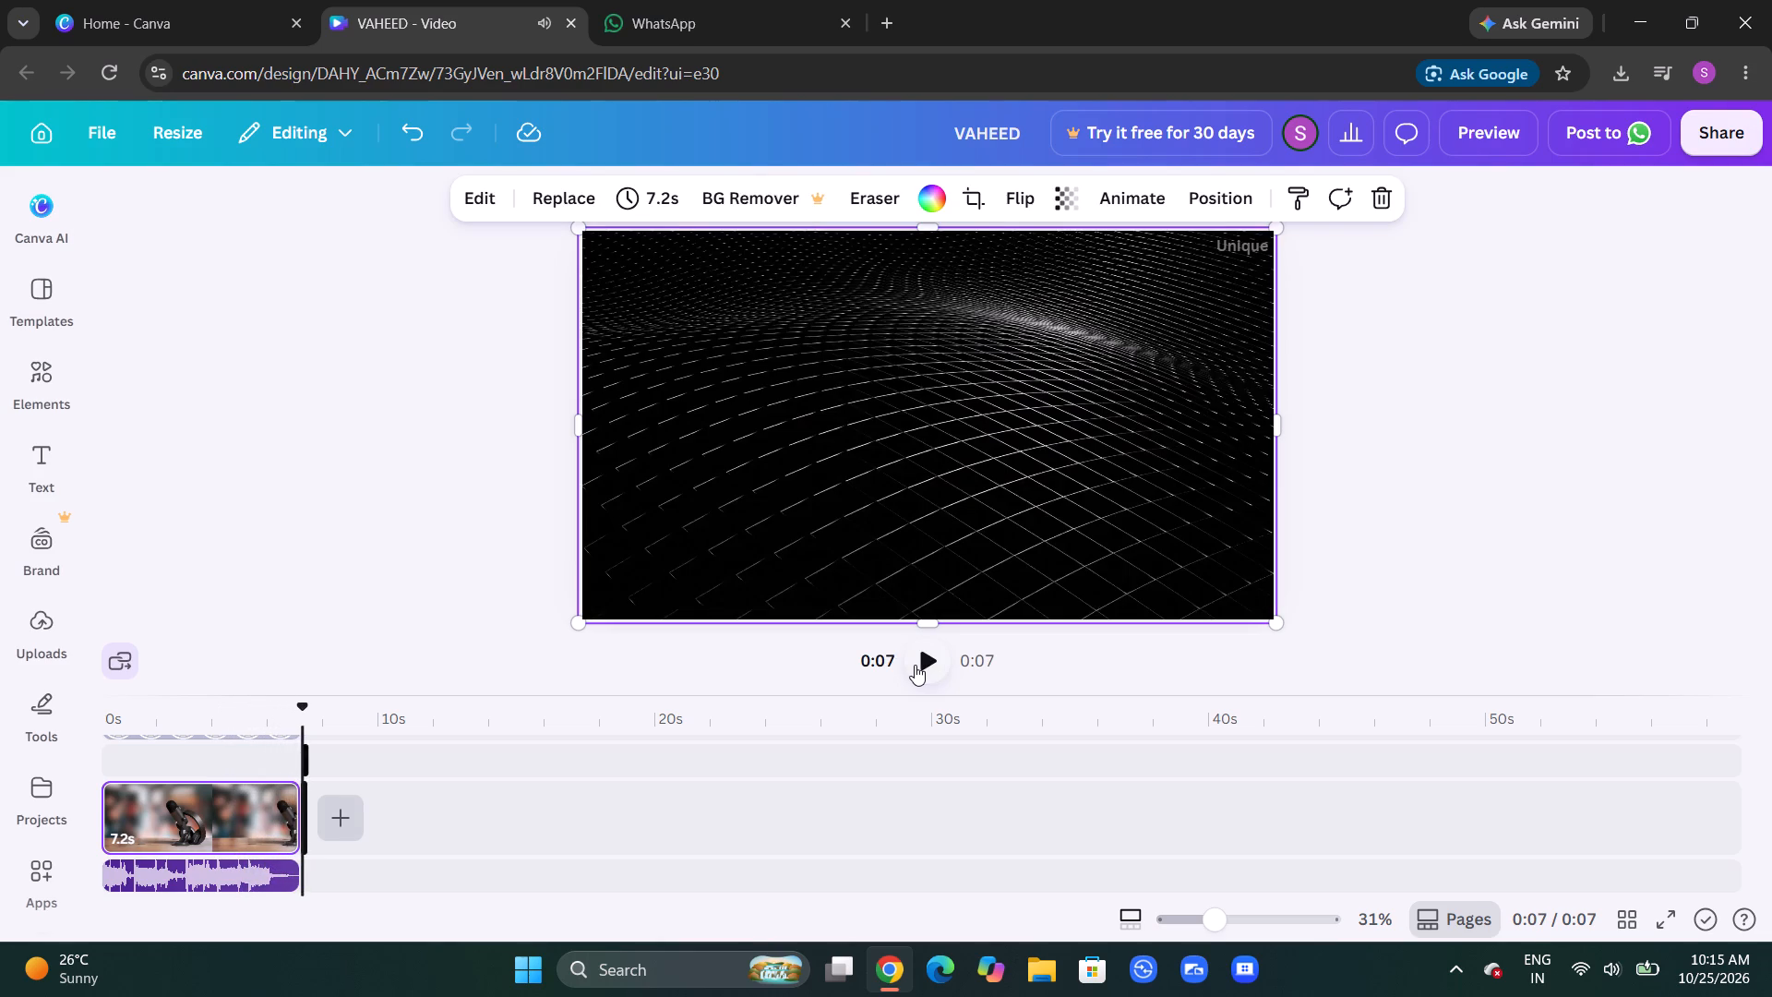
# Play the podcast intro out to its end, and replay it twice more to check the finished video.
pyautogui.click(915, 665)
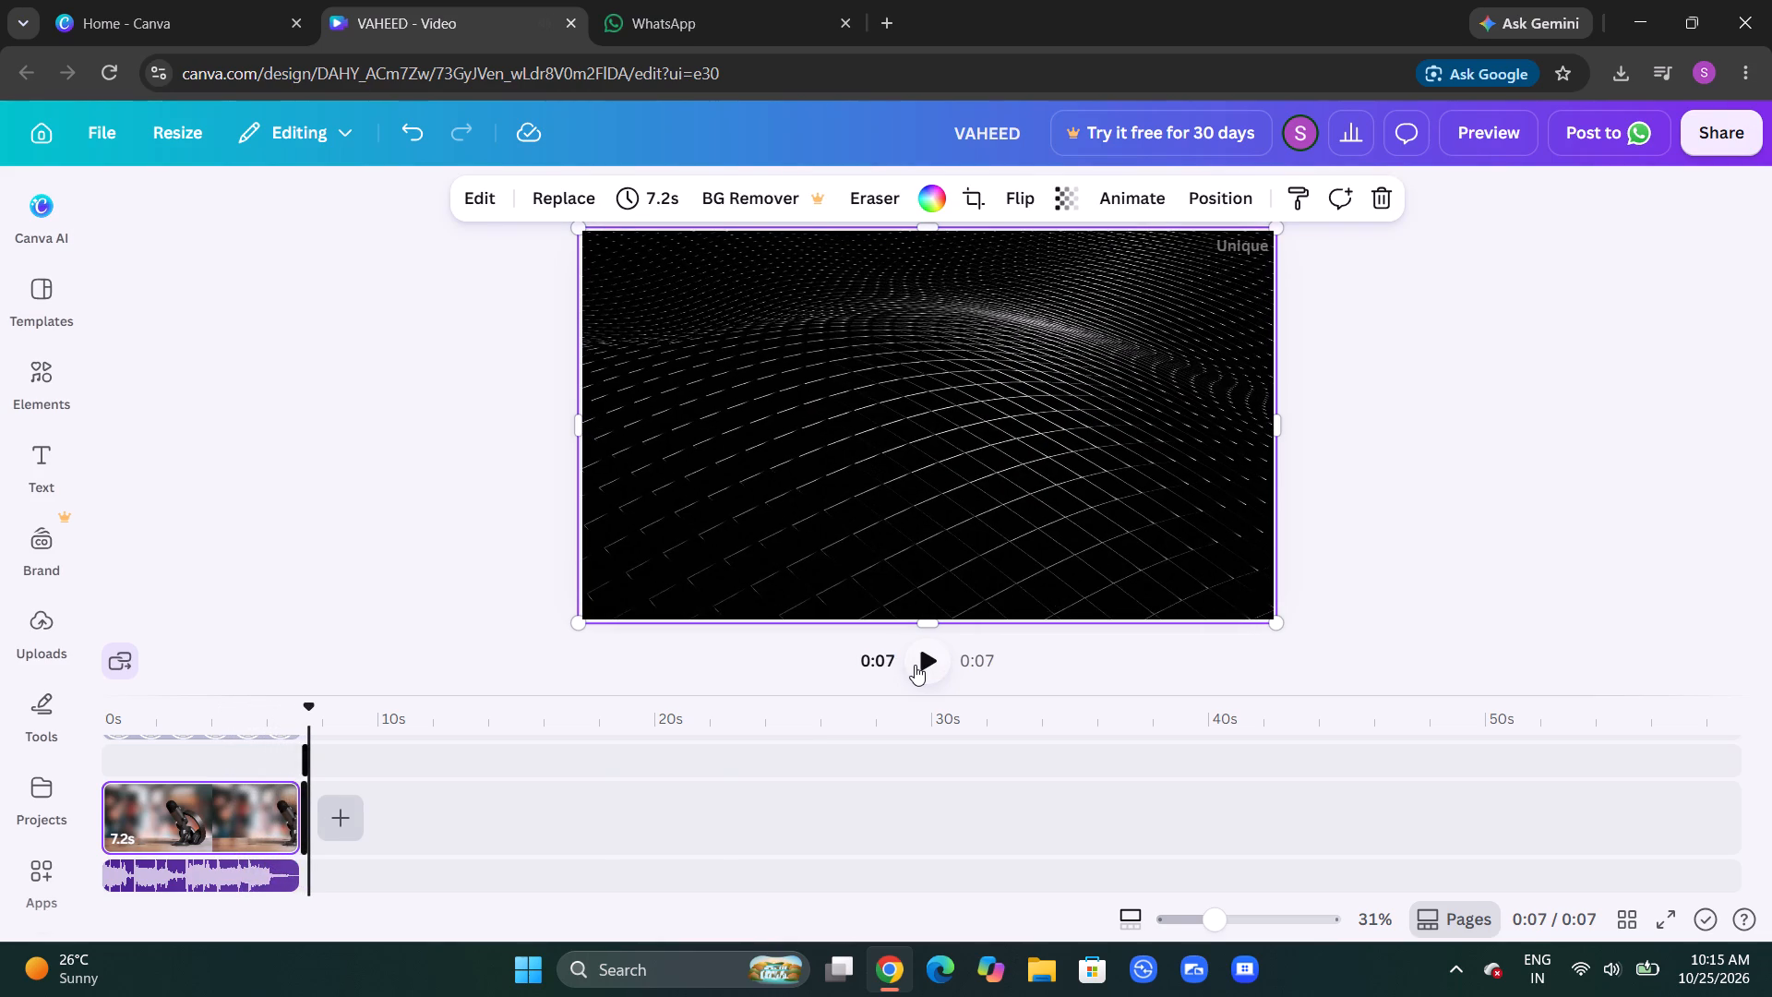
pyautogui.click(915, 665)
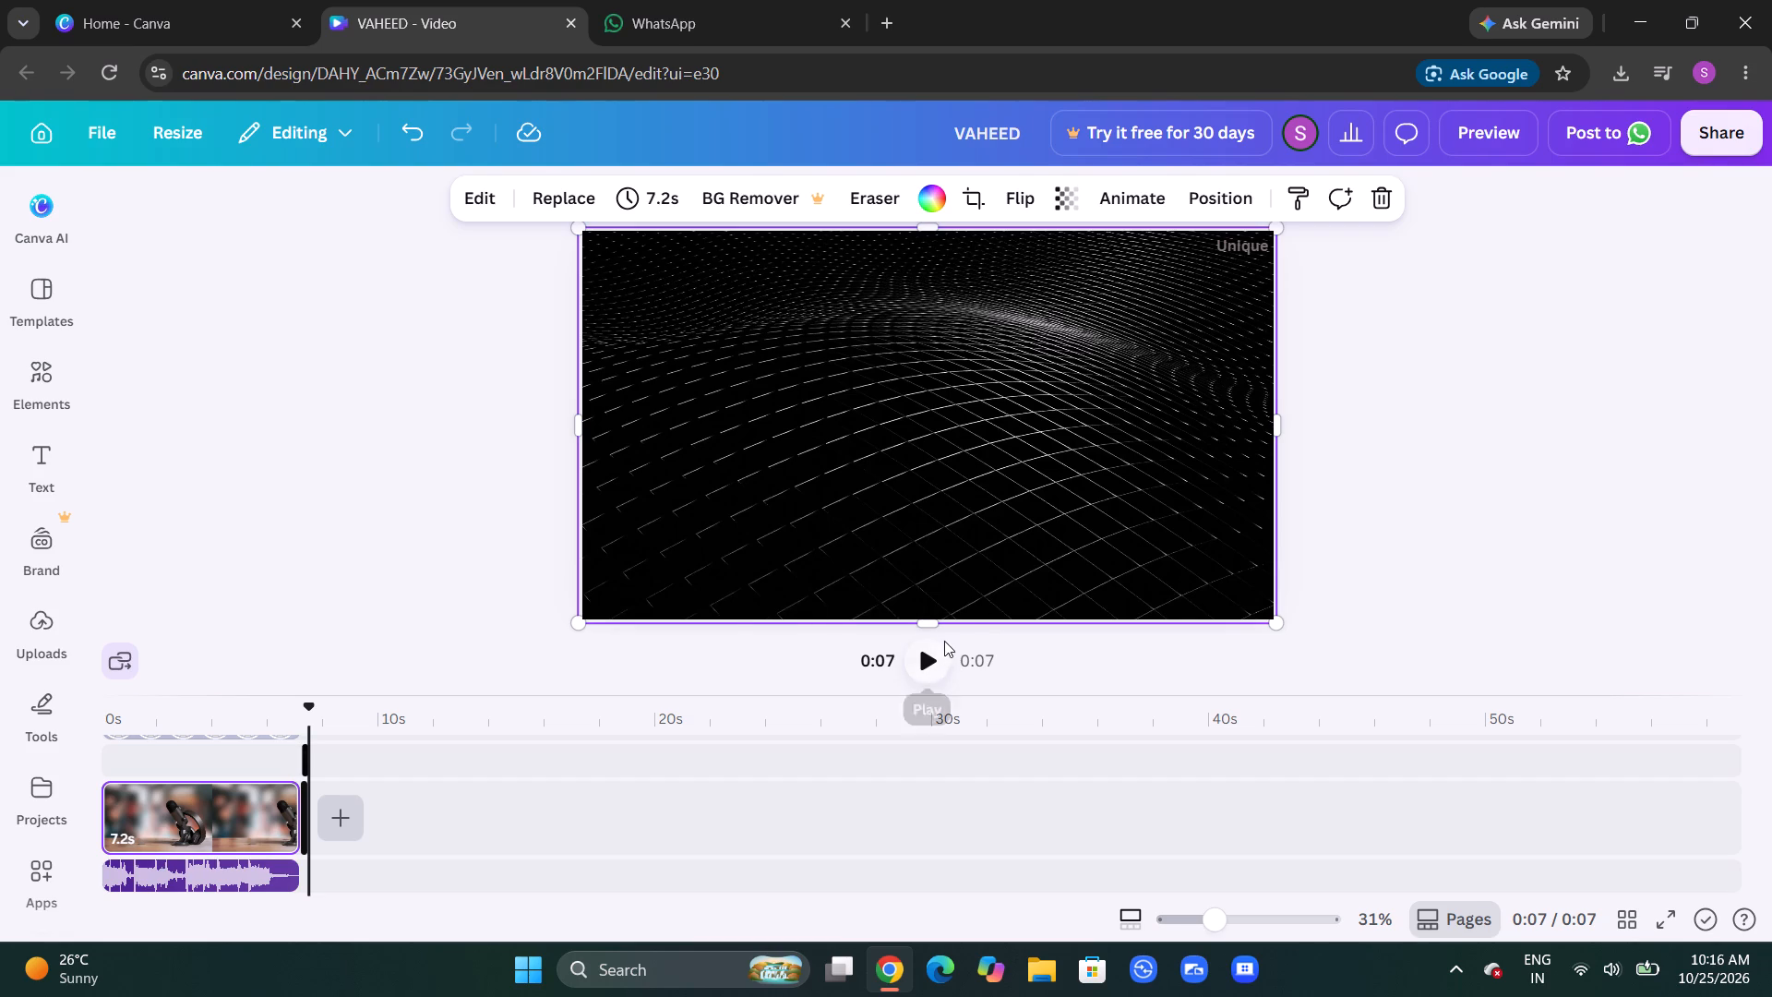
pyautogui.click(923, 654)
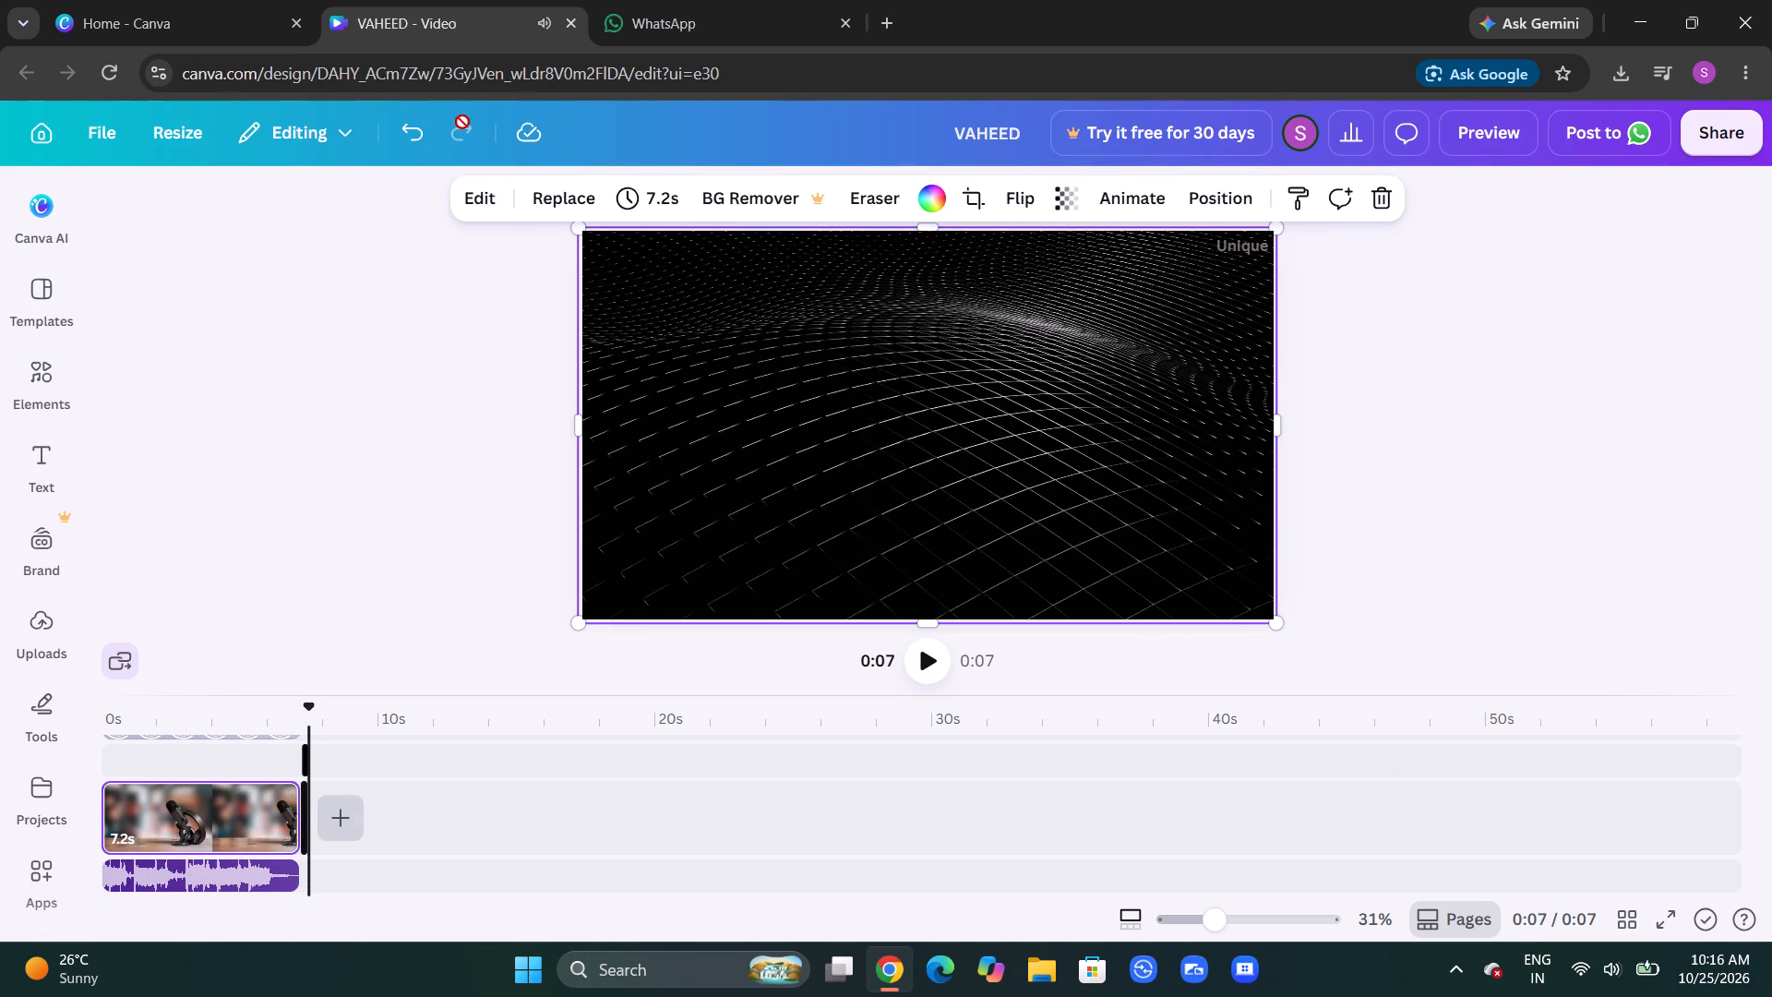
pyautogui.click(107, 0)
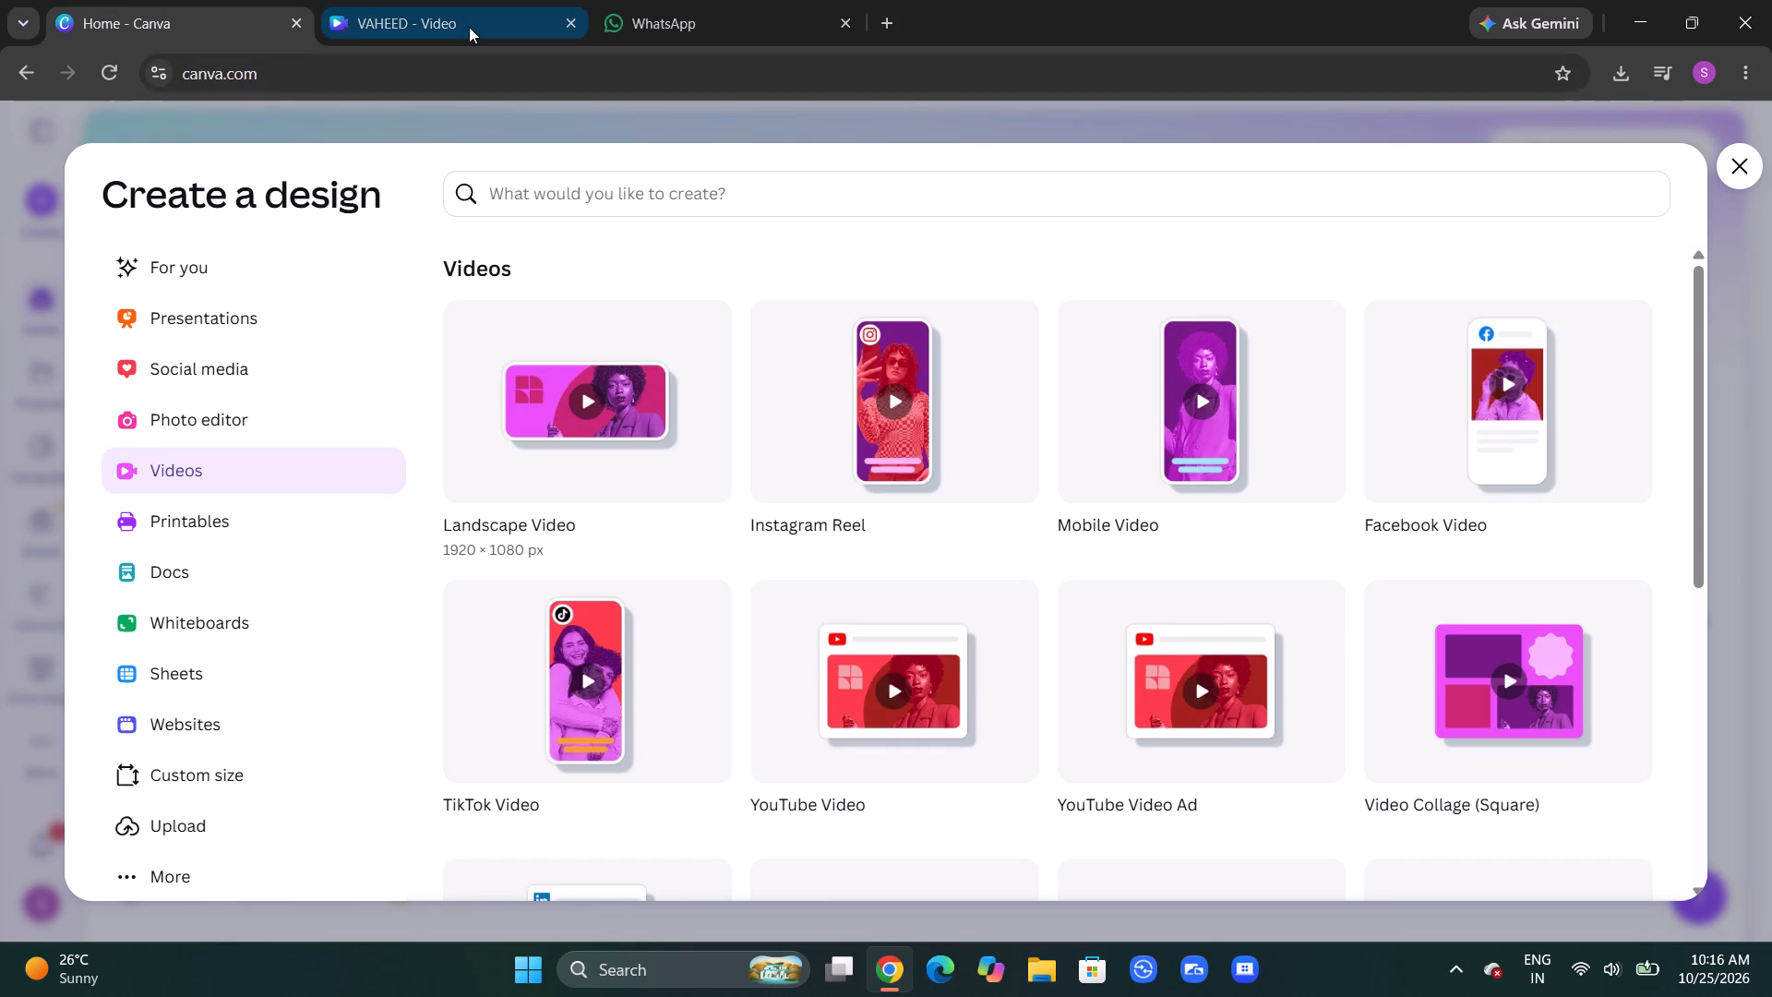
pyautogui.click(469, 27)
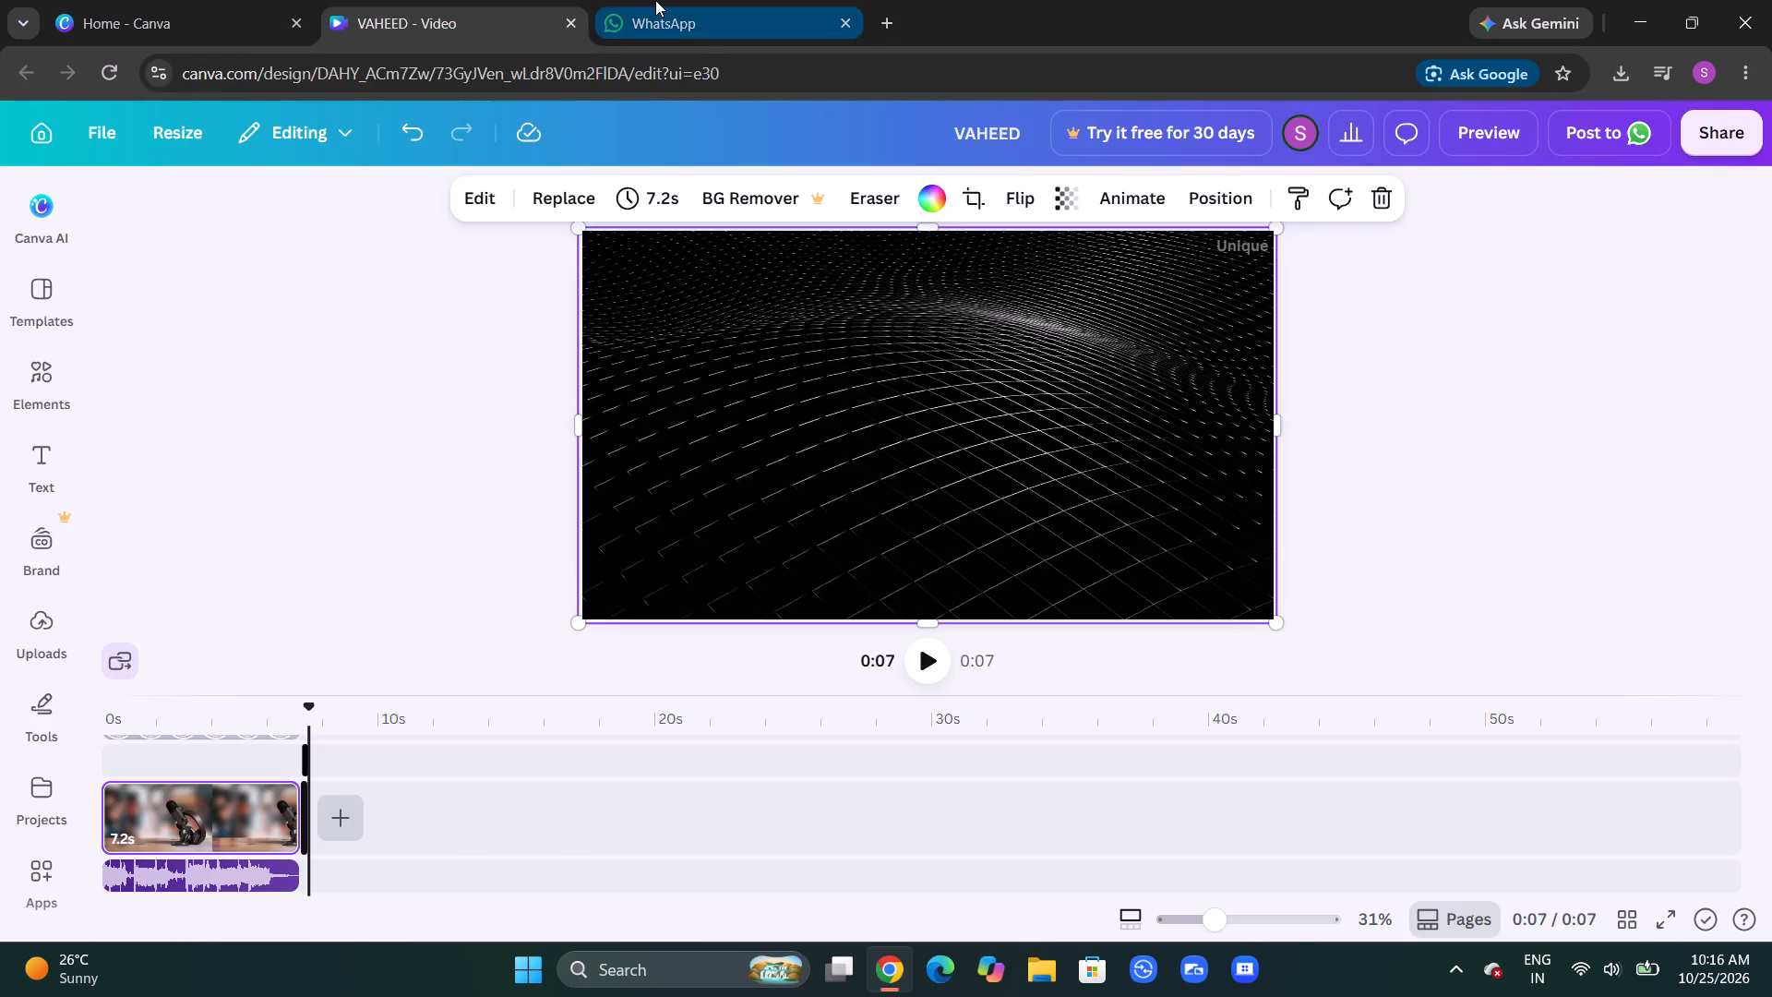